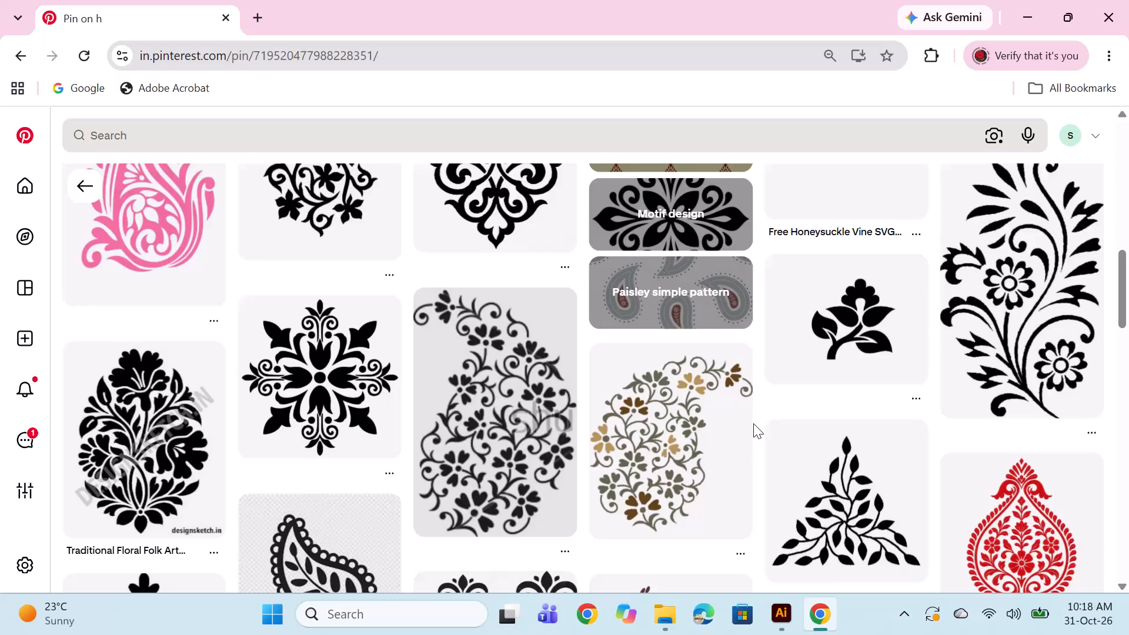
Browse the related motif pins and copy the navy blue floral buti image from the open pin.
scroll(753, 423, down, 1)
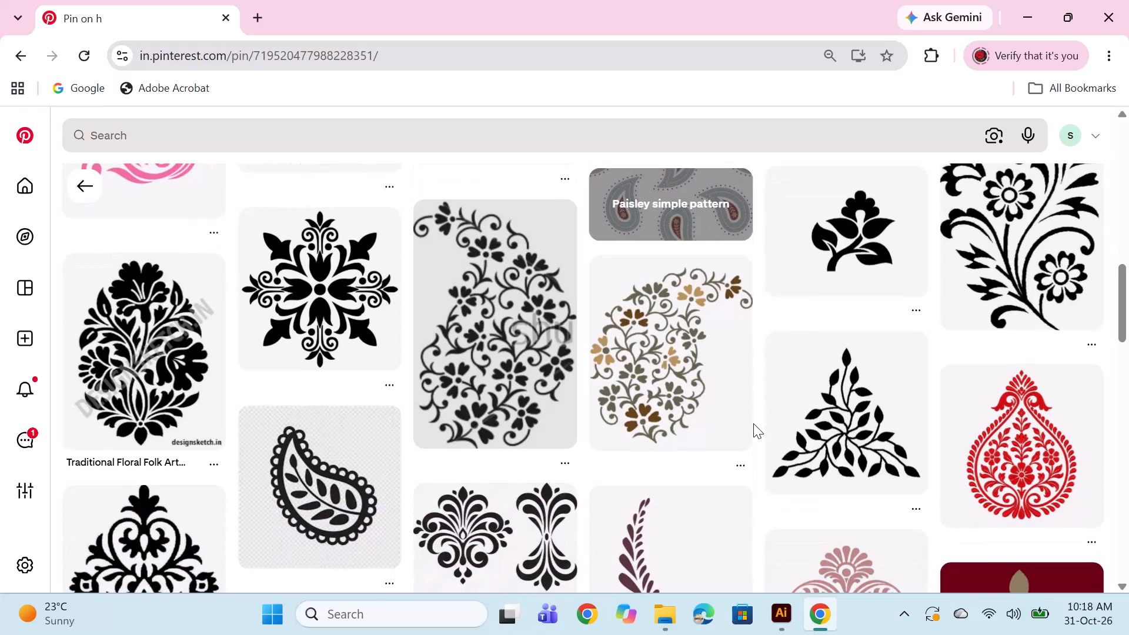
scroll(753, 423, down, 4)
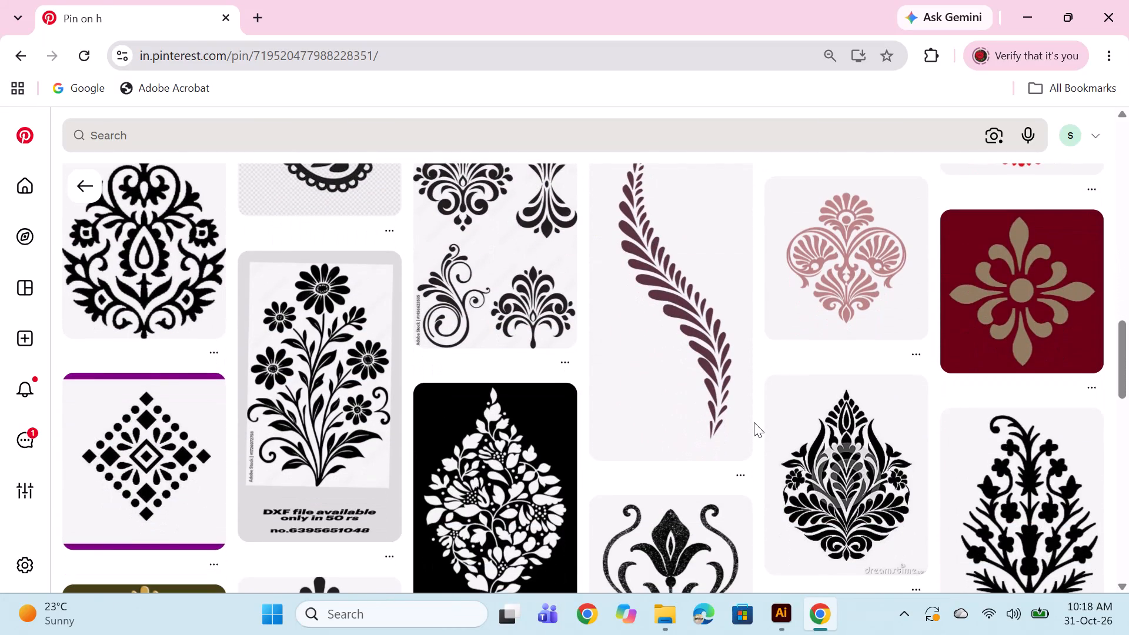
scroll(753, 420, up, 12)
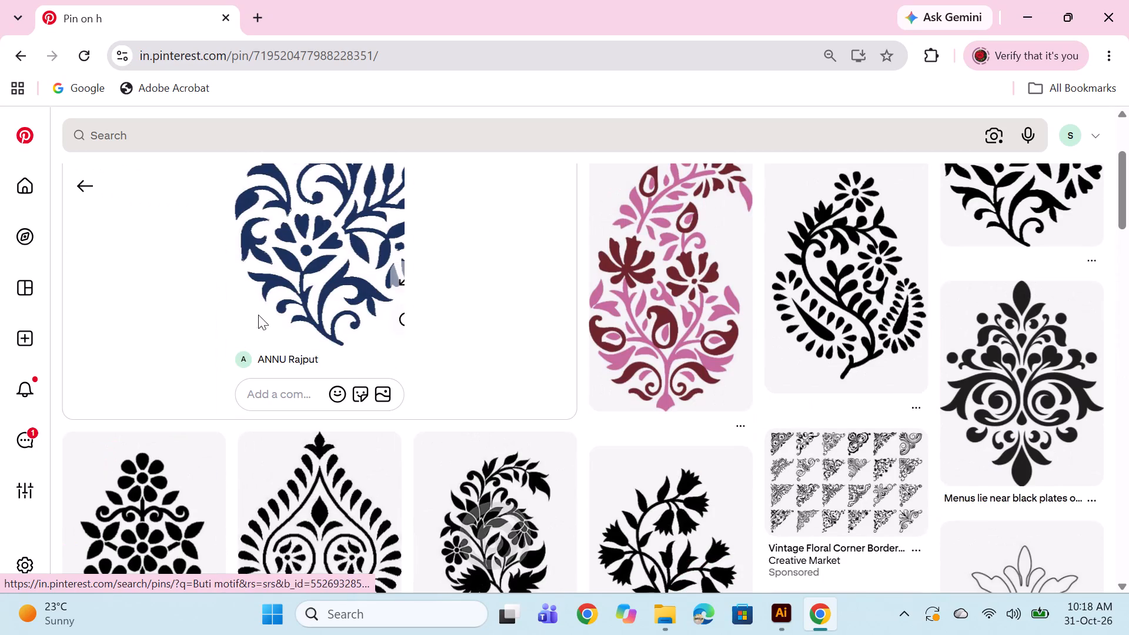
right_click(289, 286)
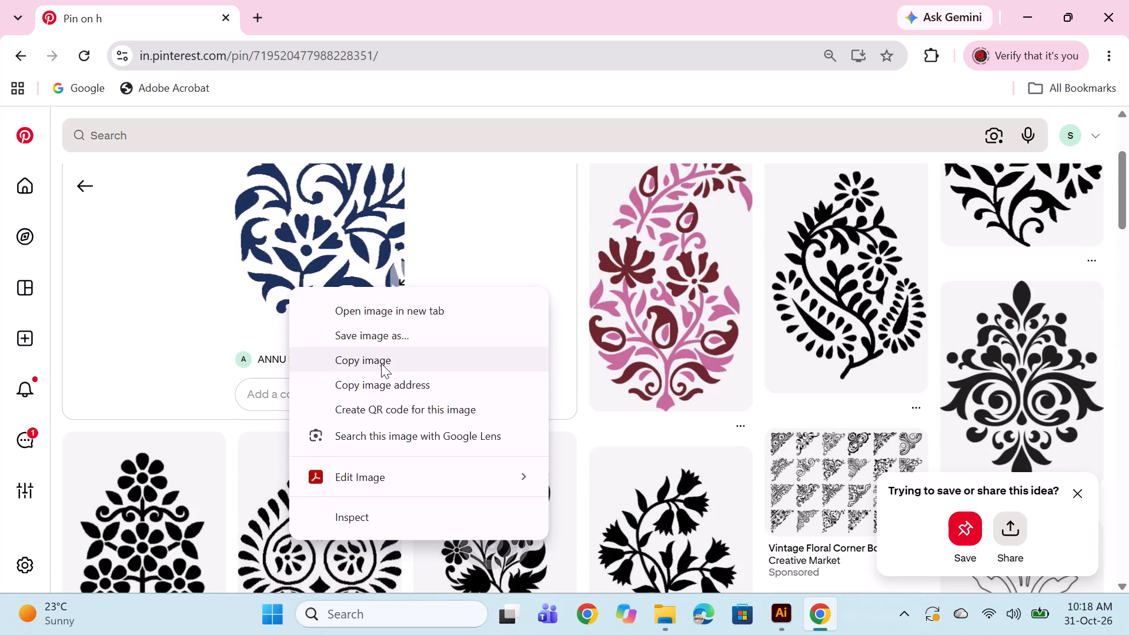
click(381, 363)
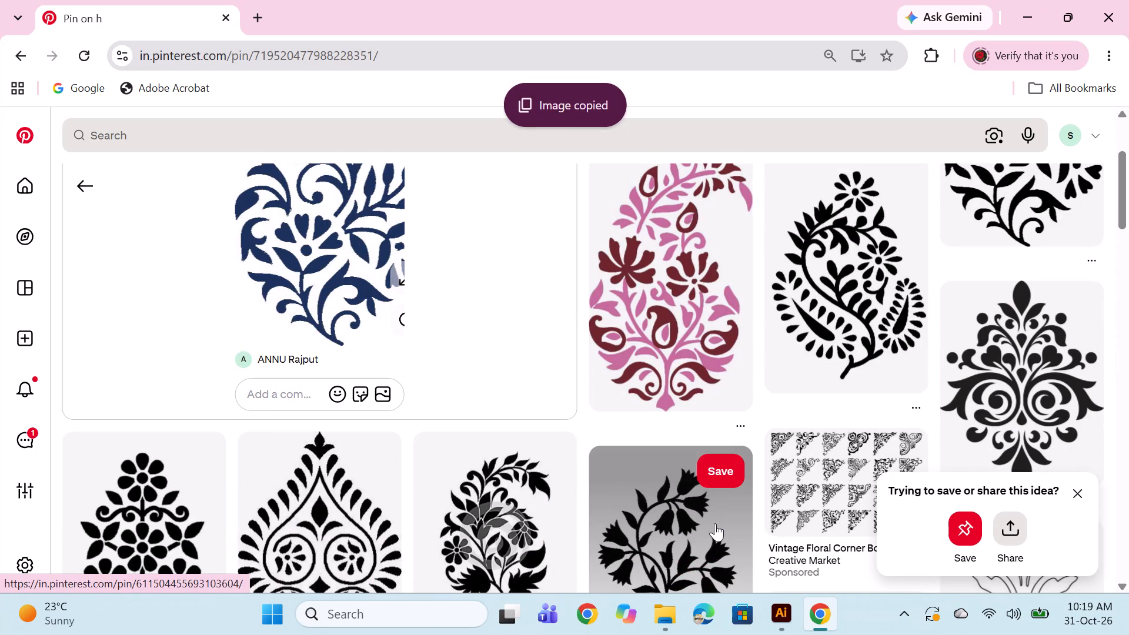
scroll(402, 385, up, 3)
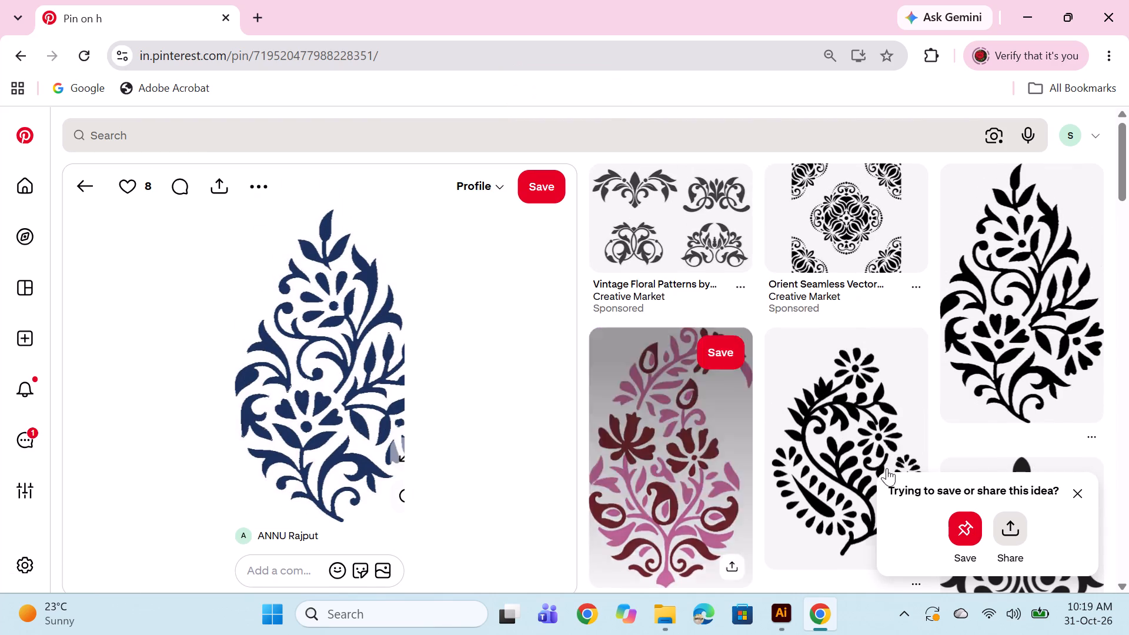
Switch to Illustrator and review the existing pattern designs in 12.ai, 11.ai and 10.ai.
click(782, 614)
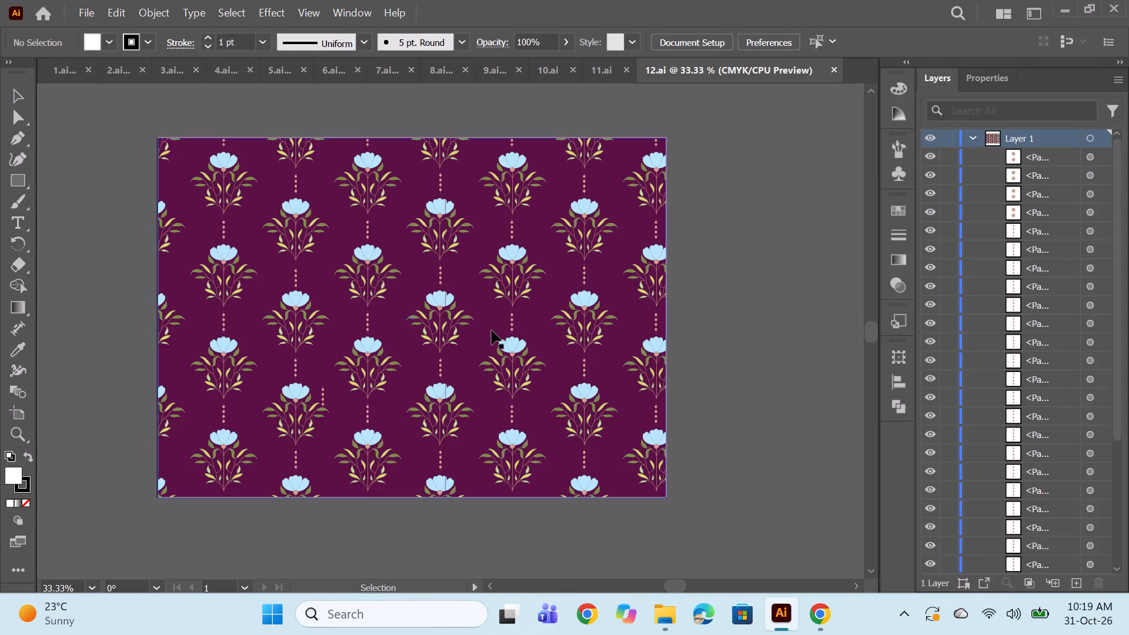
alt+scroll(485, 322, up, 4)
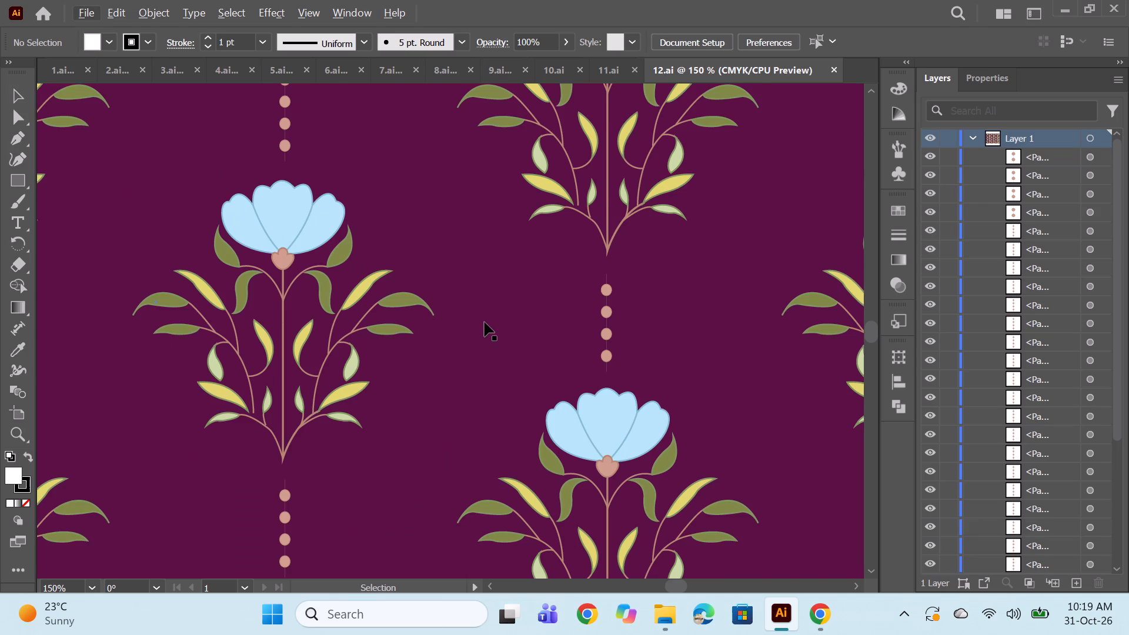
alt+scroll(485, 322, down, 4)
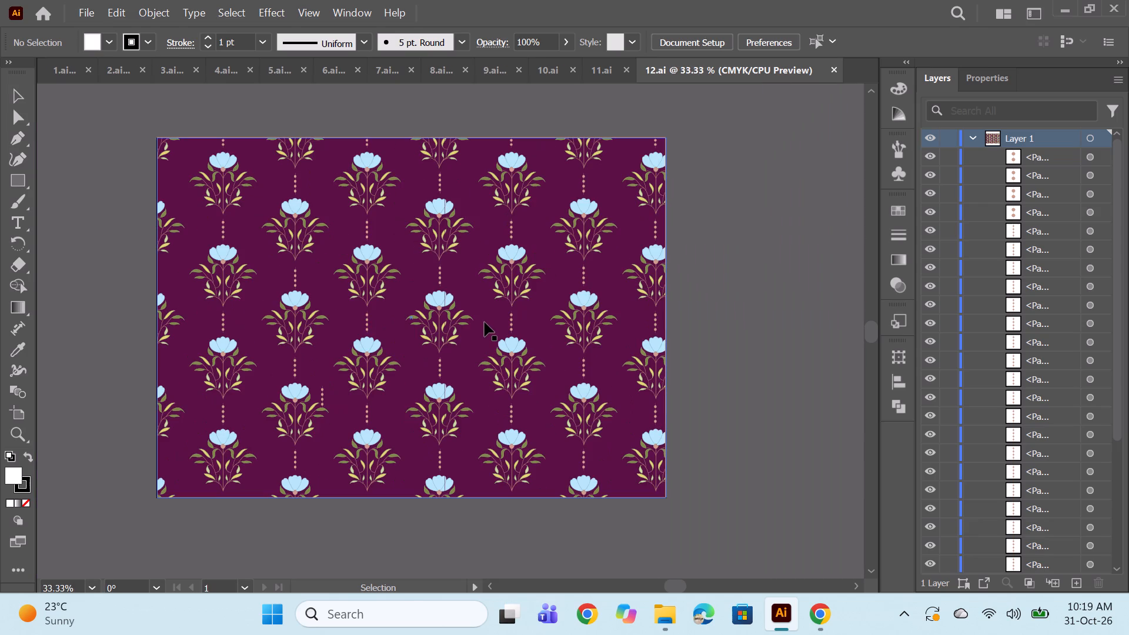
click(600, 66)
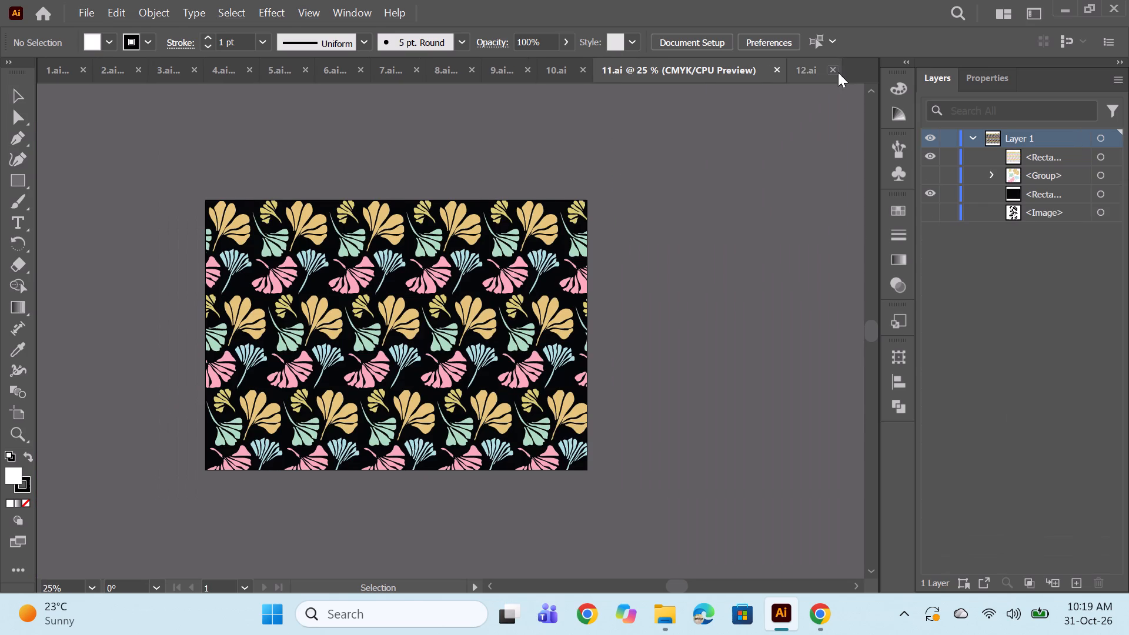
click(555, 65)
click(791, 71)
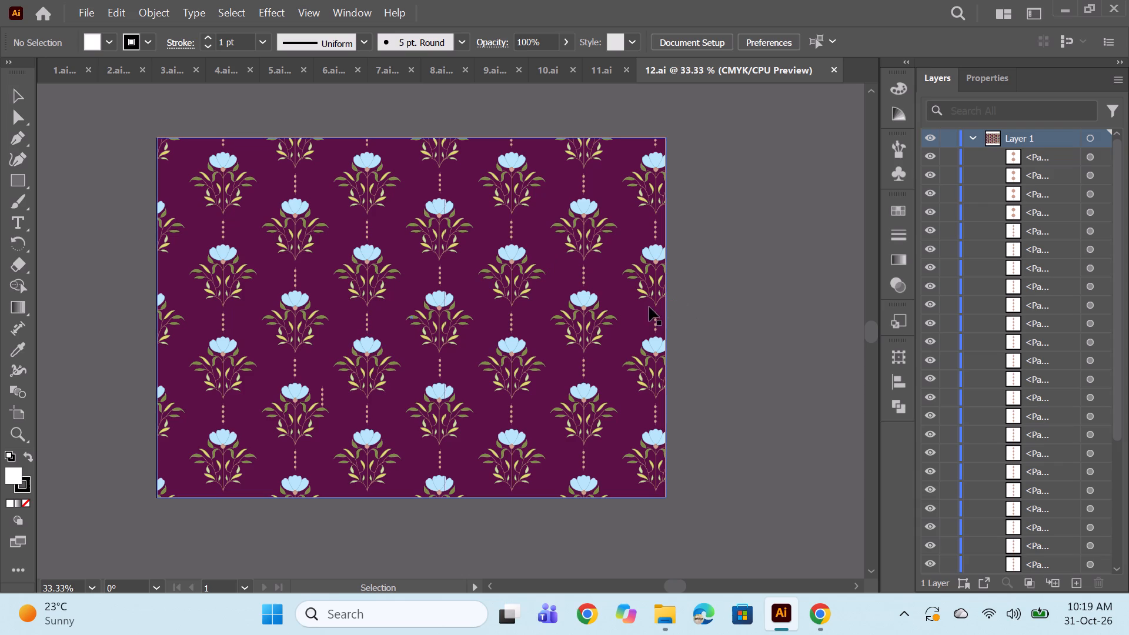
Change the background rectangle's fill in 12.ai to a darker shade of purple and save the file.
click(643, 307)
scroll(956, 386, down, 11)
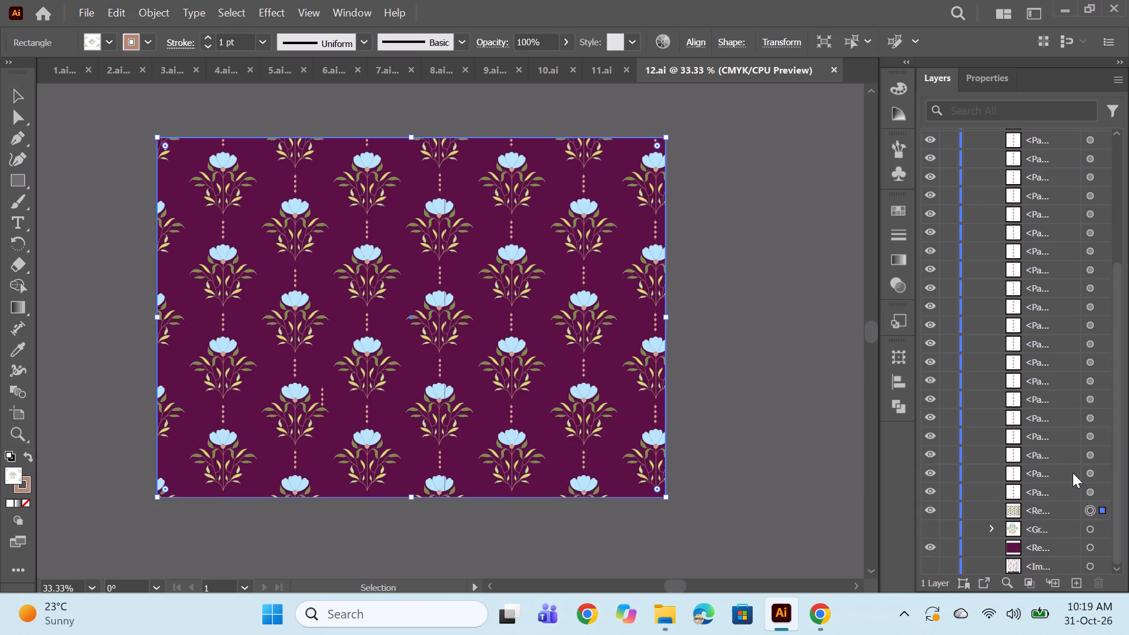
click(1090, 553)
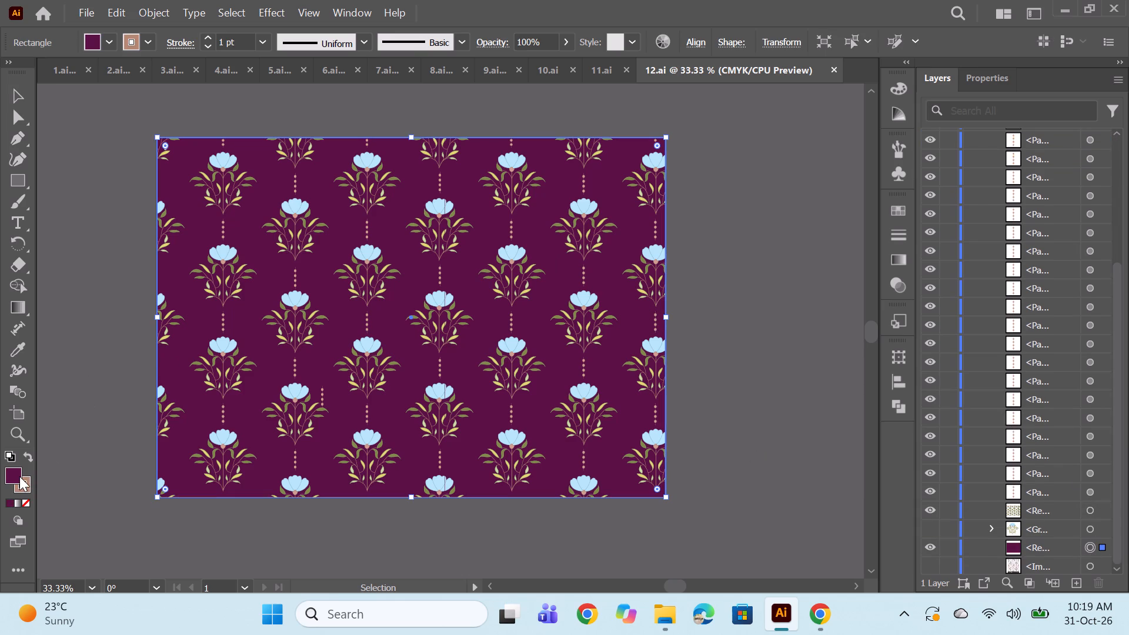
double_click(19, 476)
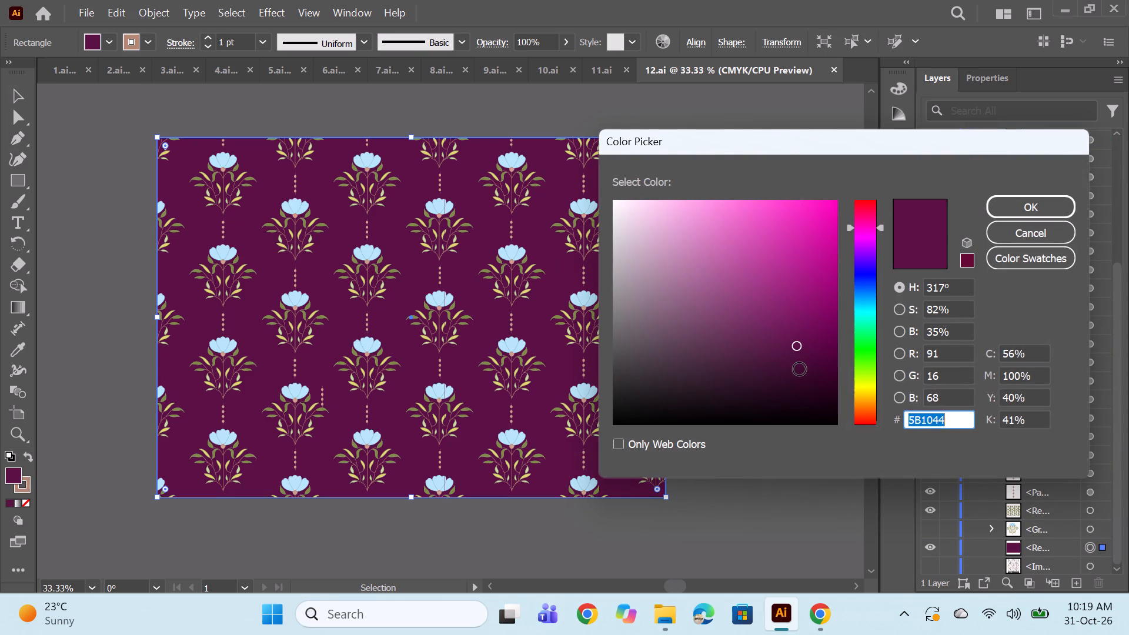
click(800, 369)
click(1044, 208)
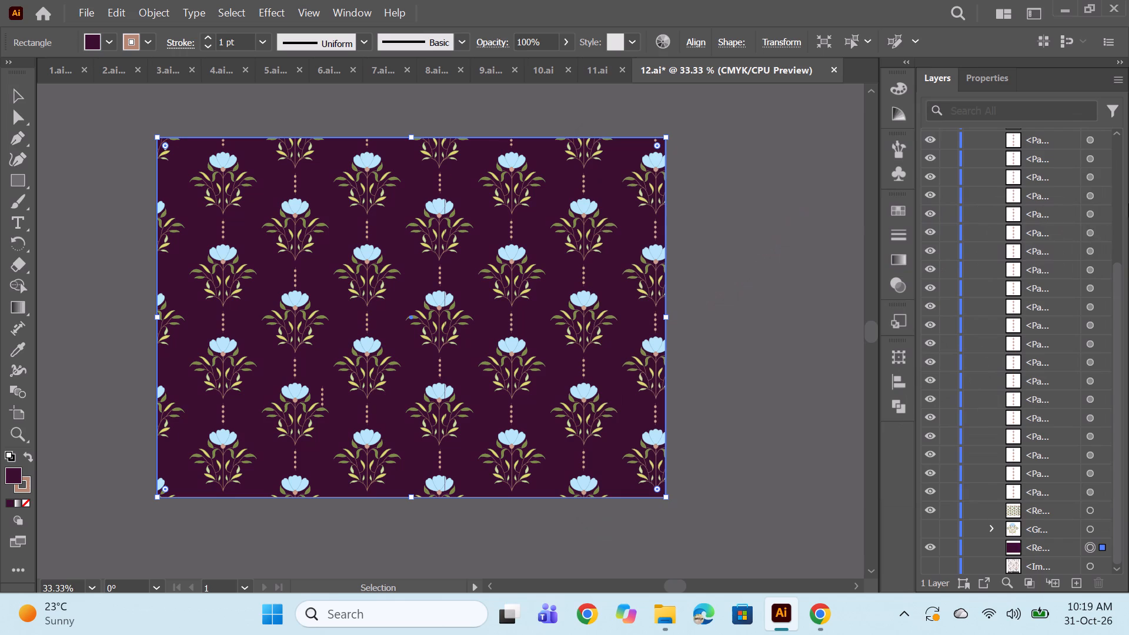
click(756, 290)
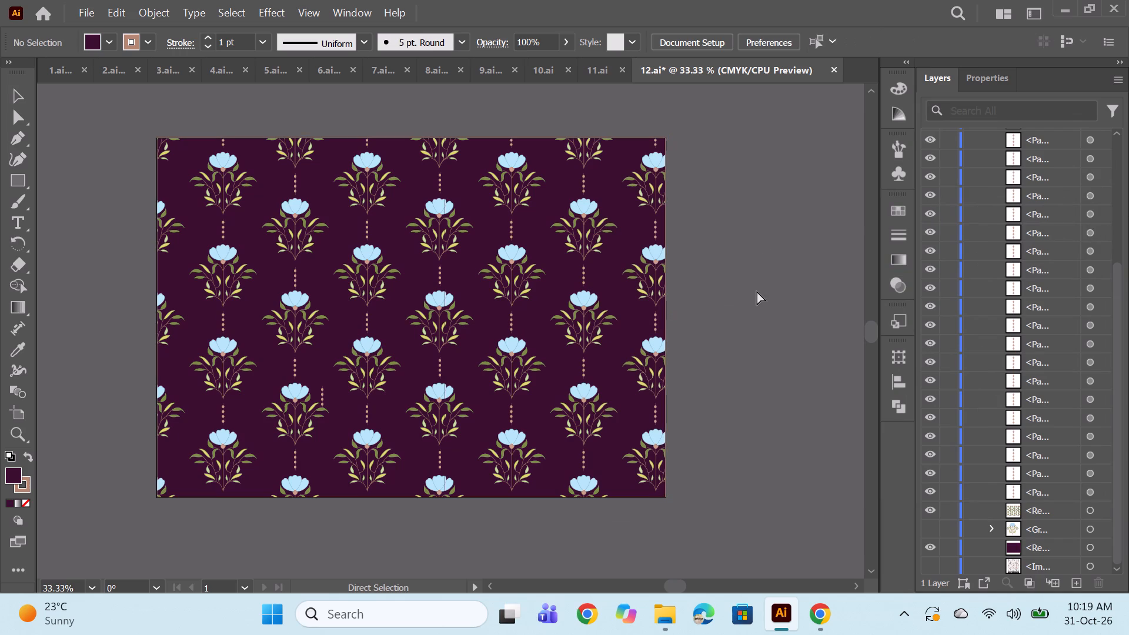
key(ctrl+s)
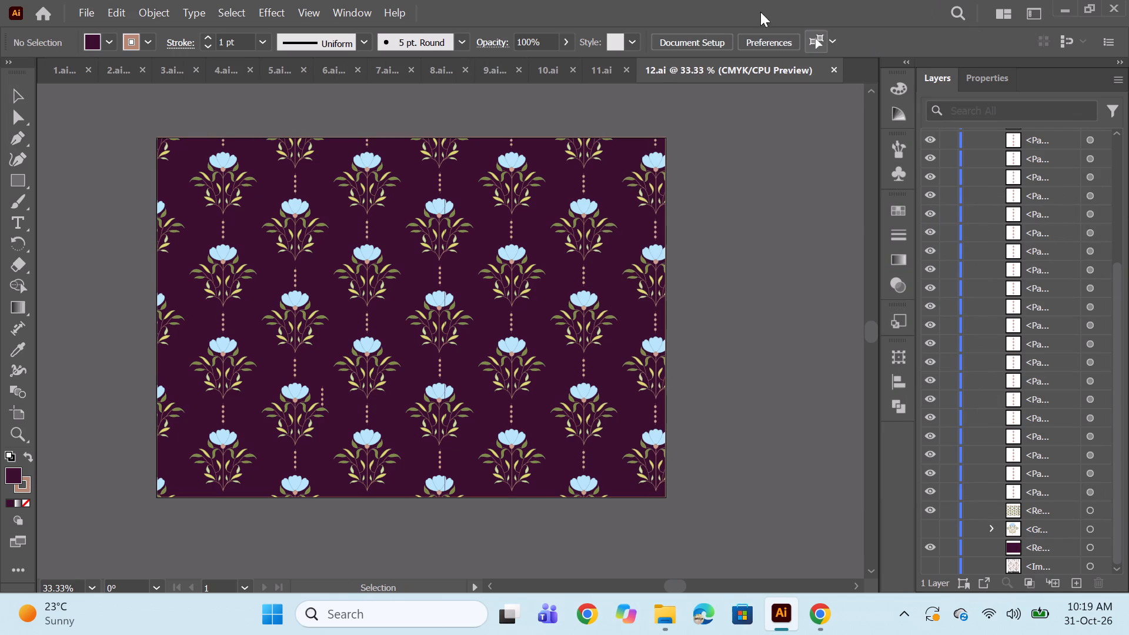
Create a new document with the default settings and paste the copied navy floral motif into it.
key(ctrl+n)
key(Return)
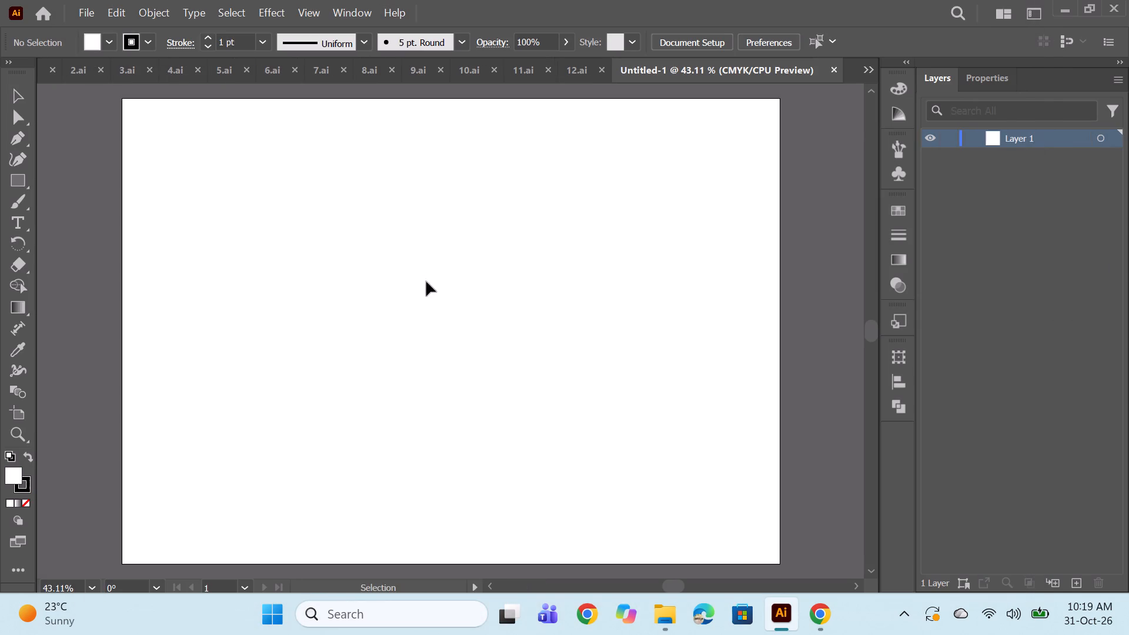
key(ctrl+v)
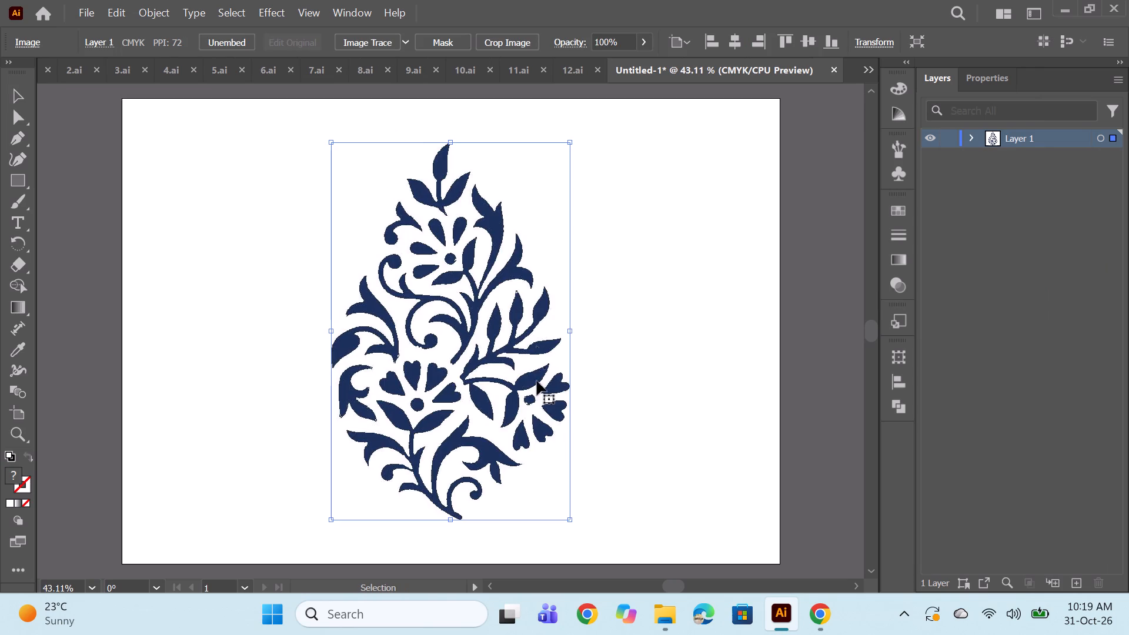
Scale the pasted motif image down proportionally about its centre to about 2.73 by 4.31 in.
alt+shift+drag(571, 519, 537, 436)
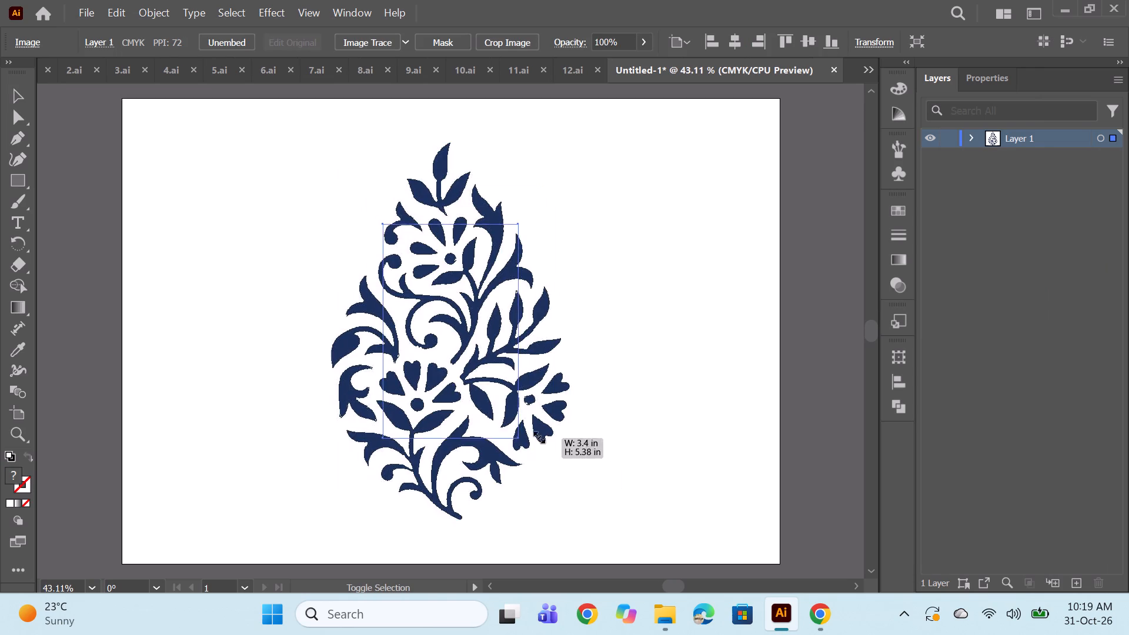
alt+shift+drag(537, 436, 535, 432)
click(686, 366)
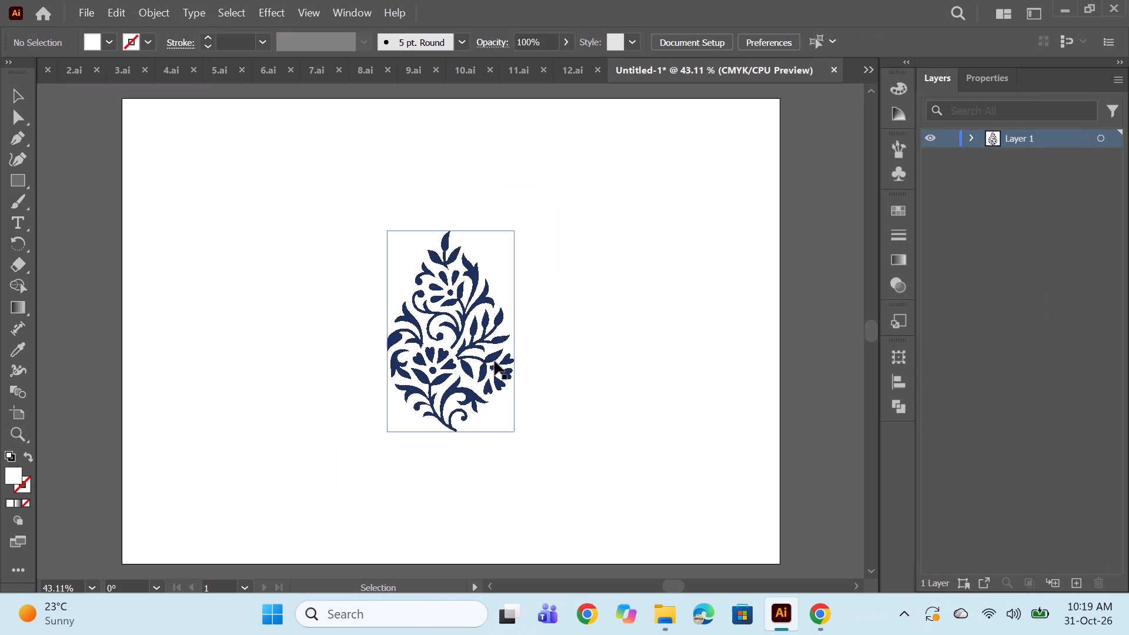
click(495, 361)
alt+shift+drag(516, 433, 512, 417)
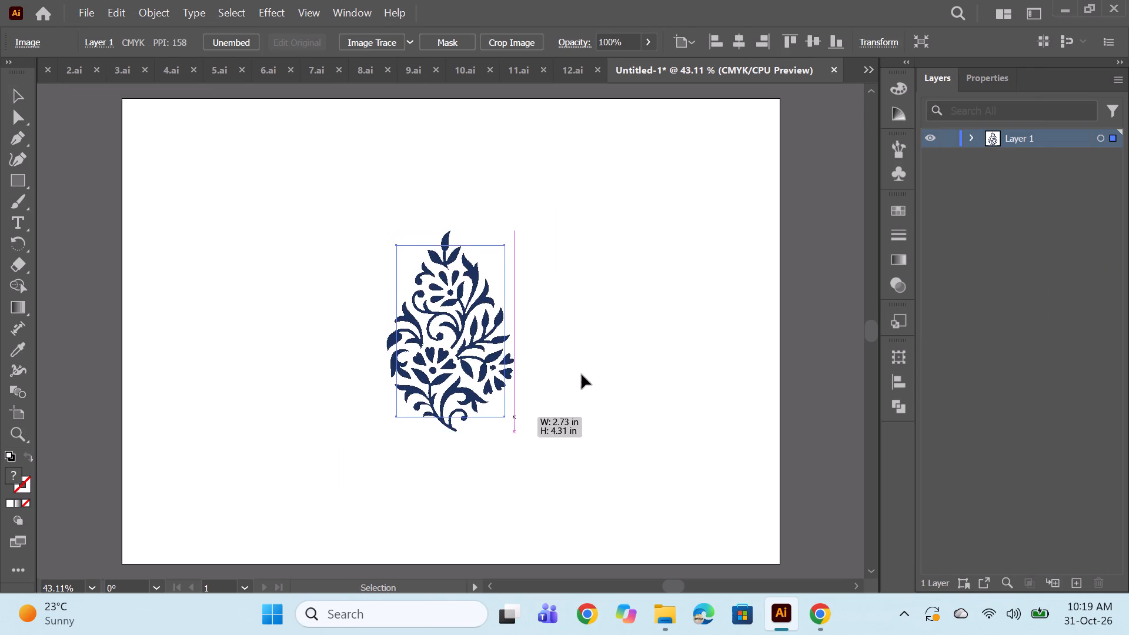
click(583, 369)
Trace the motif's lower main stem with the Pen tool as one curve from the leaf-pair junction to the stem's base.
alt+scroll(459, 325, up, 6)
scroll(465, 295, down, 2)
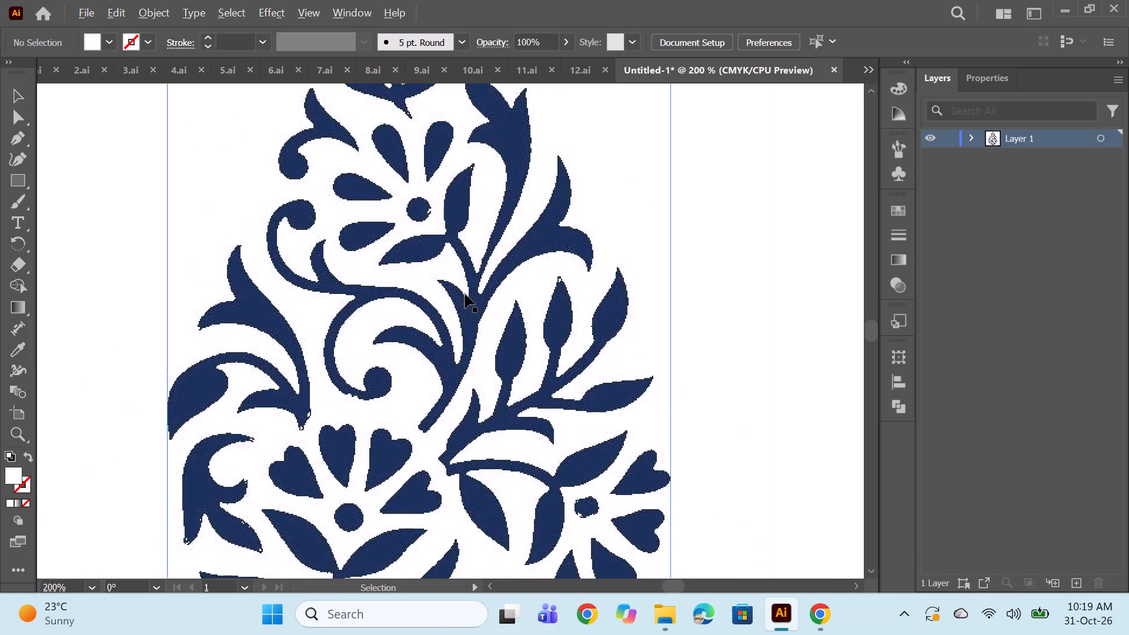
scroll(465, 294, down, 4)
alt+scroll(467, 294, down, 2)
scroll(467, 294, up, 3)
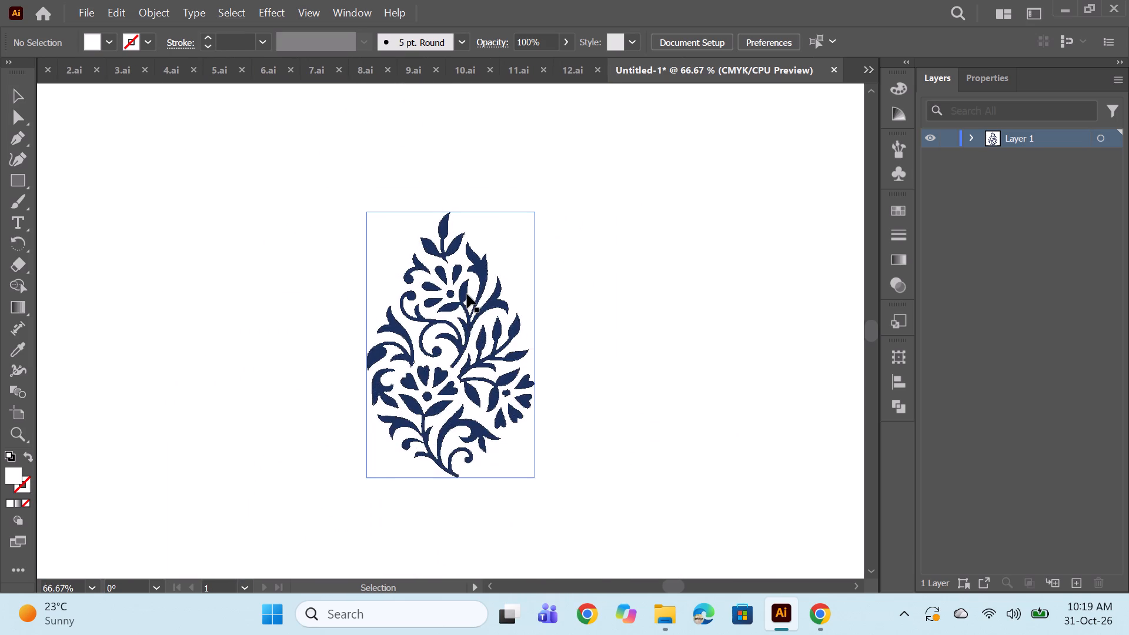
alt+scroll(467, 295, up, 2)
scroll(467, 295, down, 11)
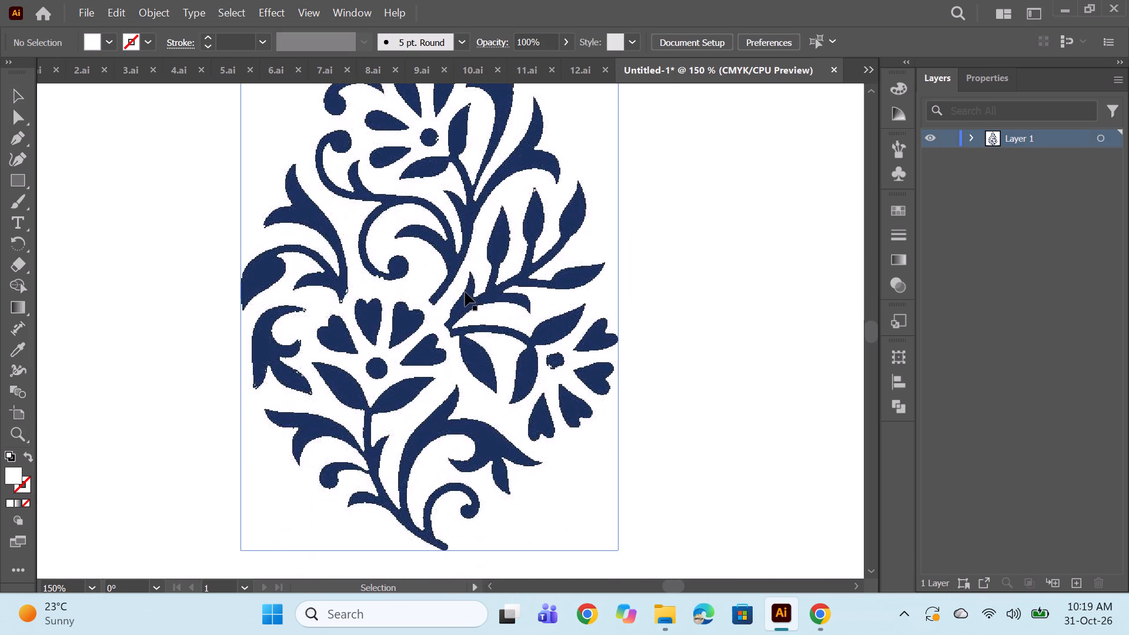
scroll(465, 292, down, 2)
click(21, 135)
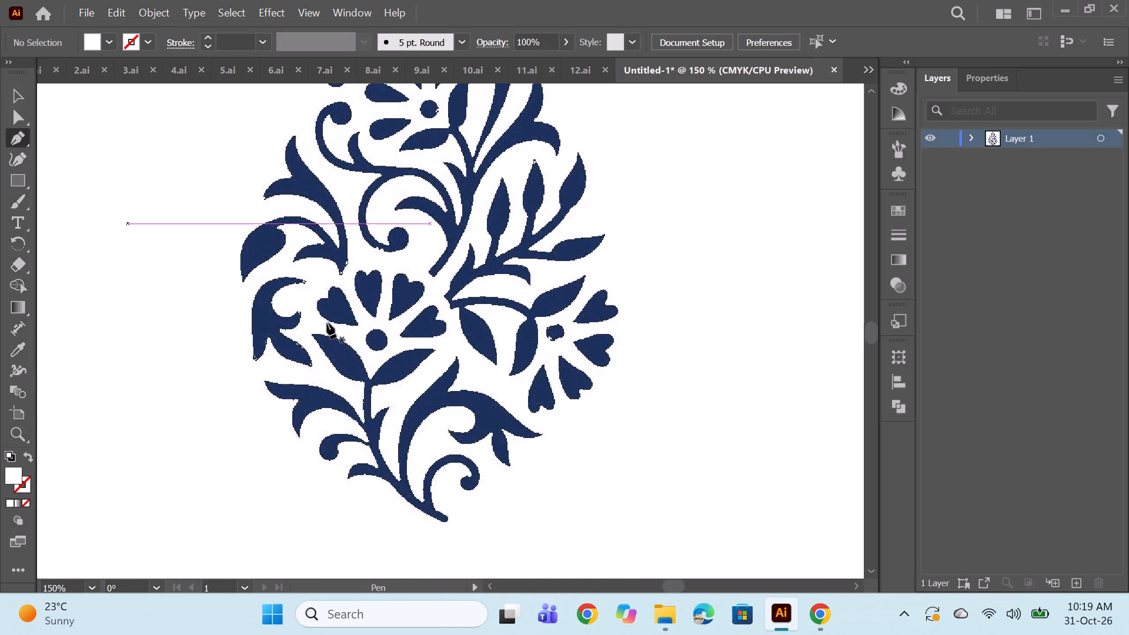
scroll(571, 355, down, 2)
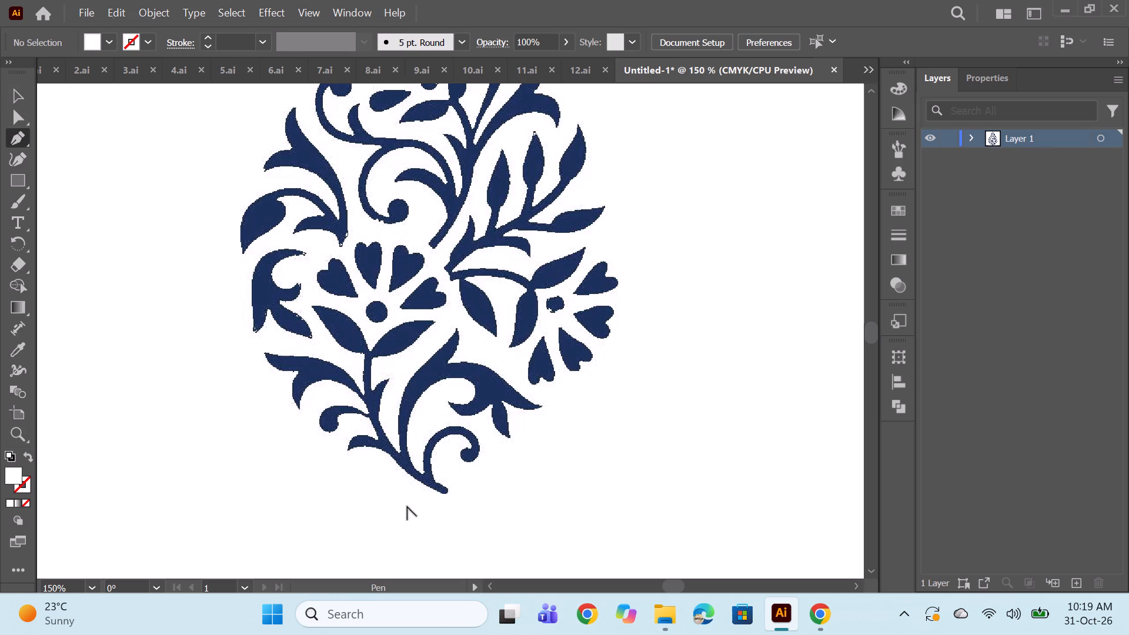
alt+scroll(404, 490, up, 1)
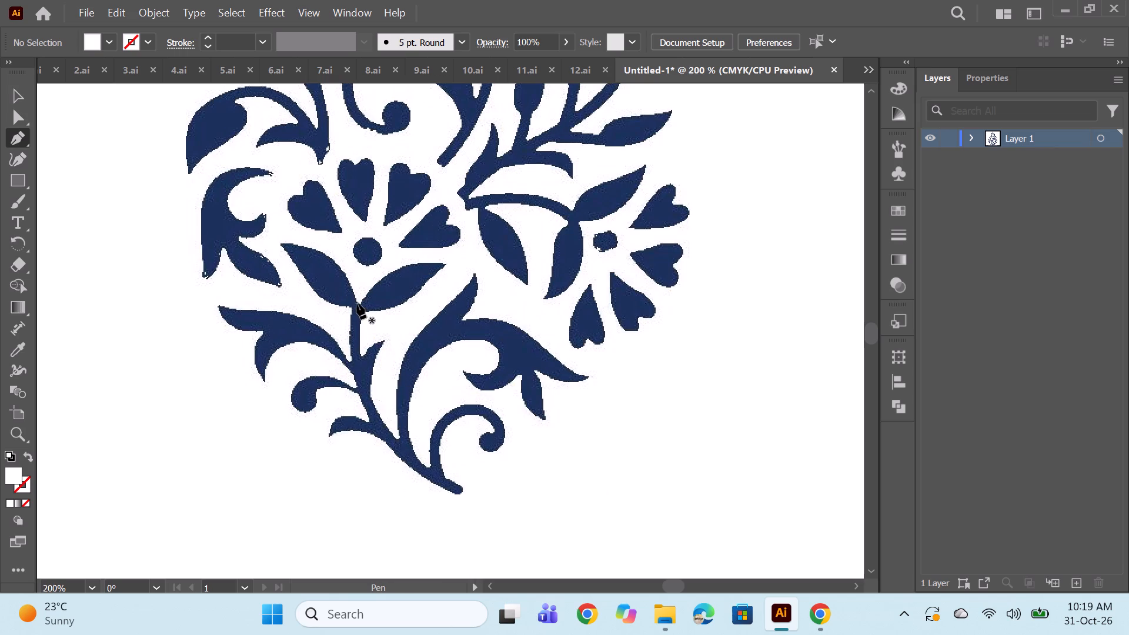
click(356, 305)
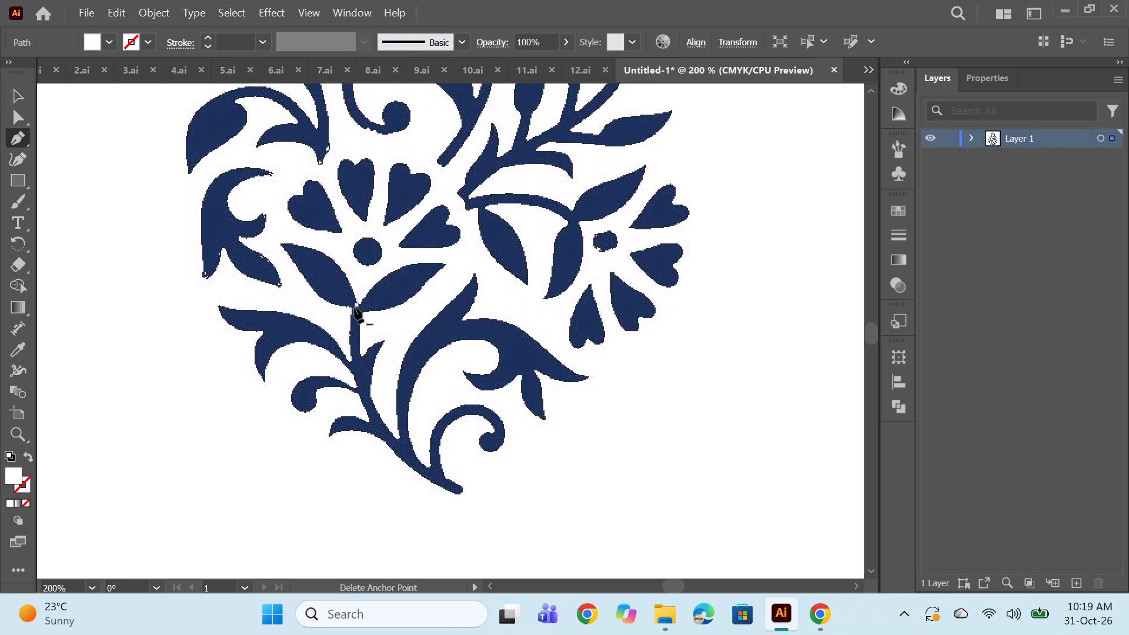
drag(460, 492, 604, 557)
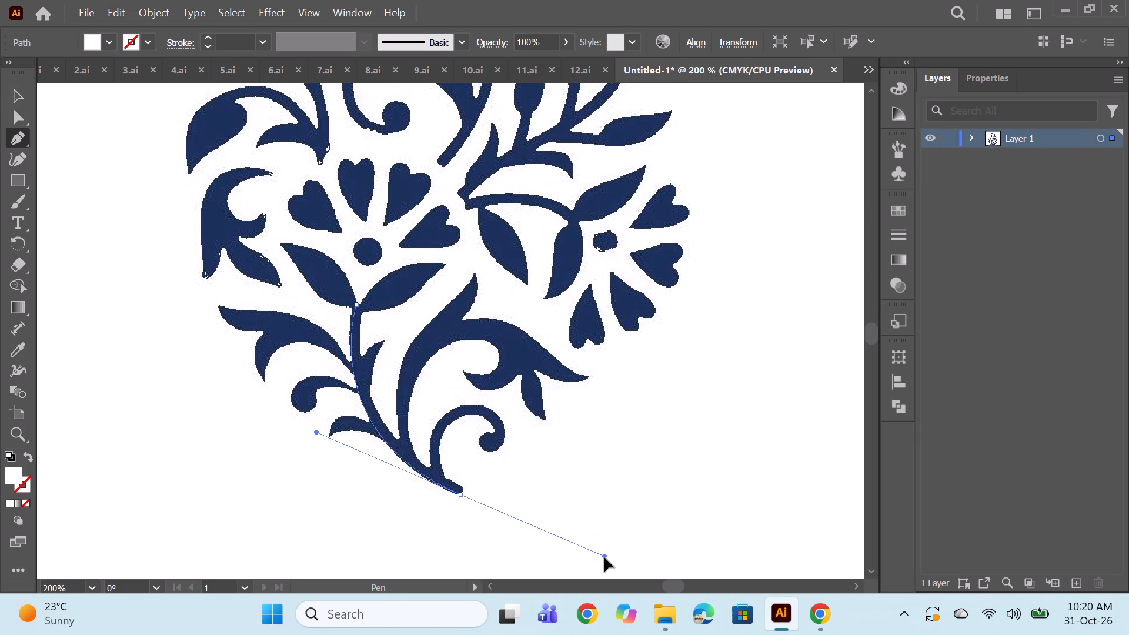
drag(604, 557, 596, 561)
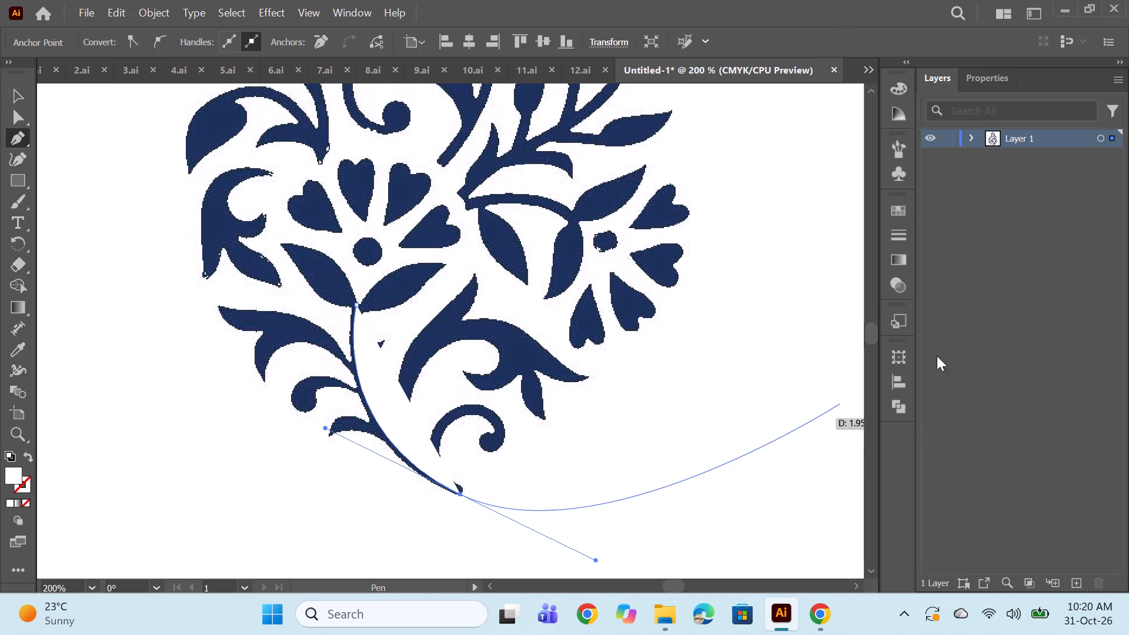
Remove the fill from the traced stem path and give it a 1 pt black stroke.
click(974, 74)
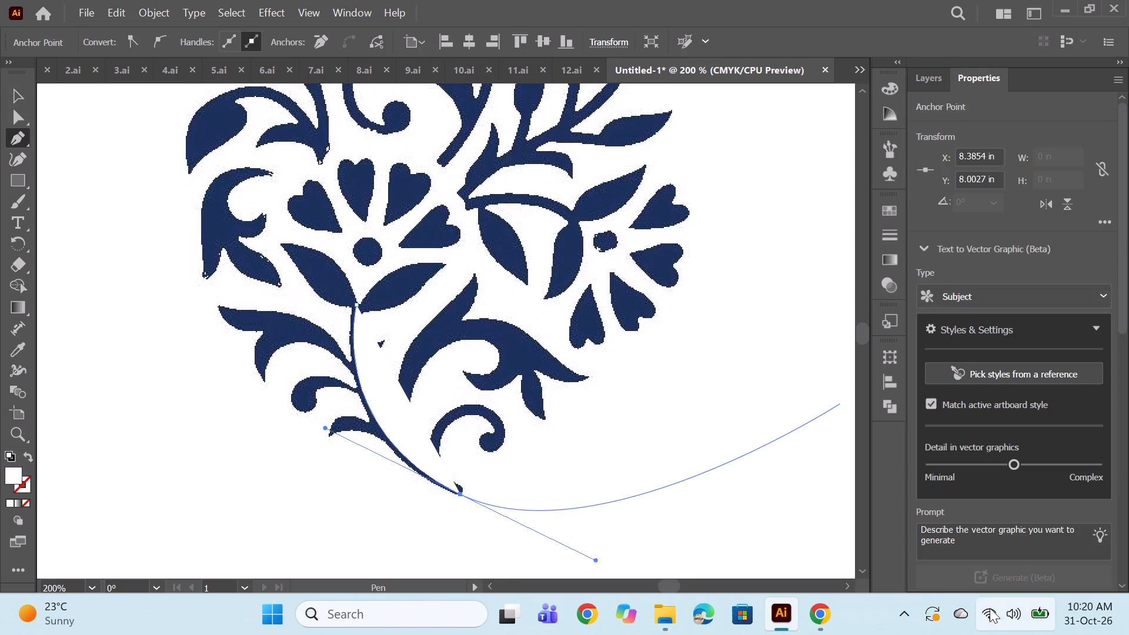
scroll(987, 603, down, 4)
click(922, 511)
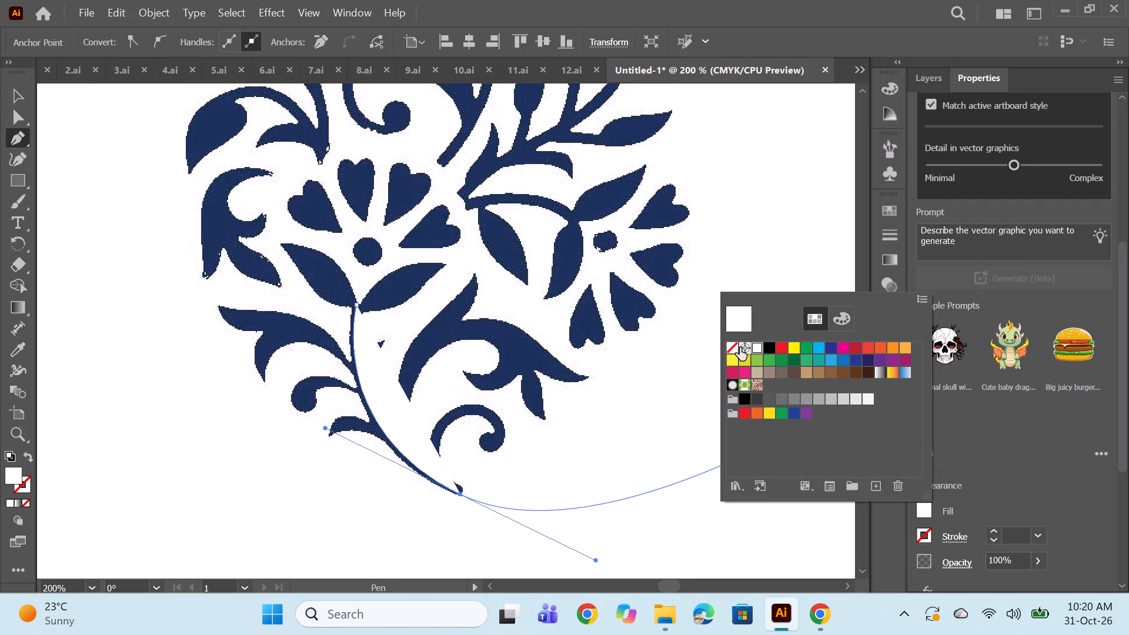
click(730, 346)
triple_click(993, 529)
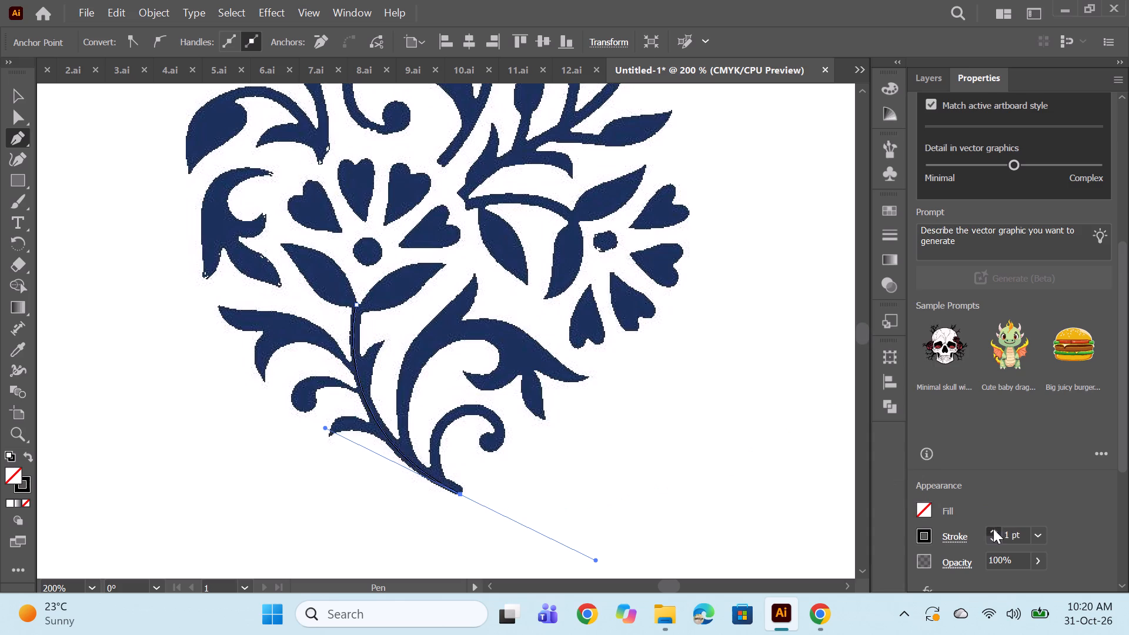
Set the traced stem's stroke weight to 4 pt with a round cap.
click(993, 529)
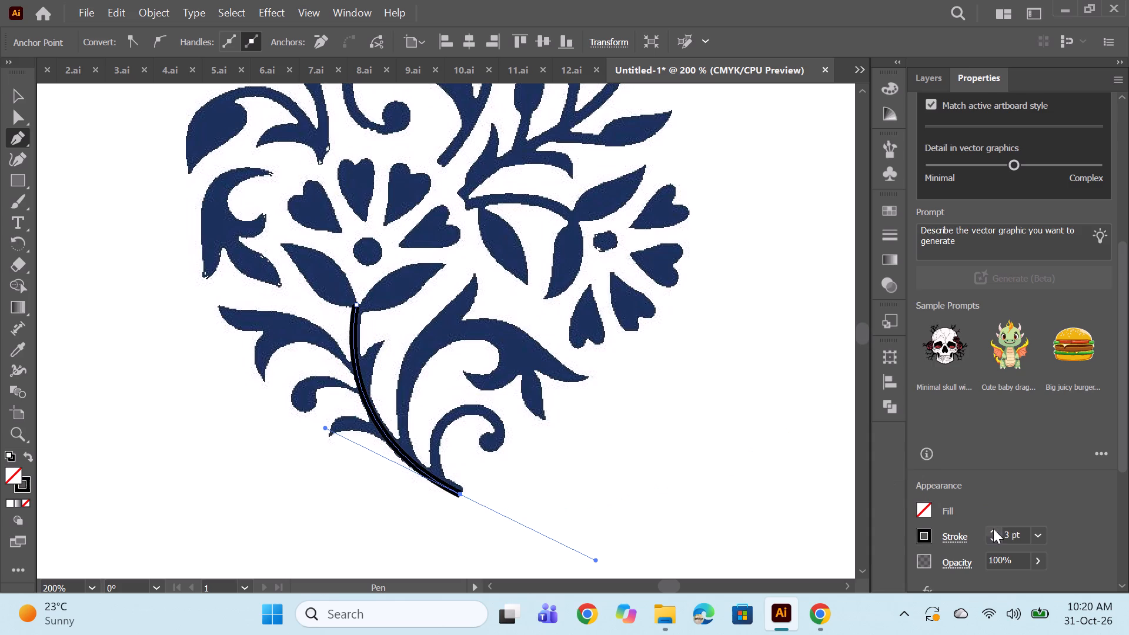
click(884, 229)
click(759, 258)
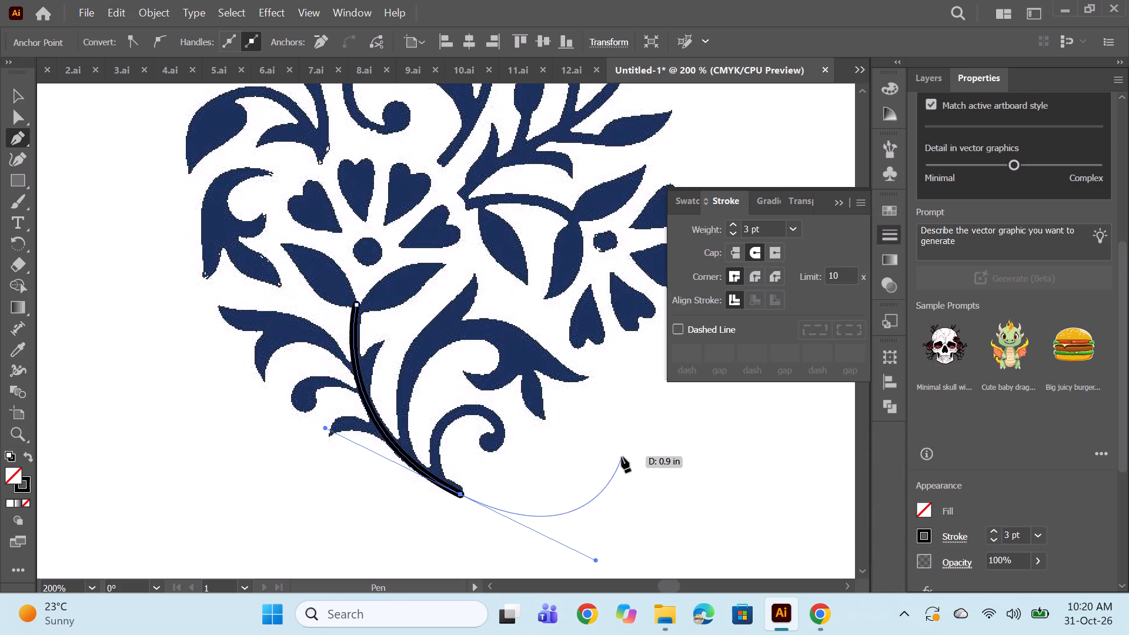
click(992, 526)
click(988, 530)
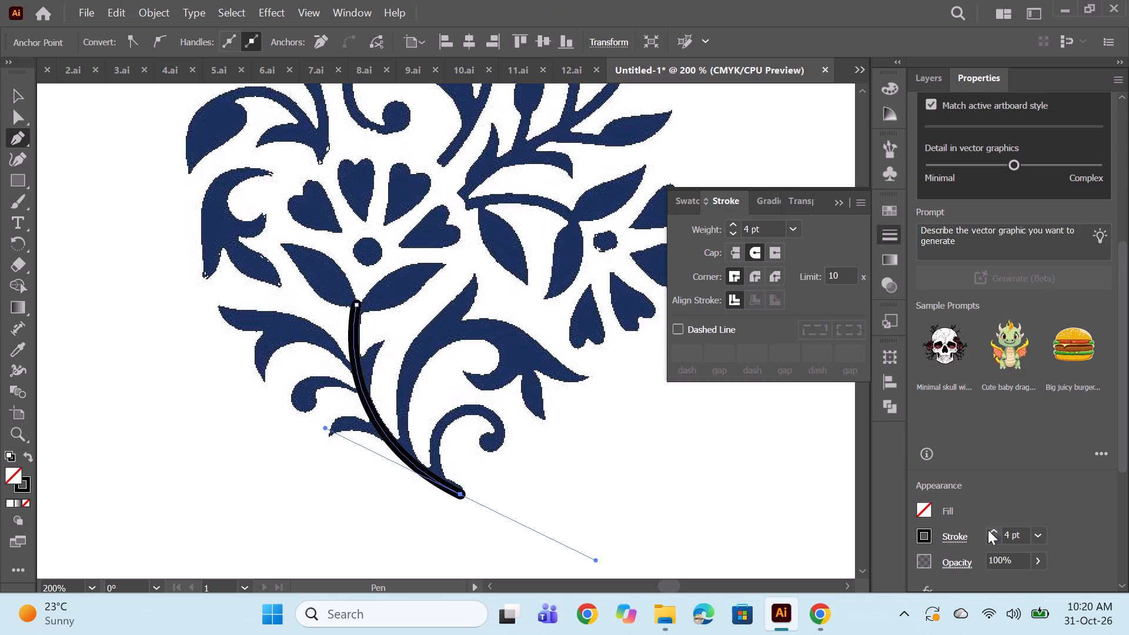
Expand the stem path's fill and stroke into an outlined shape, and deselect it.
click(149, 11)
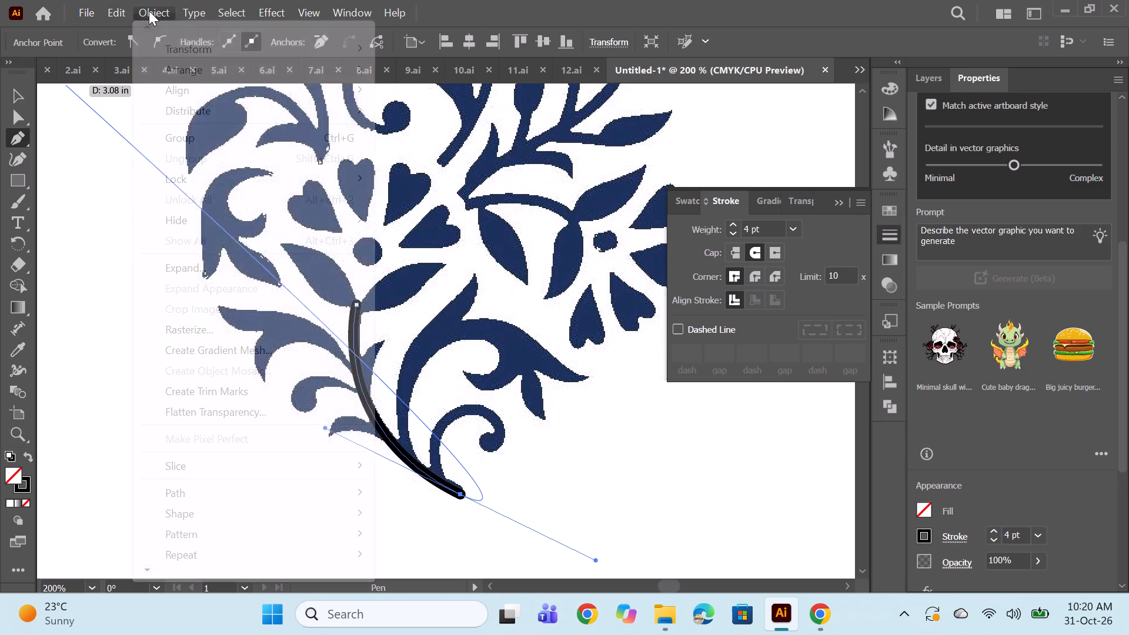
click(208, 271)
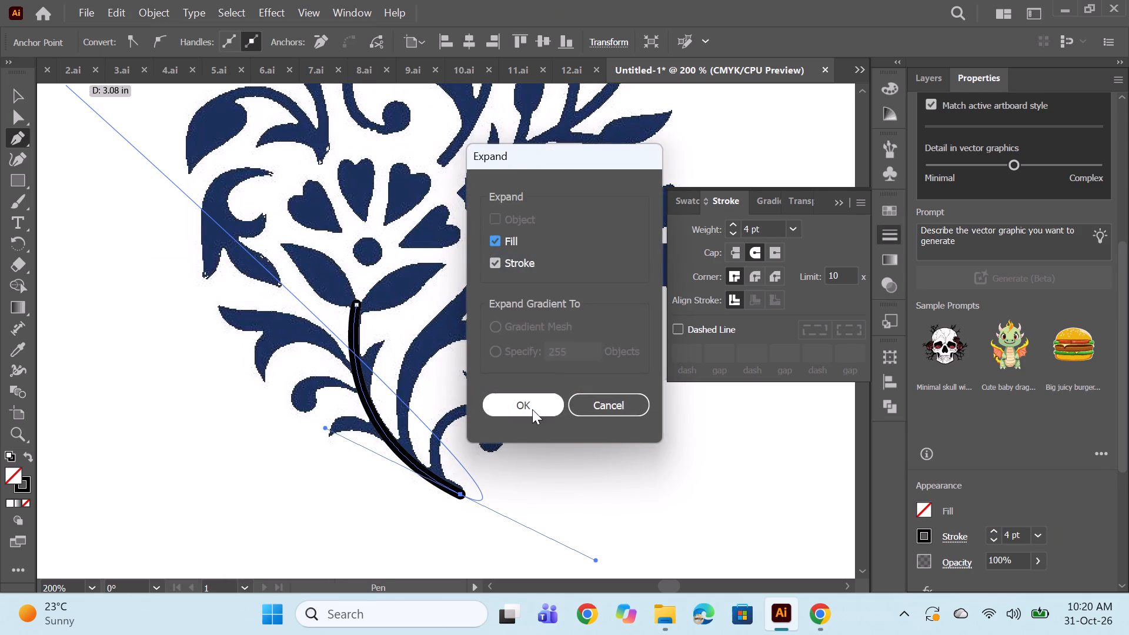
click(532, 409)
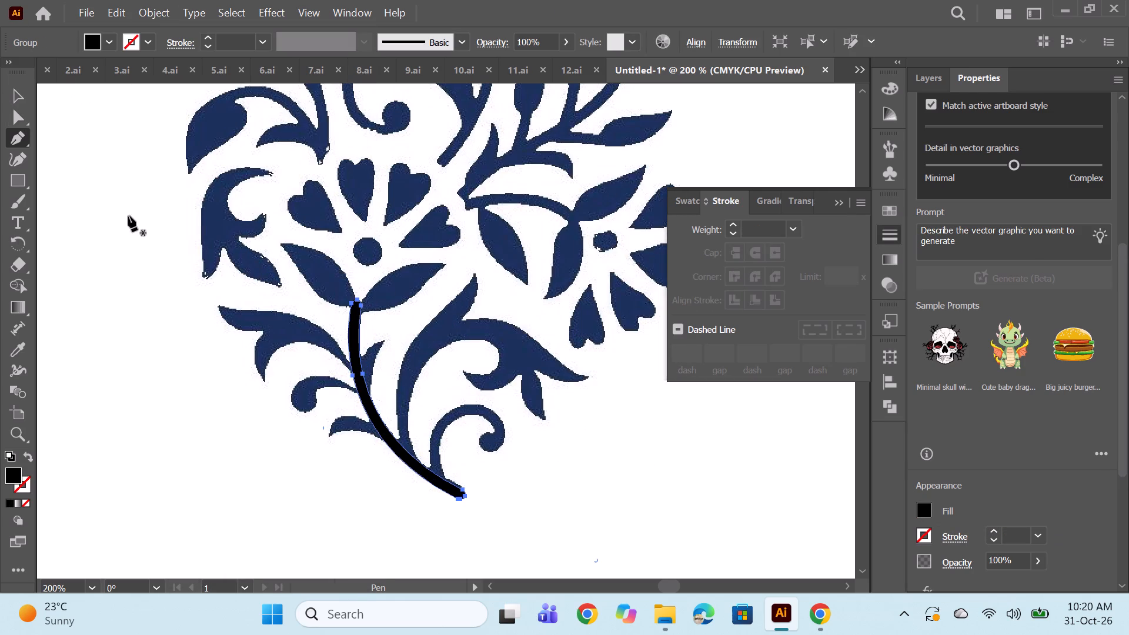
ctrl+click(130, 218)
Trace the lowest leaf on the stem's left side with the Pen tool as a closed black shape about 0.3 in long.
alt+scroll(459, 430, up, 1)
alt+scroll(313, 355, down, 1)
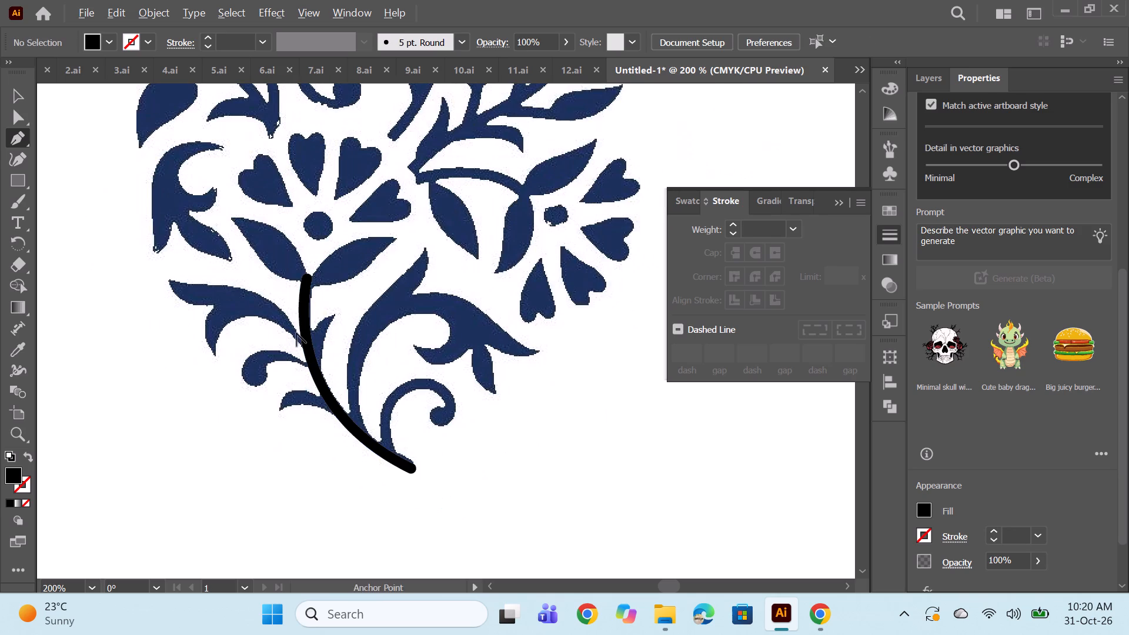
scroll(288, 322, up, 2)
alt+scroll(306, 365, up, 1)
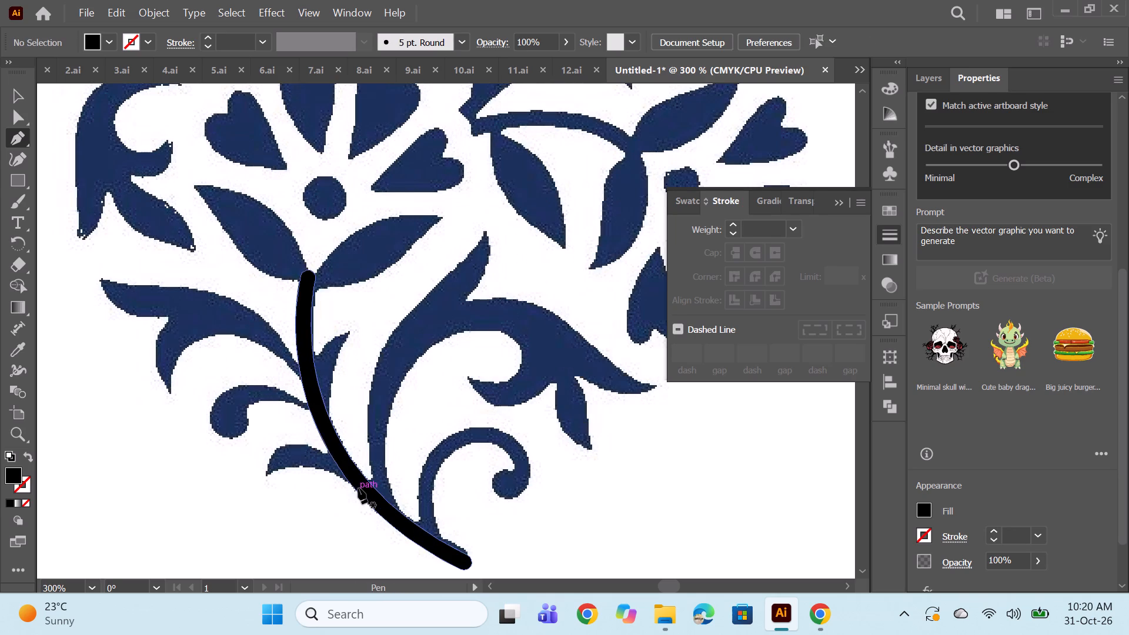
click(355, 484)
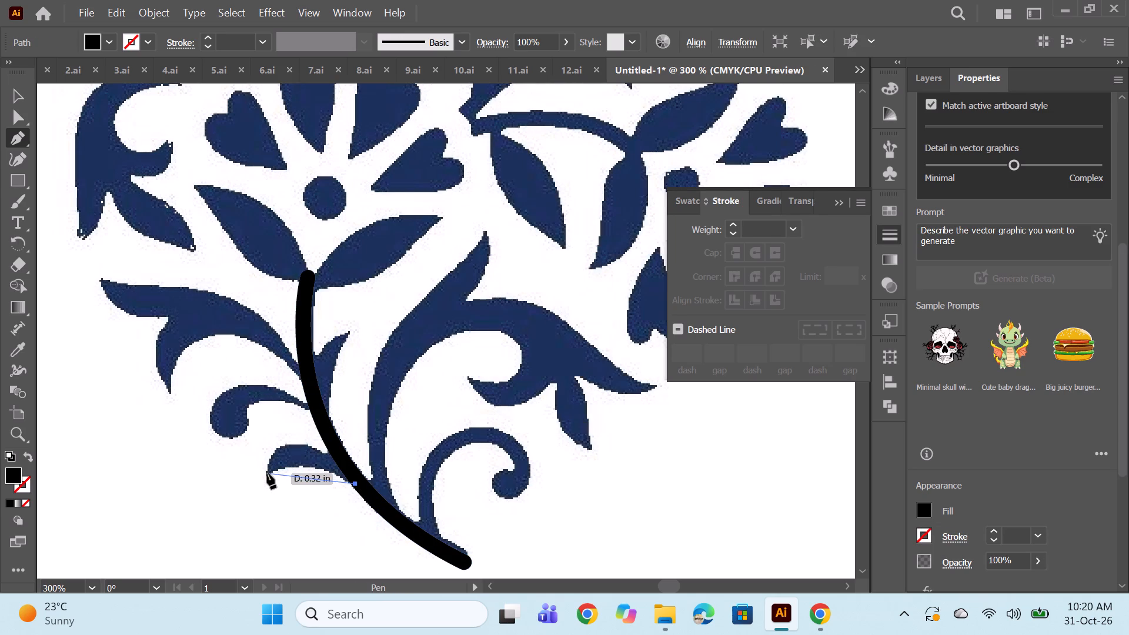
drag(266, 477, 231, 503)
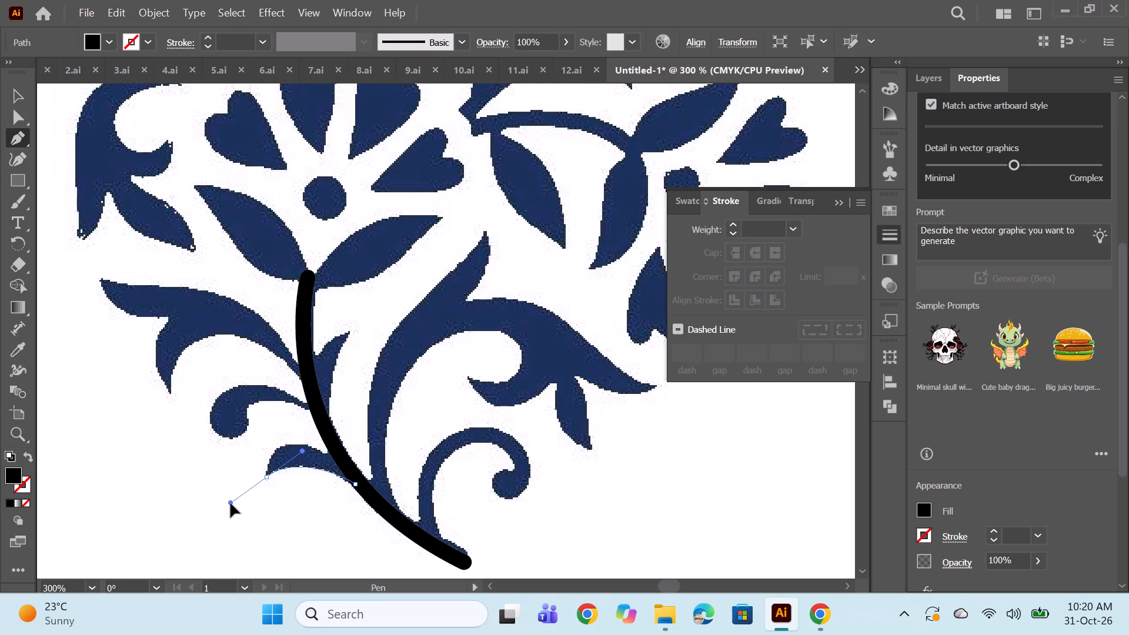
drag(231, 503, 231, 504)
alt+click(268, 477)
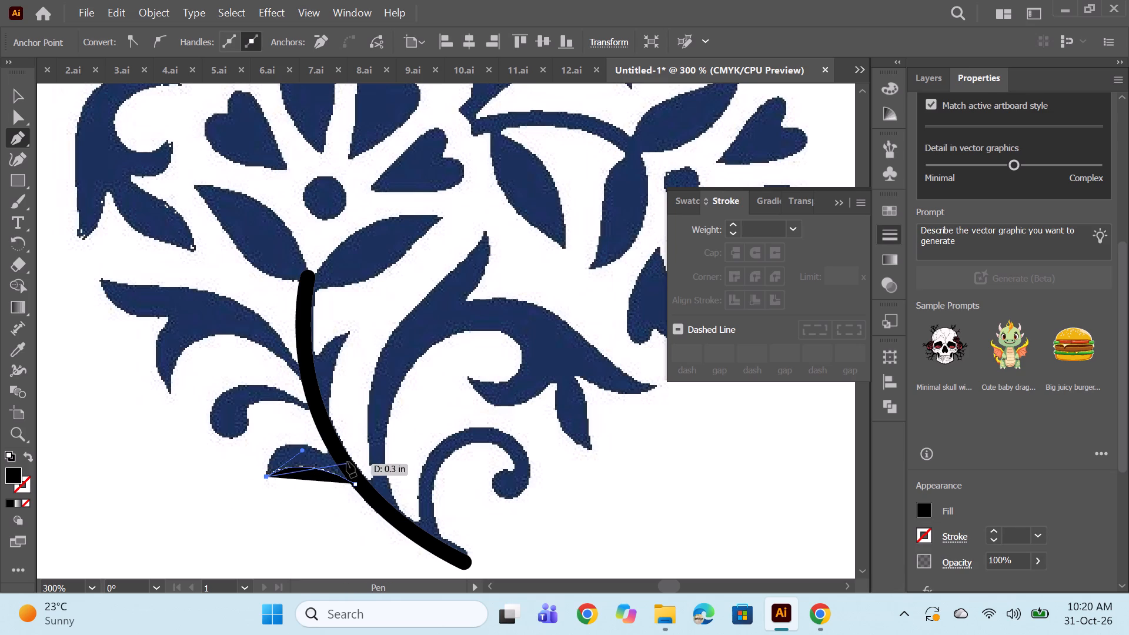
drag(347, 462, 435, 511)
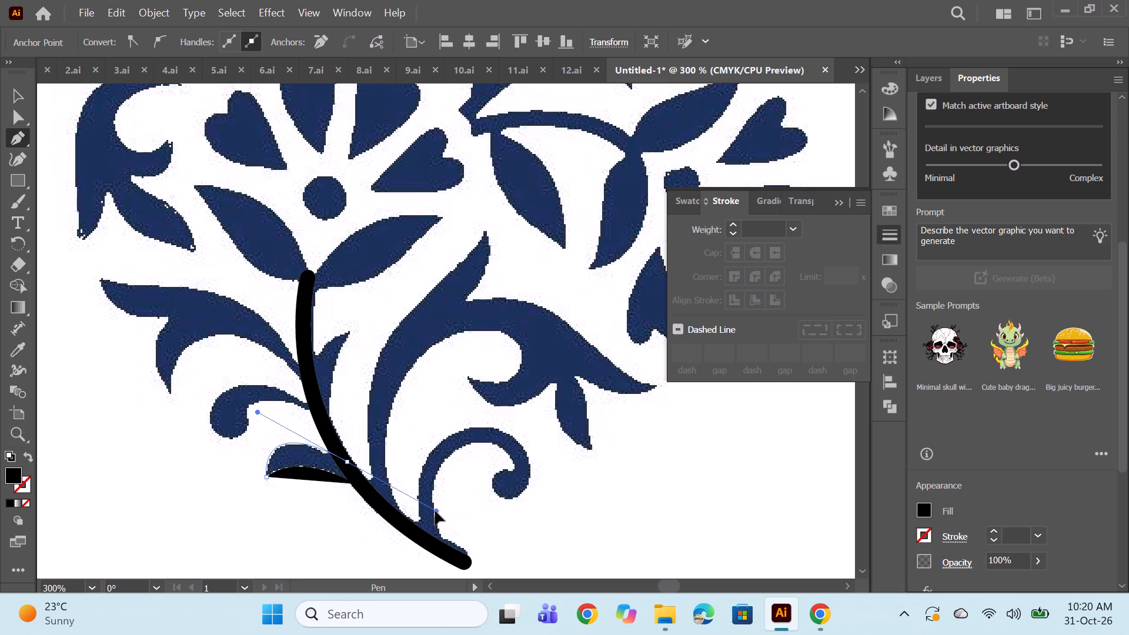
drag(435, 511, 431, 510)
alt+click(348, 462)
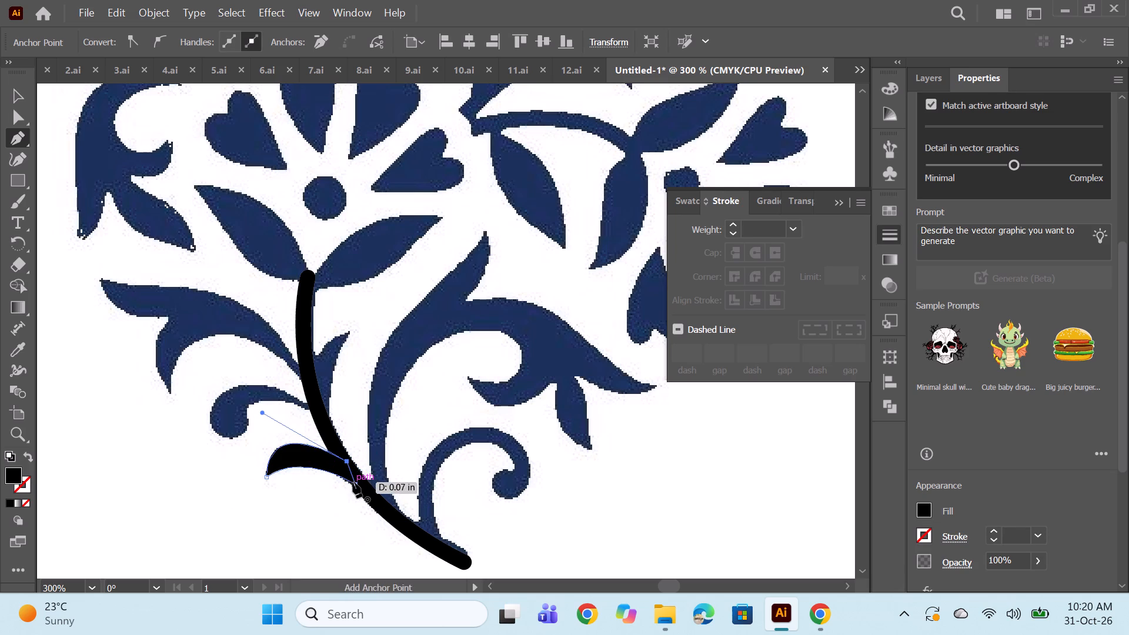
click(355, 483)
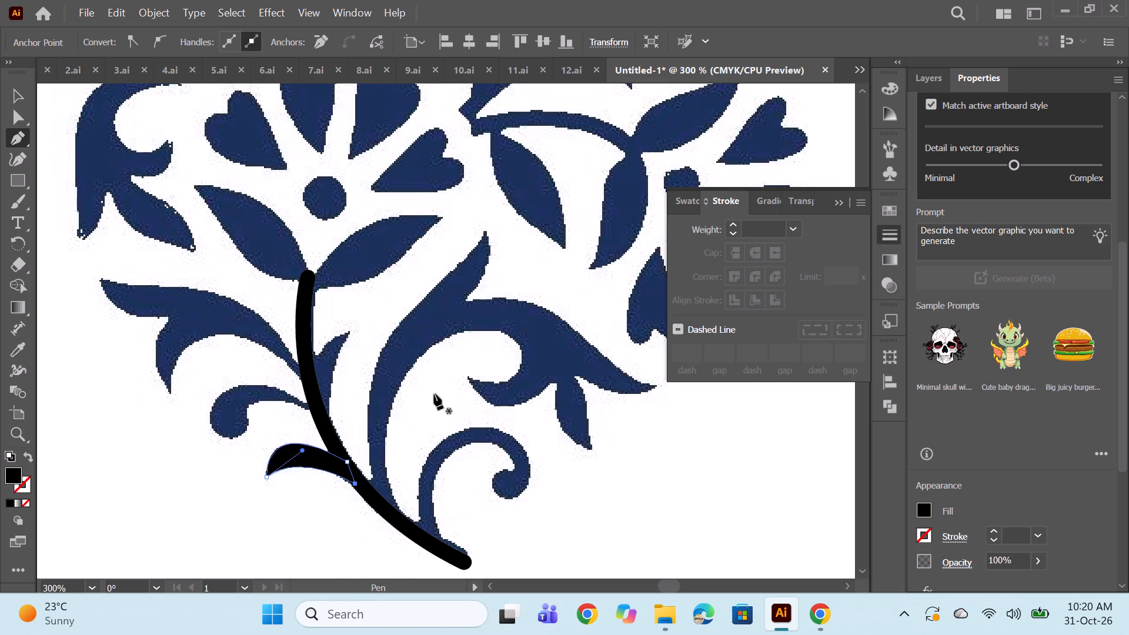
scroll(622, 464, down, 1)
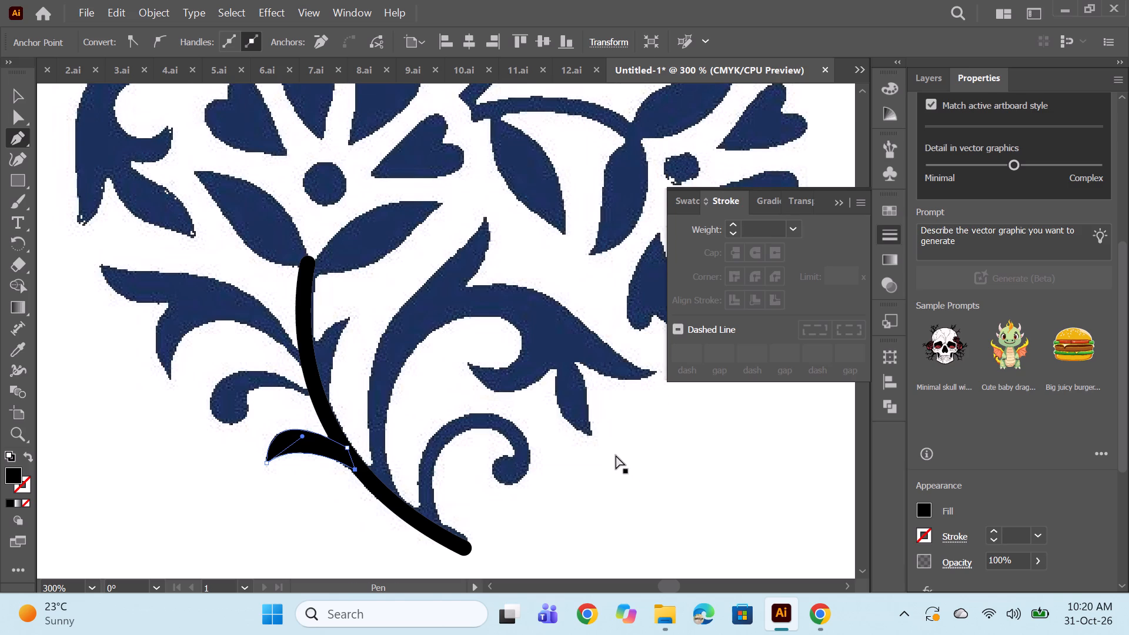
ctrl+click(613, 450)
Trace the inner edge of the lowest right curled tendril with the Pen tool, from the stem's base around to its round tip.
click(443, 534)
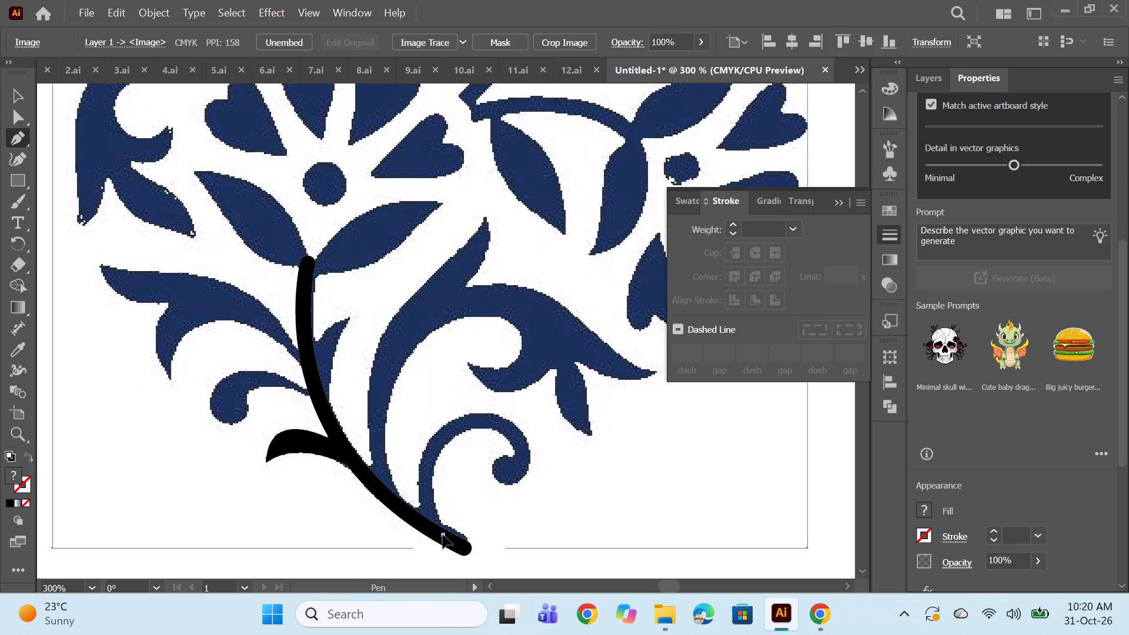
drag(461, 433, 510, 402)
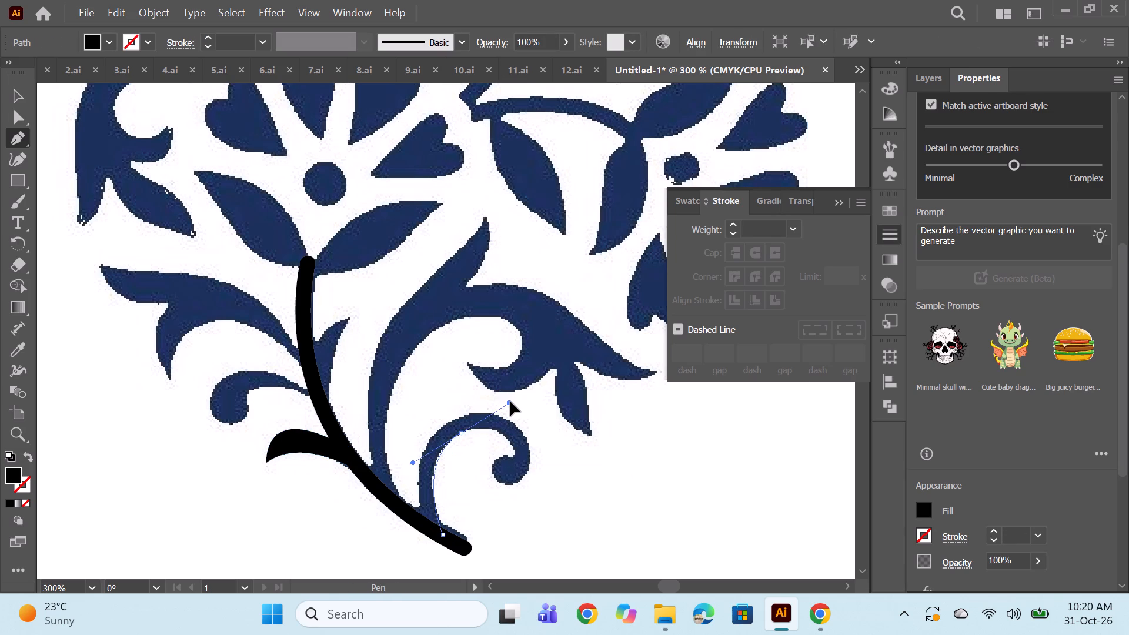
drag(510, 402, 515, 402)
alt+click(462, 434)
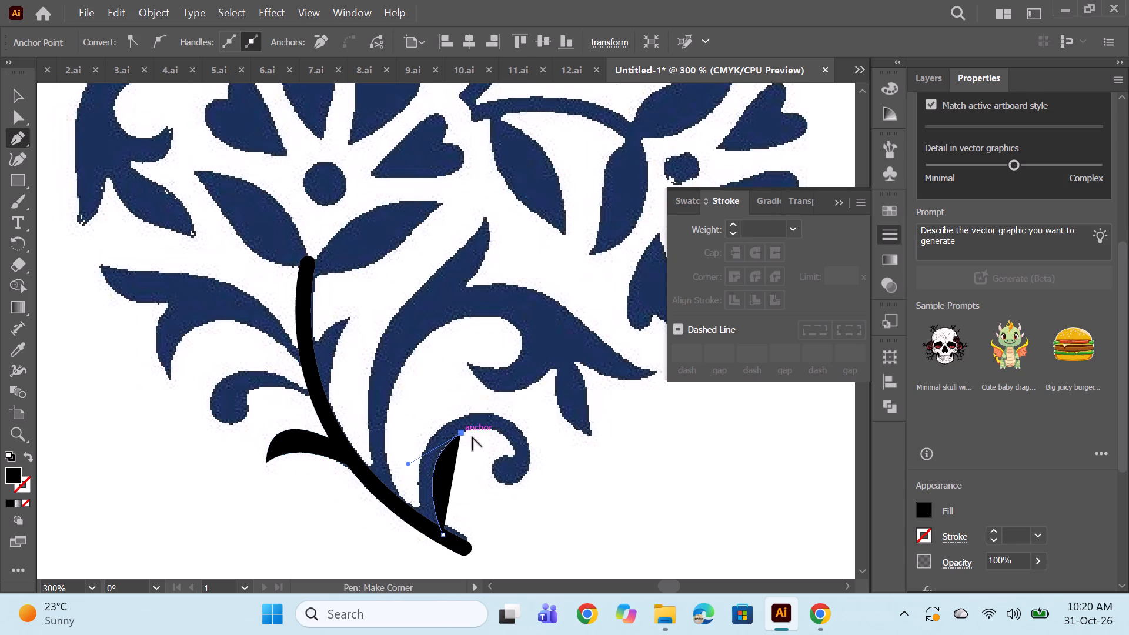
drag(515, 458, 524, 500)
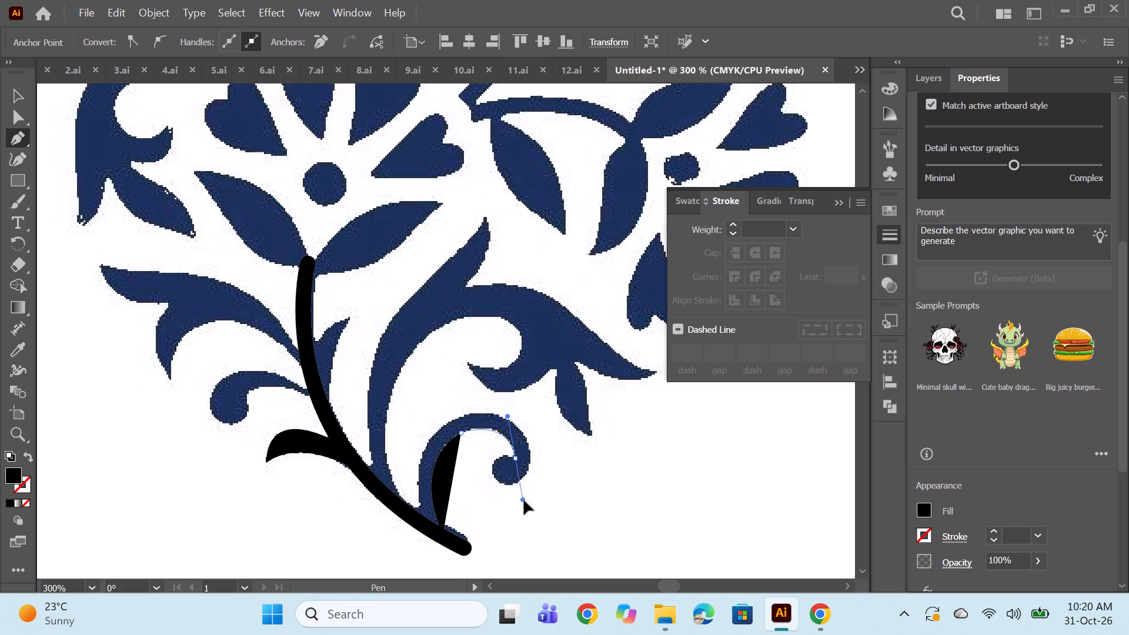
drag(524, 500, 526, 503)
alt+click(516, 459)
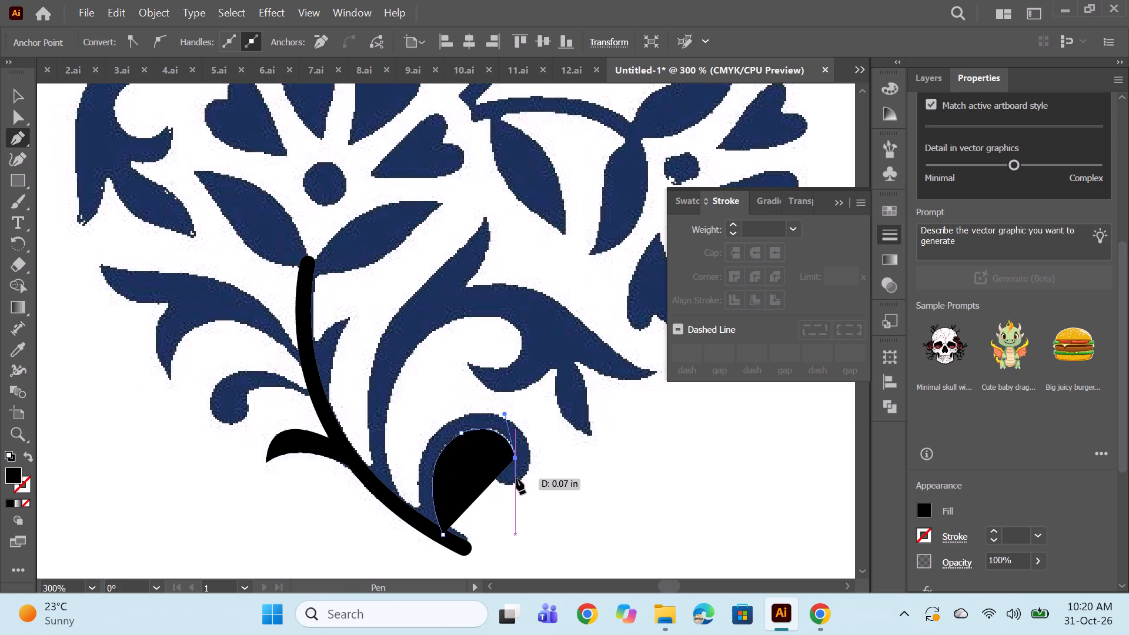
Remove the fill from the unfinished tendril path so the reference shows through.
click(923, 504)
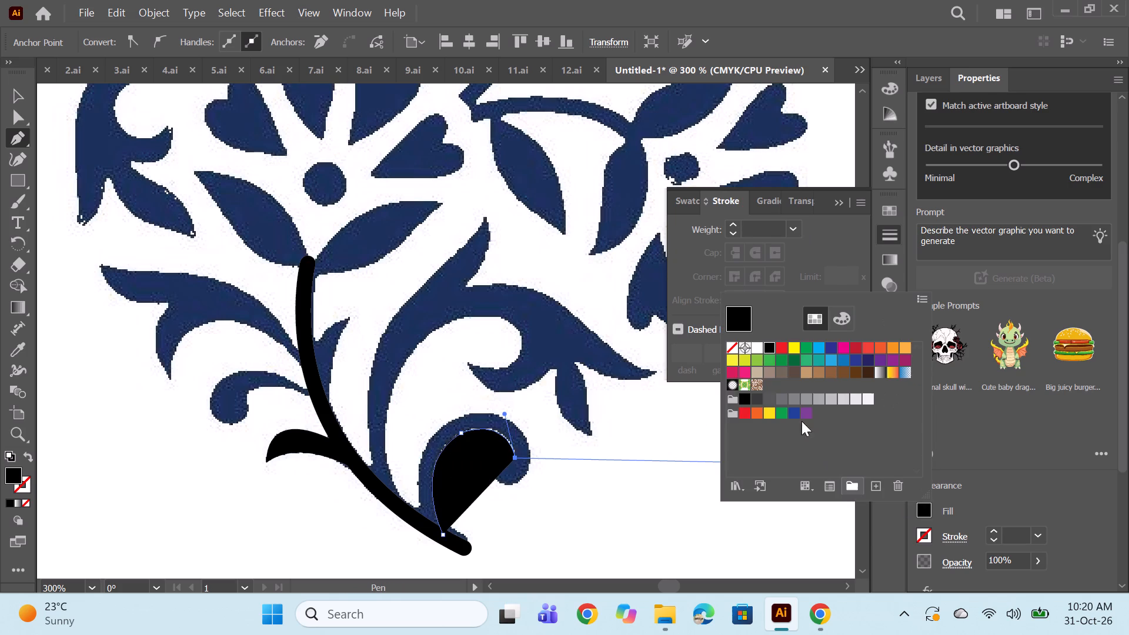
click(733, 349)
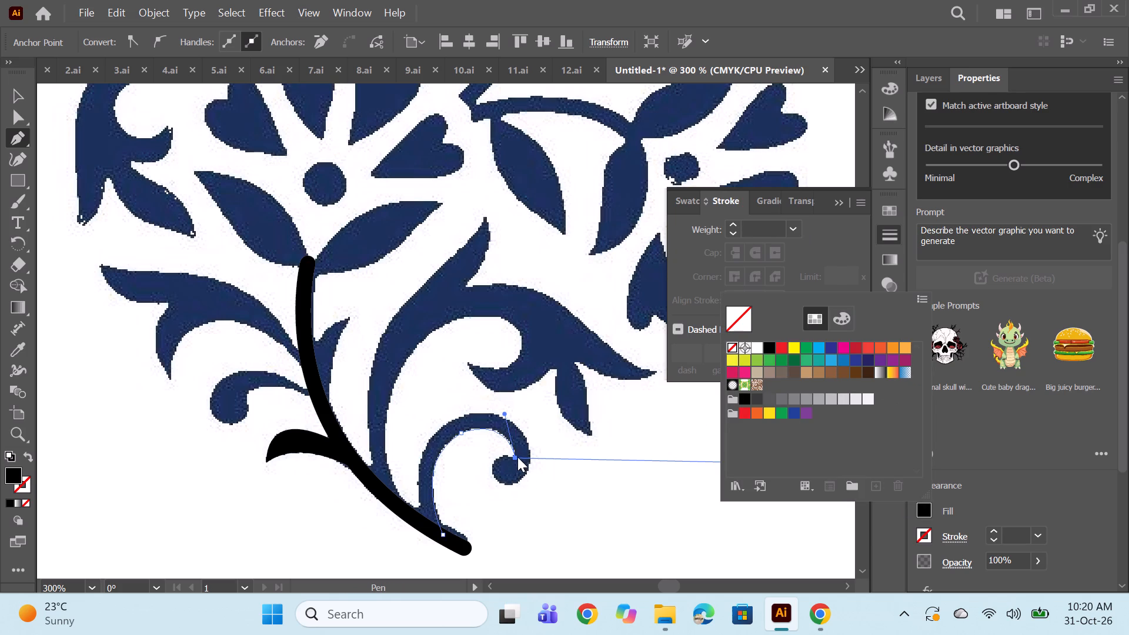
click(514, 456)
Continue the tendril path around the bottom of its round tip and up to the curl's outer right edge.
drag(517, 483, 570, 500)
key(ctrl+z)
drag(506, 483, 537, 507)
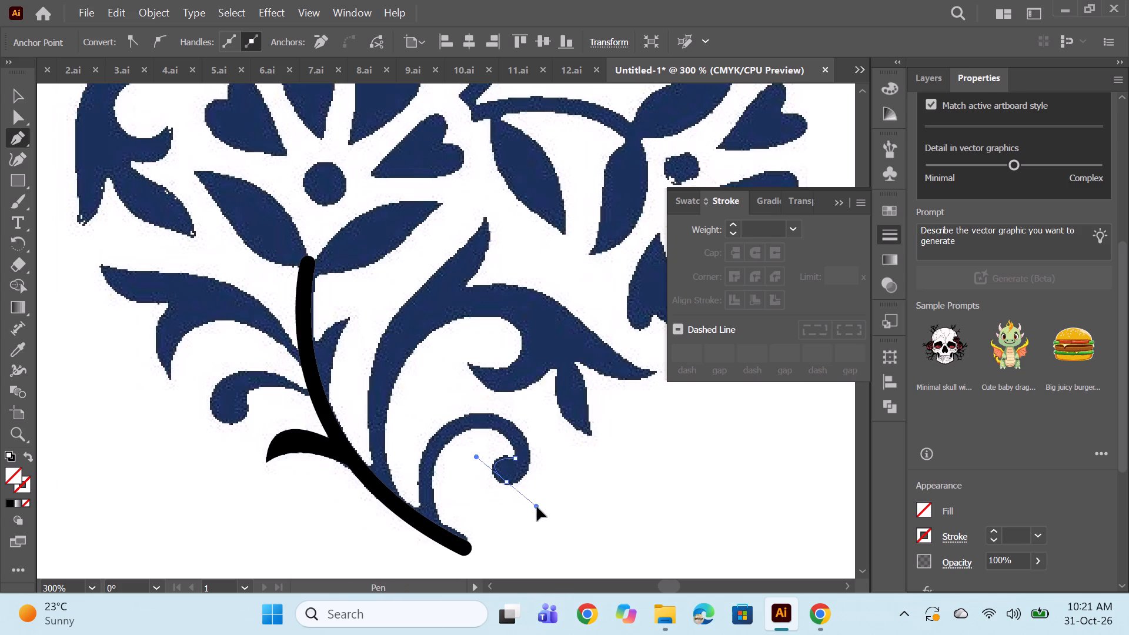
drag(537, 507, 538, 507)
alt+click(509, 483)
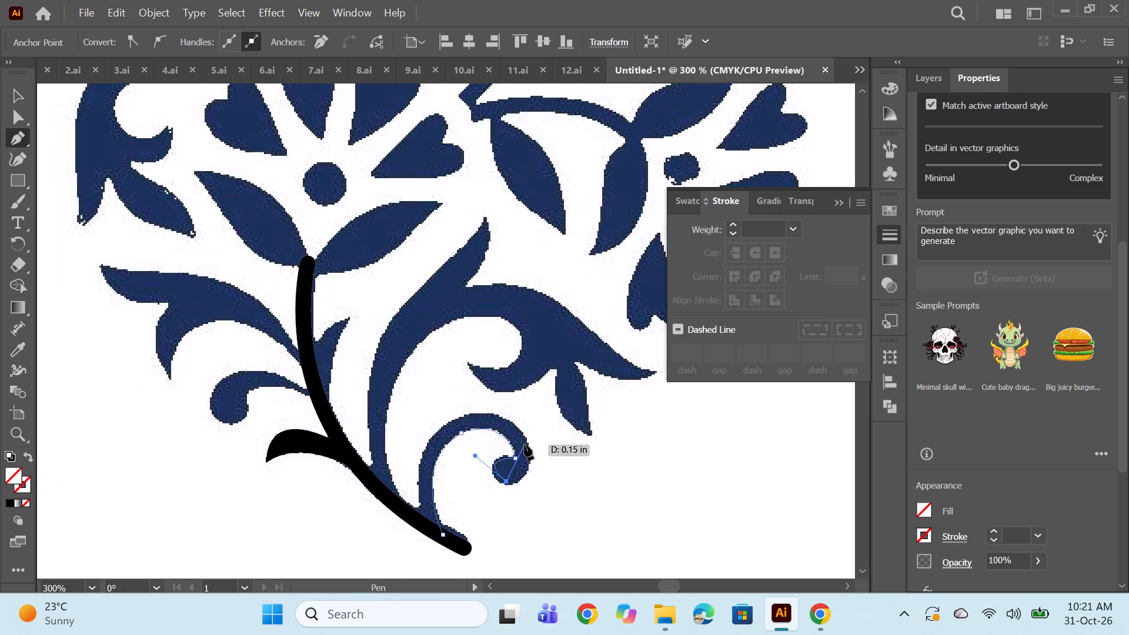
drag(530, 450, 527, 412)
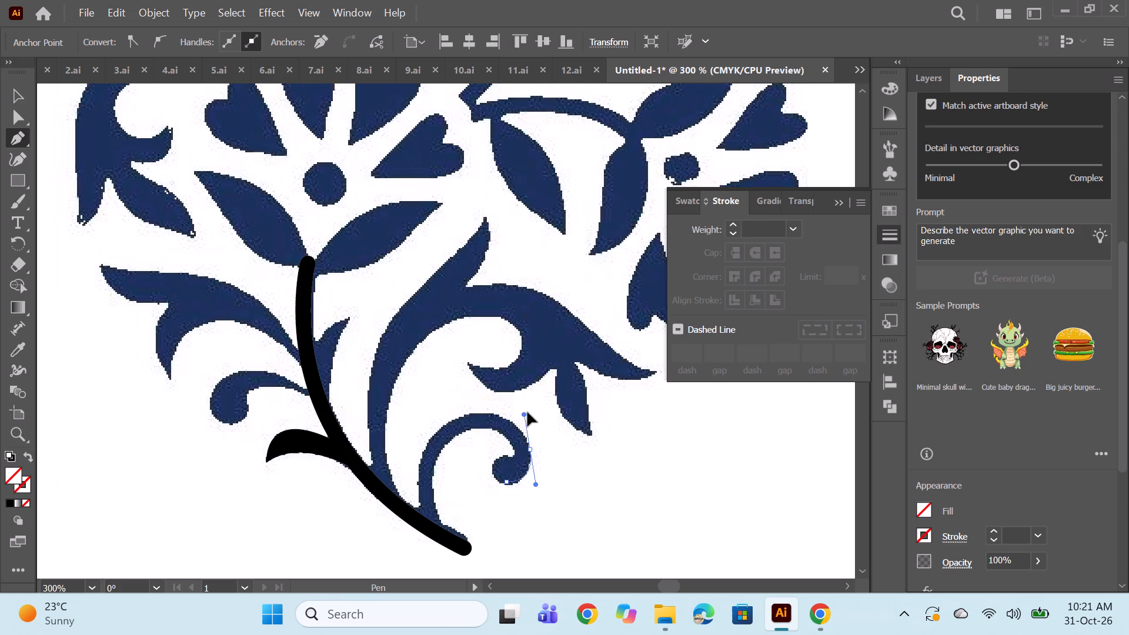
drag(527, 412, 535, 409)
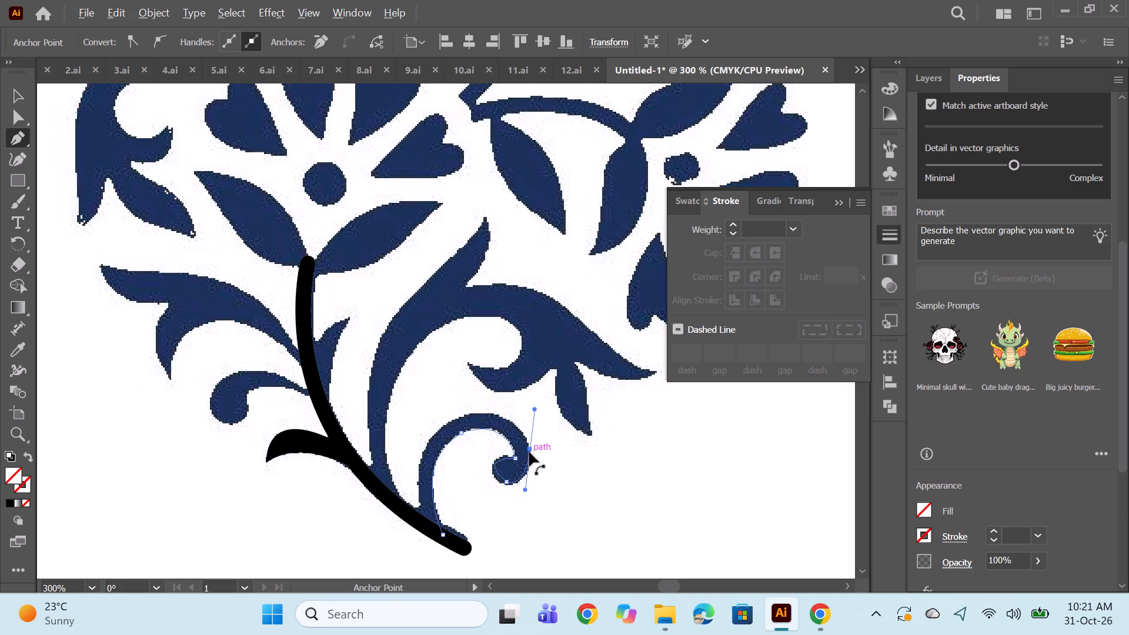
alt+click(529, 452)
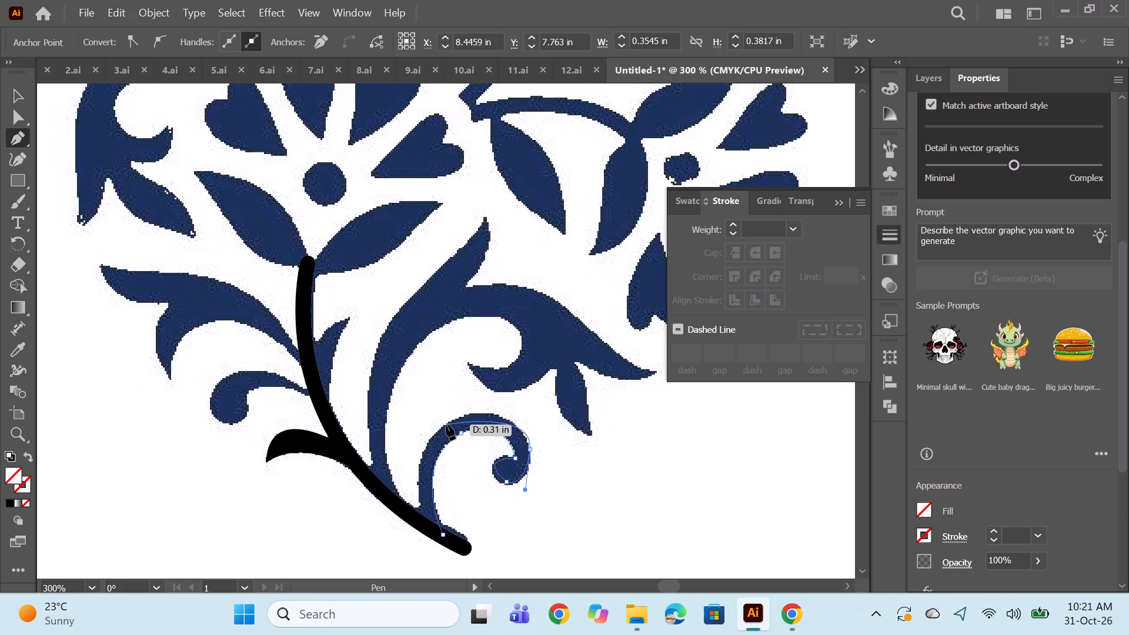
Trace the outer edge of the lowest right tendril back down to the stem and close the path at its starting point.
drag(444, 425, 443, 448)
key(ctrl+z)
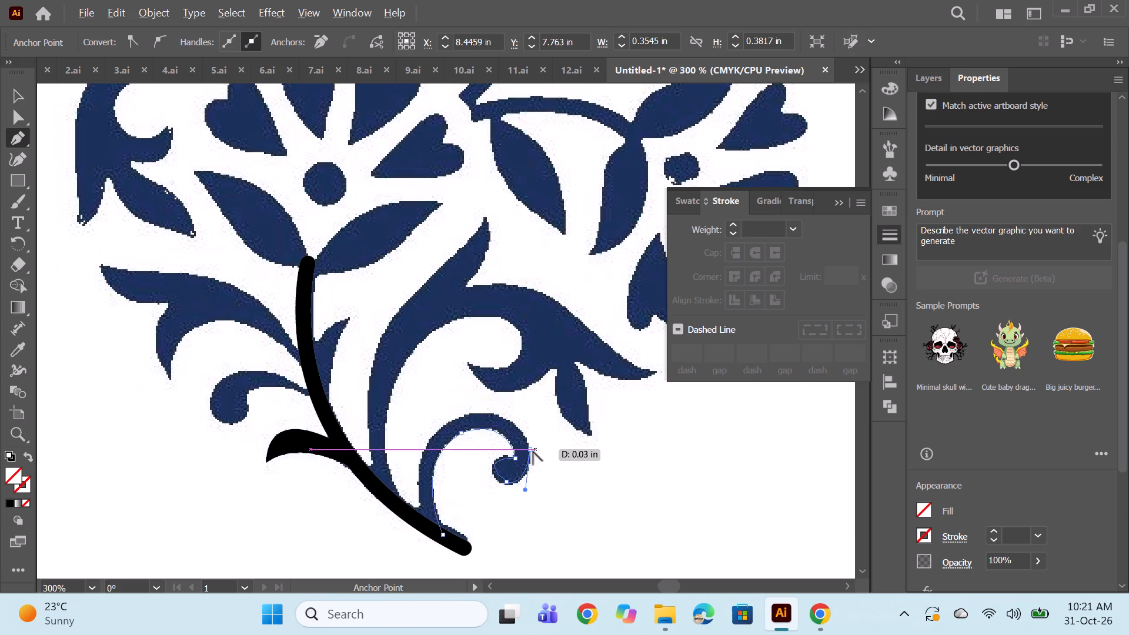
alt+click(532, 451)
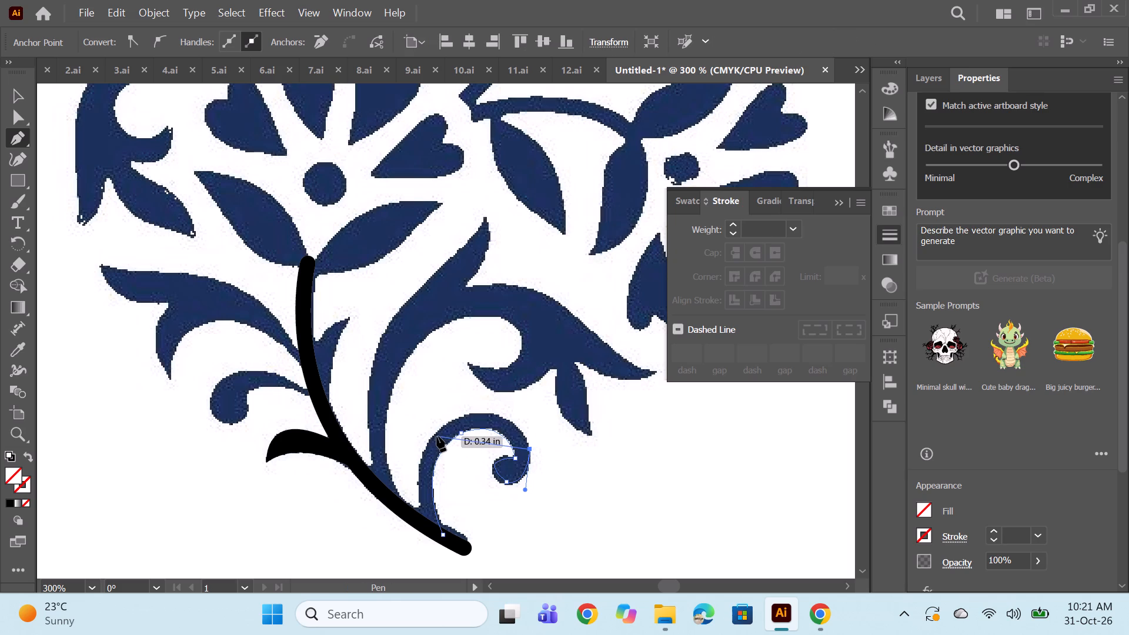
drag(432, 437, 370, 496)
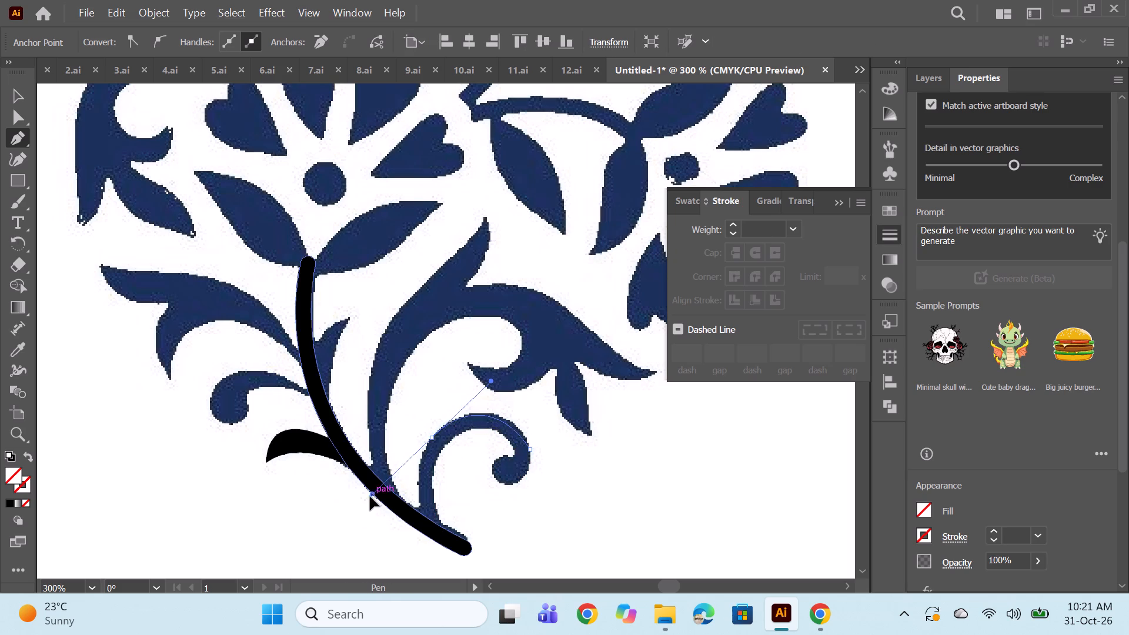
drag(370, 496, 362, 497)
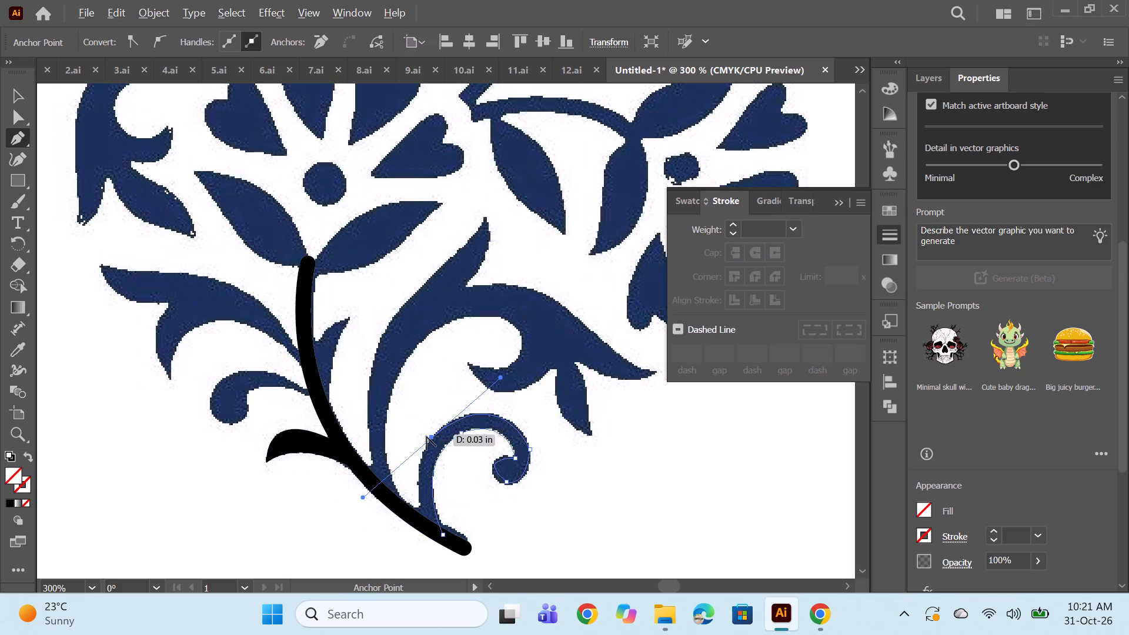
alt+click(433, 437)
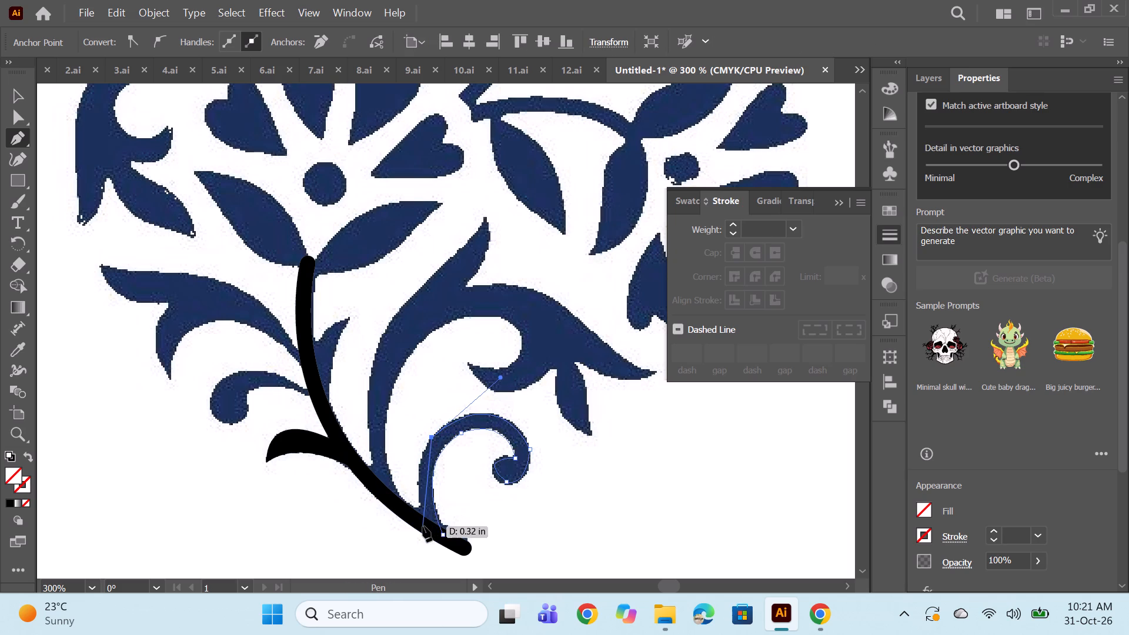
drag(427, 526, 453, 566)
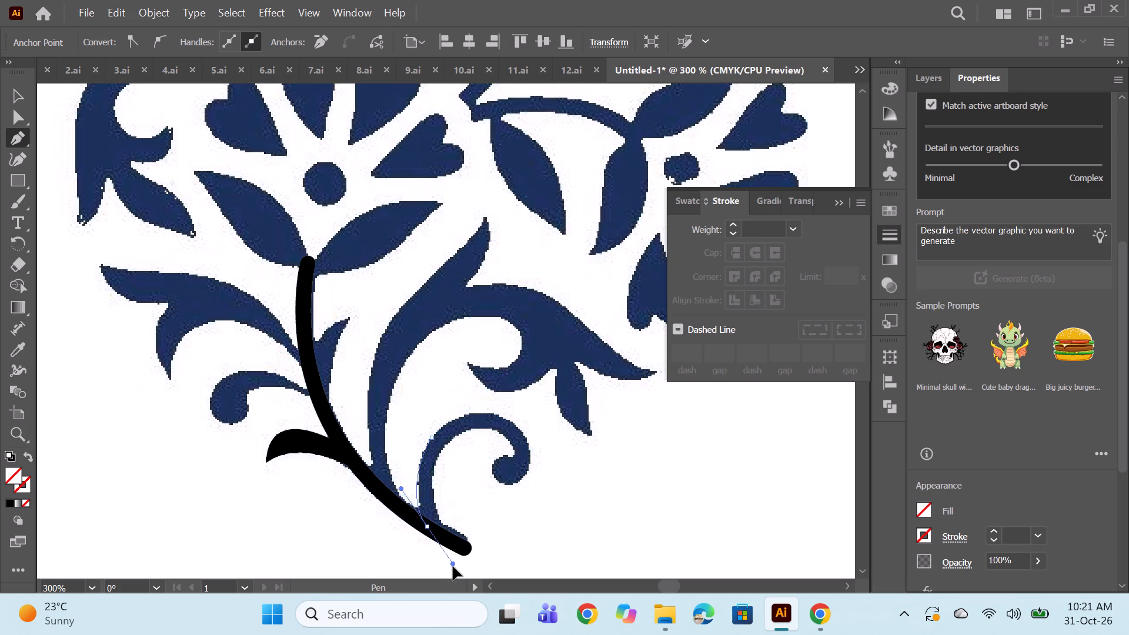
drag(453, 566, 446, 562)
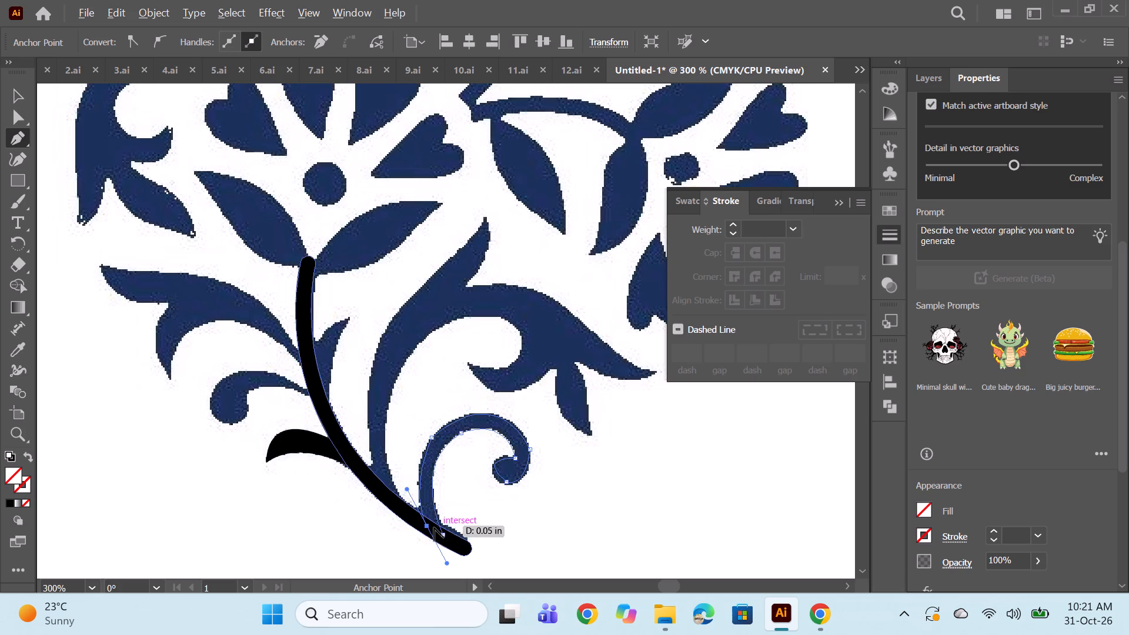
alt+click(425, 527)
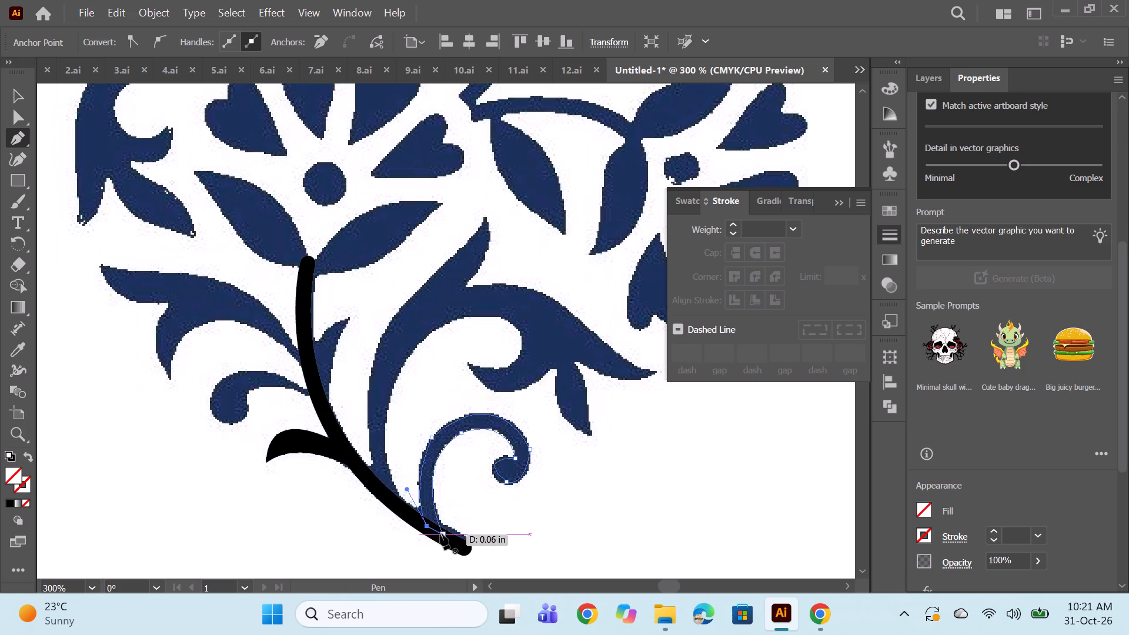
click(442, 534)
Reshape the closed tendril's inner and outer curves and its round tip to match the reference.
ctrl+click(433, 438)
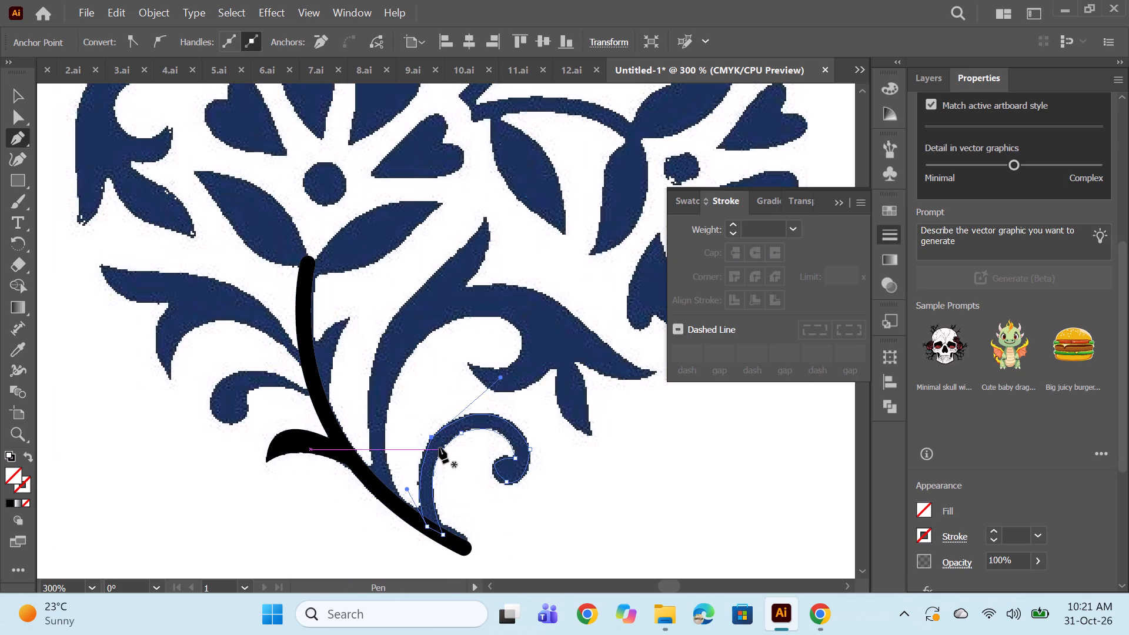
ctrl+drag(440, 445, 481, 474)
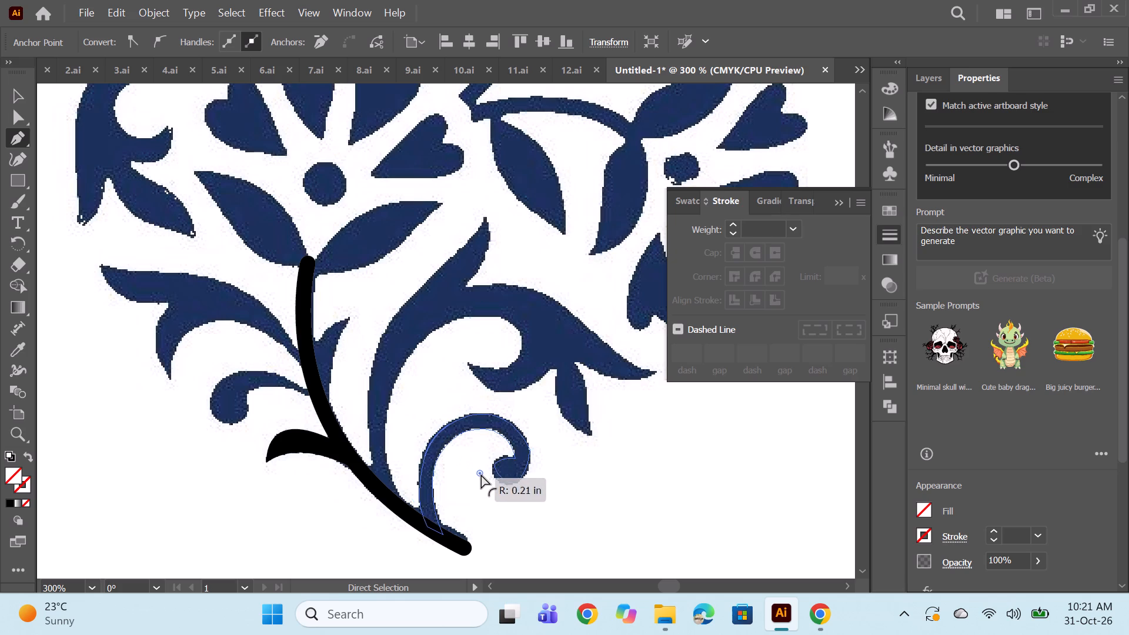
ctrl+drag(481, 474, 498, 485)
ctrl+click(461, 435)
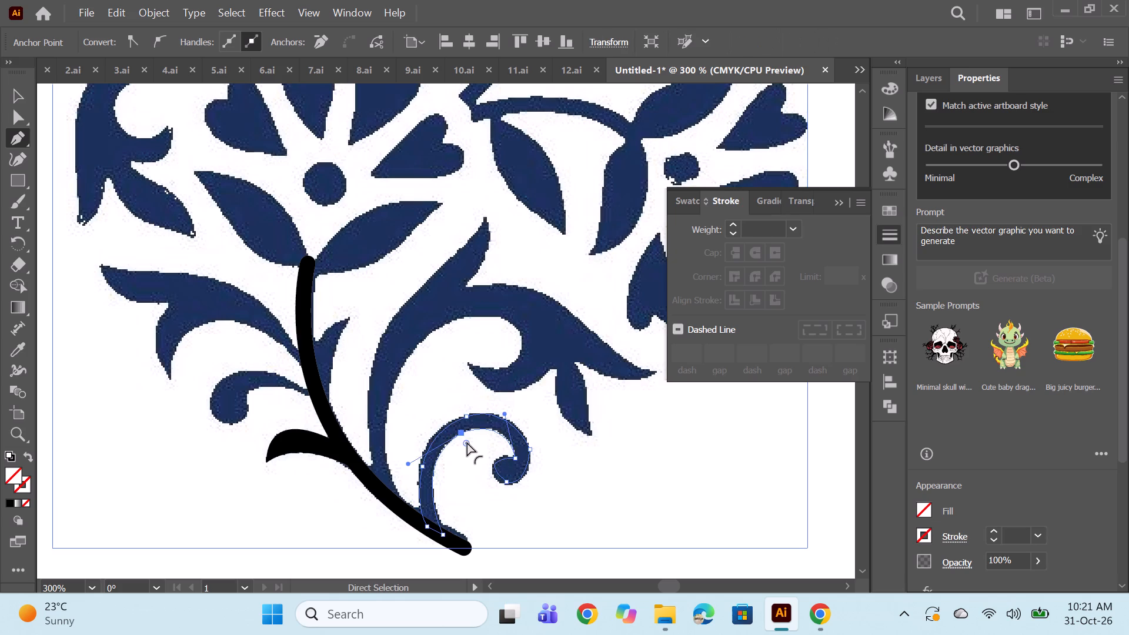
ctrl+drag(466, 443, 490, 494)
ctrl+click(531, 452)
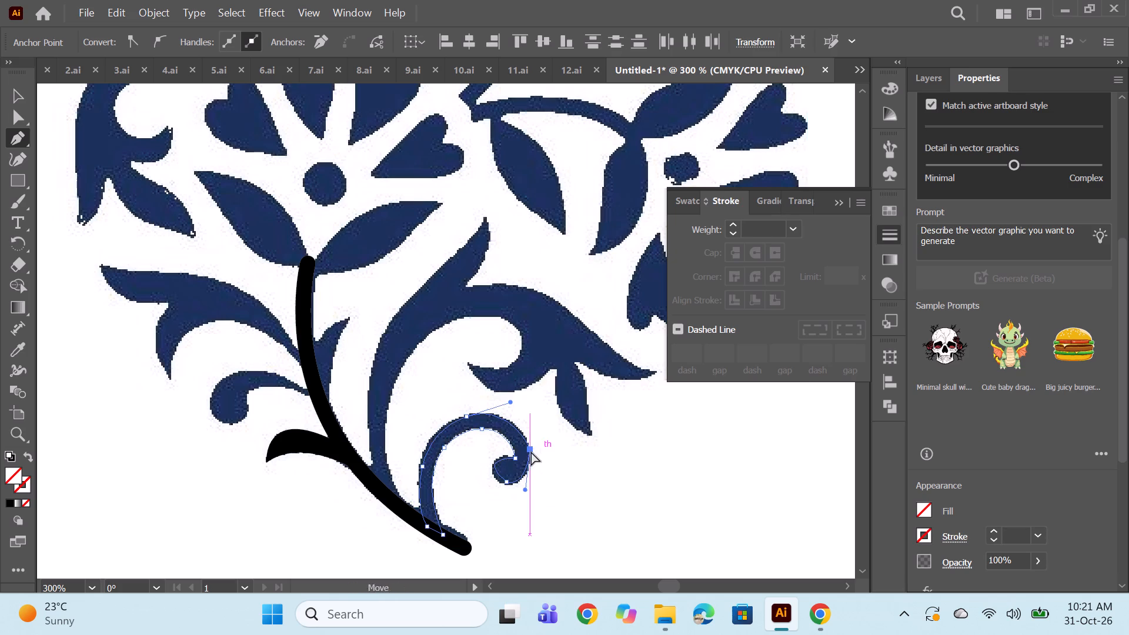
ctrl+drag(517, 450, 447, 477)
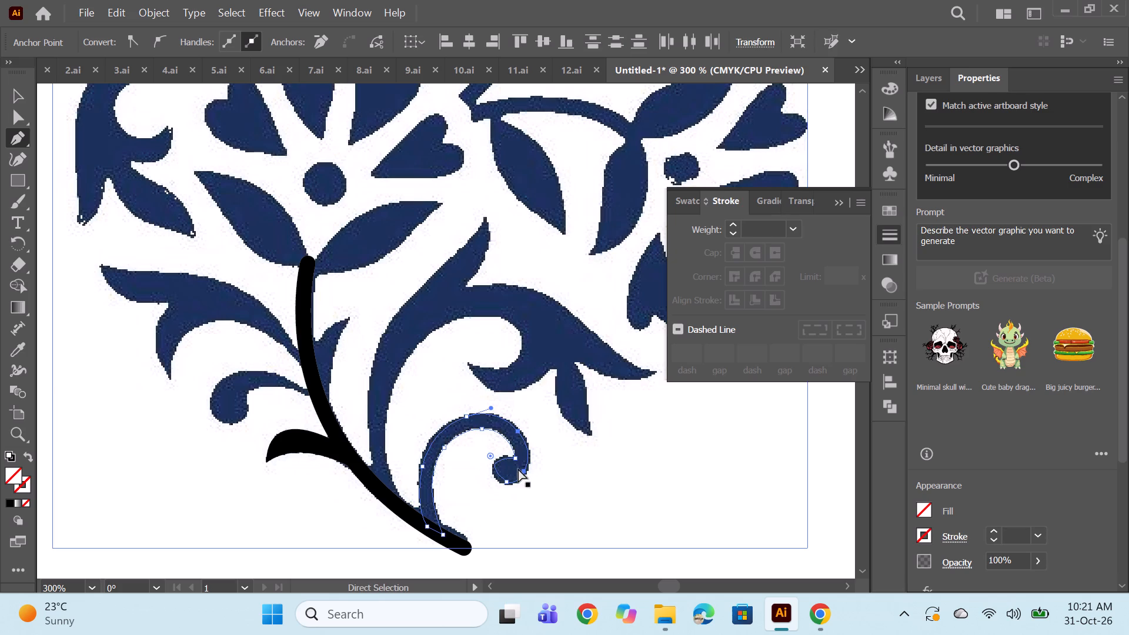
ctrl+drag(491, 455, 421, 459)
click(18, 165)
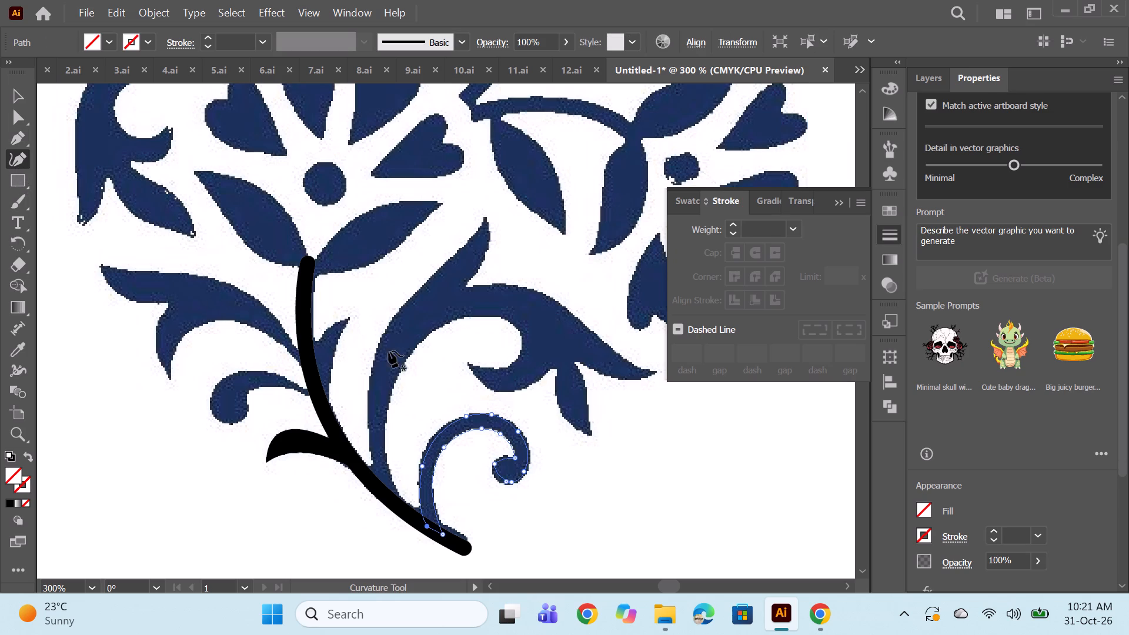
click(495, 465)
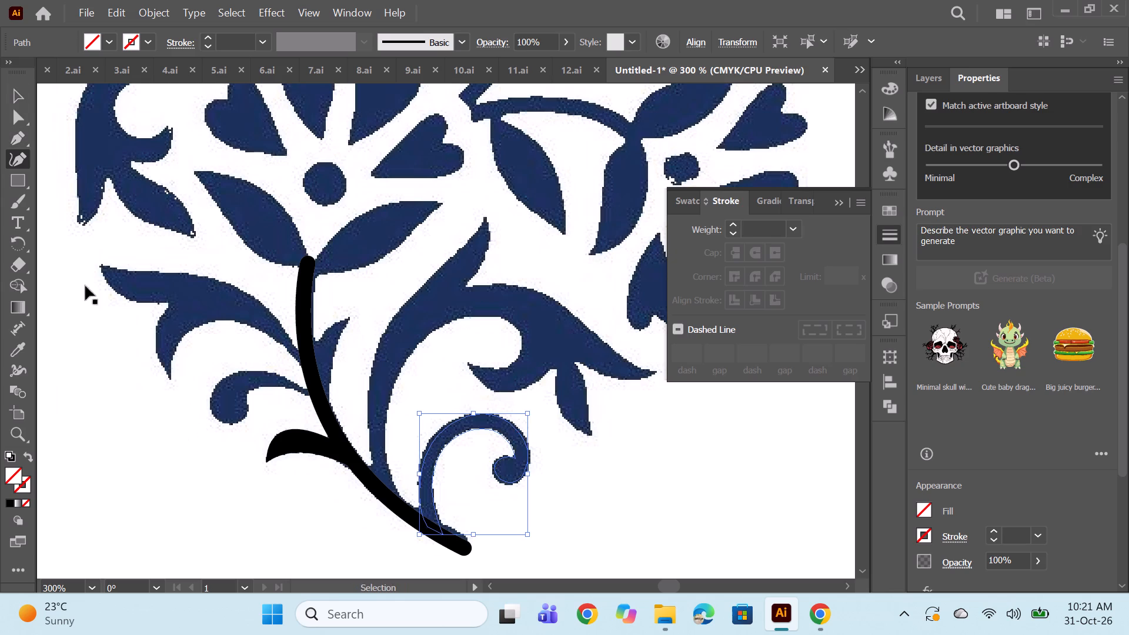
Fill the closed tendril shape with black and deselect it.
click(12, 132)
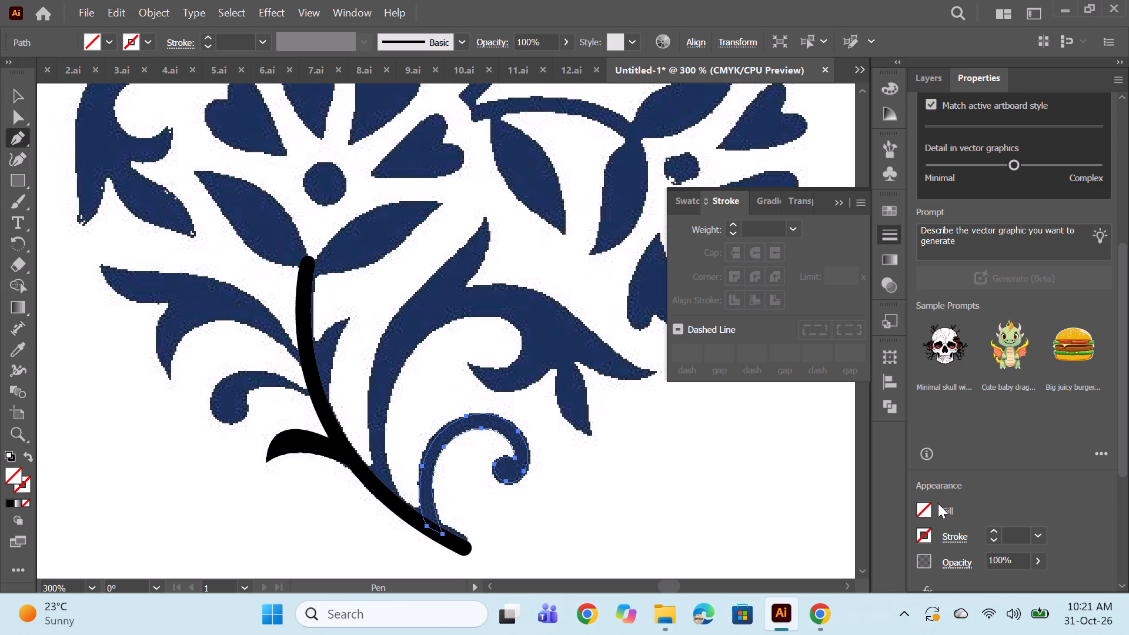
click(917, 507)
click(774, 345)
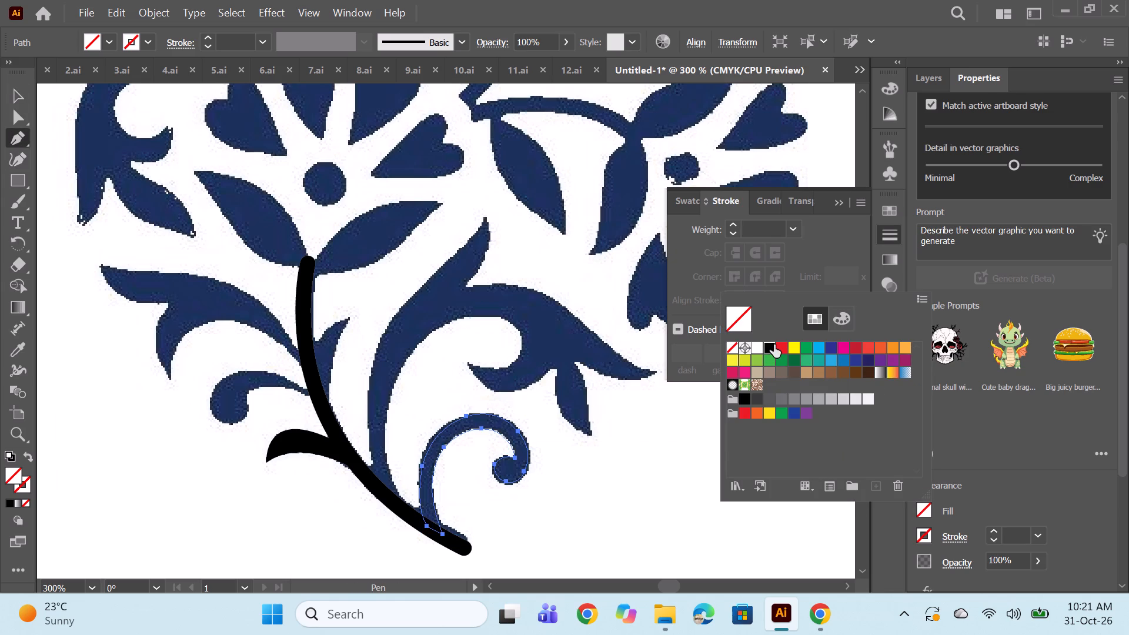
ctrl+click(644, 458)
ctrl+click(644, 467)
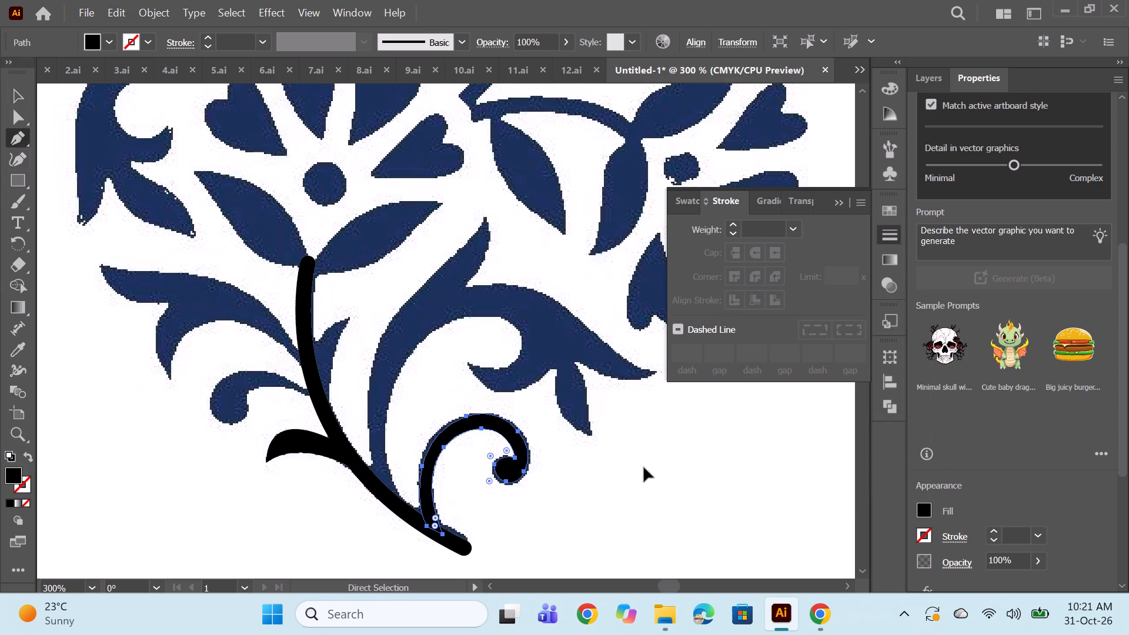
Trace the inner edge of the large right leaf with the Pen tool, from the stem up to the top of its inner curve.
click(402, 506)
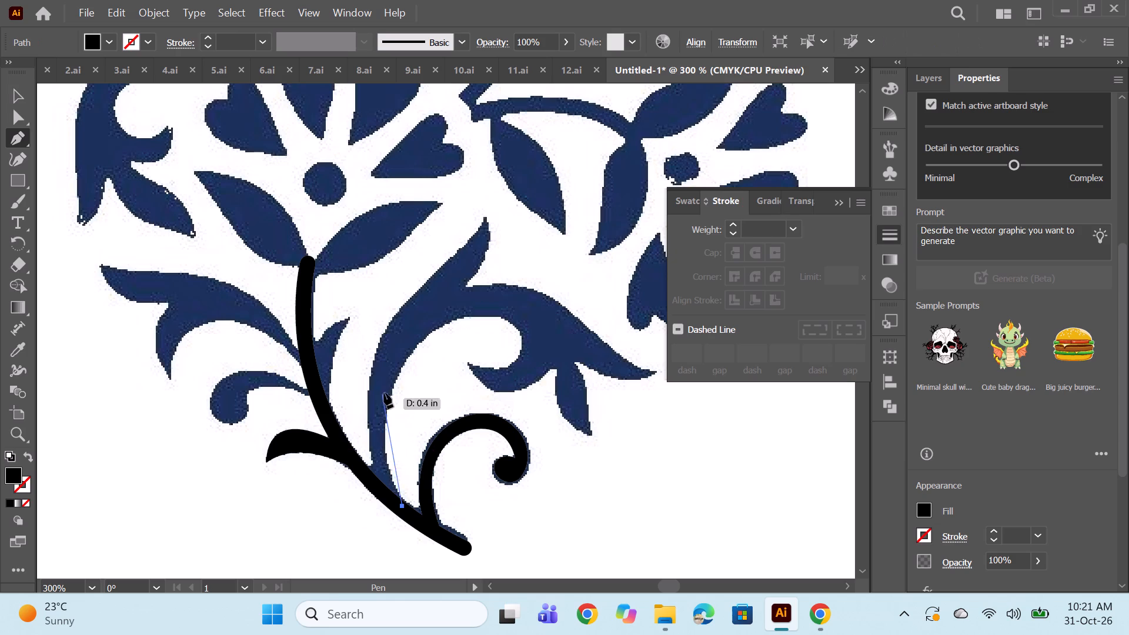
drag(398, 372, 434, 315)
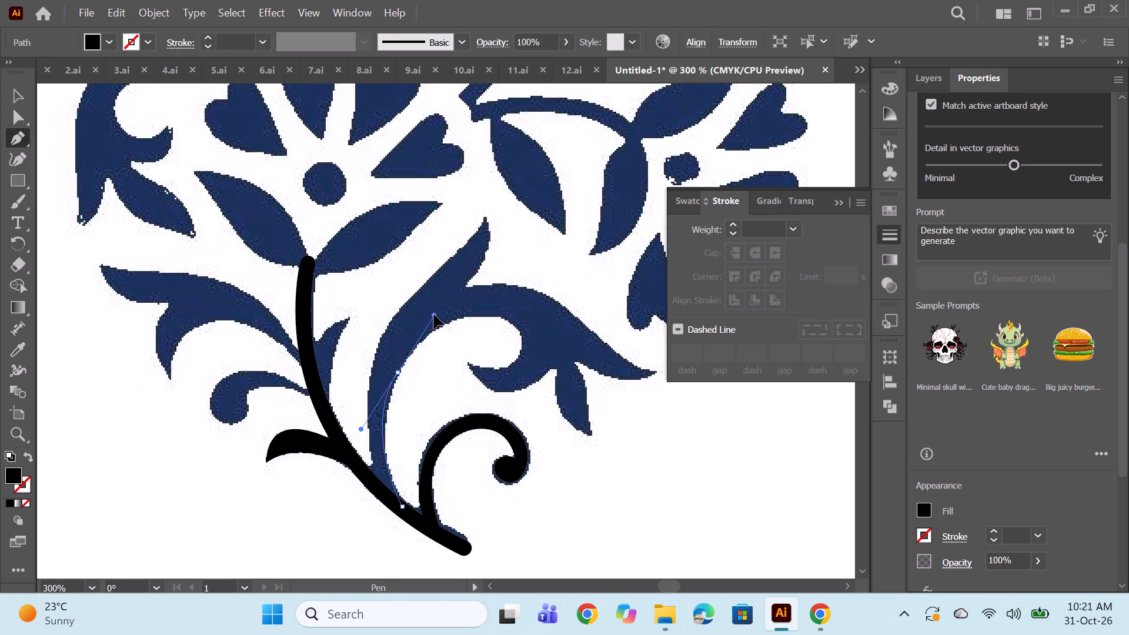
drag(434, 315, 430, 312)
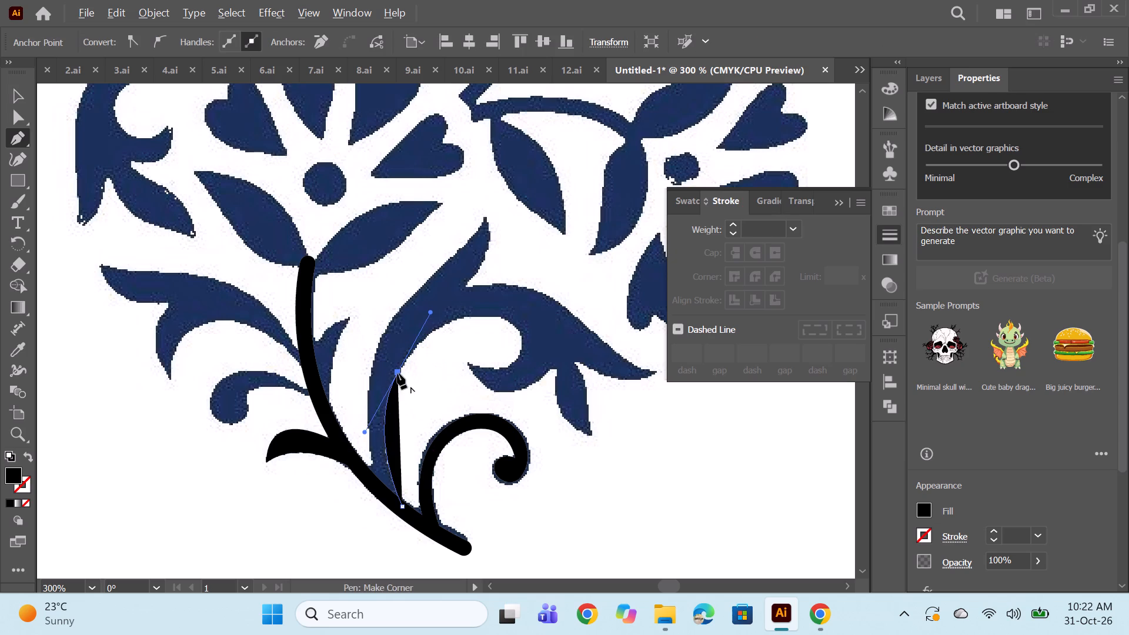
alt+click(398, 373)
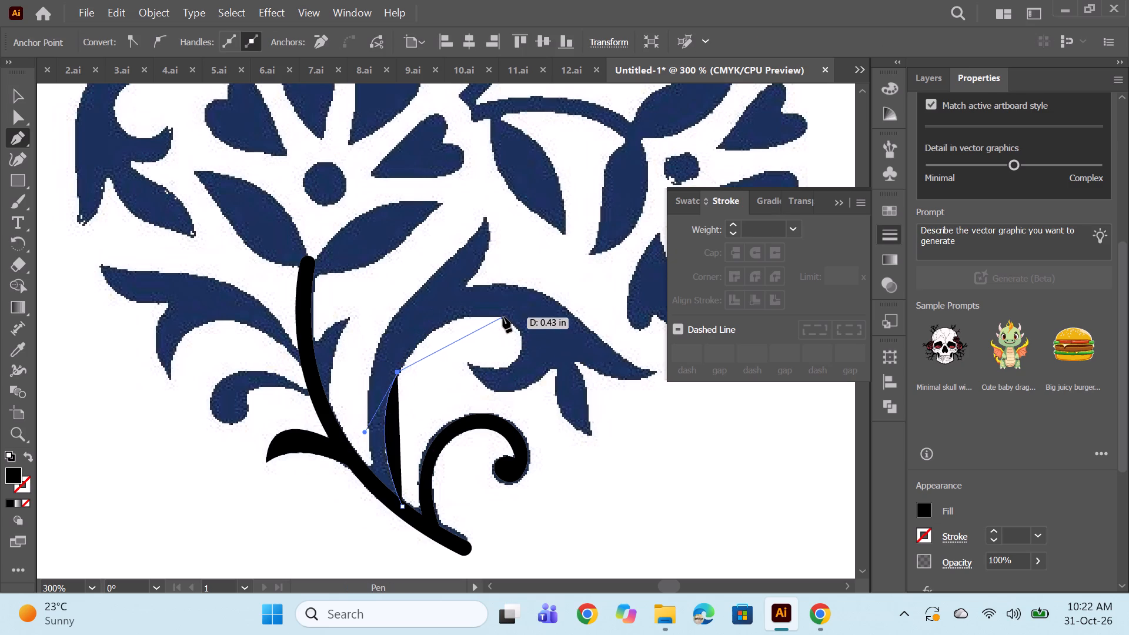
drag(501, 319, 565, 342)
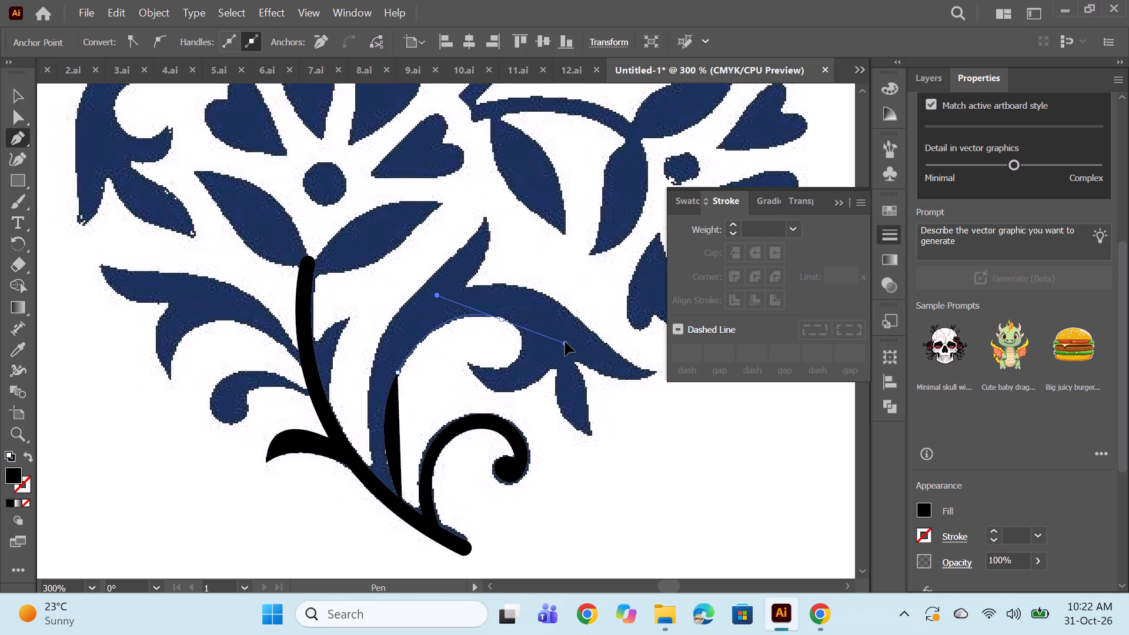
drag(565, 342, 565, 339)
alt+click(500, 320)
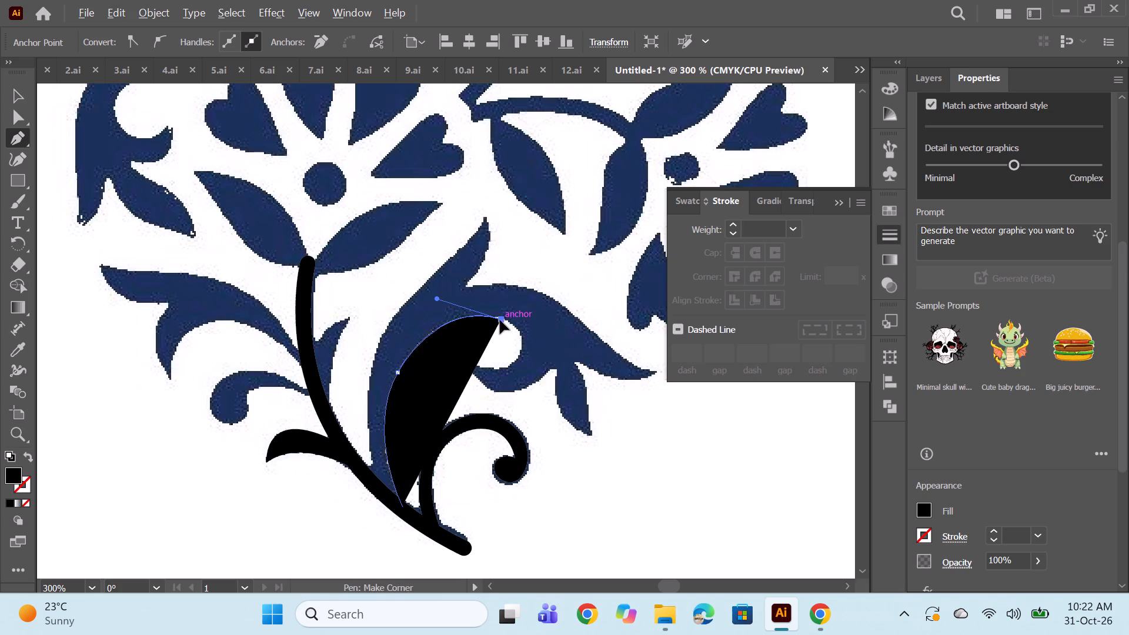
Remove the fill from the unfinished large leaf path so the reference shows through.
click(917, 512)
click(730, 347)
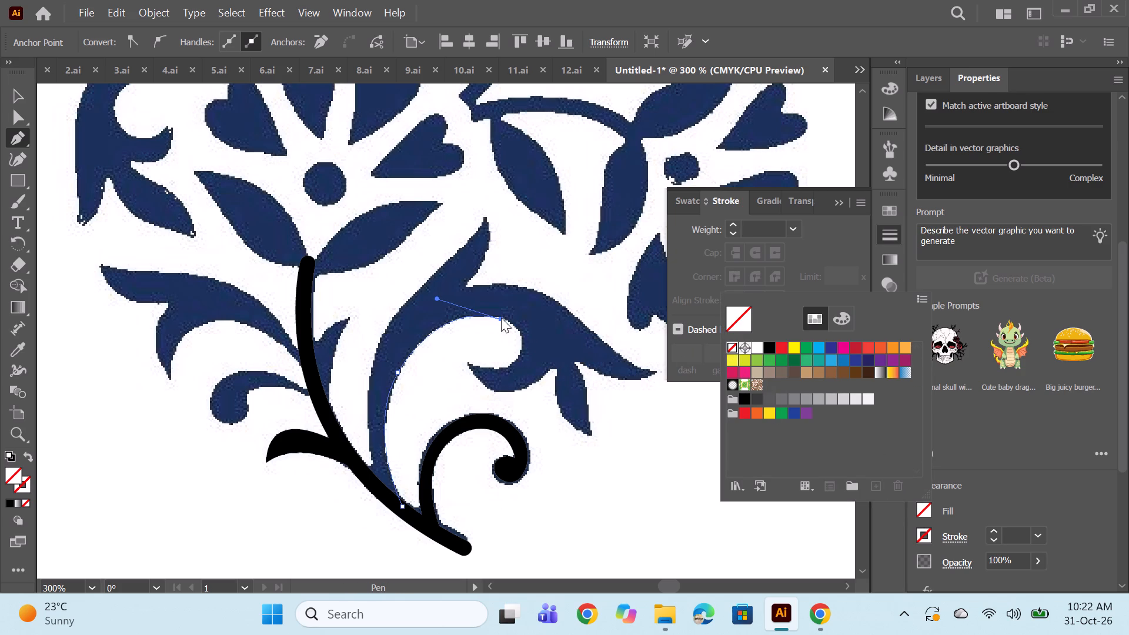
alt+click(501, 317)
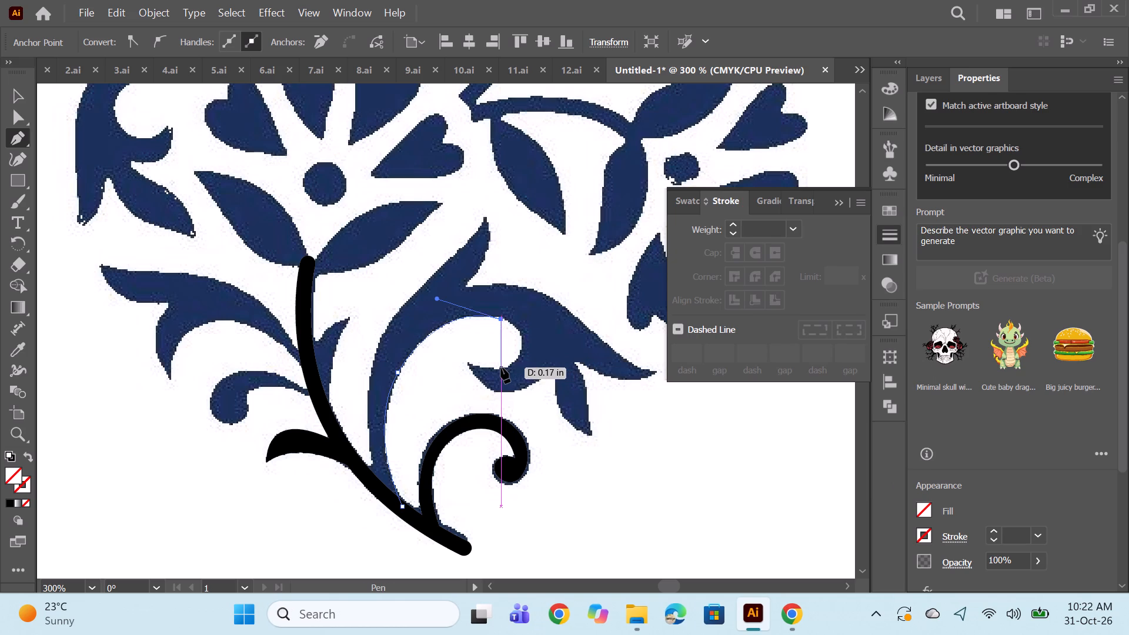
Continue the large leaf path around the inner curl to its pointed tip and along the curl's underside to the small hanging leaf.
drag(501, 367, 454, 390)
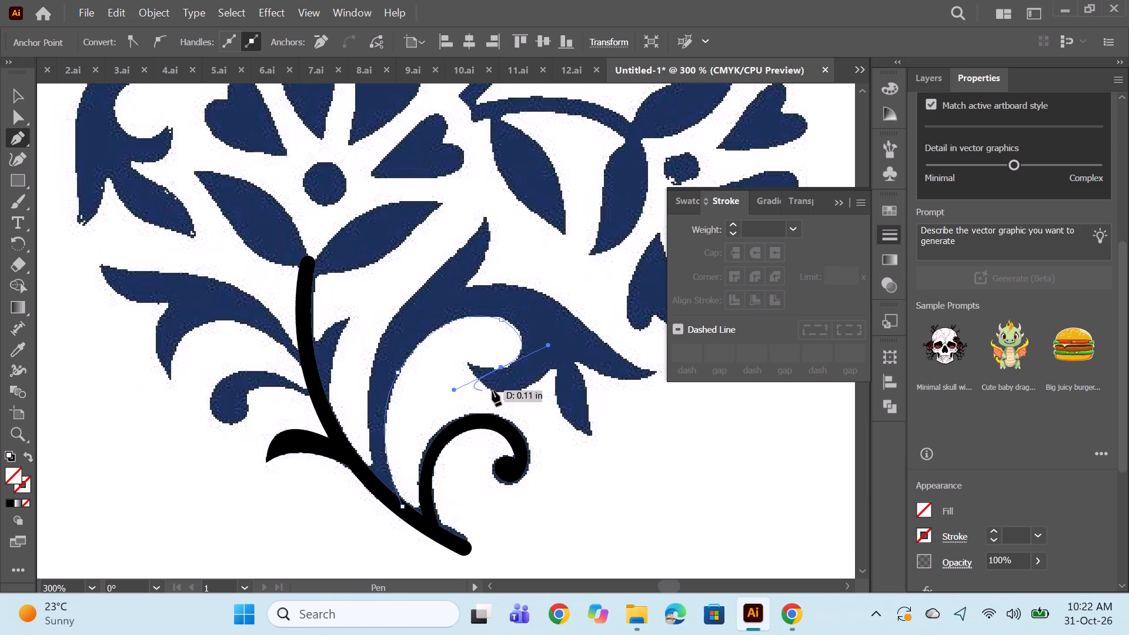
alt+click(500, 367)
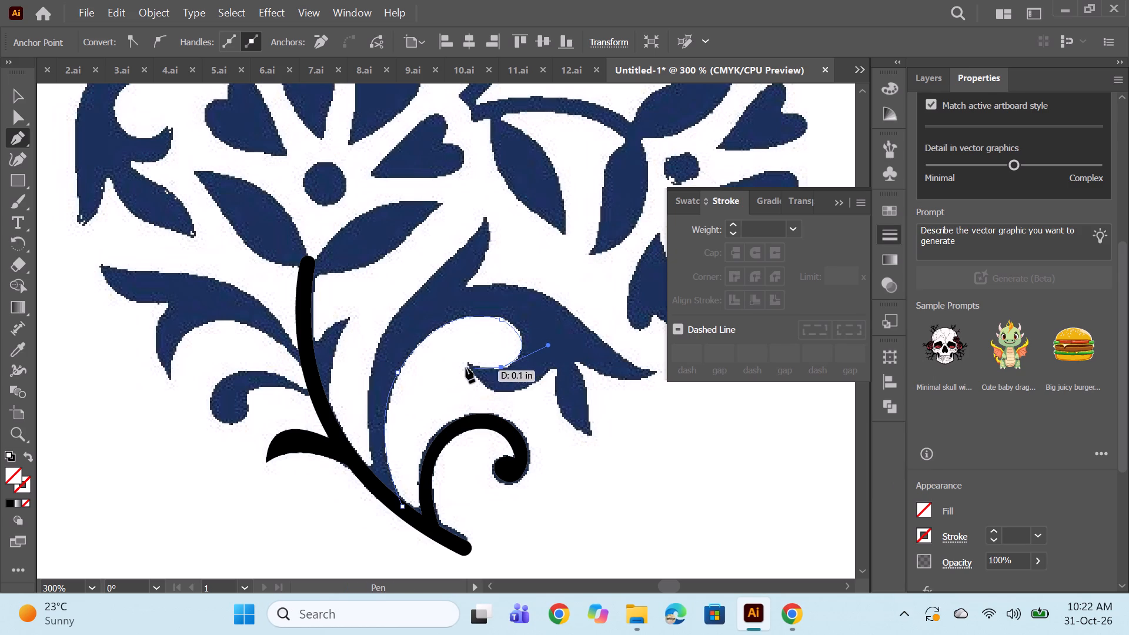
drag(466, 361, 457, 352)
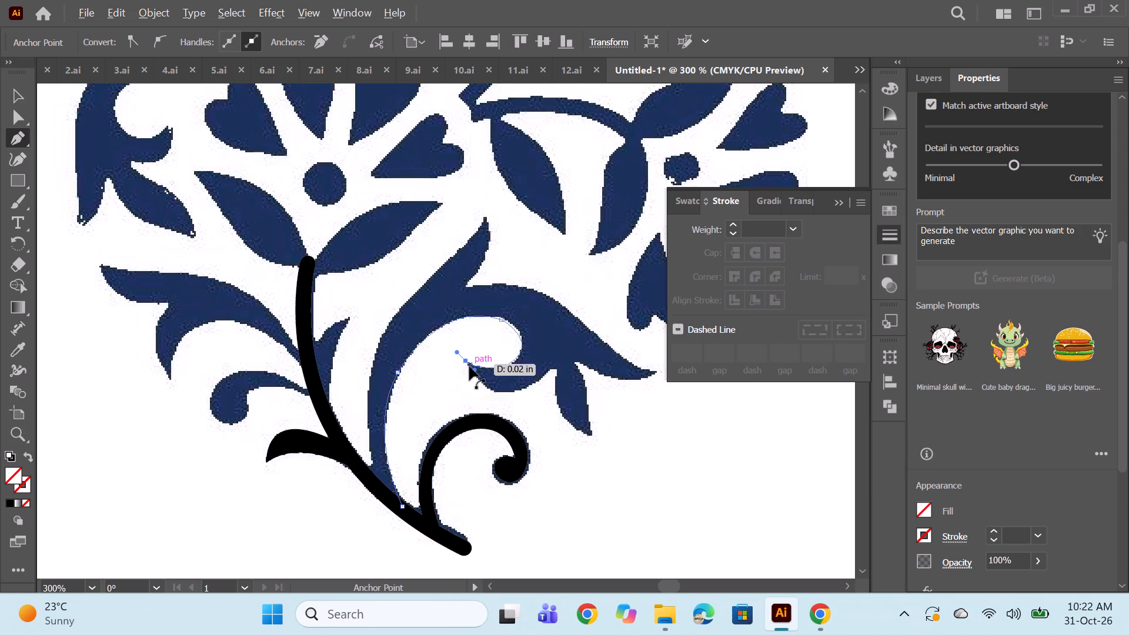
alt+click(467, 362)
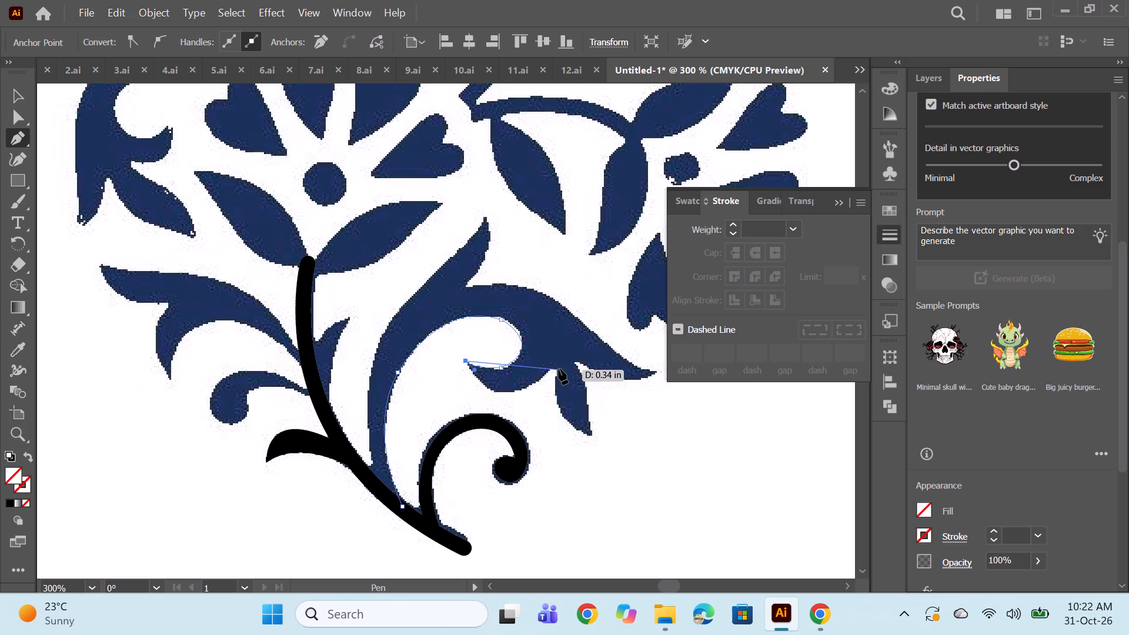
drag(552, 369, 629, 319)
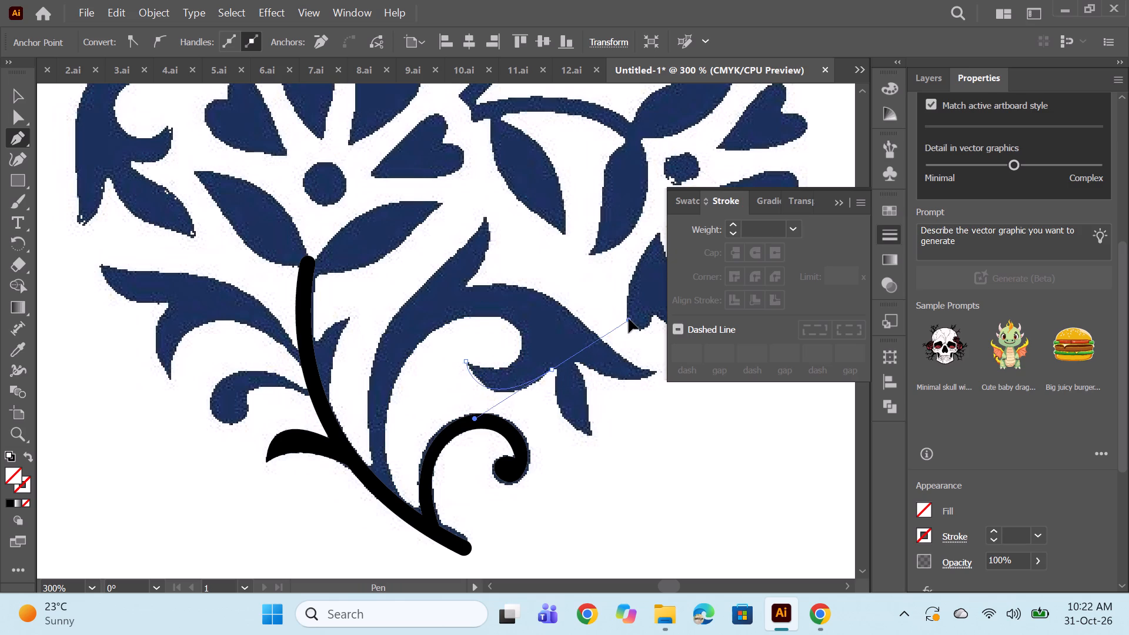
drag(629, 319, 608, 314)
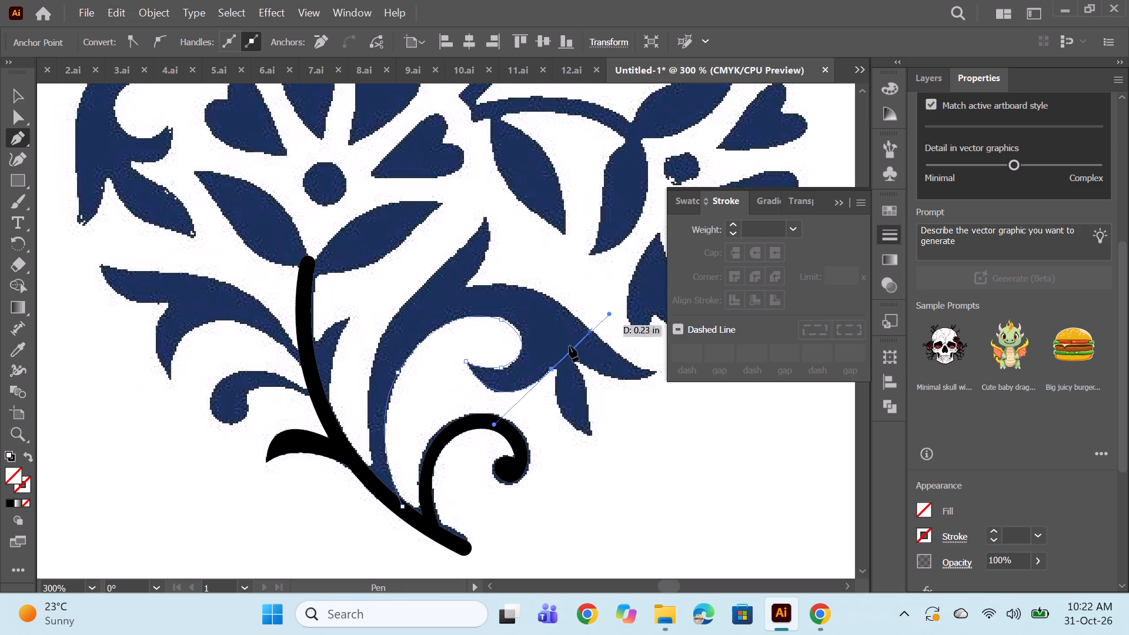
alt+click(553, 370)
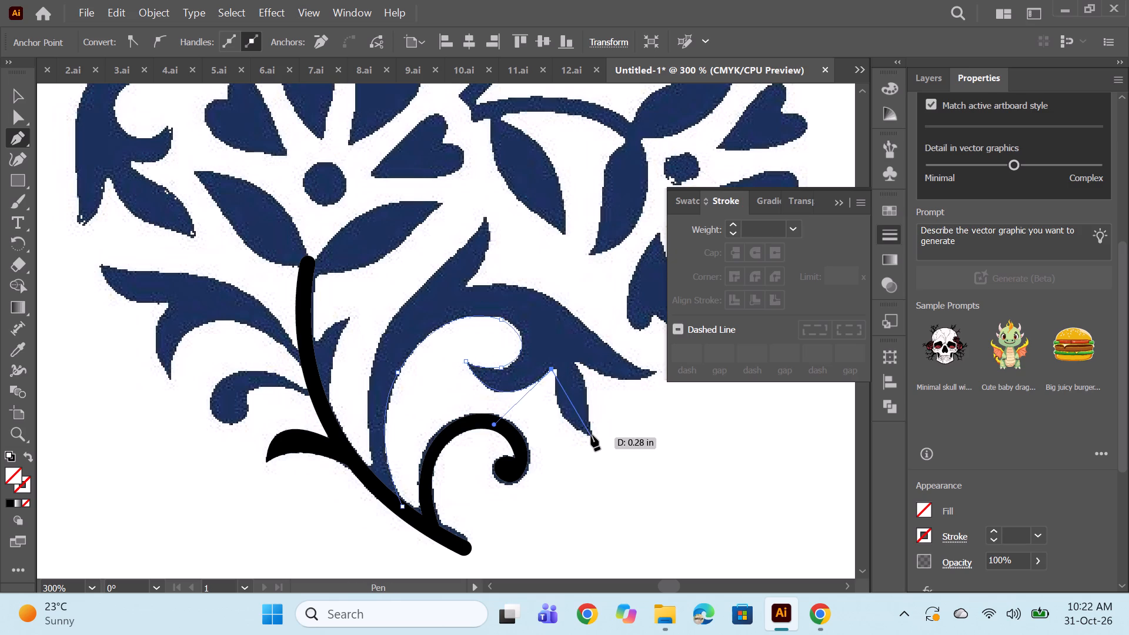
Continue the large leaf path around the small hanging leaf, through its tip and back up to where it joins the large leaf.
drag(591, 435, 636, 450)
alt+click(590, 434)
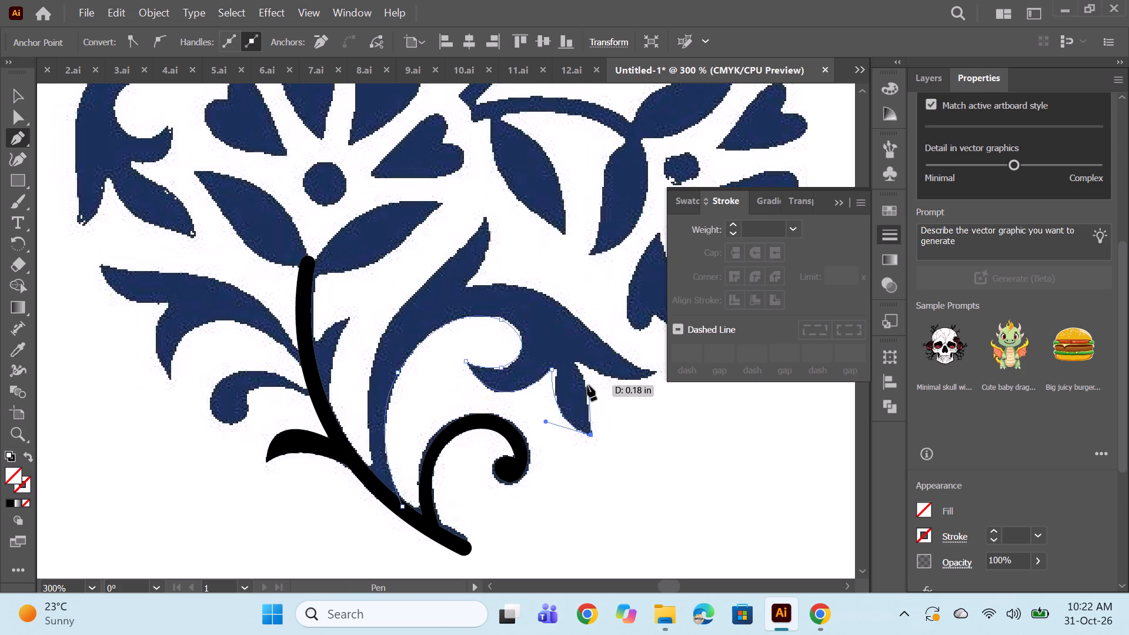
drag(589, 395, 592, 383)
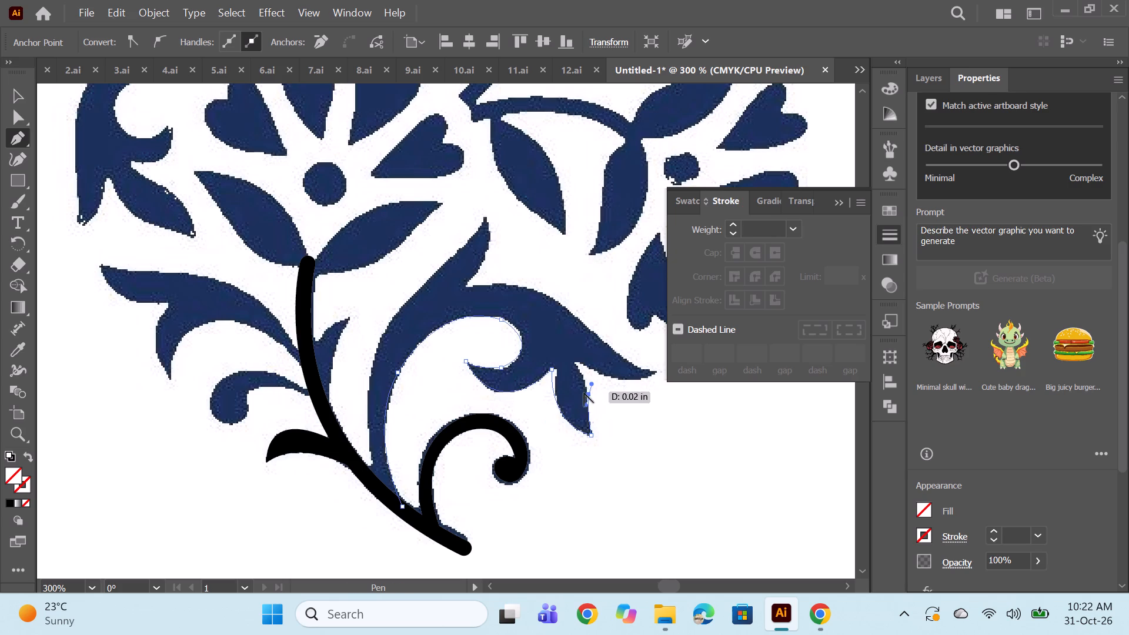
alt+click(589, 397)
drag(570, 362, 557, 354)
alt+click(572, 363)
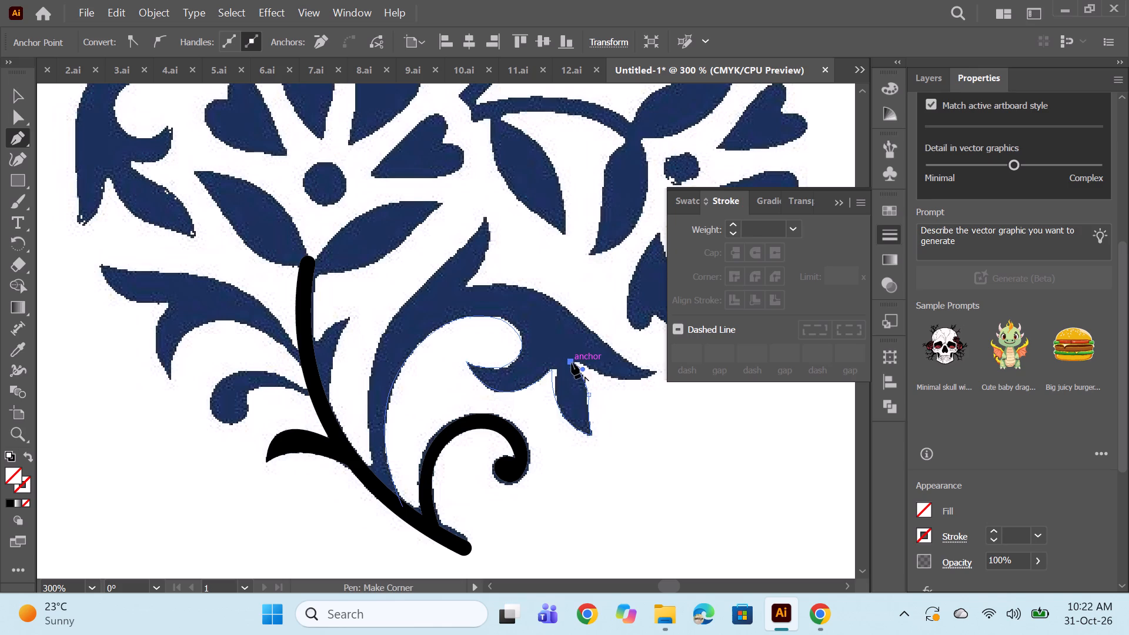
Continue the large leaf path around its far right tip and along the upper edge to the notch below the upward-pointing tip.
drag(656, 372, 668, 347)
alt+click(653, 372)
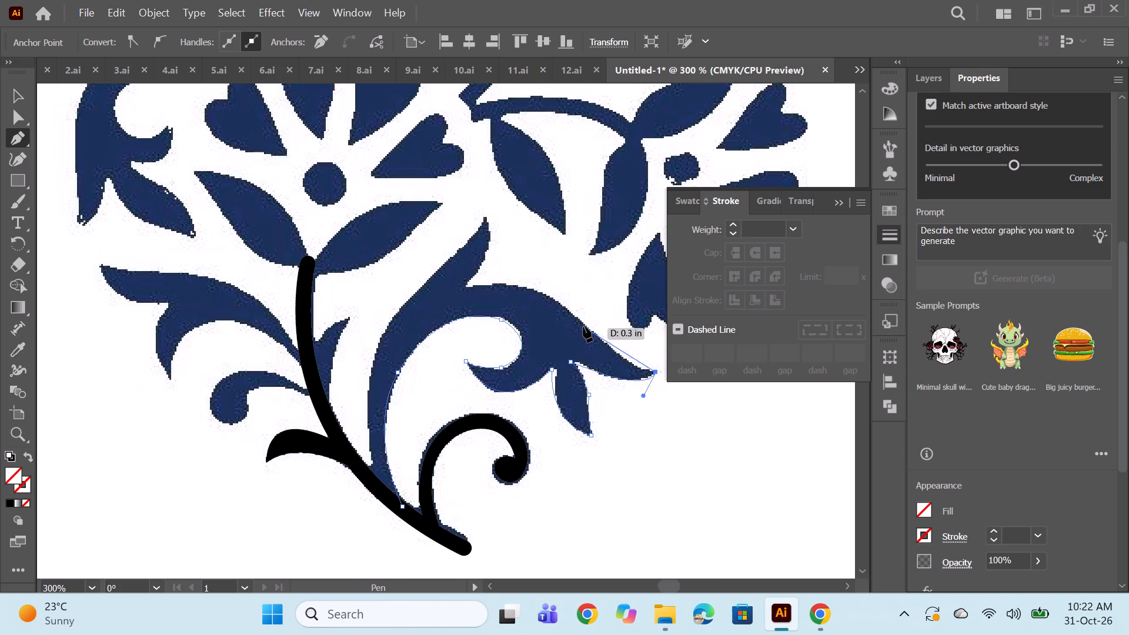
drag(583, 325, 519, 269)
alt+click(583, 325)
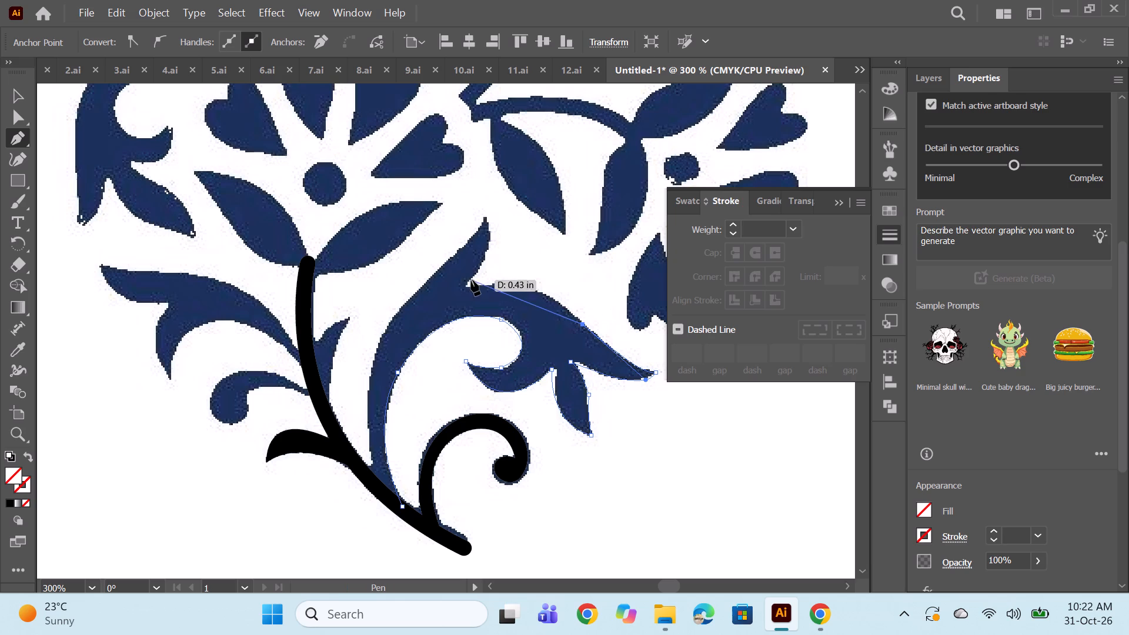
drag(466, 288, 429, 296)
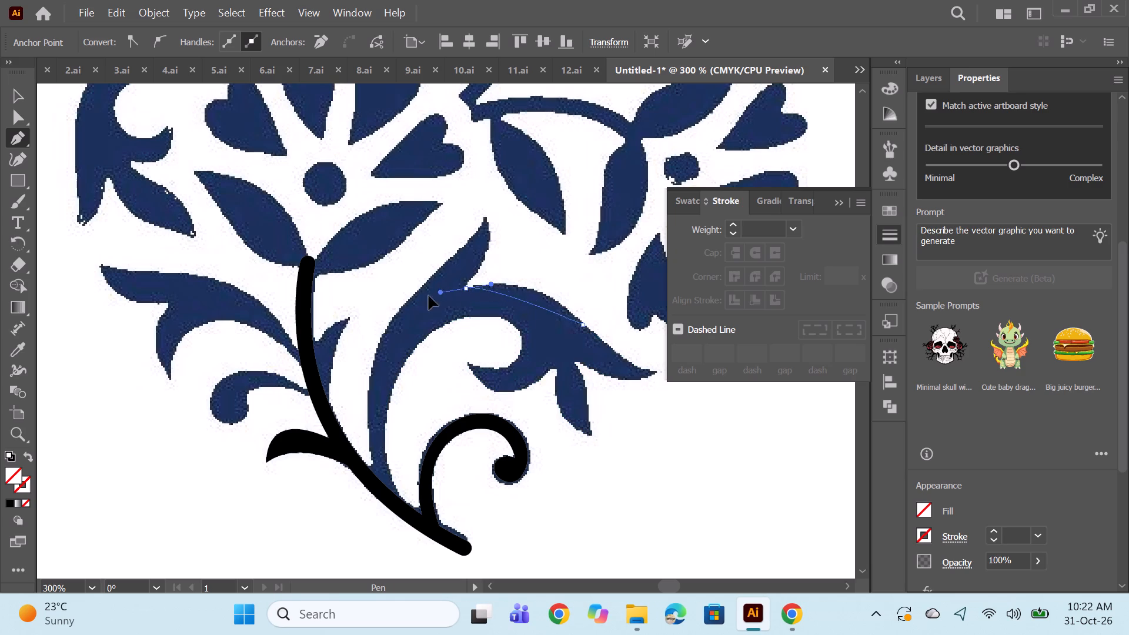
drag(429, 296, 382, 303)
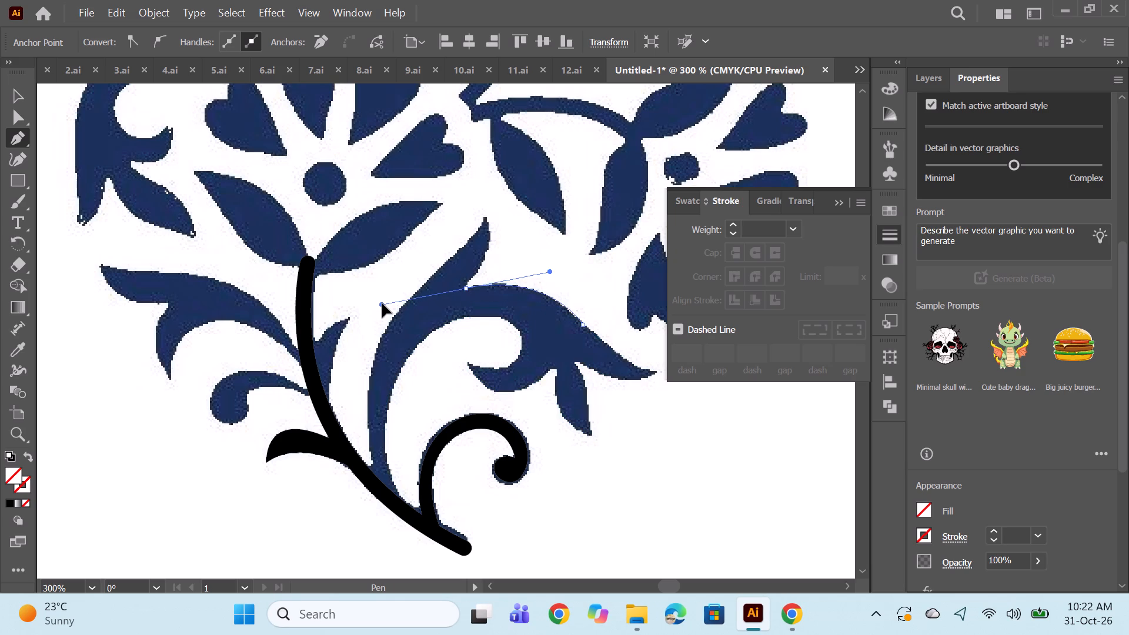
drag(382, 303, 386, 302)
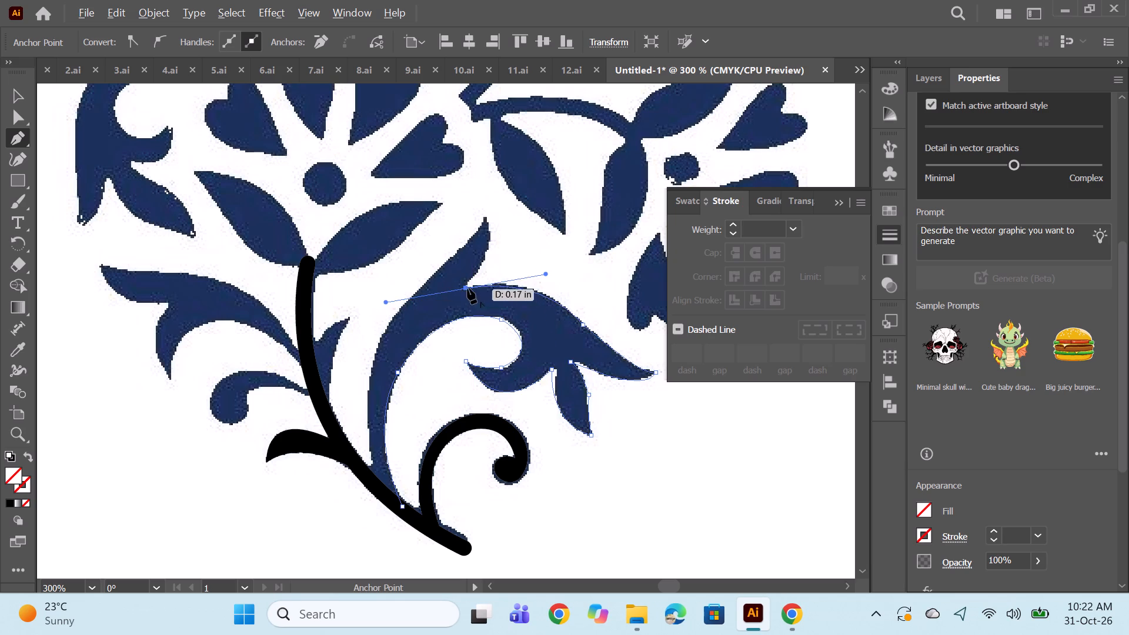
alt+click(466, 288)
Trace around the leaf's upward-pointing tip and start down the outer edge with corner anchors.
drag(481, 217, 464, 196)
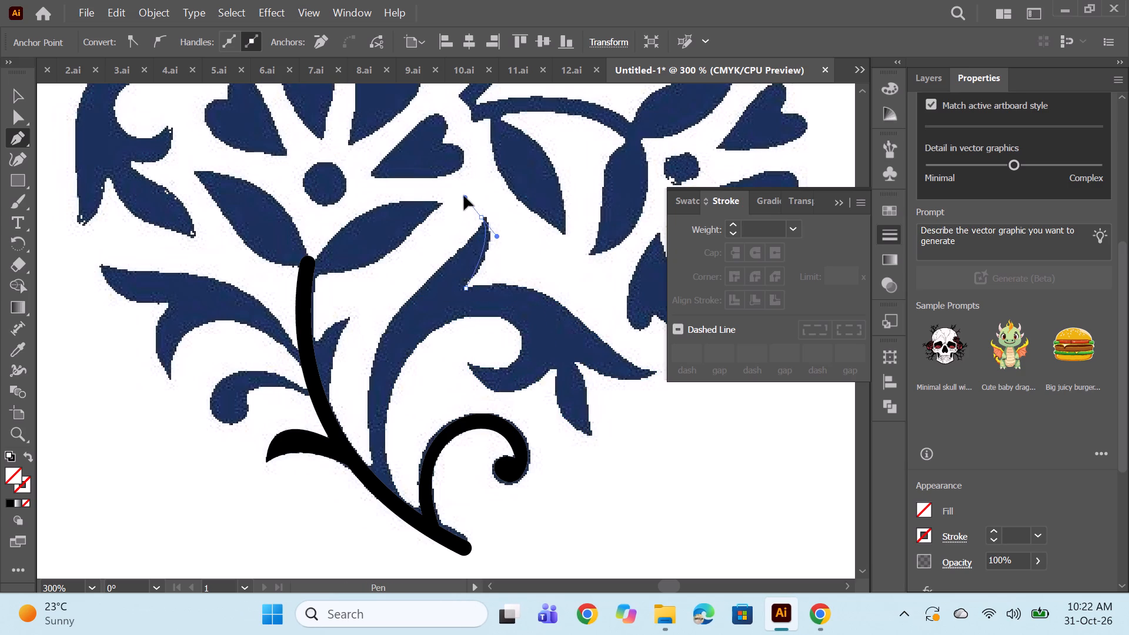
drag(464, 196, 458, 192)
alt+click(481, 218)
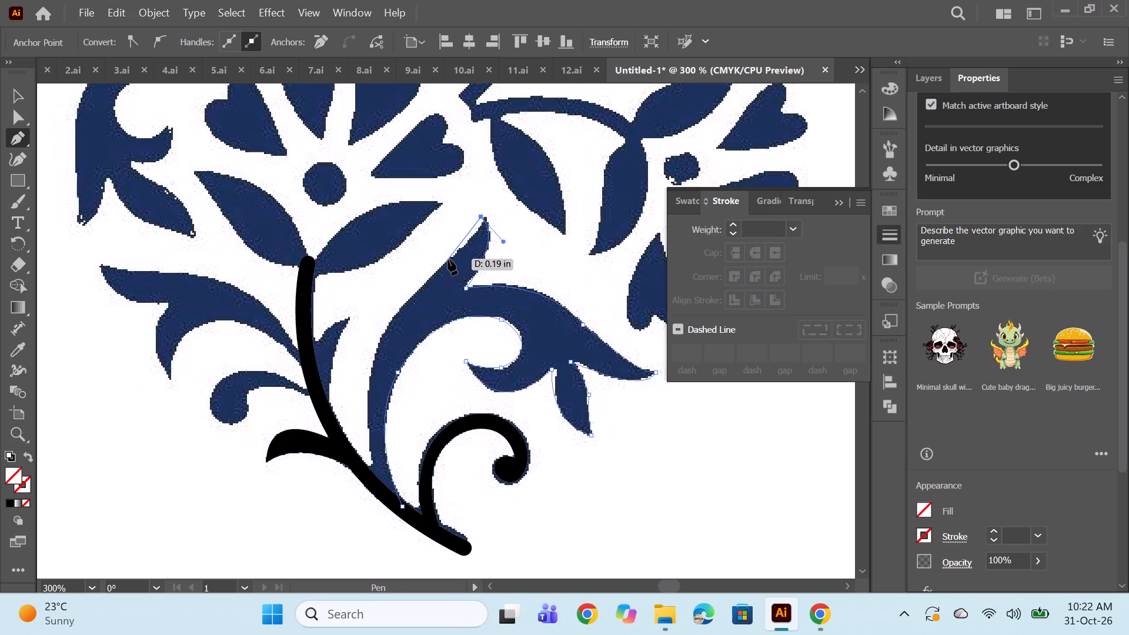
drag(448, 259, 412, 282)
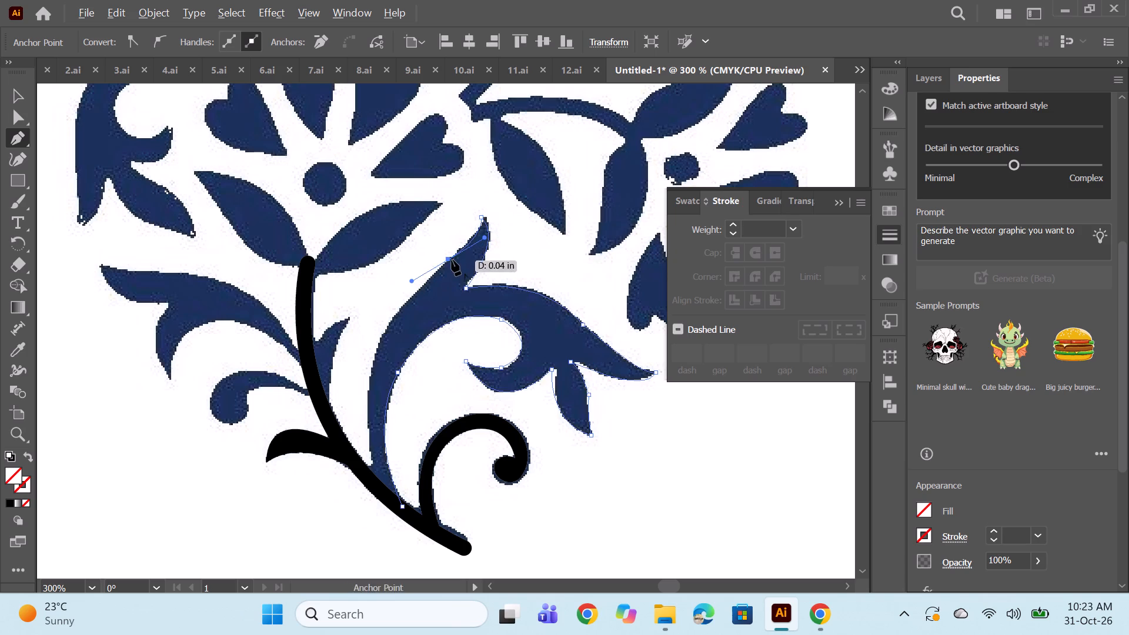
alt+click(452, 259)
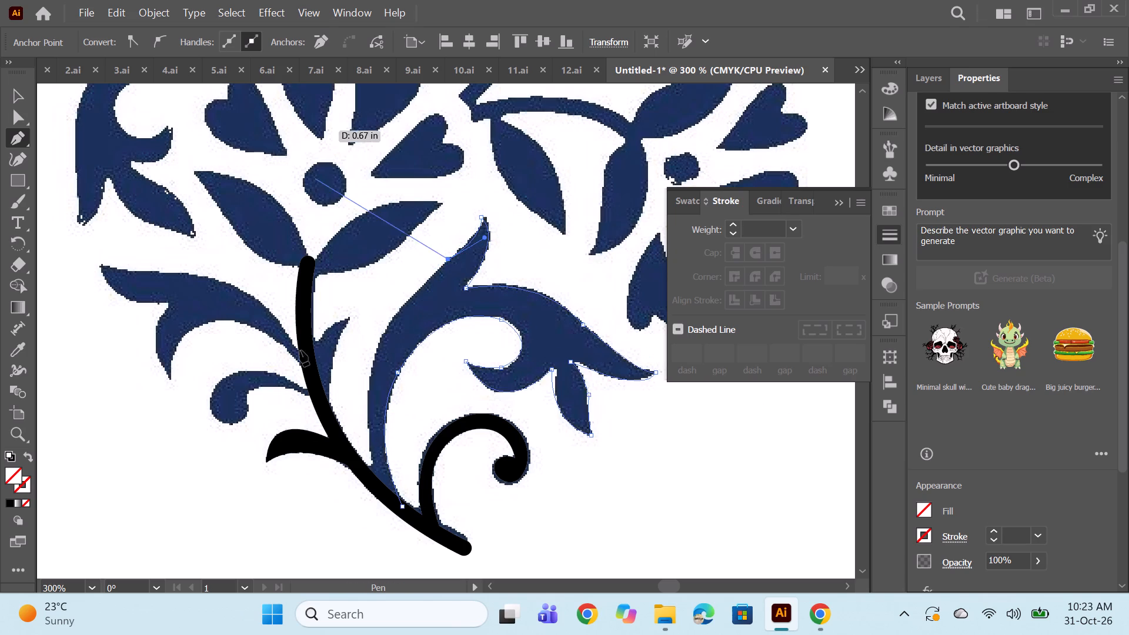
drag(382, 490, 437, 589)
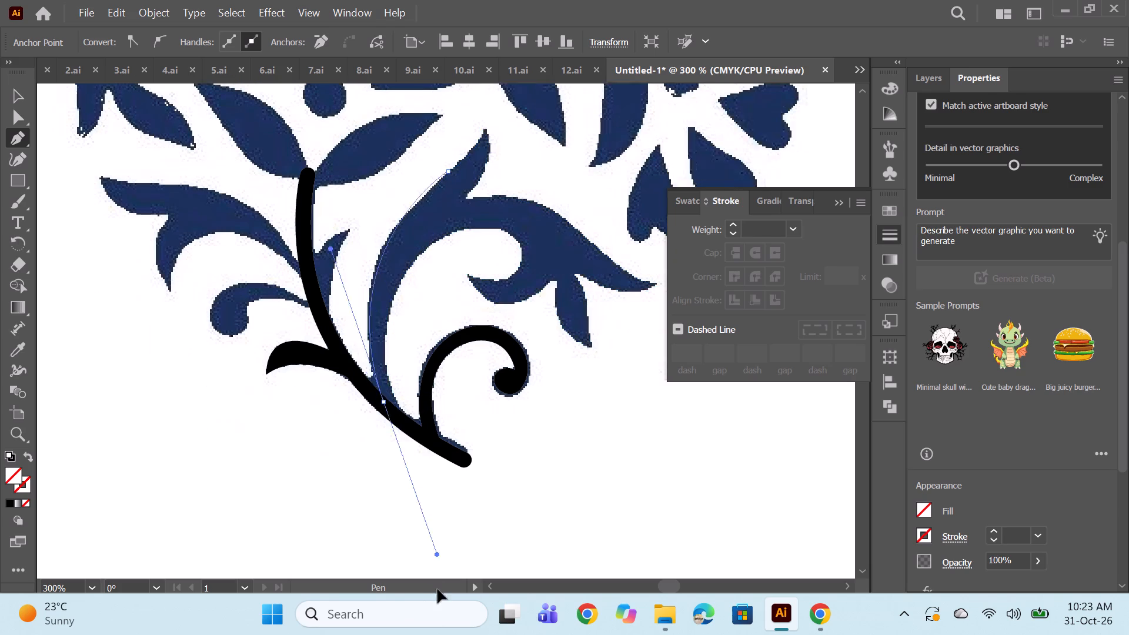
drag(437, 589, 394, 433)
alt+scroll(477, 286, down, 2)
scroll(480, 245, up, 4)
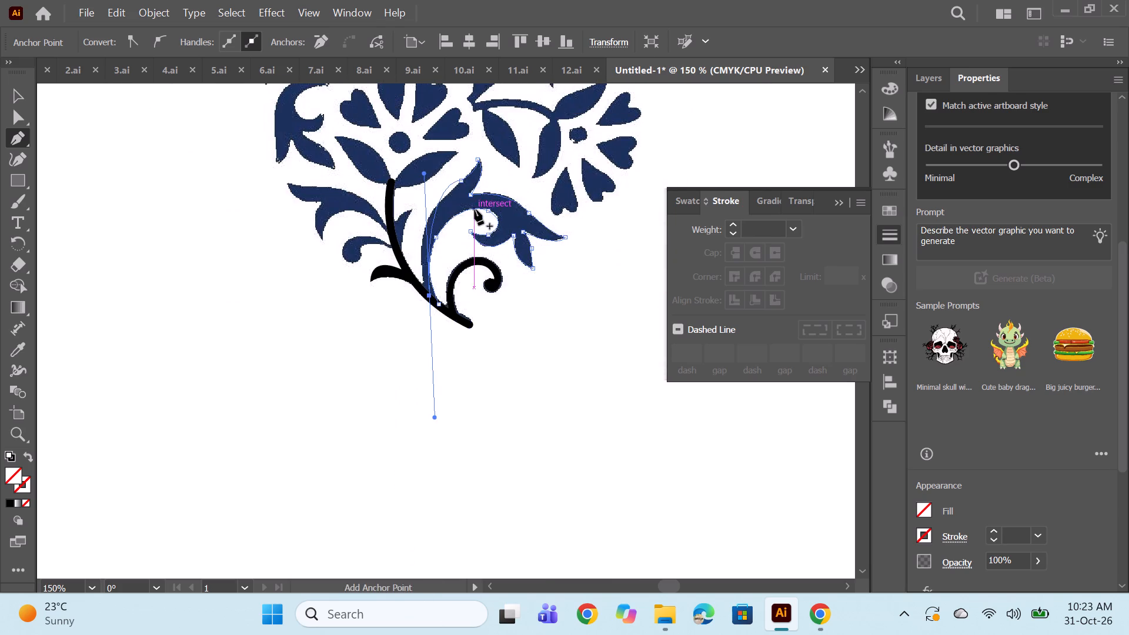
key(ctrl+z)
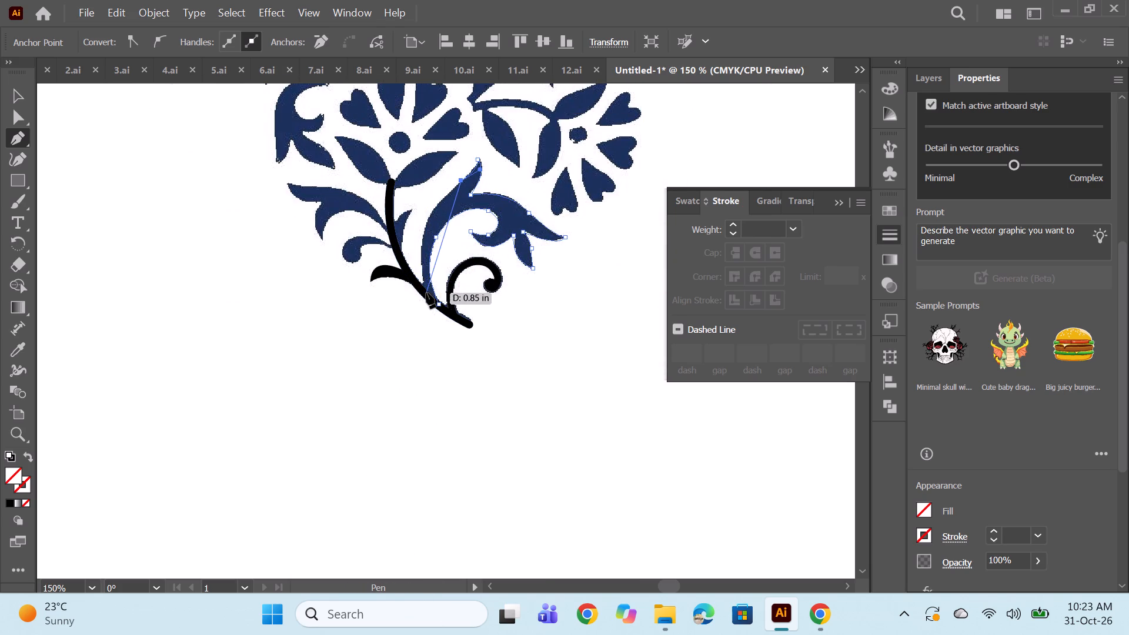
Trace the leaf's long outer curve down to the stem and close the path at its starting anchor.
drag(426, 293, 457, 363)
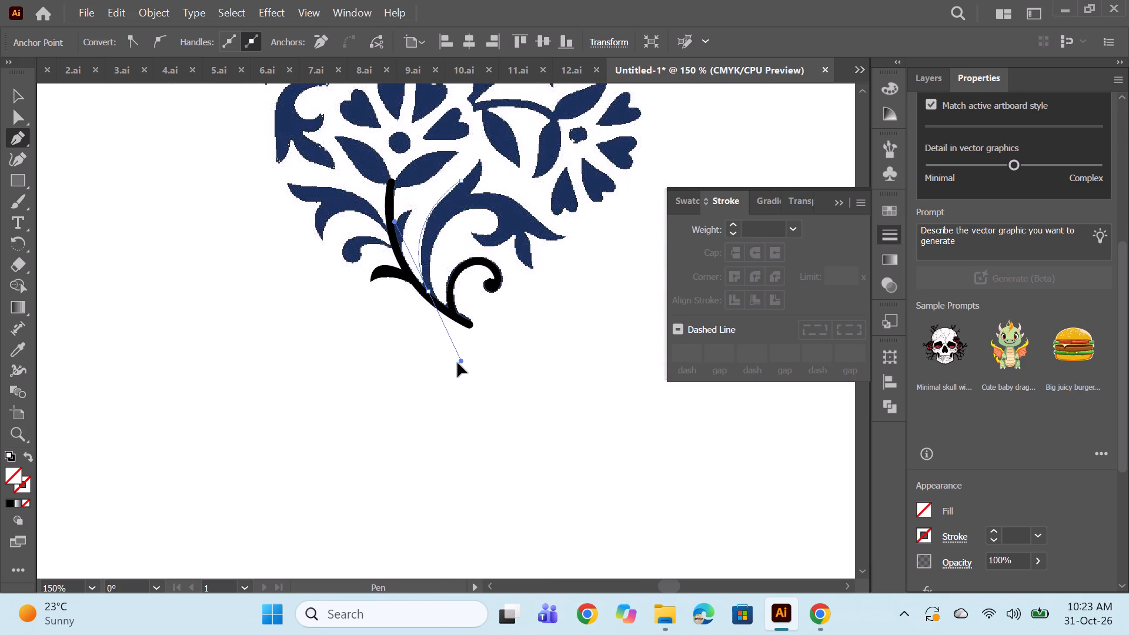
drag(457, 363, 453, 362)
alt+scroll(439, 312, up, 3)
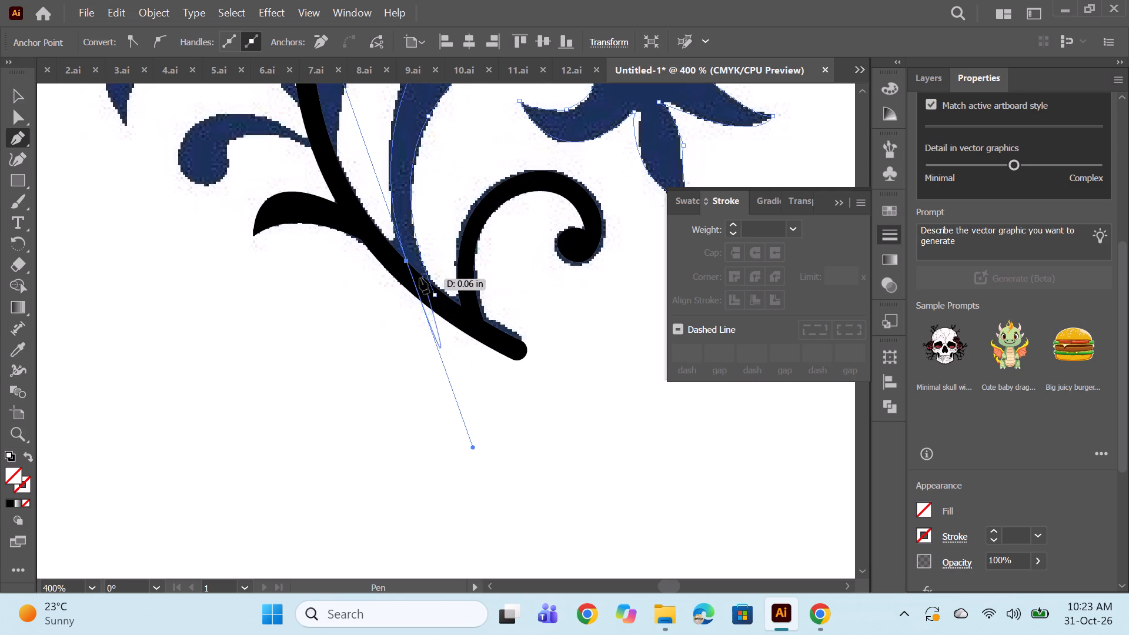
ctrl+drag(408, 260, 403, 270)
alt+click(405, 271)
click(435, 295)
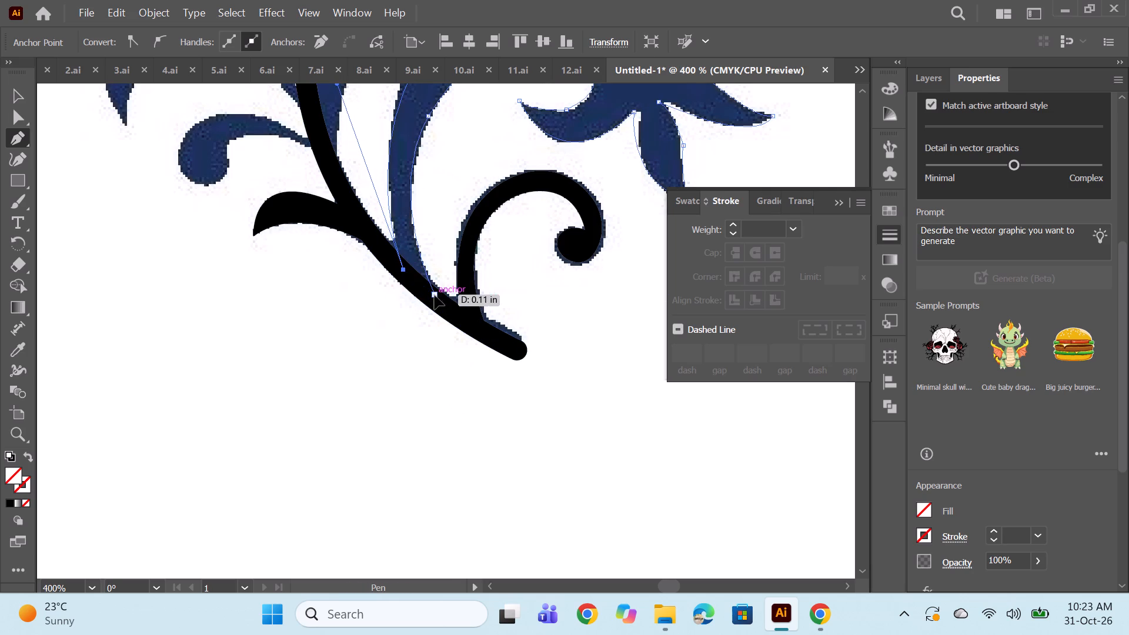
Round the corner at the outer-edge anchor just below the leaf's upward-pointing tip.
alt+scroll(472, 271, down, 2)
scroll(530, 260, up, 9)
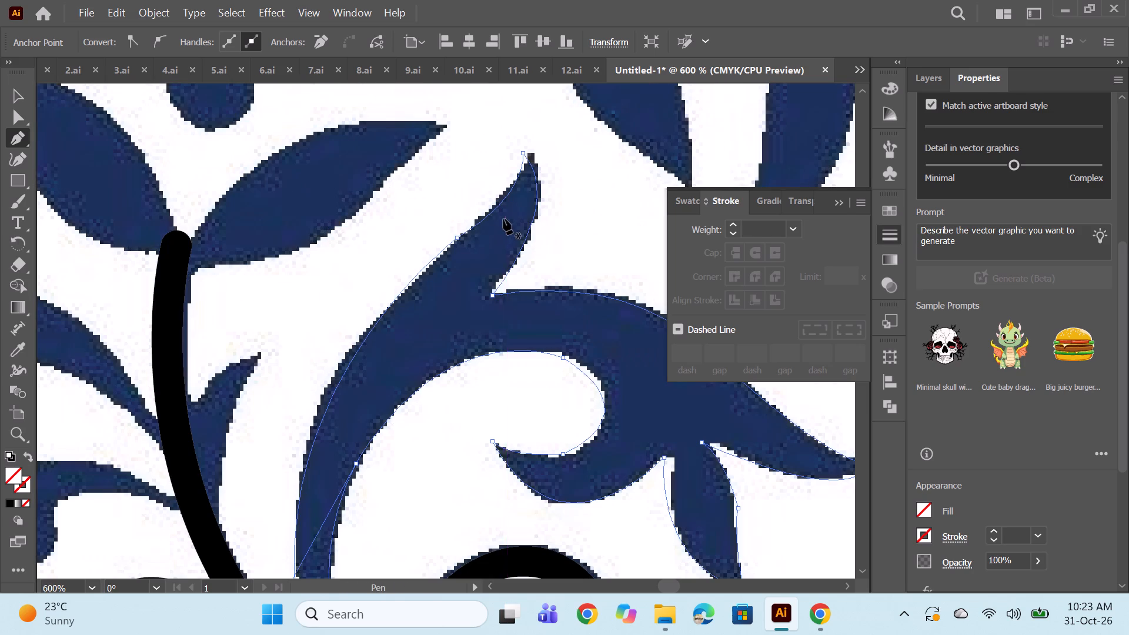
ctrl+click(457, 239)
ctrl+drag(463, 251, 492, 308)
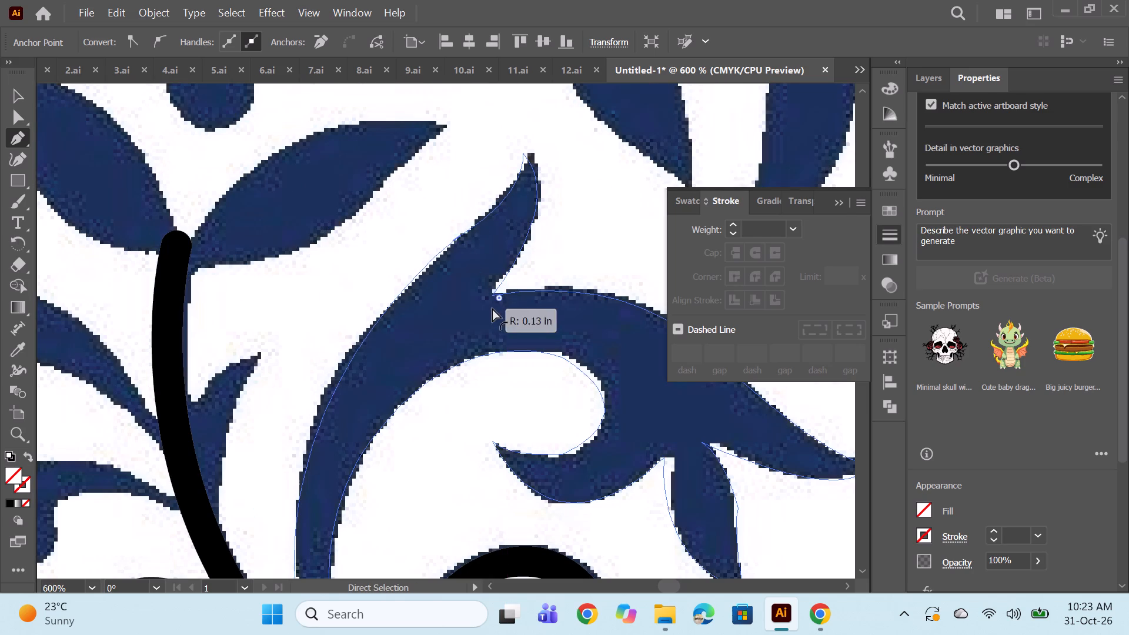
ctrl+drag(492, 308, 729, 526)
Round the corner at the anchor at the top of the leaf's inner curl.
alt+scroll(477, 332, down, 1)
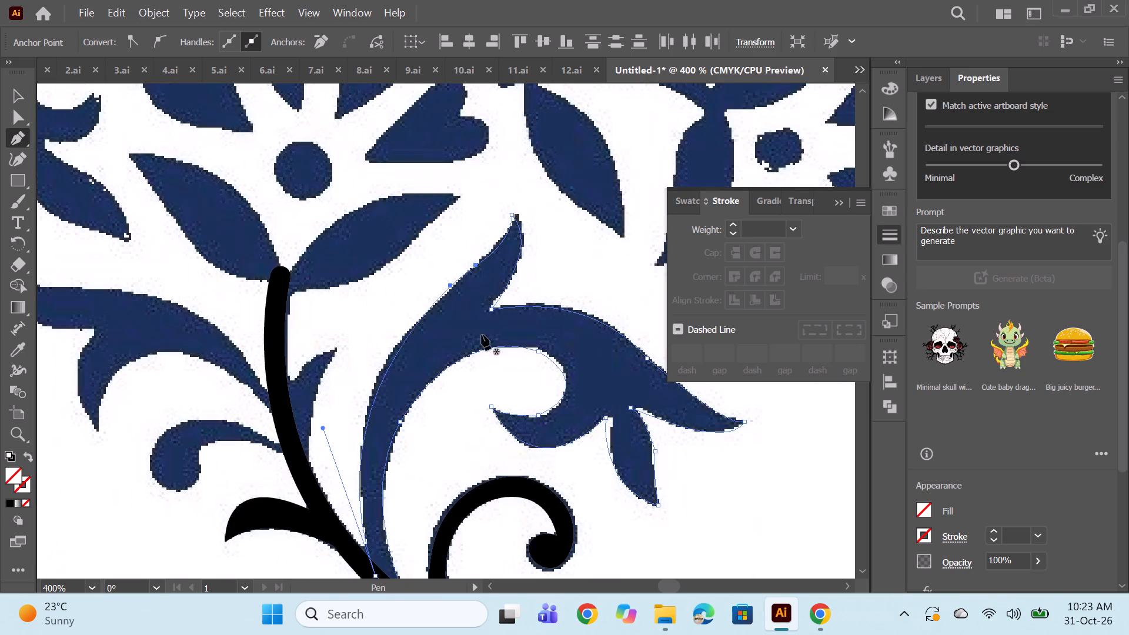
alt+scroll(483, 340, down, 1)
key(space)
drag(489, 400, 453, 339)
alt+scroll(500, 292, up, 1)
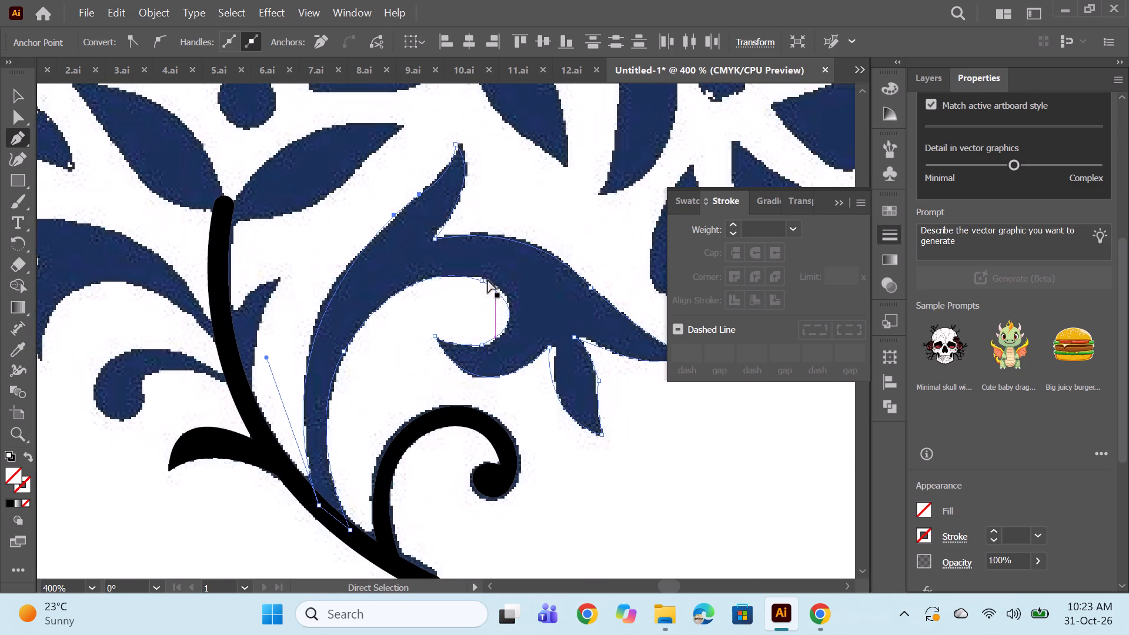
ctrl+click(481, 280)
ctrl+drag(477, 289, 377, 390)
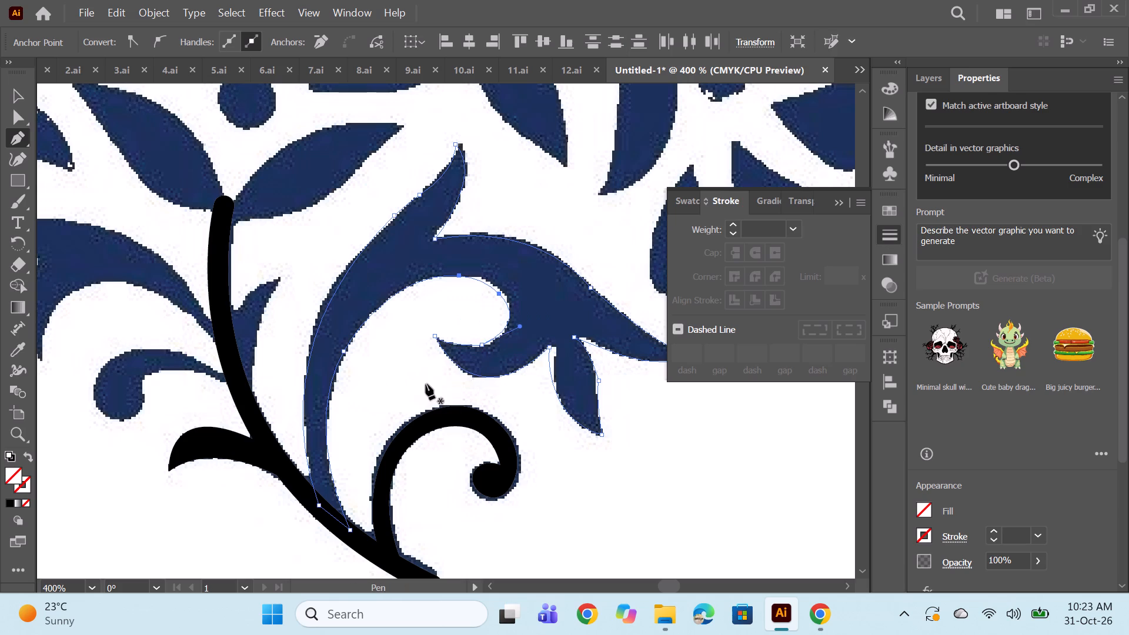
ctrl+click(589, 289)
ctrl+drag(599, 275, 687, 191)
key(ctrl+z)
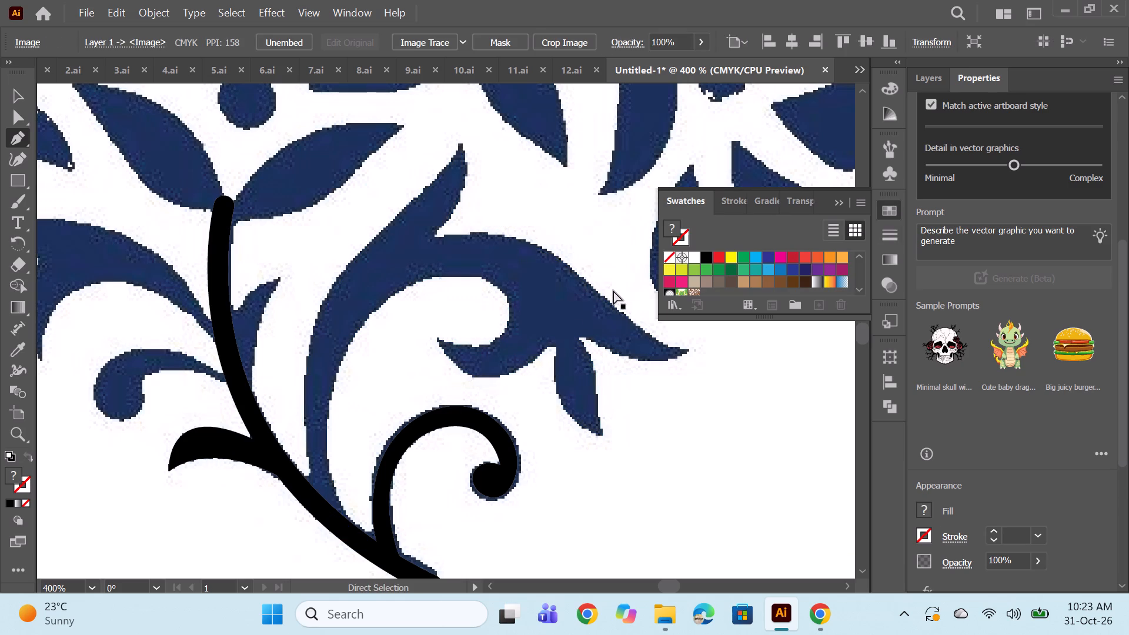
Round the corners at the anchor on the large leaf's upper right edge and on the hanging leaf's outer edge.
ctrl+click(590, 286)
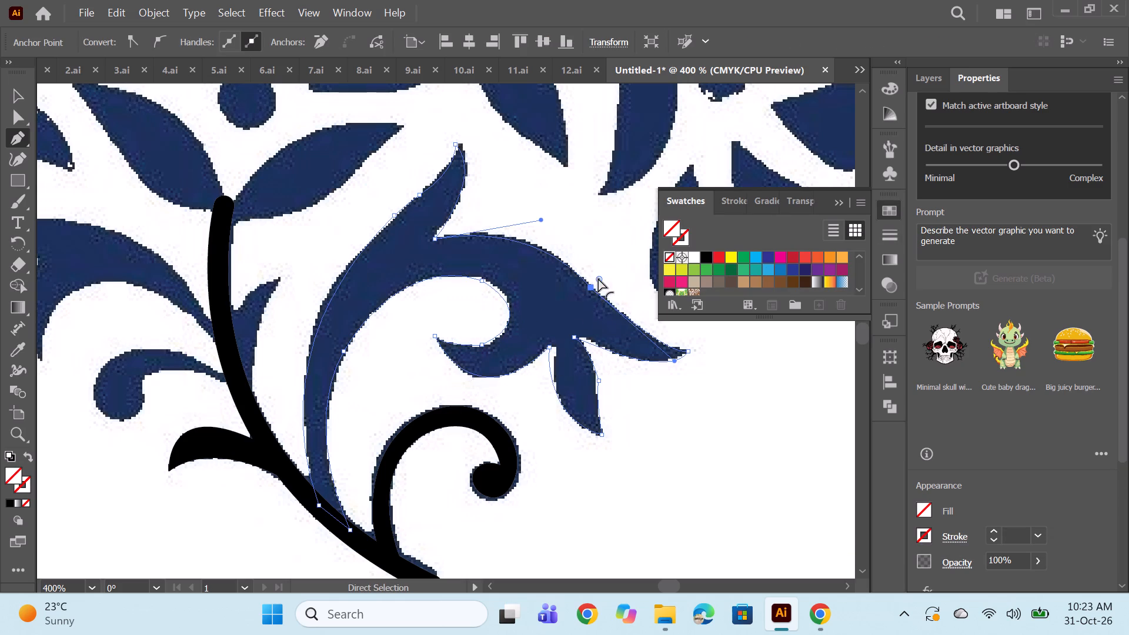
ctrl+drag(598, 278, 669, 250)
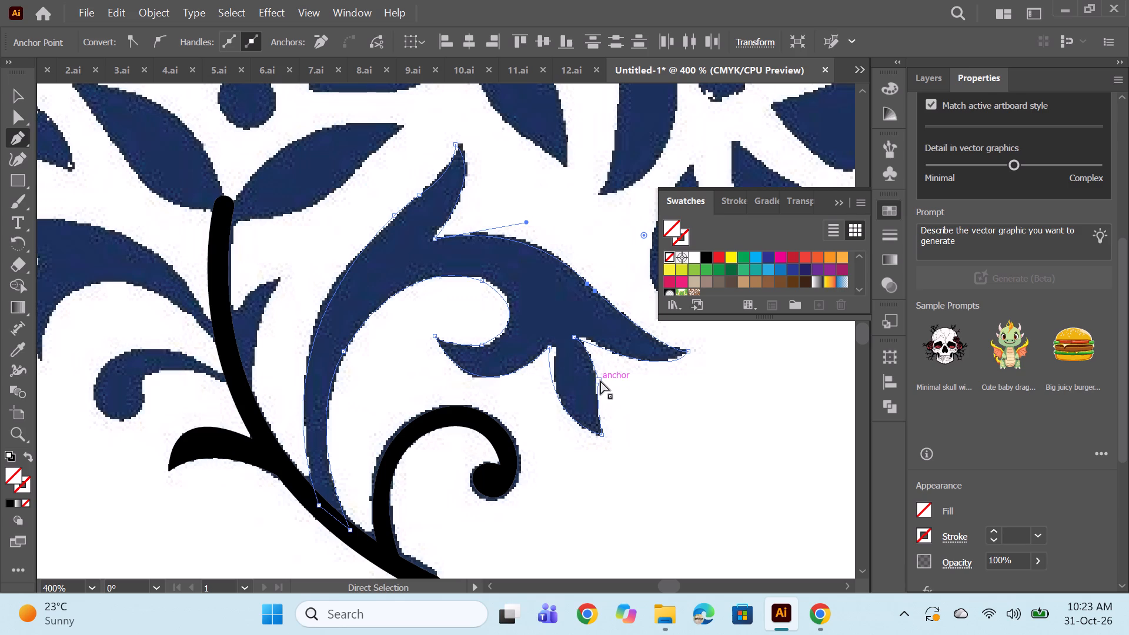
ctrl+click(600, 380)
ctrl+drag(587, 382, 452, 397)
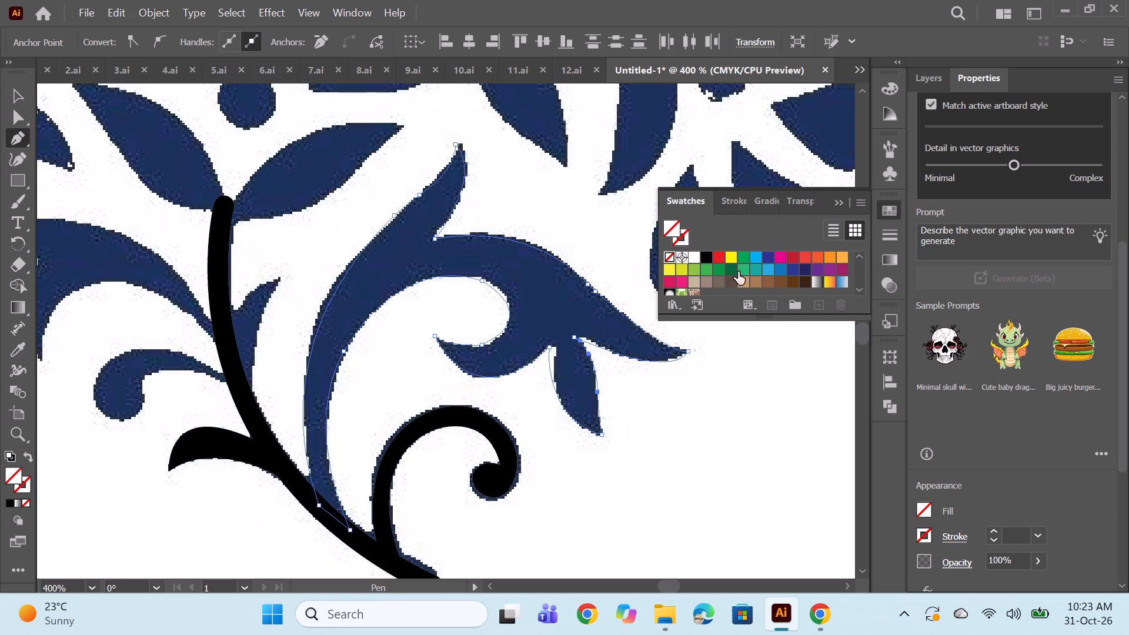
Fill the closed large leaf shape with black.
double_click(922, 506)
click(923, 511)
click(772, 346)
ctrl+click(693, 464)
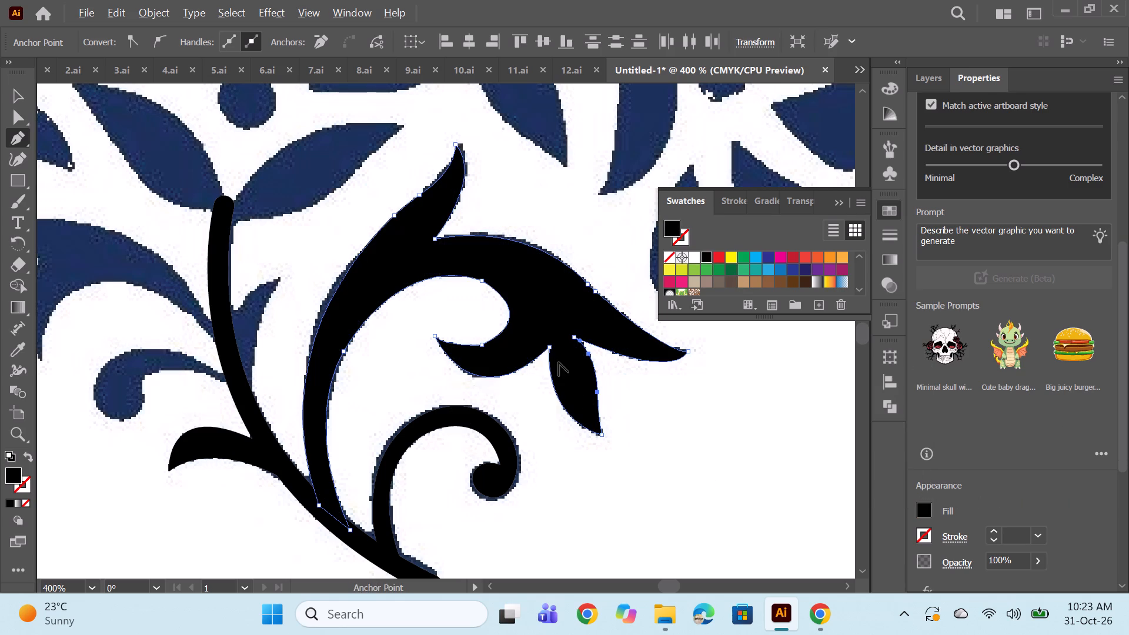
Trace the small pointed leaf between the main stem and the large leaf as a closed black shape and deselect it.
alt+scroll(559, 362, down, 1)
key(space)
key(space)
key(space)
key(space)
key(space)
key(space)
key(space)
key(space)
key(space)
key(space)
key(space)
drag(367, 335, 457, 378)
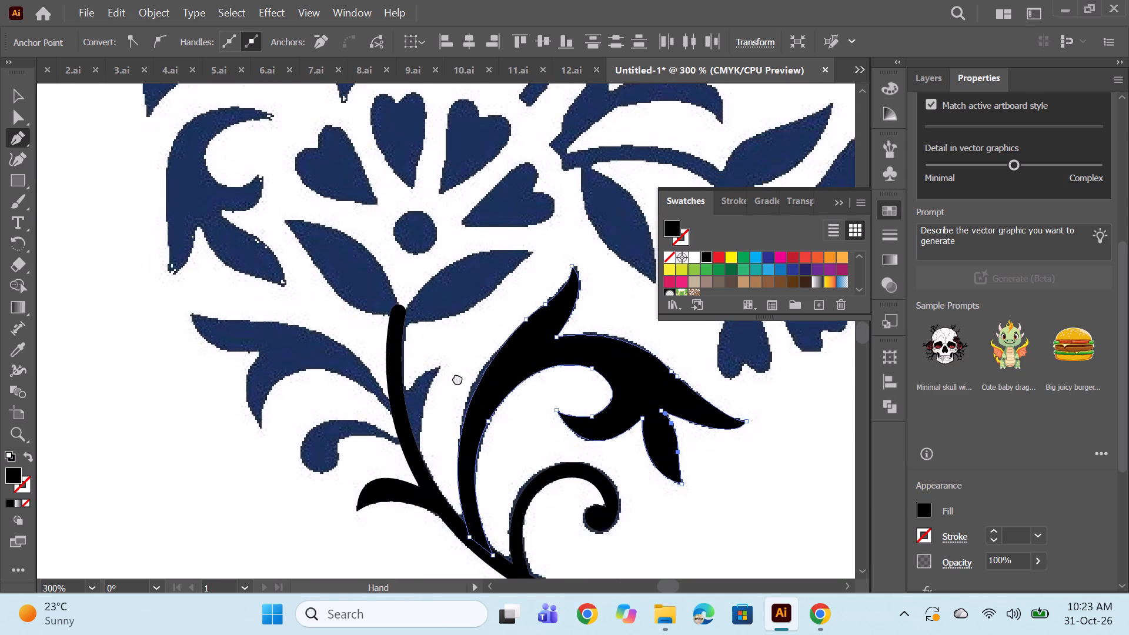
drag(457, 378, 460, 379)
alt+scroll(438, 410, up, 1)
click(417, 449)
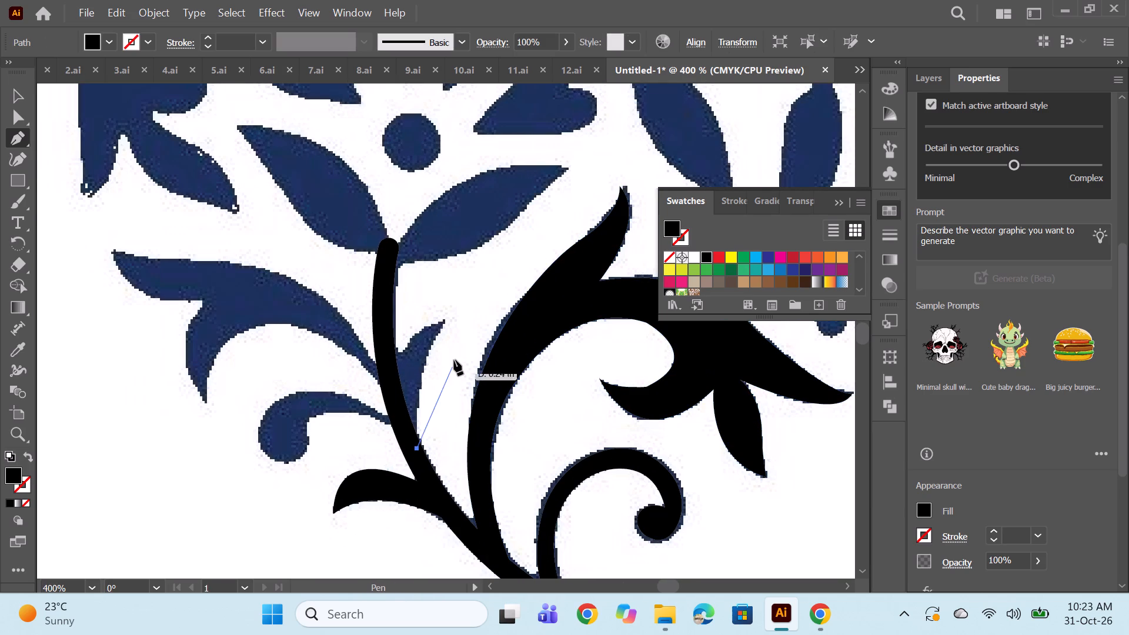
drag(445, 317, 480, 279)
alt+click(443, 319)
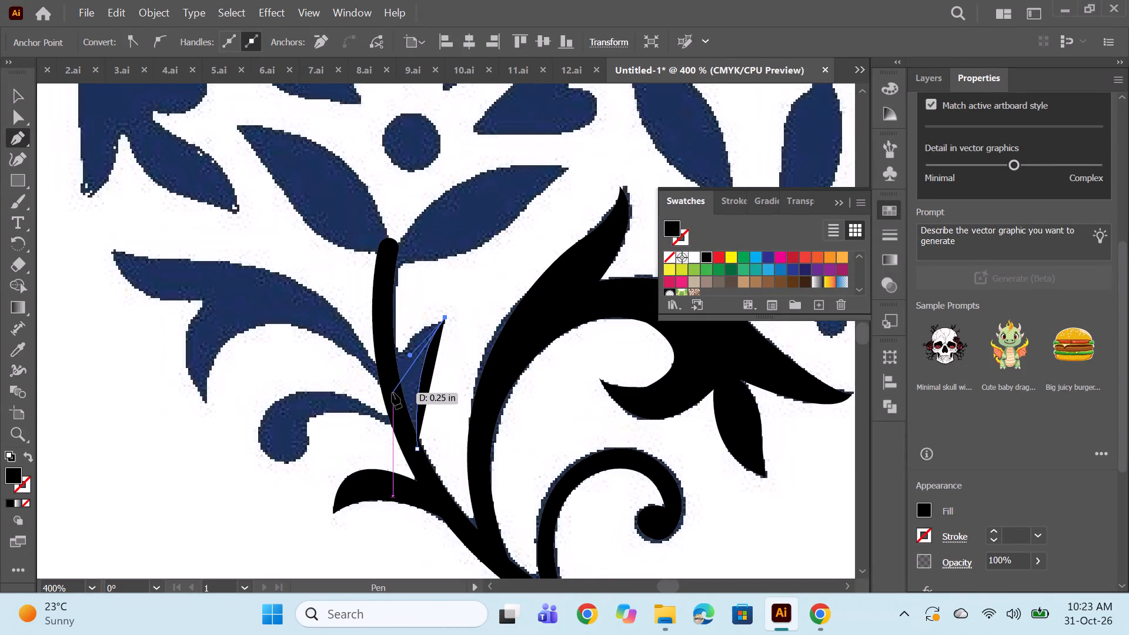
drag(392, 393, 401, 450)
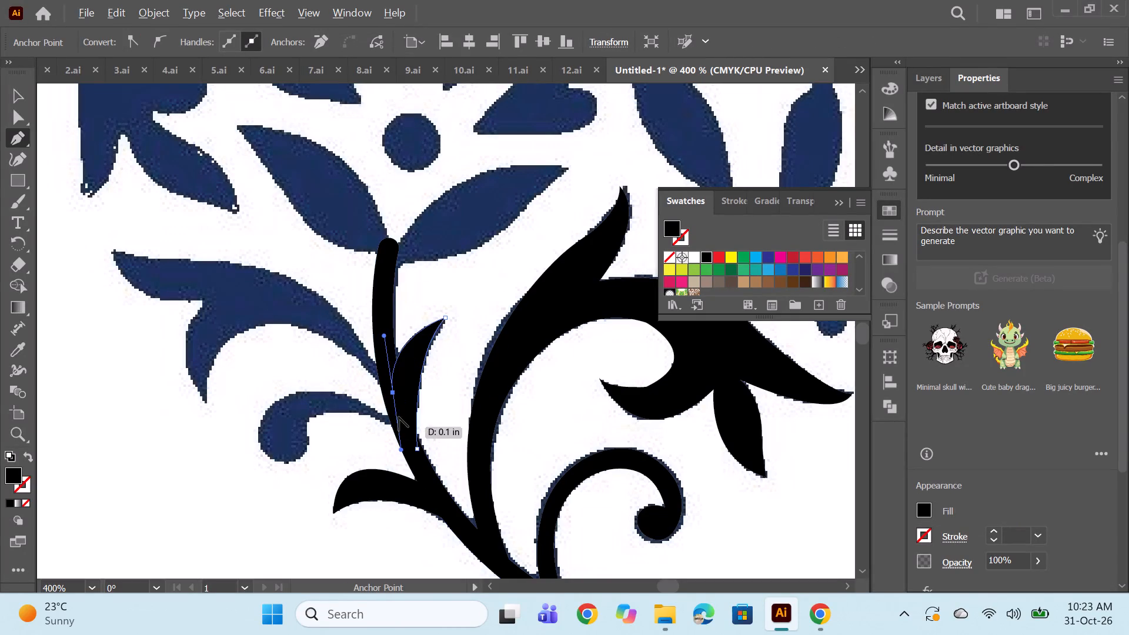
alt+click(394, 393)
click(416, 447)
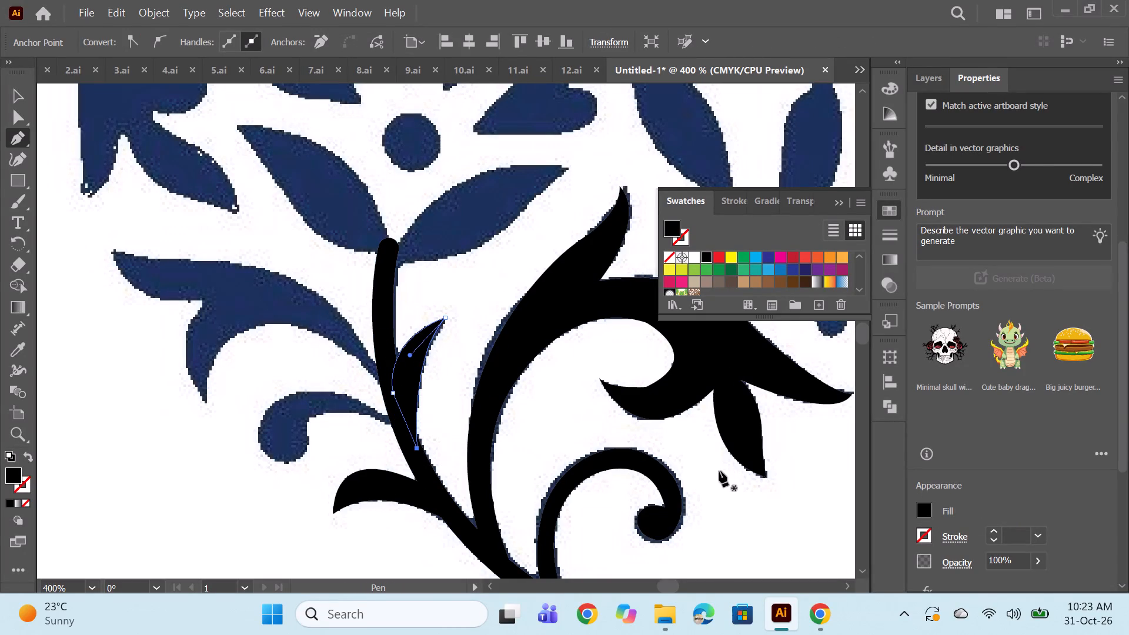
ctrl+click(567, 417)
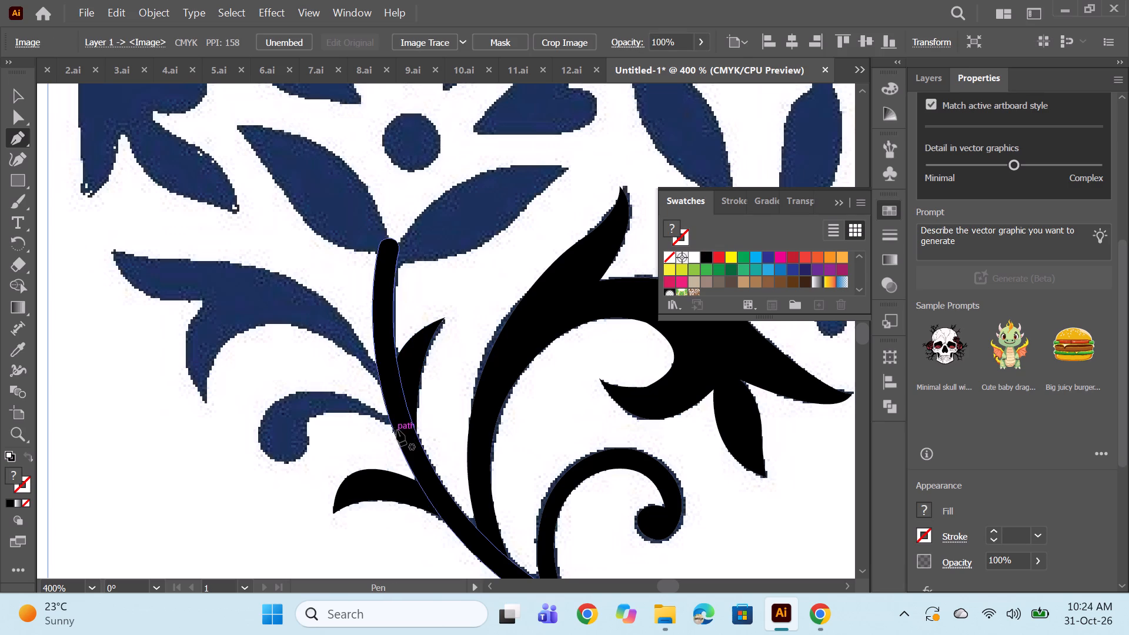
Trace the small round-ended curl on the left side of the main stem as a closed black shape and deselect it.
click(398, 430)
drag(308, 419, 284, 427)
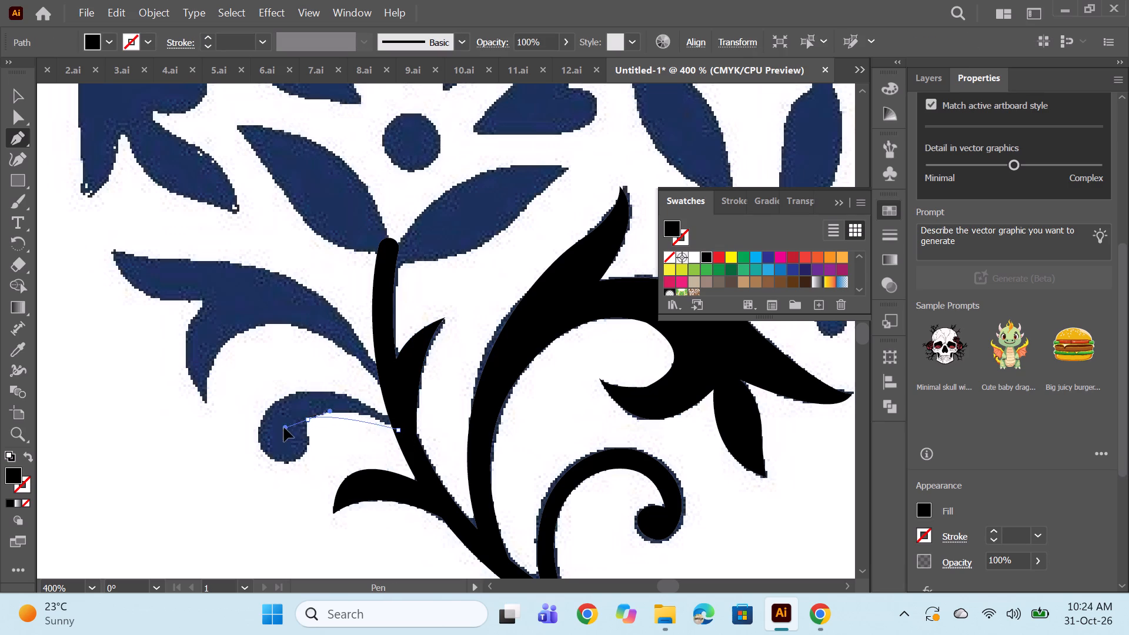
drag(284, 427, 262, 441)
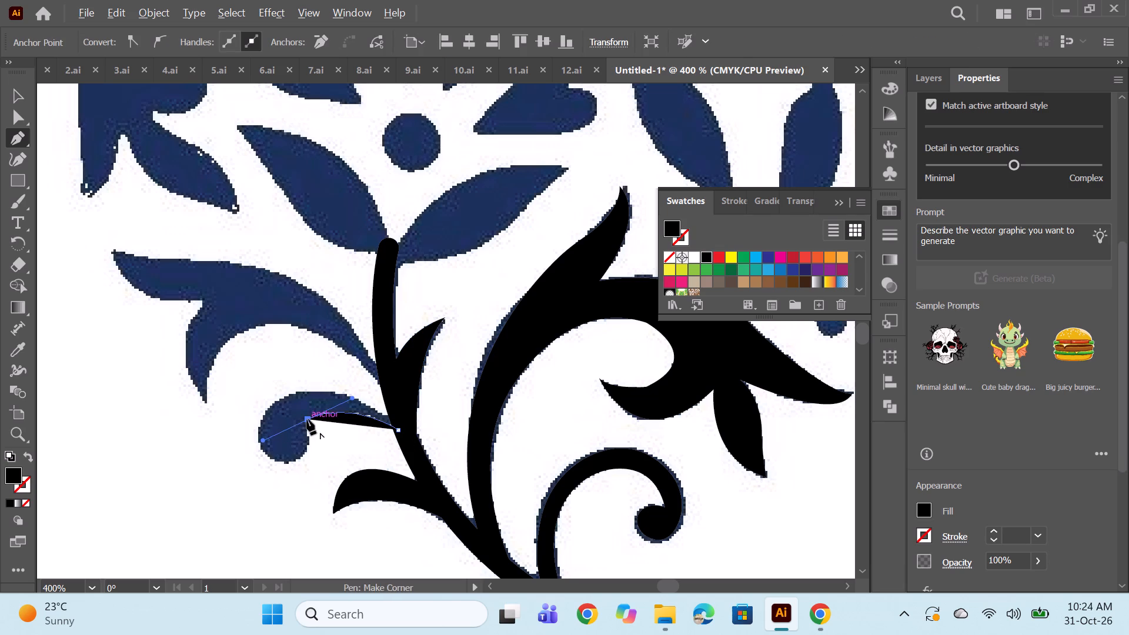
alt+click(307, 419)
drag(277, 461, 255, 464)
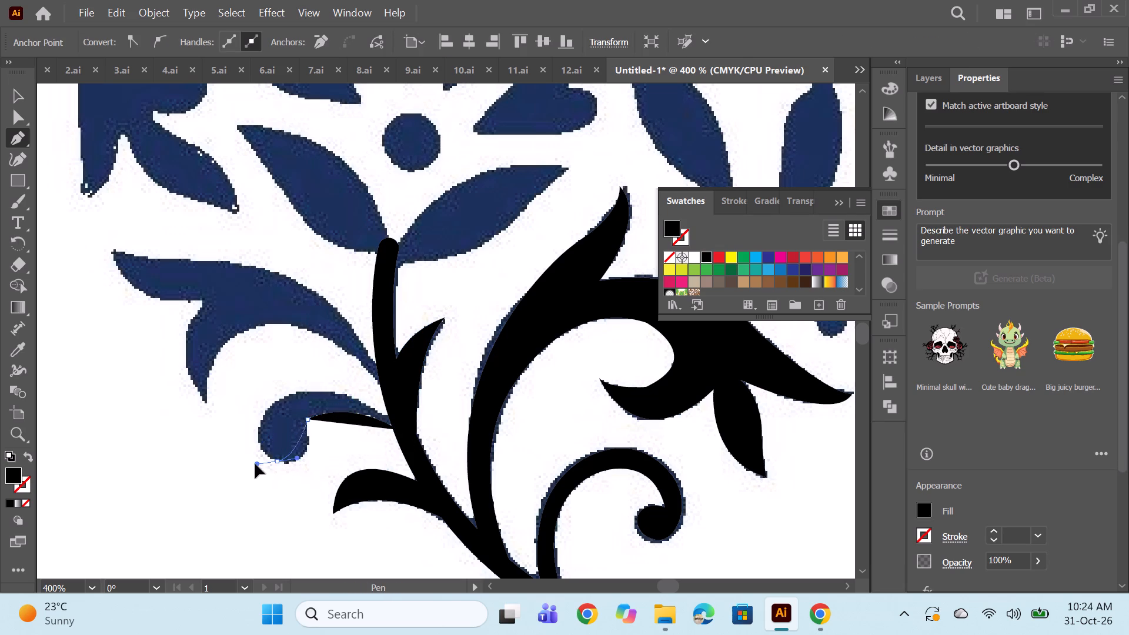
drag(255, 464, 239, 447)
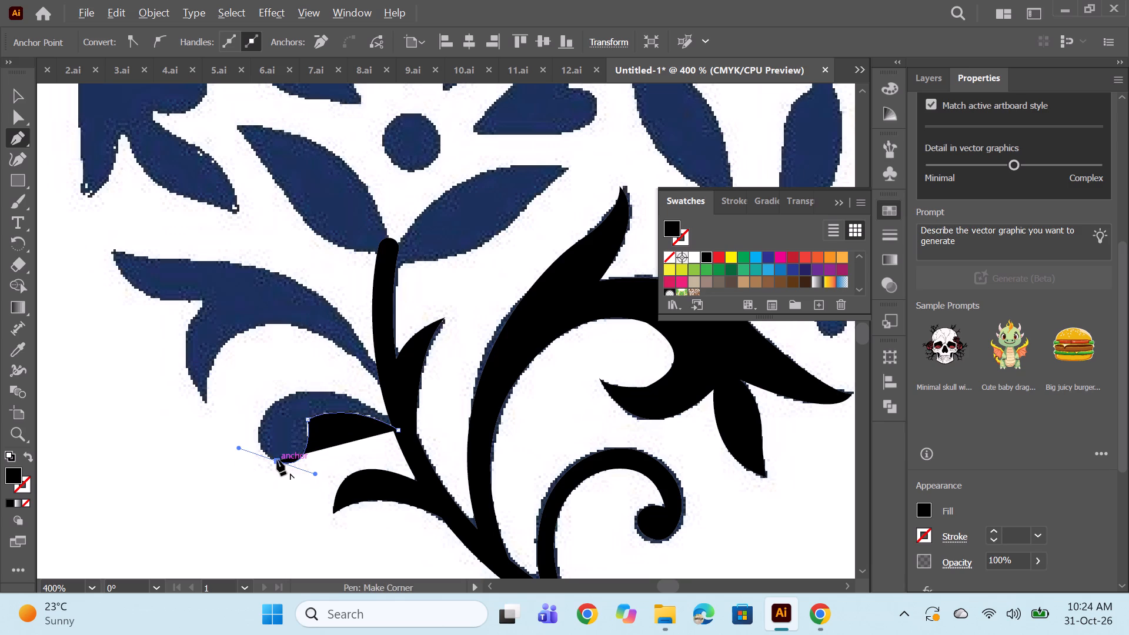
alt+click(277, 460)
drag(283, 396, 290, 396)
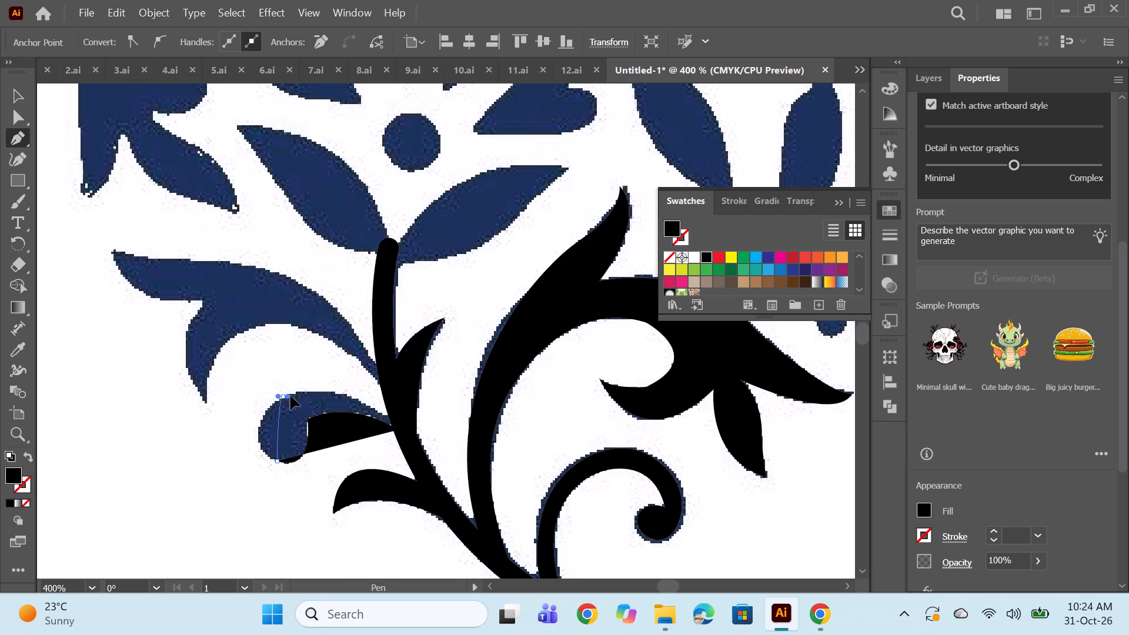
drag(290, 396, 335, 355)
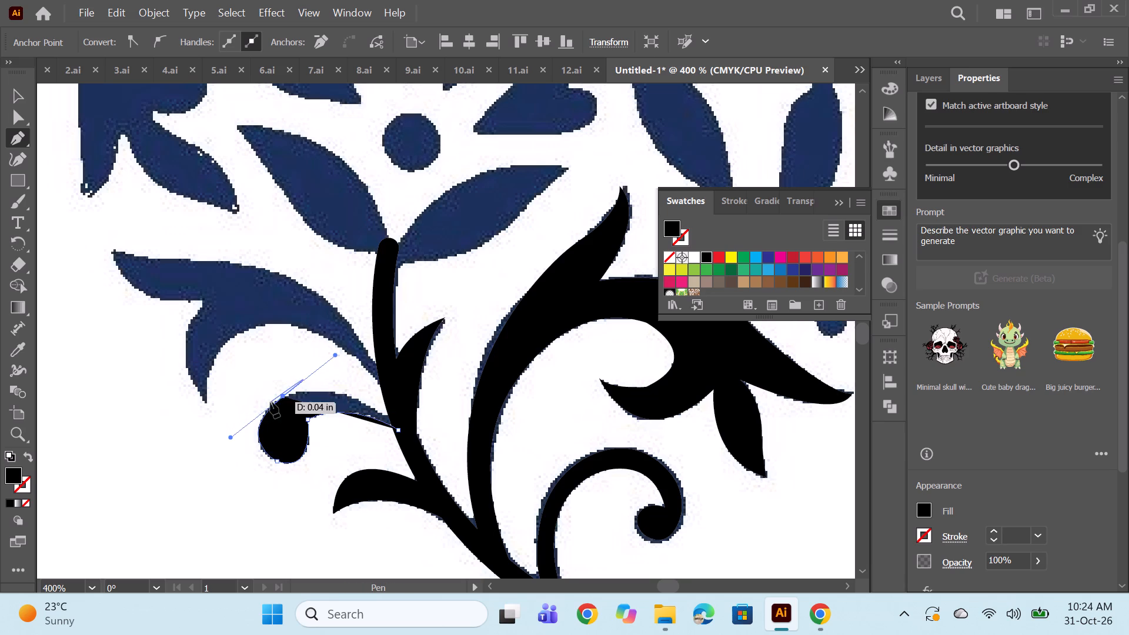
alt+click(281, 396)
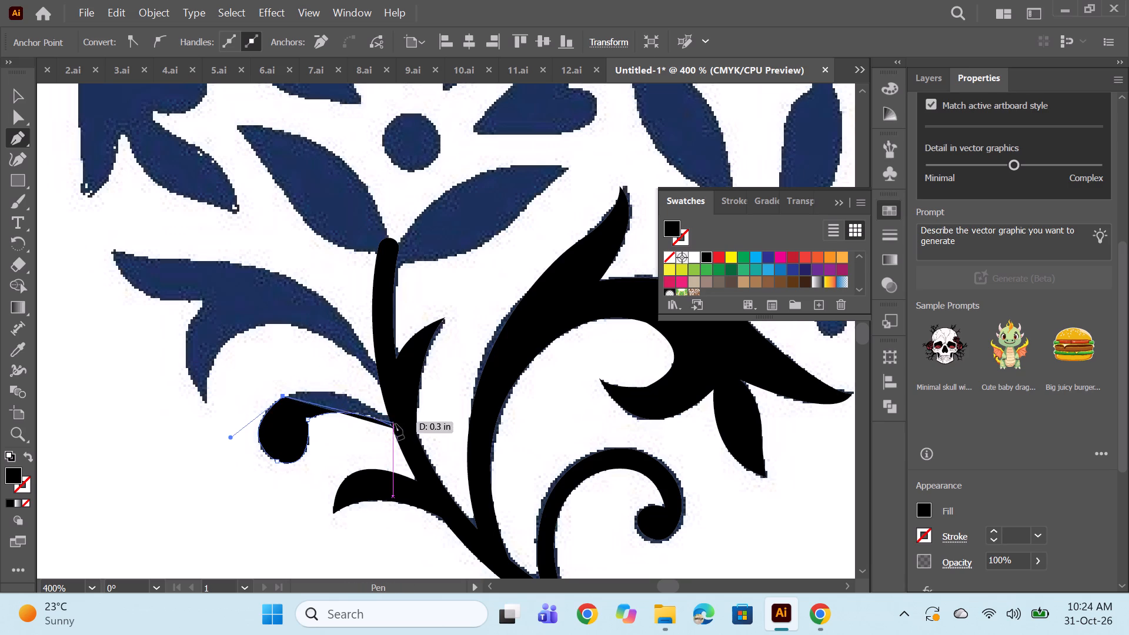
drag(399, 423, 442, 463)
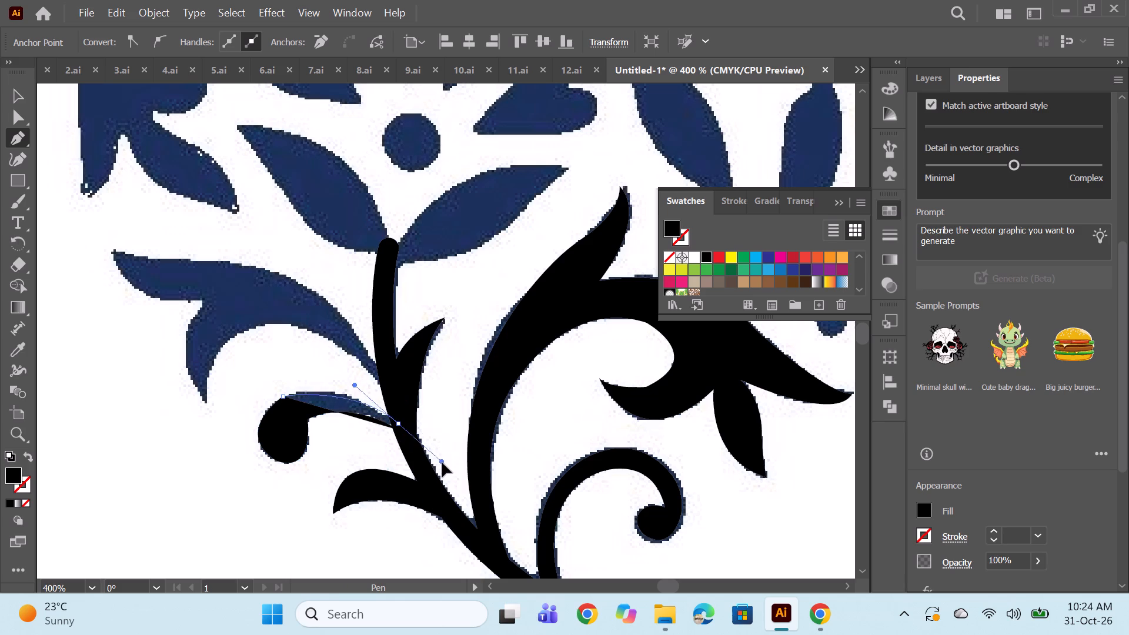
drag(442, 463, 457, 469)
alt+click(399, 422)
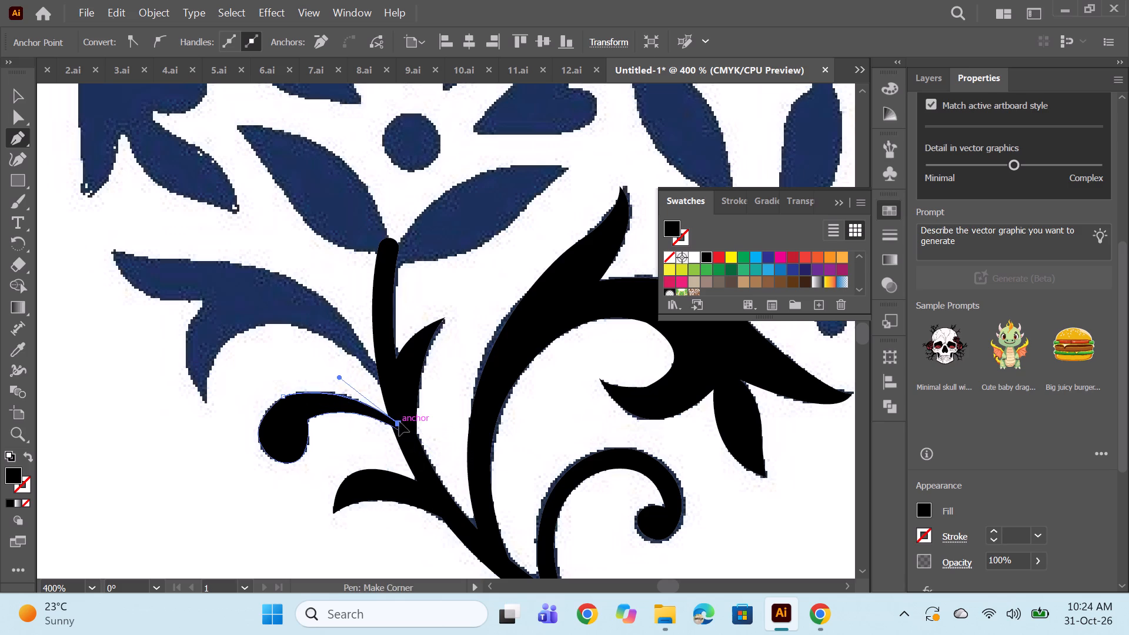
click(399, 428)
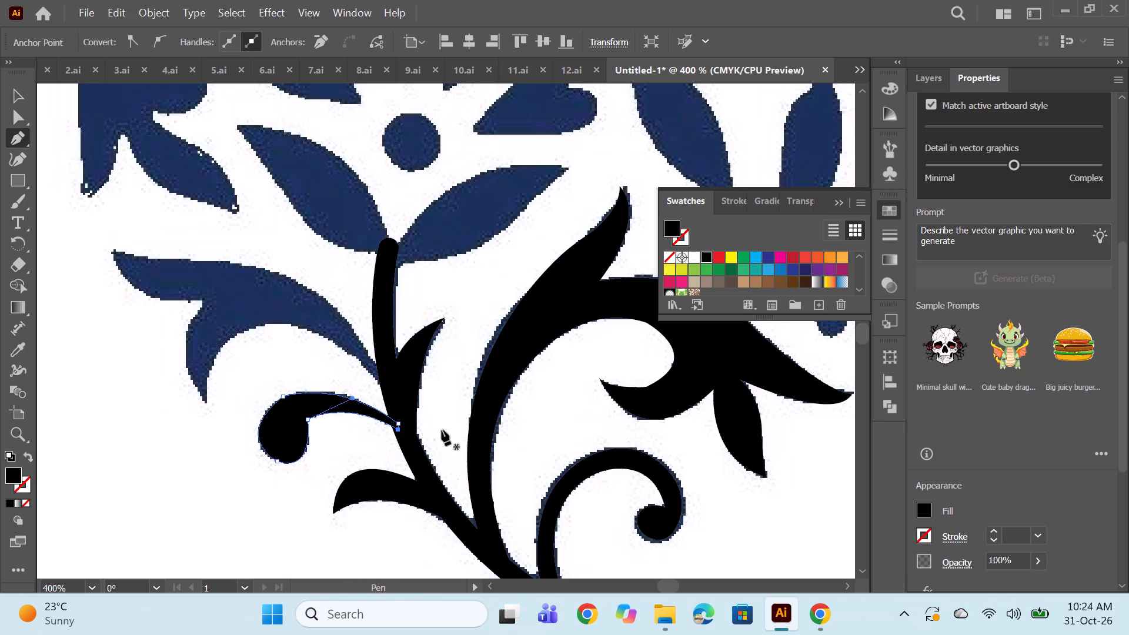
ctrl+click(450, 376)
Trace the large left leaf's lower edge with the Pen tool, from the main stem around the hanging pointed lobe to the notch above it.
click(386, 389)
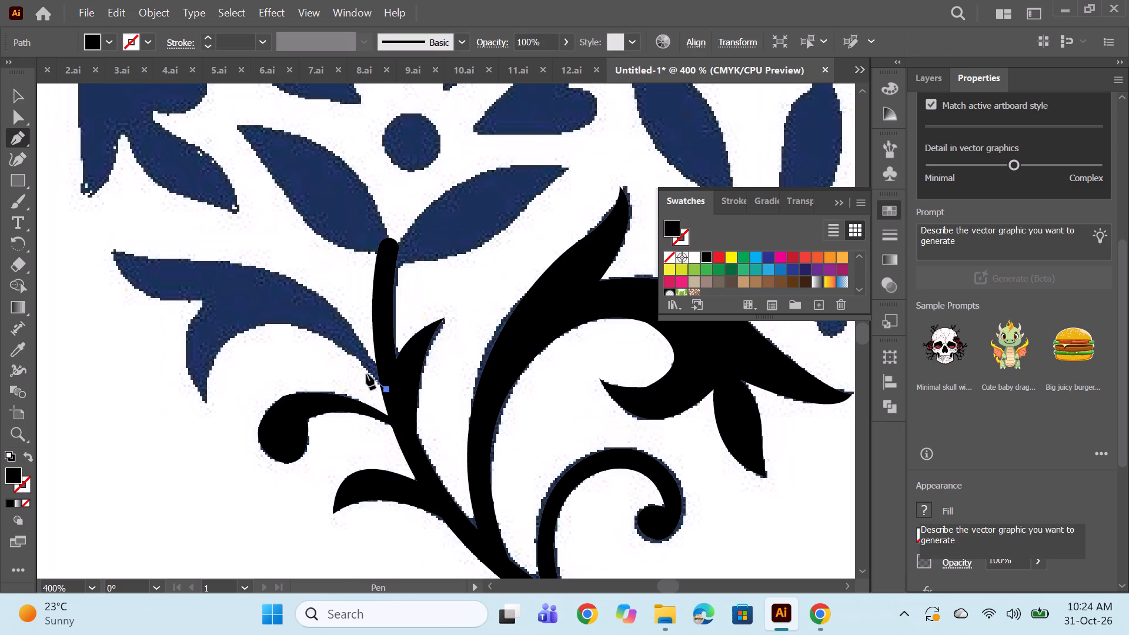
drag(247, 329, 181, 348)
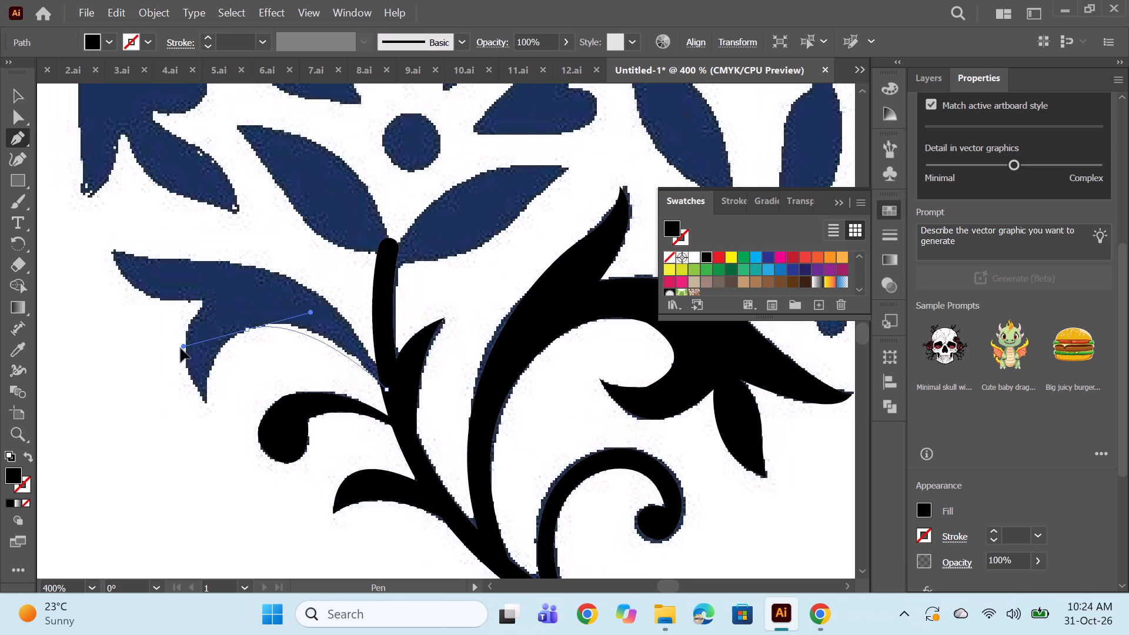
drag(181, 348, 171, 356)
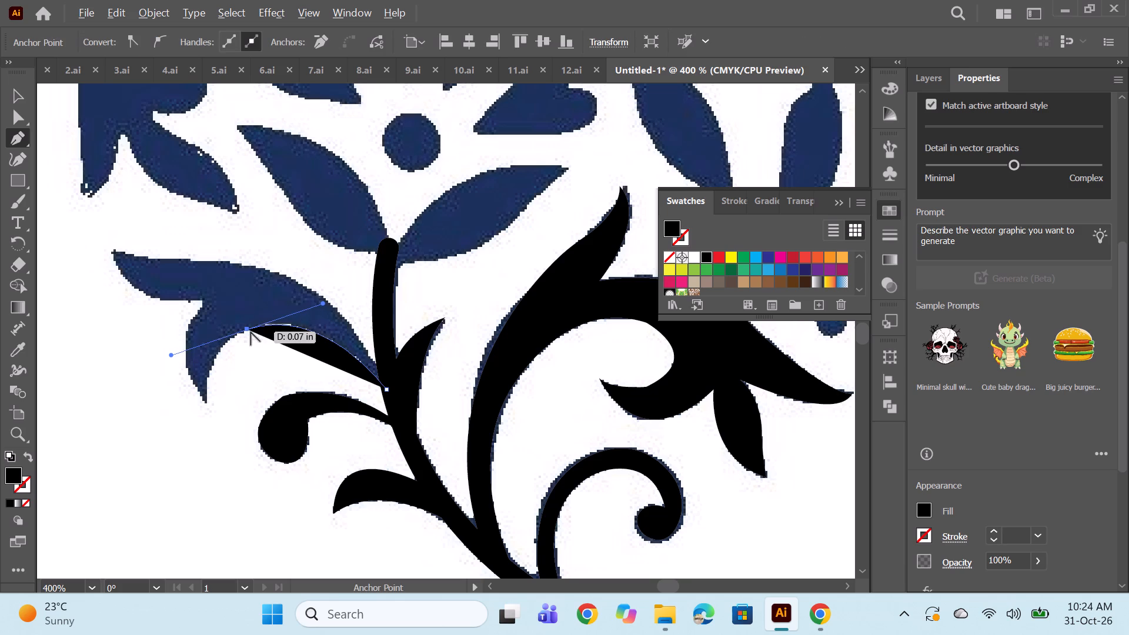
alt+click(249, 329)
drag(206, 402, 213, 411)
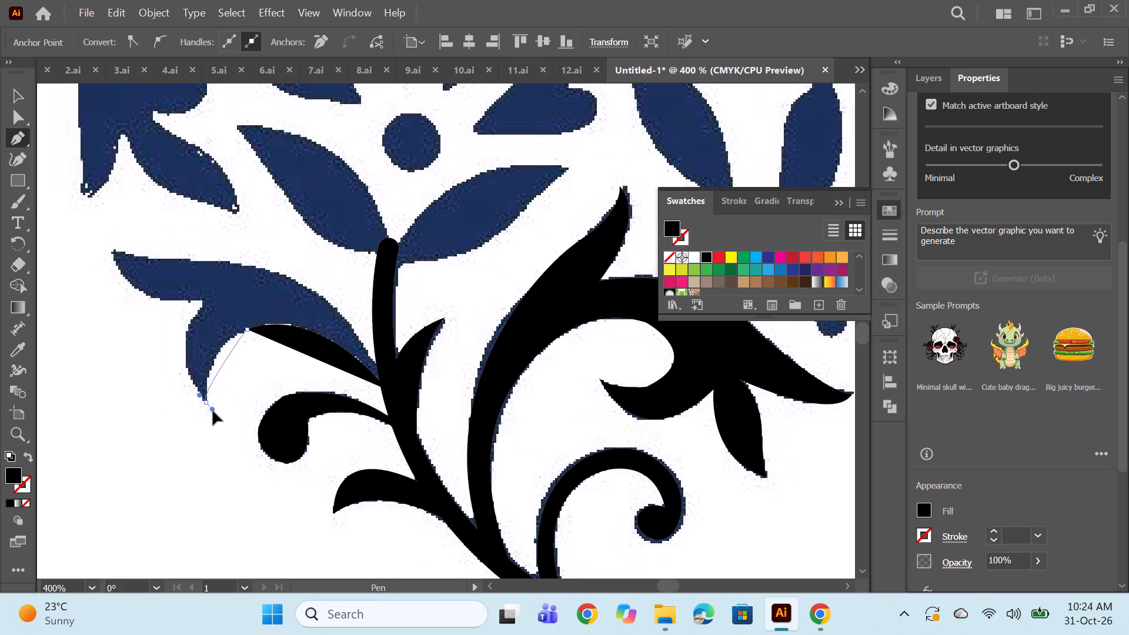
drag(213, 411, 205, 465)
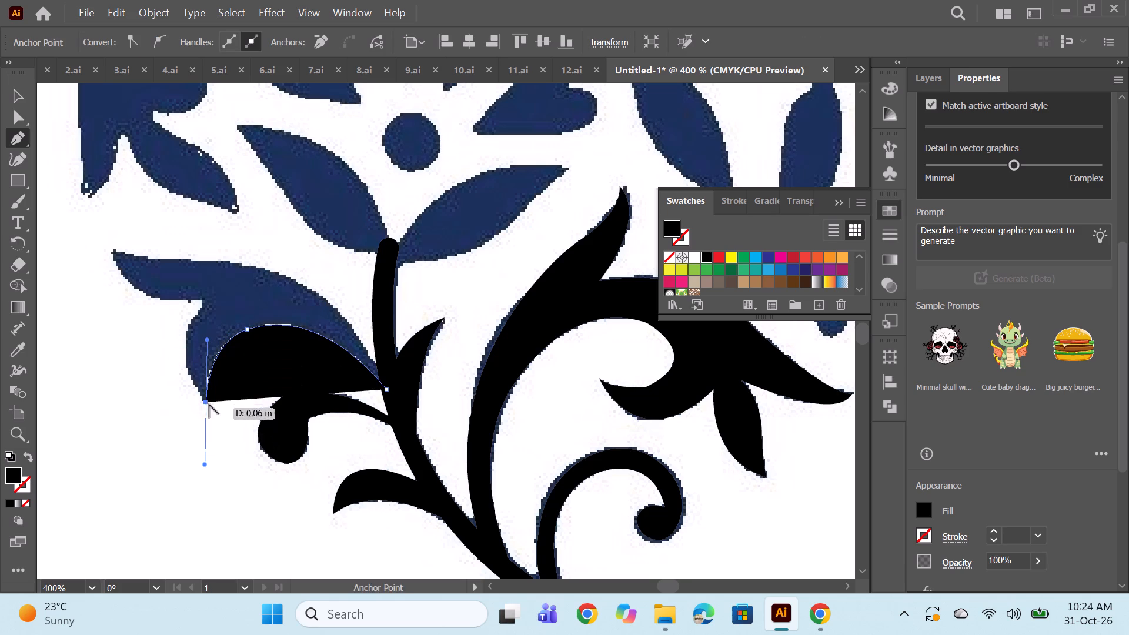
alt+click(205, 400)
drag(205, 302, 238, 256)
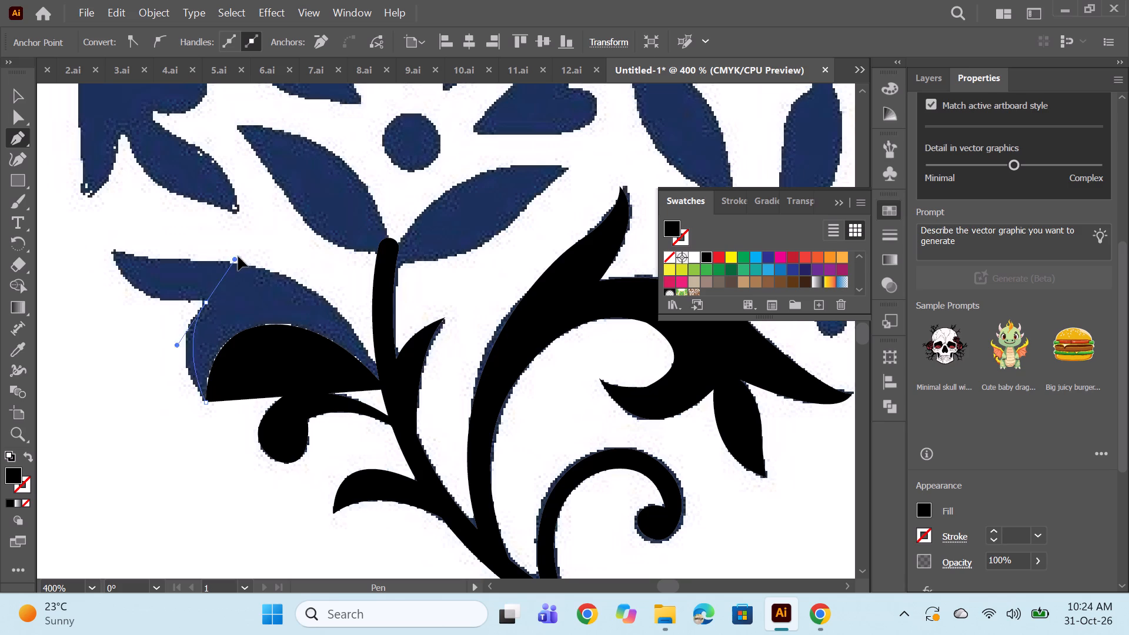
drag(238, 256, 250, 253)
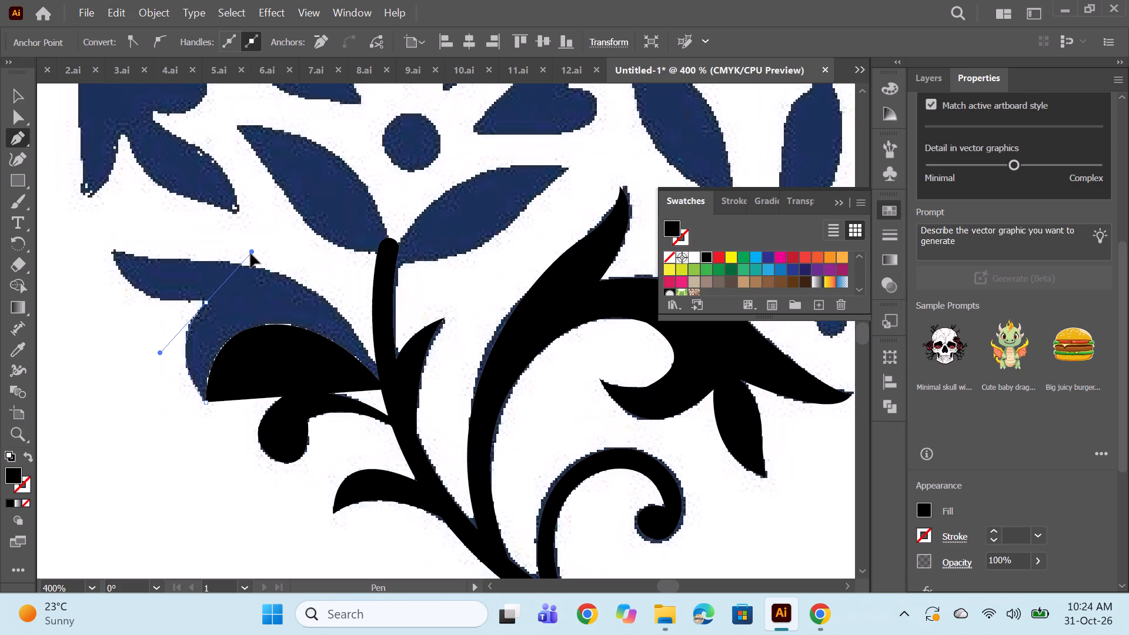
drag(250, 253, 250, 254)
alt+click(206, 302)
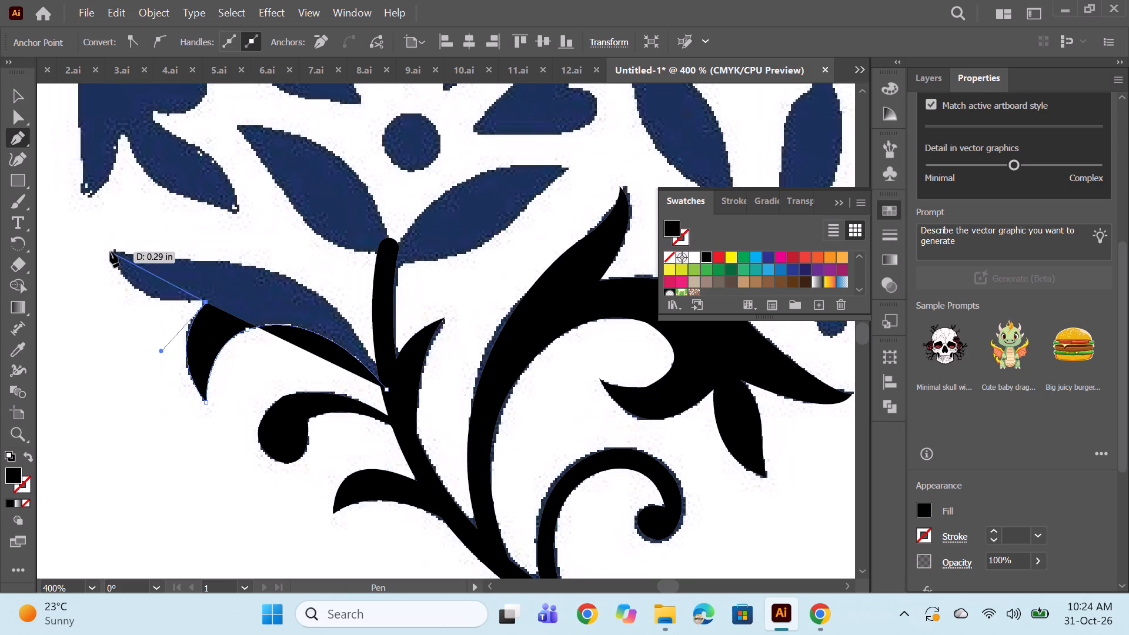
Continue the large left leaf's outline around its outer tip and along its upper edge, close it at the stem and deselect it.
drag(110, 251, 94, 189)
alt+click(108, 249)
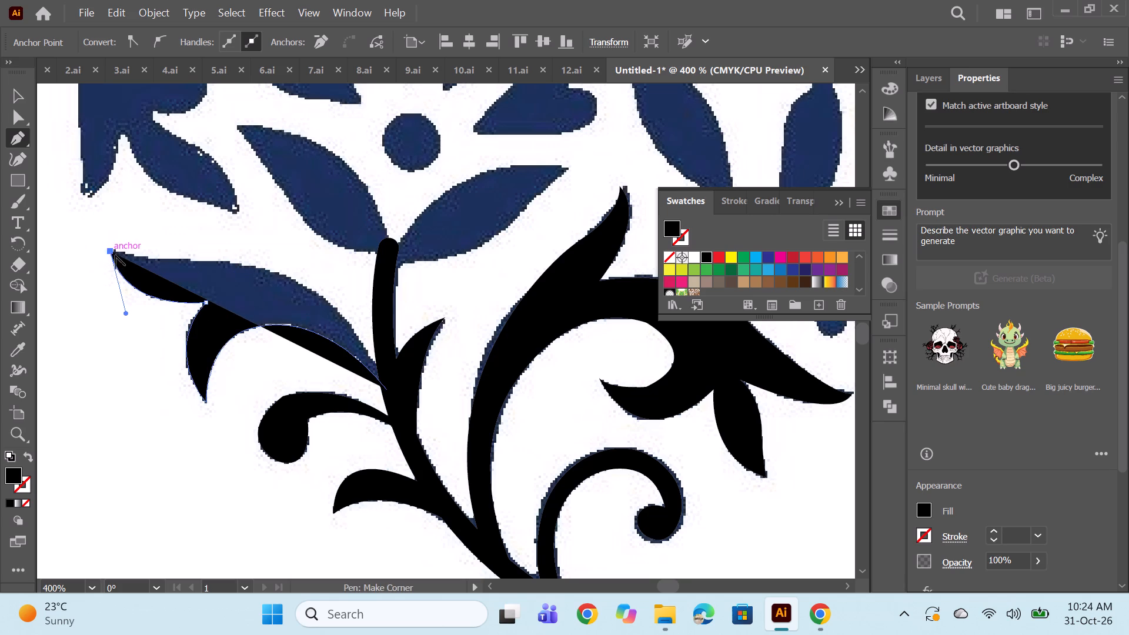
drag(211, 262, 238, 257)
alt+click(211, 262)
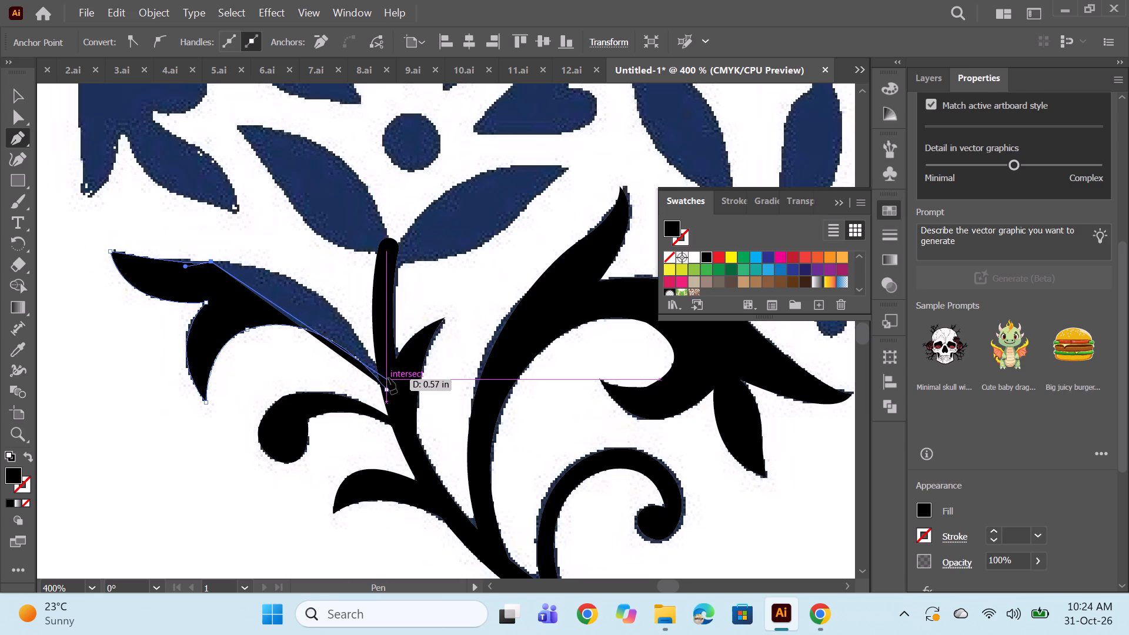
drag(388, 378, 465, 517)
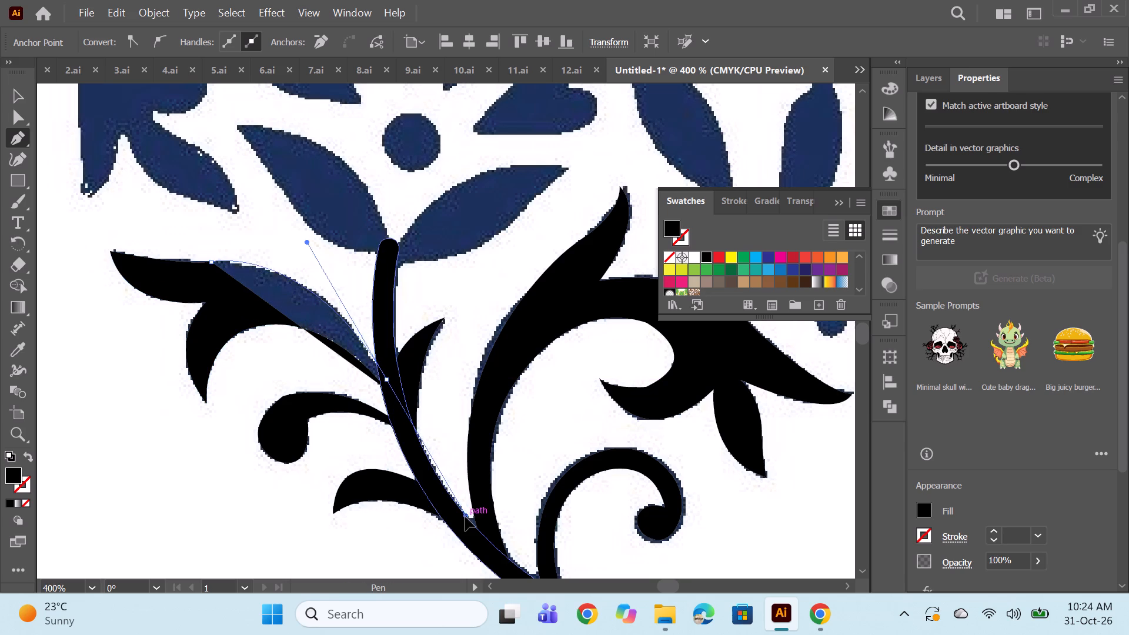
drag(465, 517, 446, 501)
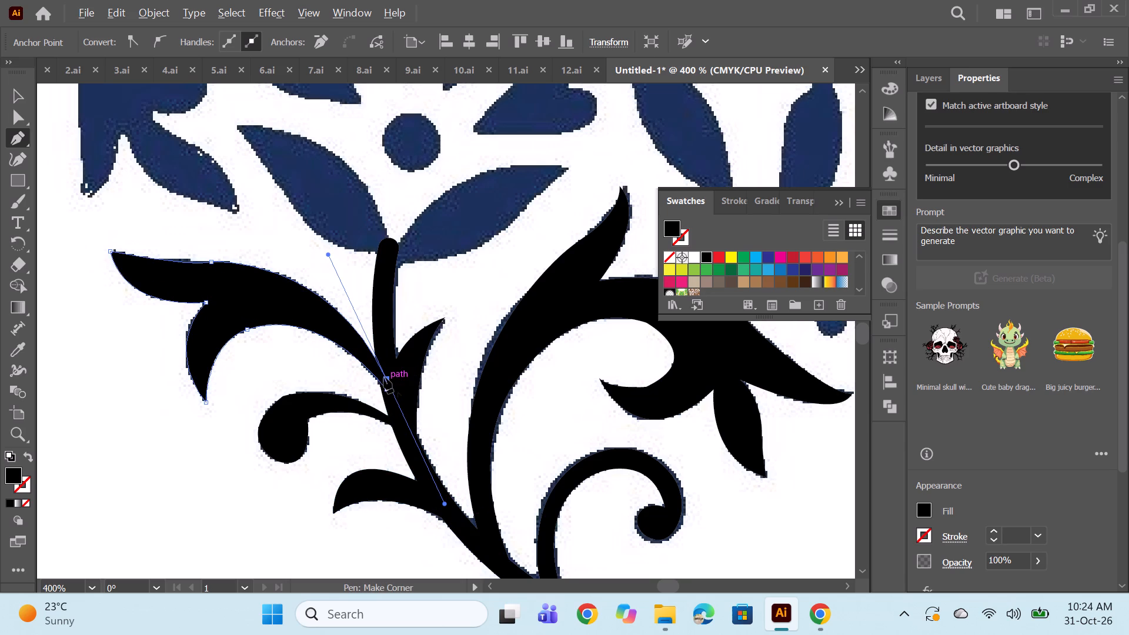
alt+click(386, 377)
click(386, 387)
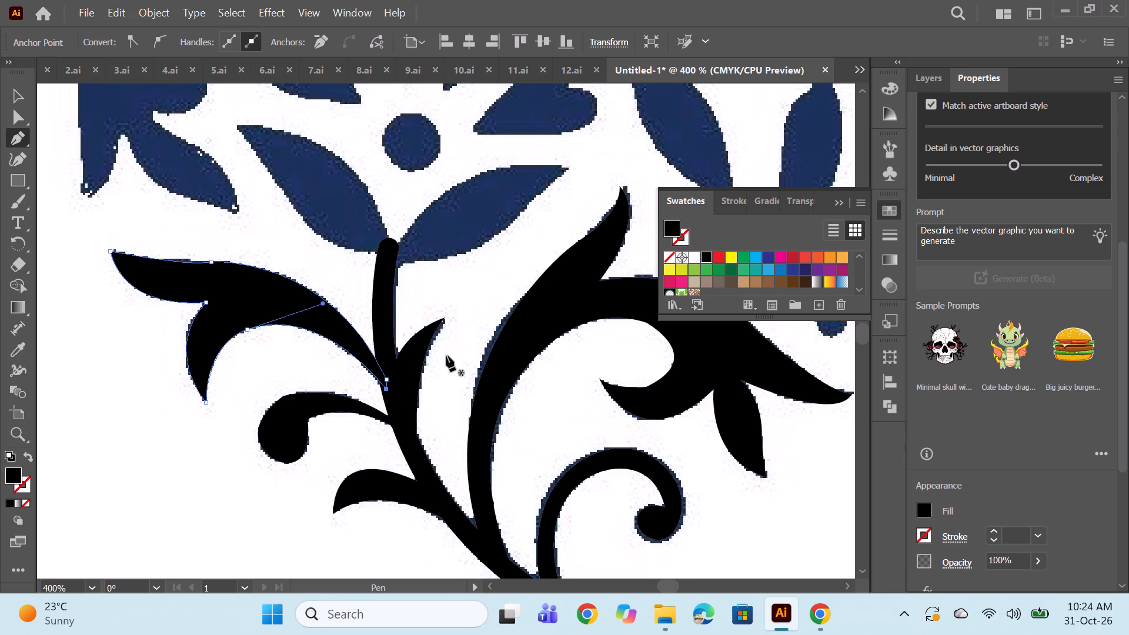
ctrl+click(502, 284)
Trace the pointed leaf to the right of the main stem's top as a closed black shape and deselect it.
scroll(428, 250, up, 6)
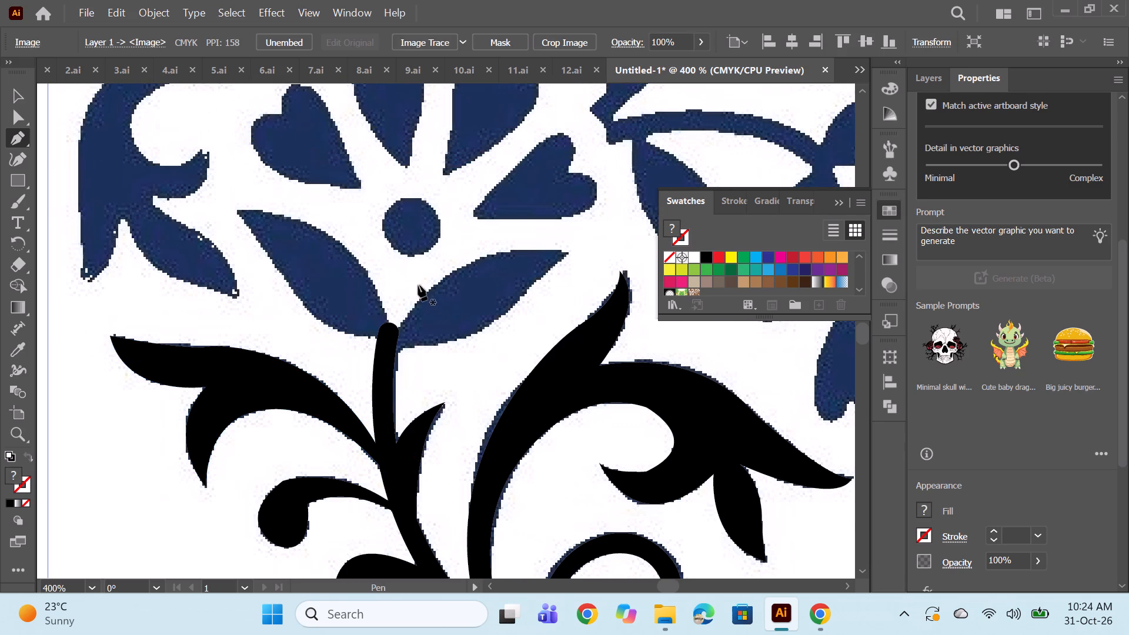
click(389, 363)
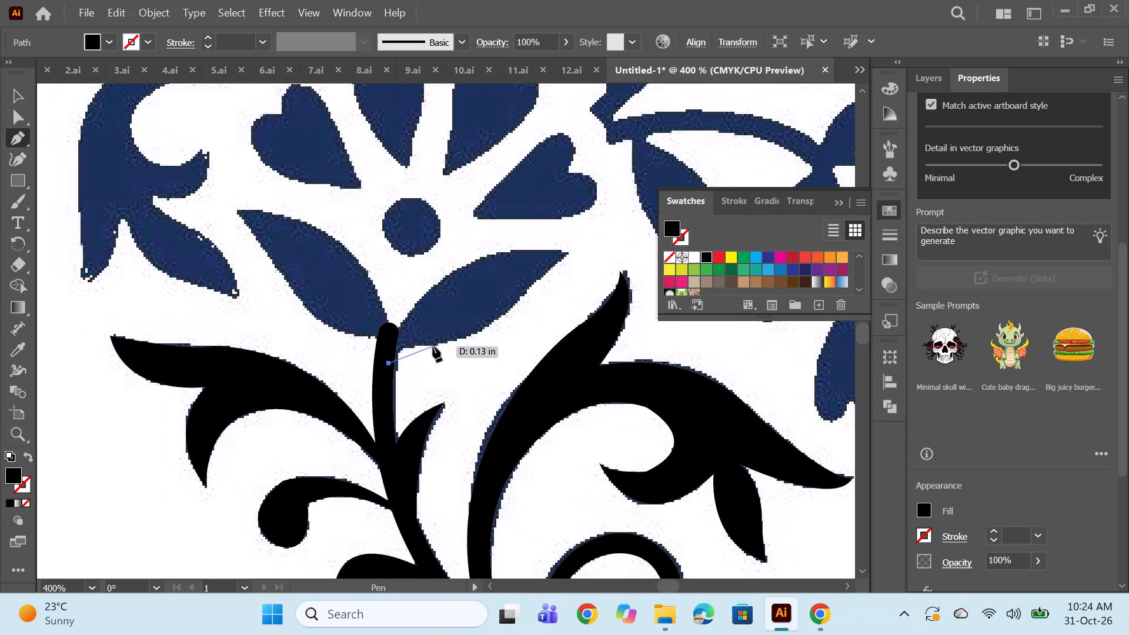
drag(432, 345, 470, 348)
alt+click(430, 343)
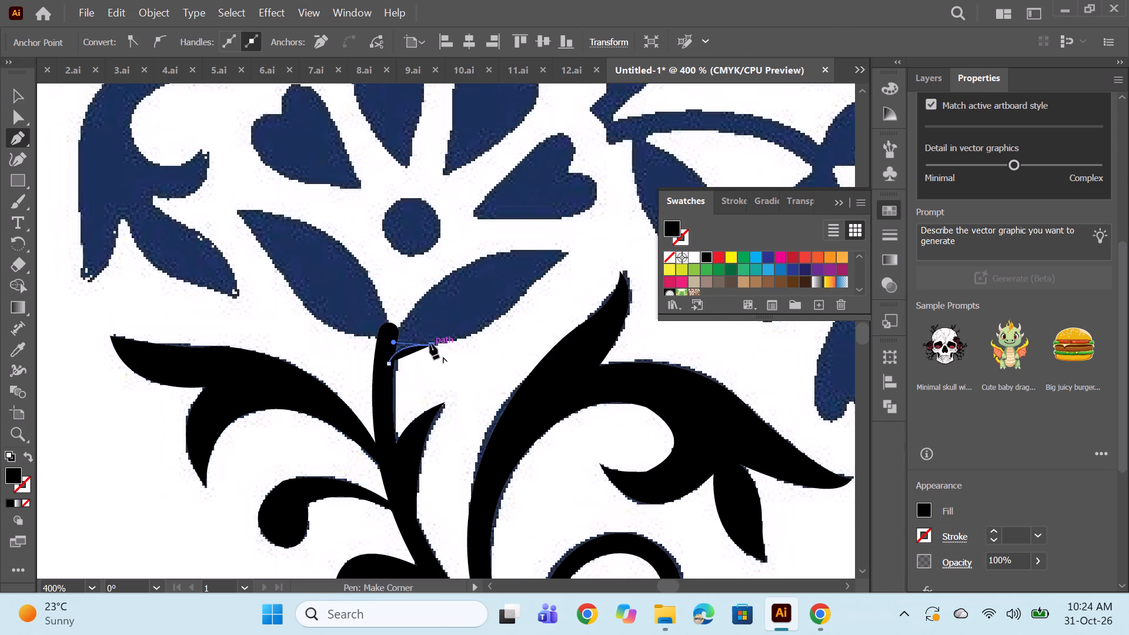
drag(527, 290, 554, 240)
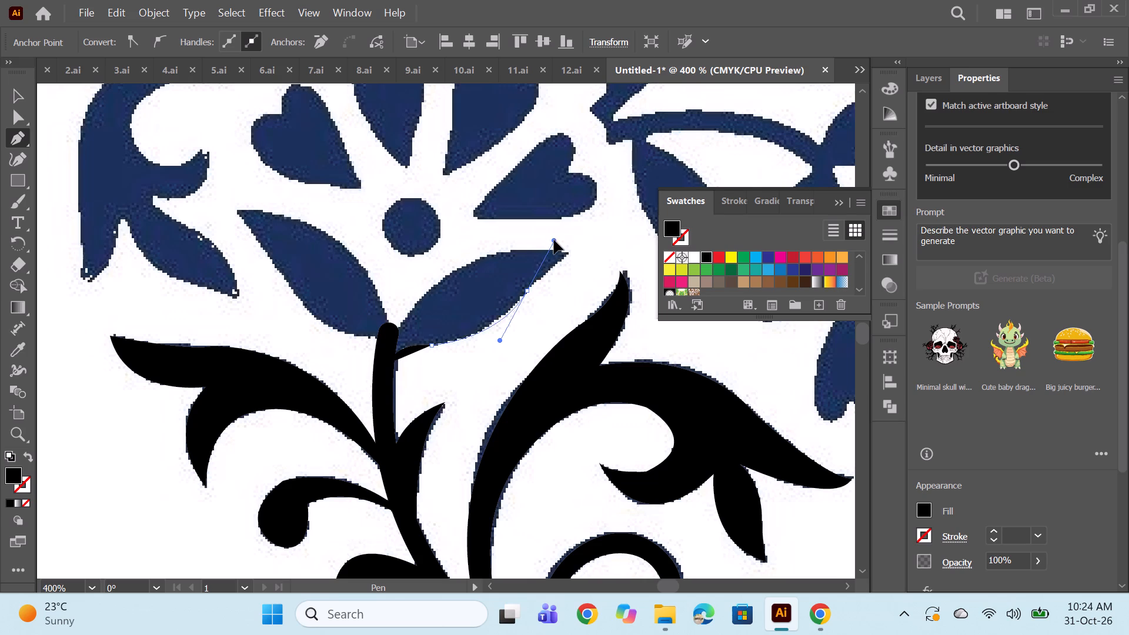
drag(554, 240, 562, 239)
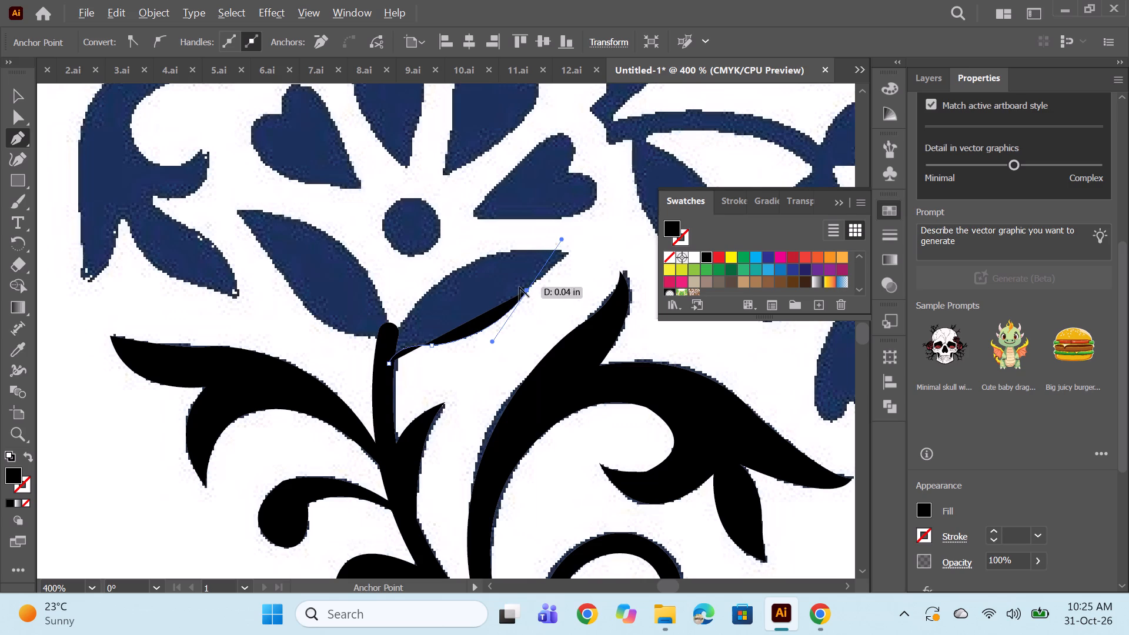
alt+click(527, 290)
drag(570, 252, 577, 253)
alt+click(569, 253)
drag(389, 351, 342, 474)
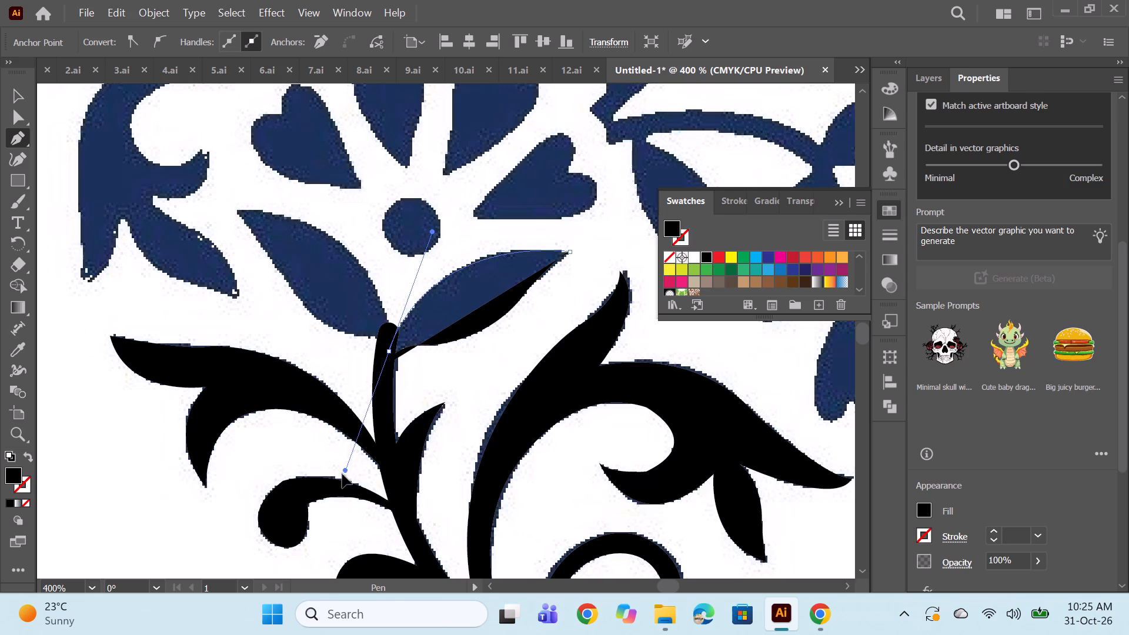
drag(342, 474, 341, 474)
alt+click(390, 349)
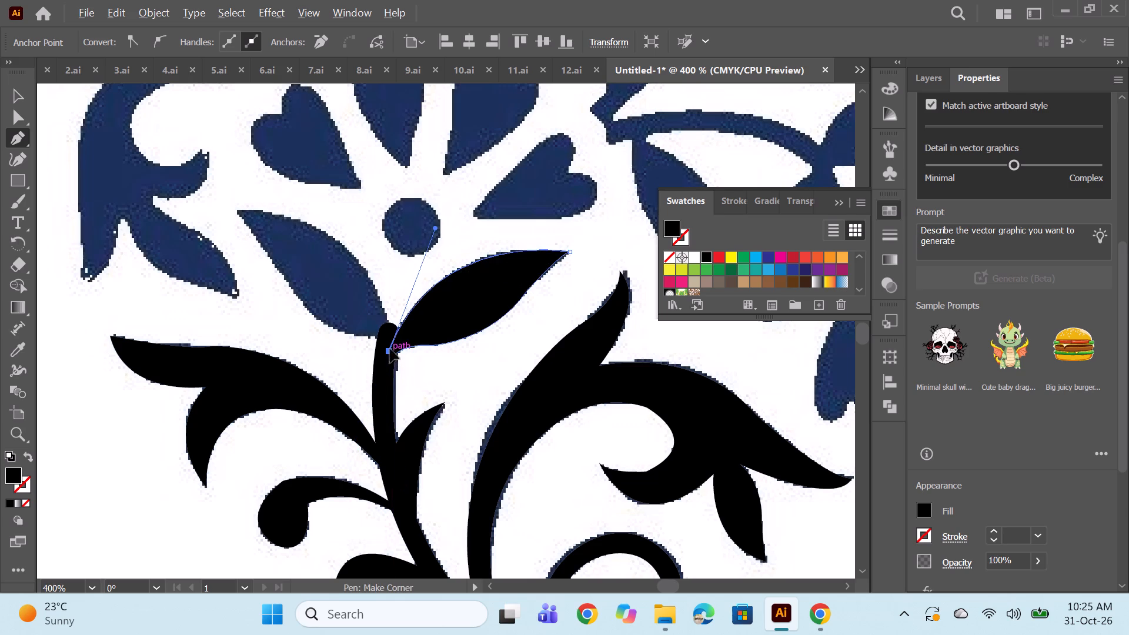
click(389, 364)
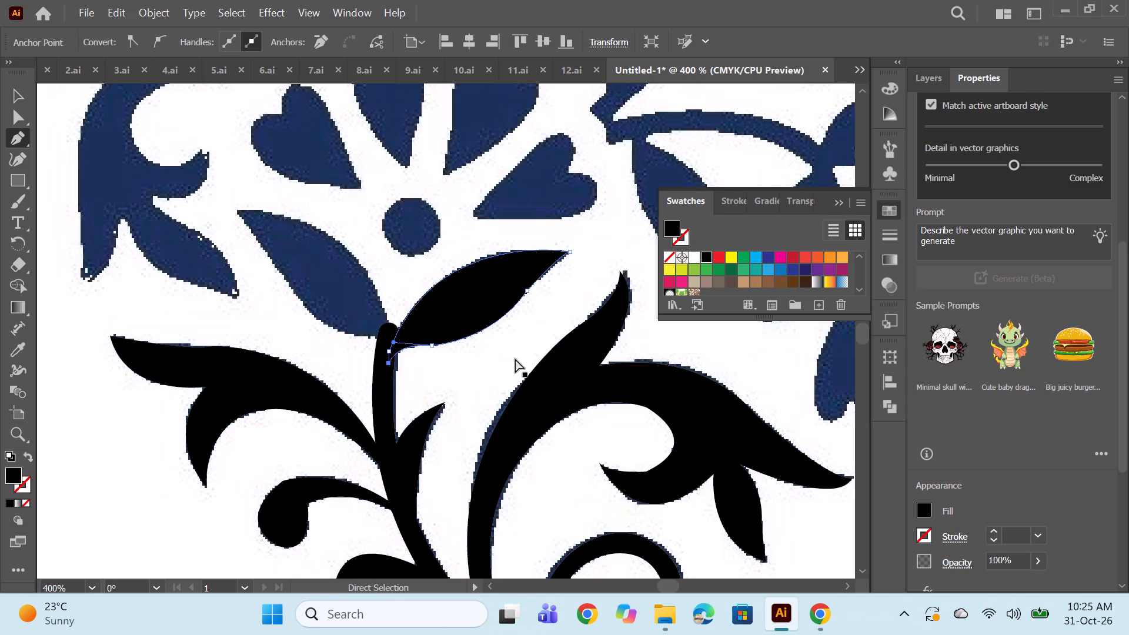
ctrl+click(515, 359)
Trace the pointed leaf to the left of the main stem's top as a closed black shape with the Pen tool and deselect it.
scroll(393, 264, up, 3)
alt+scroll(350, 349, up, 1)
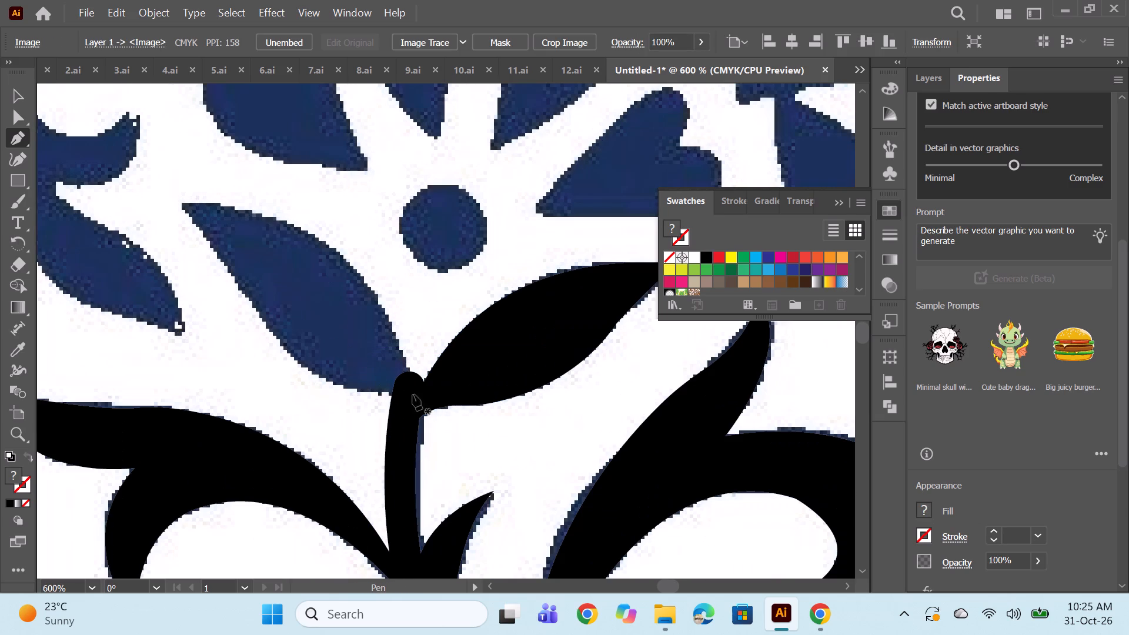
click(406, 396)
drag(237, 286, 217, 235)
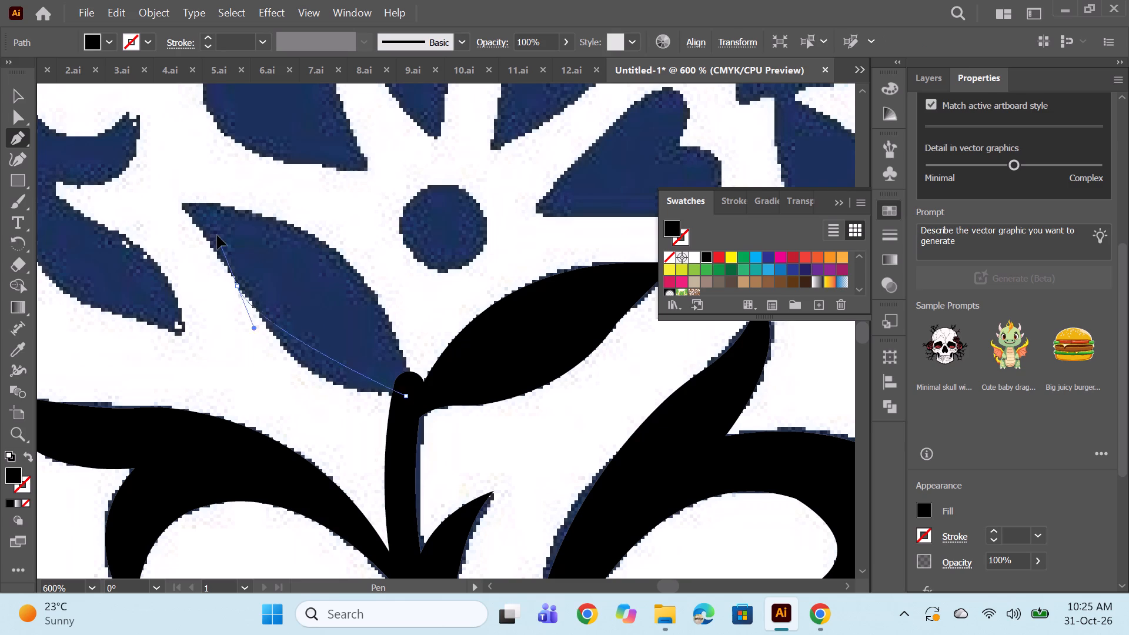
drag(217, 235, 175, 163)
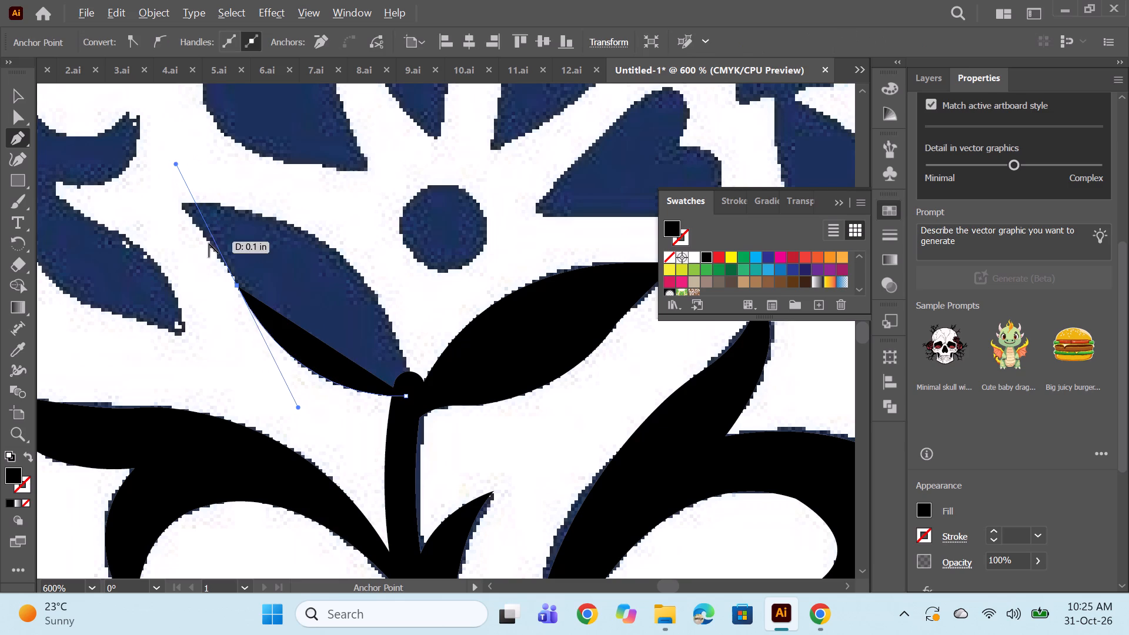
alt+click(237, 287)
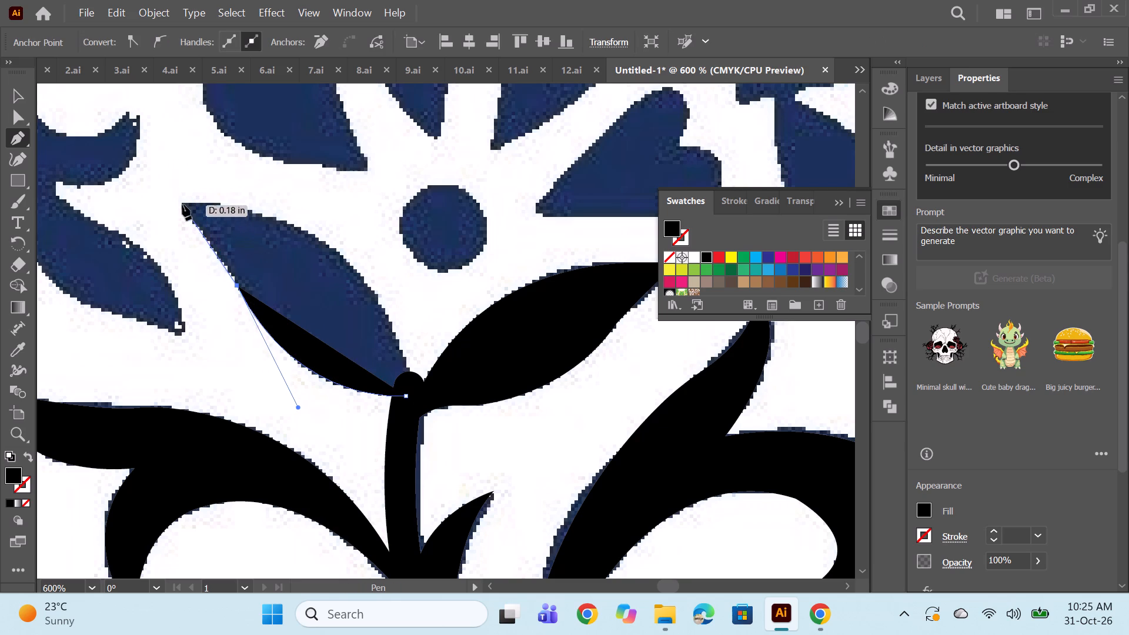
drag(182, 203, 168, 198)
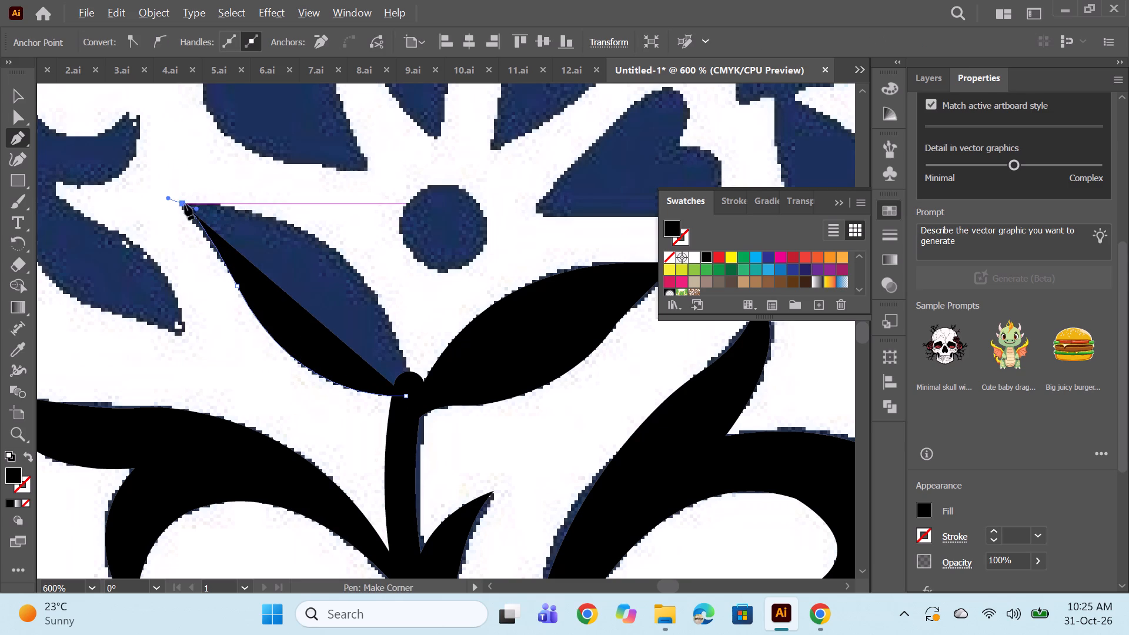
alt+click(185, 204)
drag(411, 382, 420, 454)
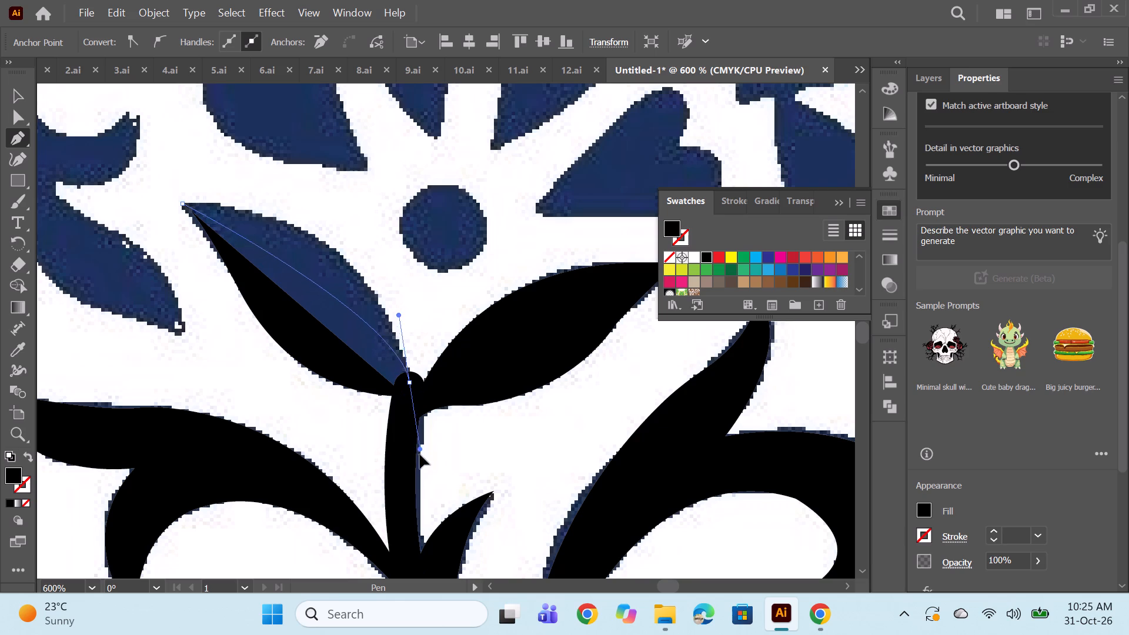
drag(420, 454, 452, 580)
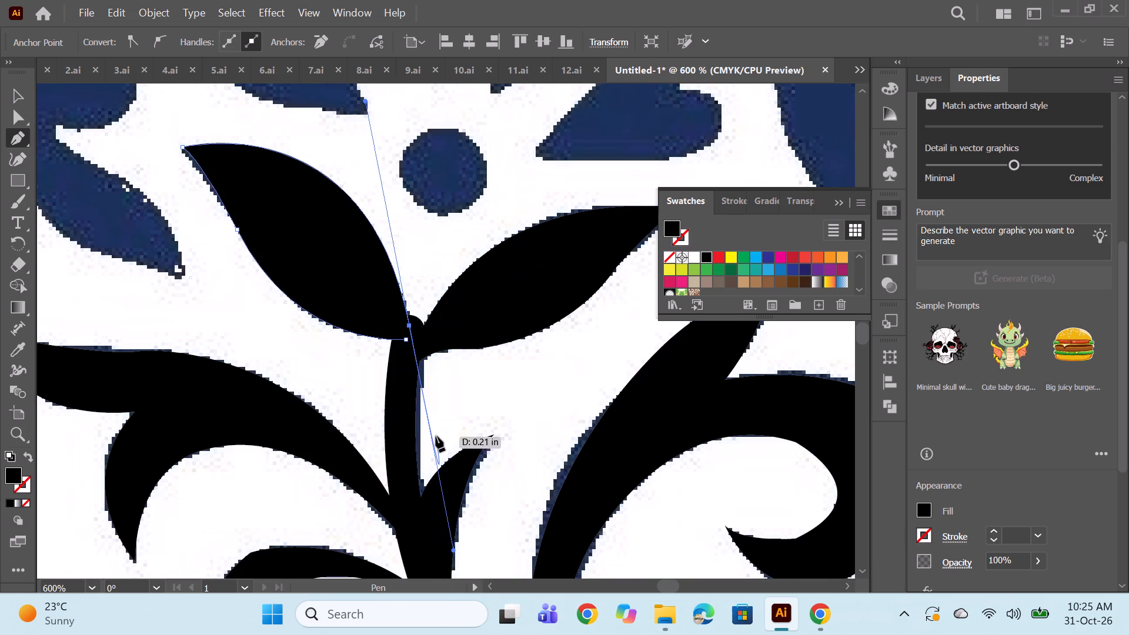
alt+click(409, 327)
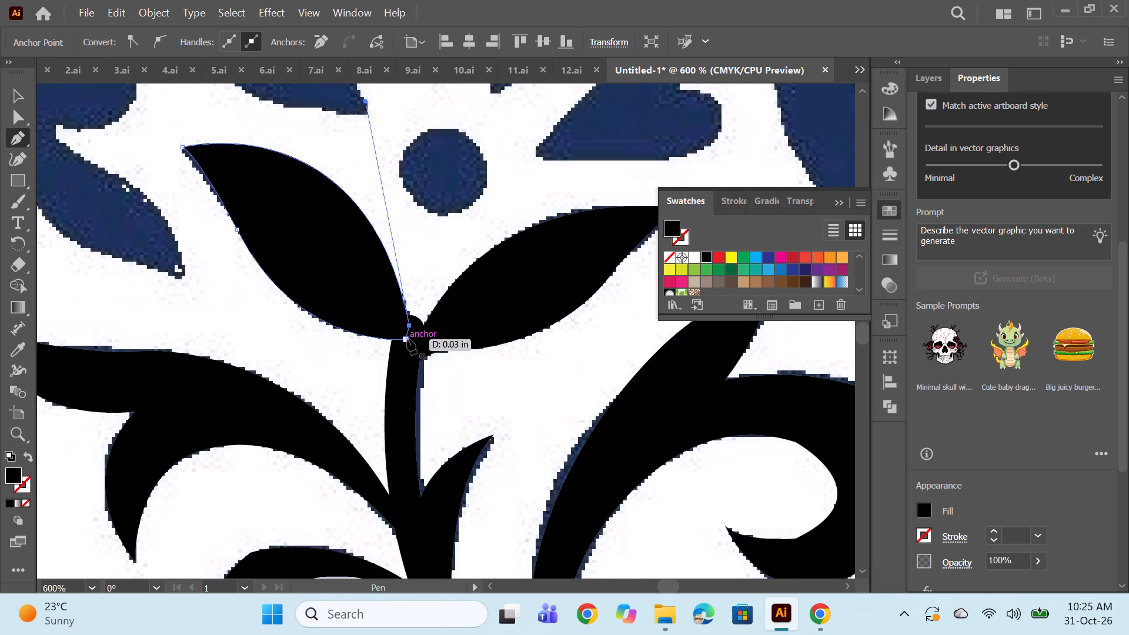
click(407, 339)
ctrl+click(446, 276)
Draw a black ellipse about 0.16 in across over the round dot above the two top leaves, and deselect it.
alt+scroll(446, 279, down, 4)
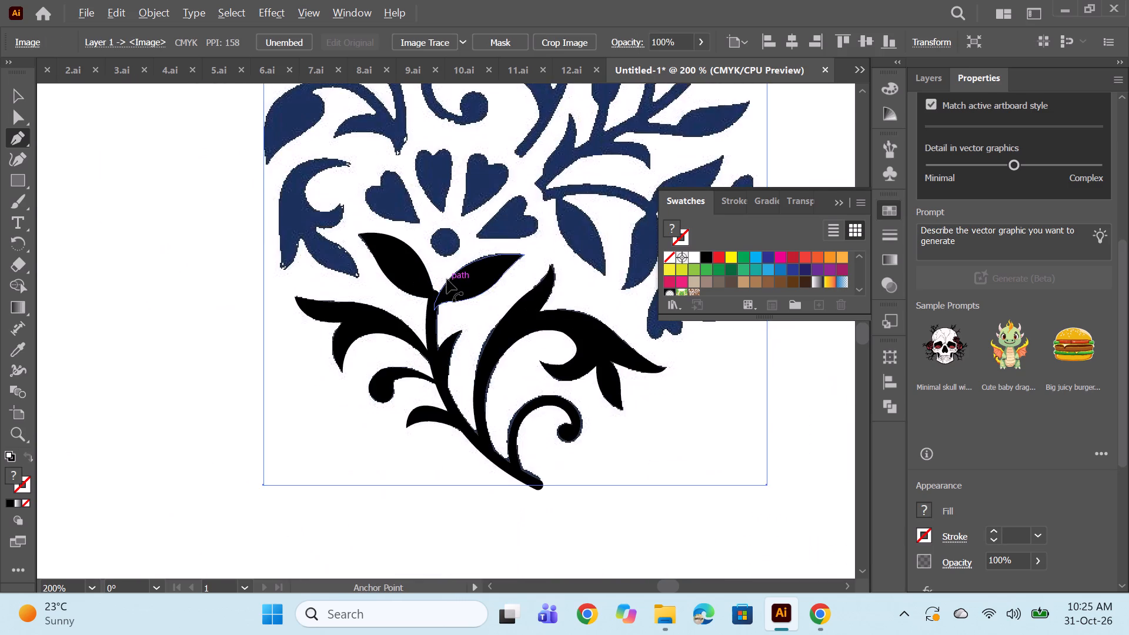
scroll(467, 233, up, 9)
alt+scroll(465, 388, up, 3)
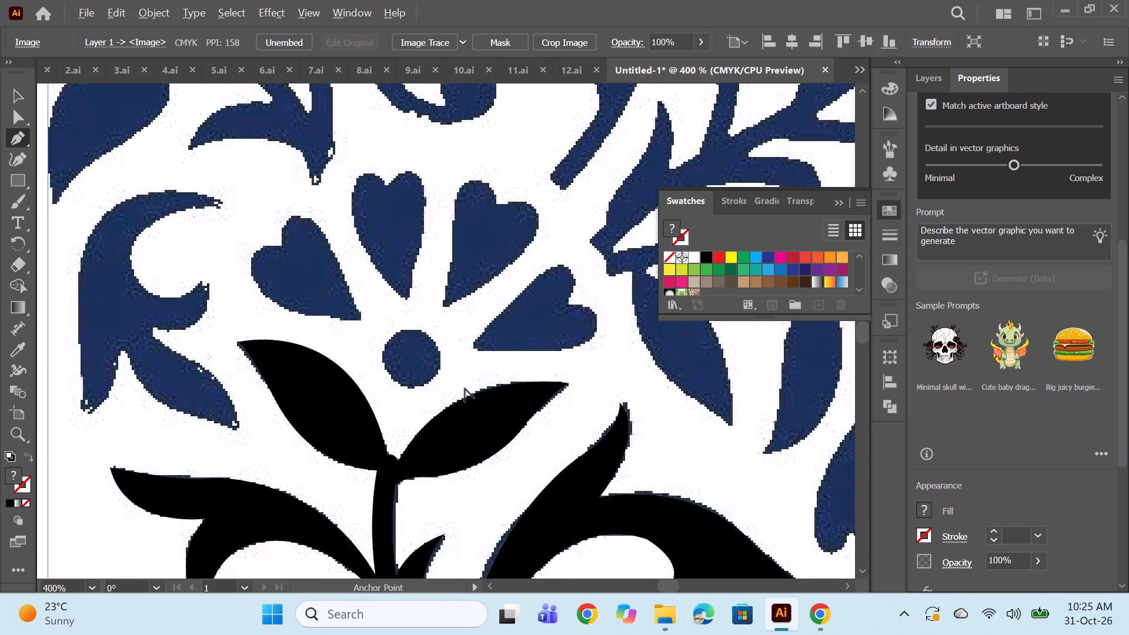
alt+scroll(465, 388, up, 1)
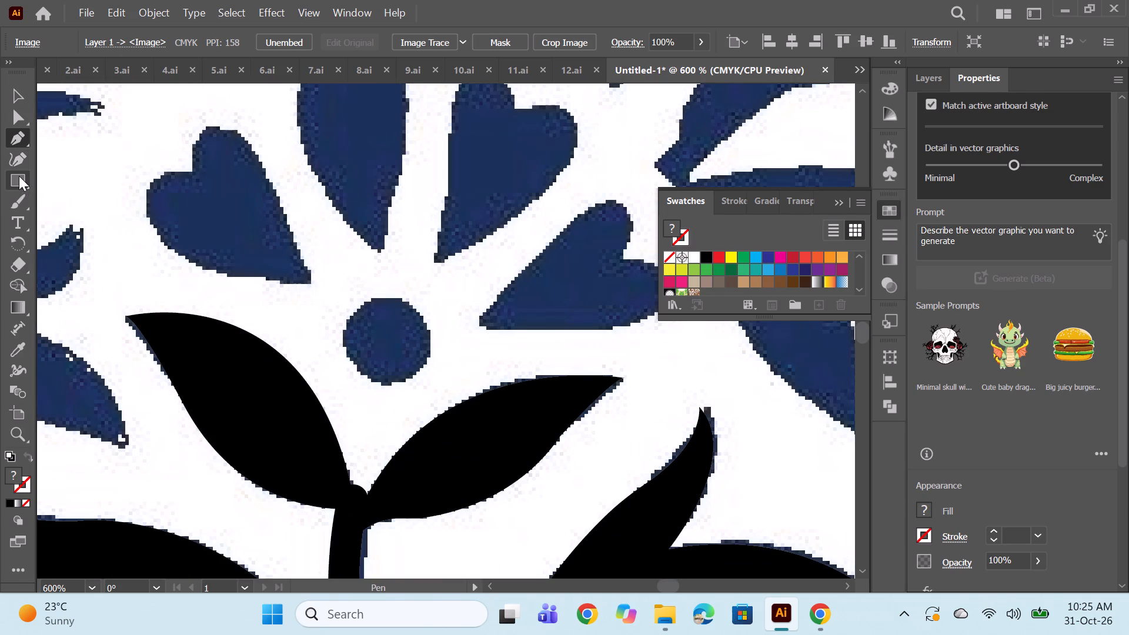
right_click(19, 176)
click(73, 198)
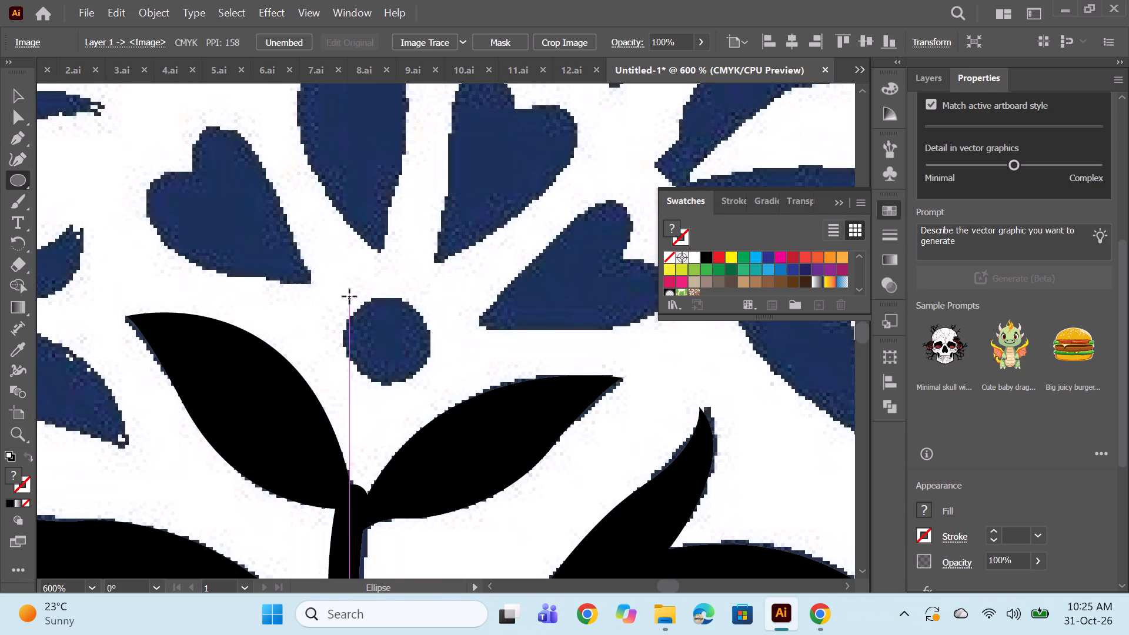
drag(345, 293, 435, 382)
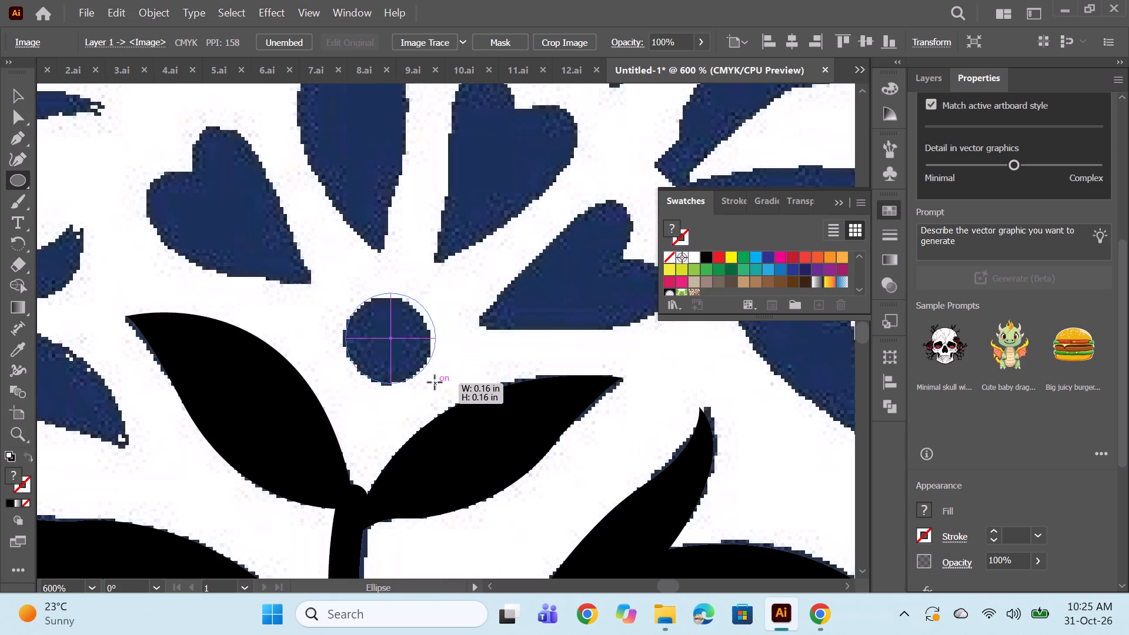
drag(435, 382, 427, 386)
drag(390, 292, 388, 298)
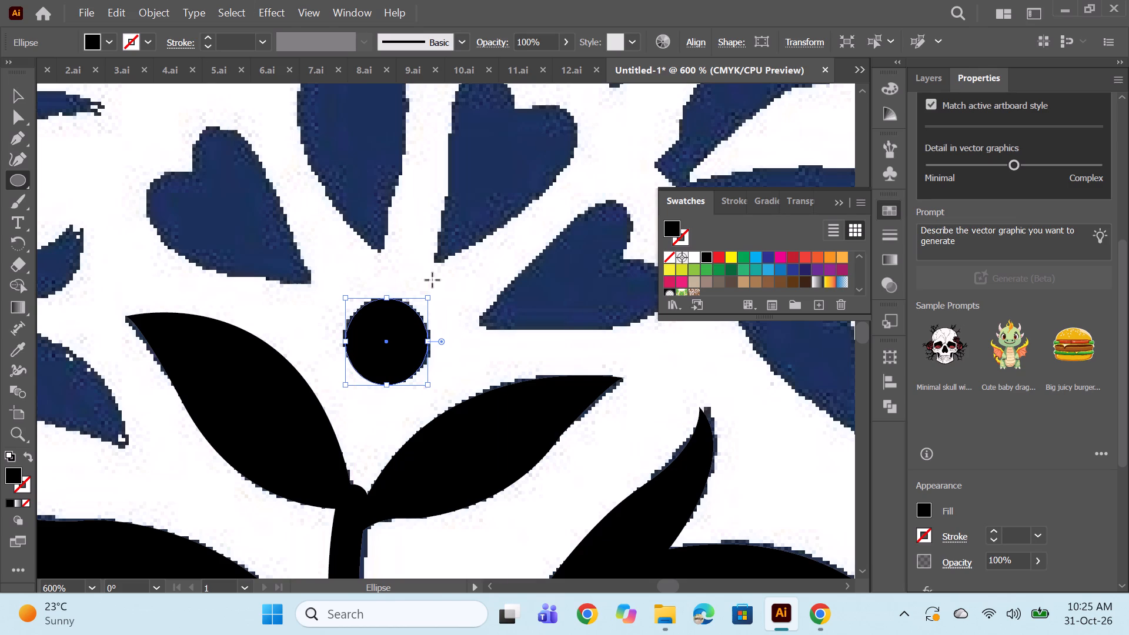
scroll(433, 279, up, 3)
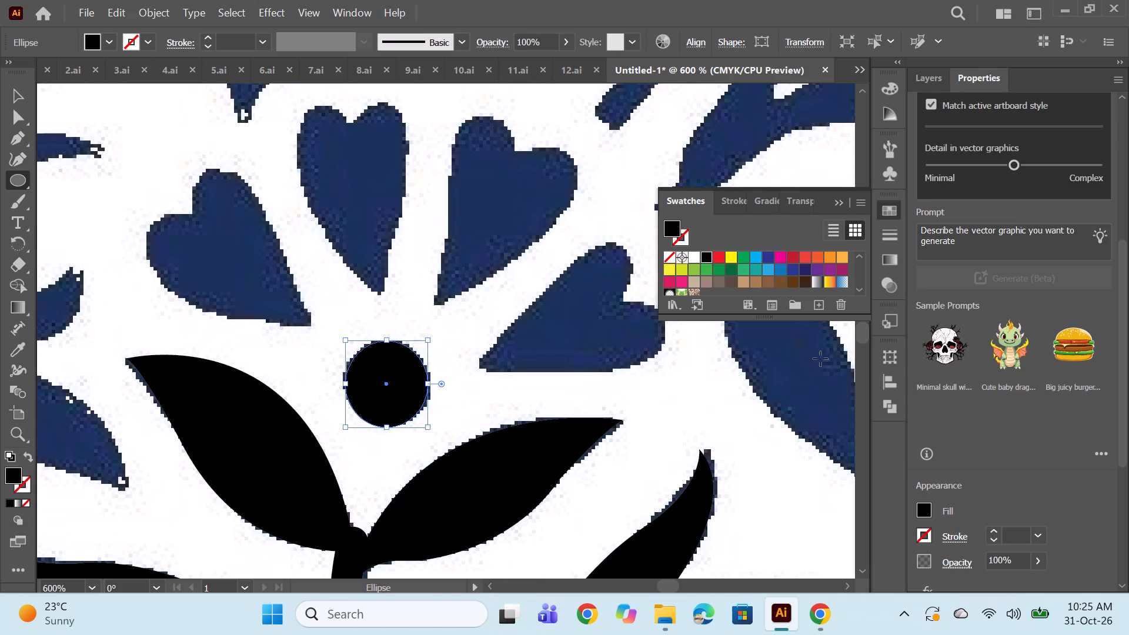
click(34, 144)
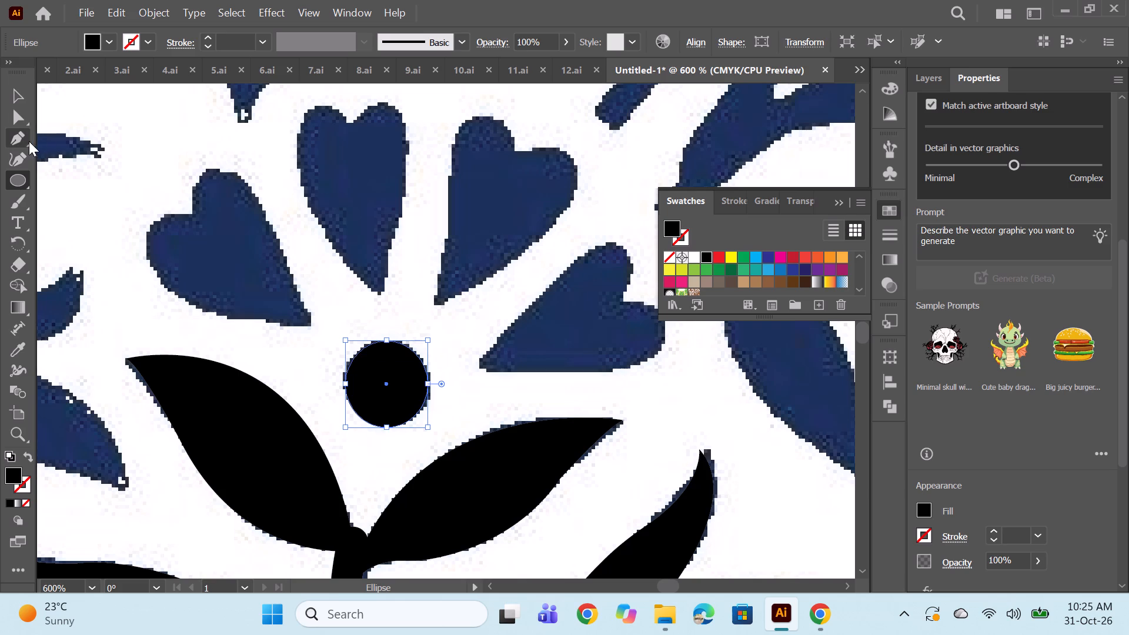
click(25, 139)
ctrl+click(336, 330)
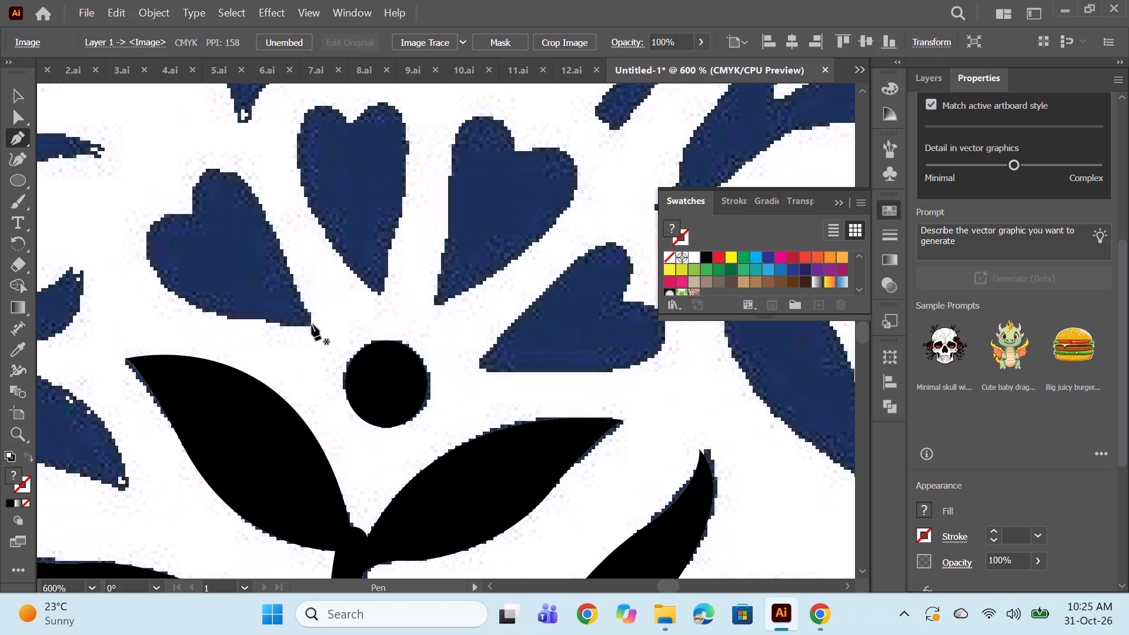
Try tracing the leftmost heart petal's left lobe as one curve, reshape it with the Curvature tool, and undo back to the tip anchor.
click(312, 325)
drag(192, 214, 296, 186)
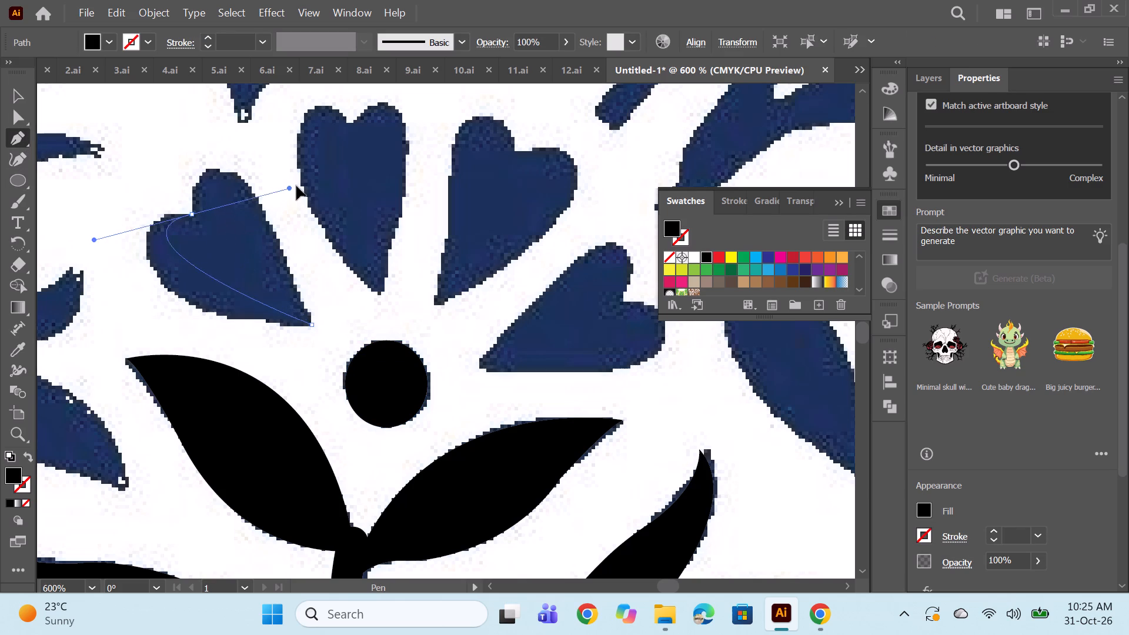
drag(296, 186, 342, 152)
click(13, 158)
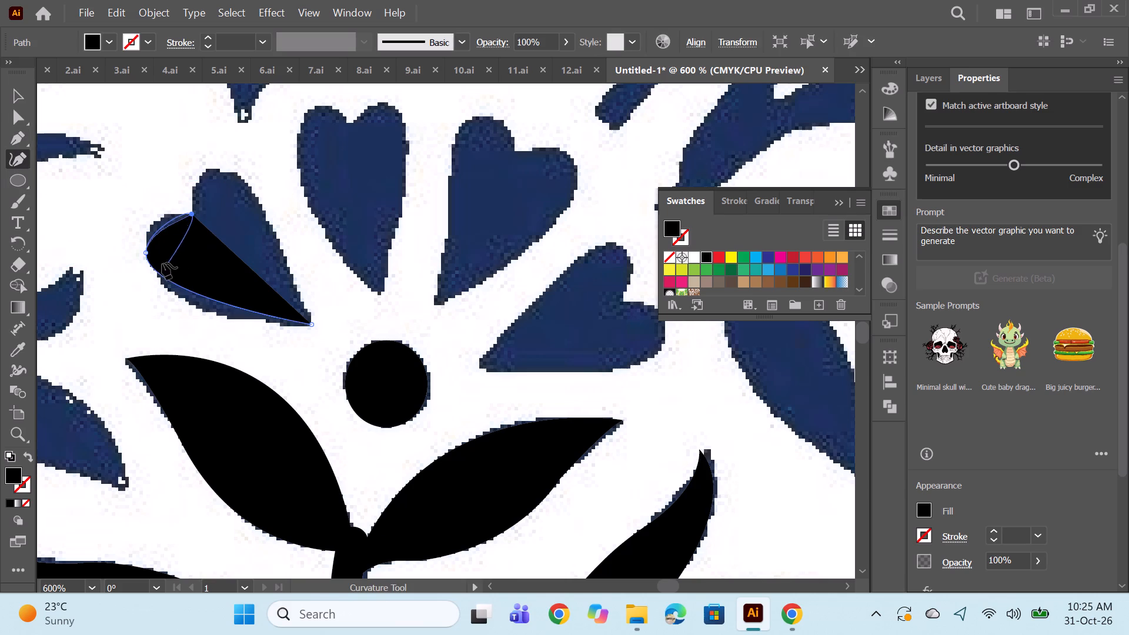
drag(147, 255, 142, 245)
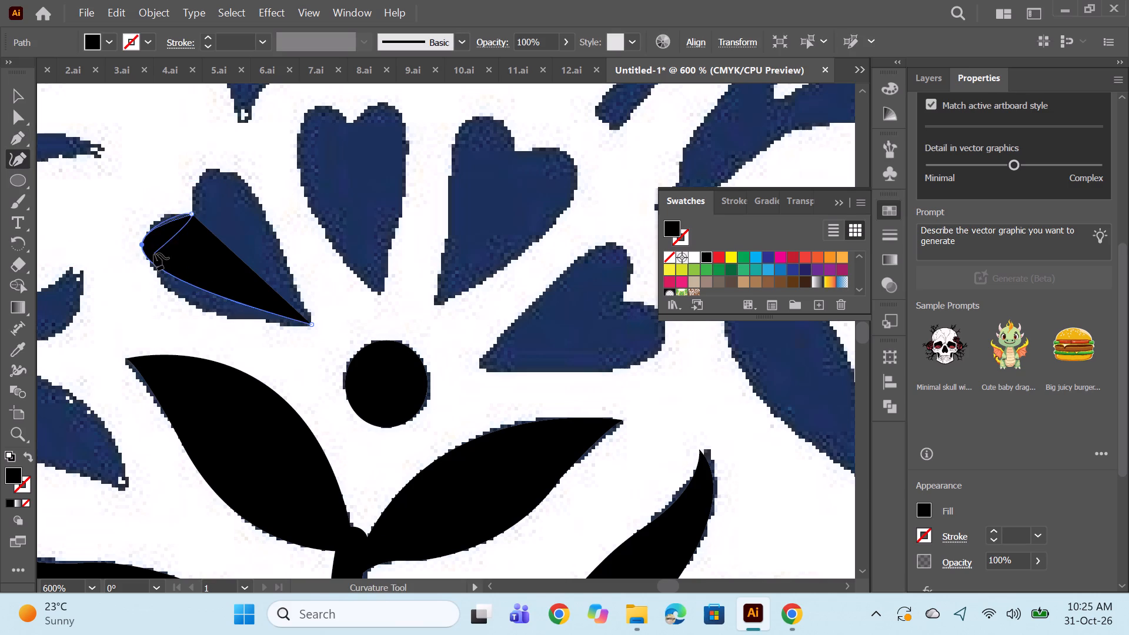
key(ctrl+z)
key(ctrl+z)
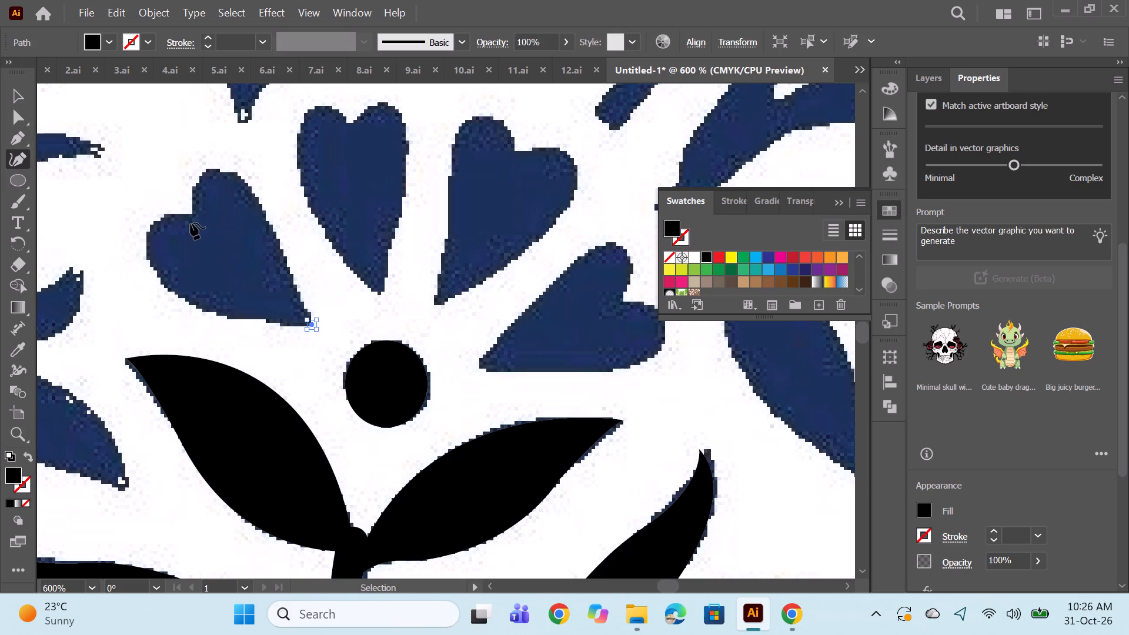
Restart the leftmost heart petal's outline with the Pen tool from a fresh anchor at its pointed tip.
click(26, 135)
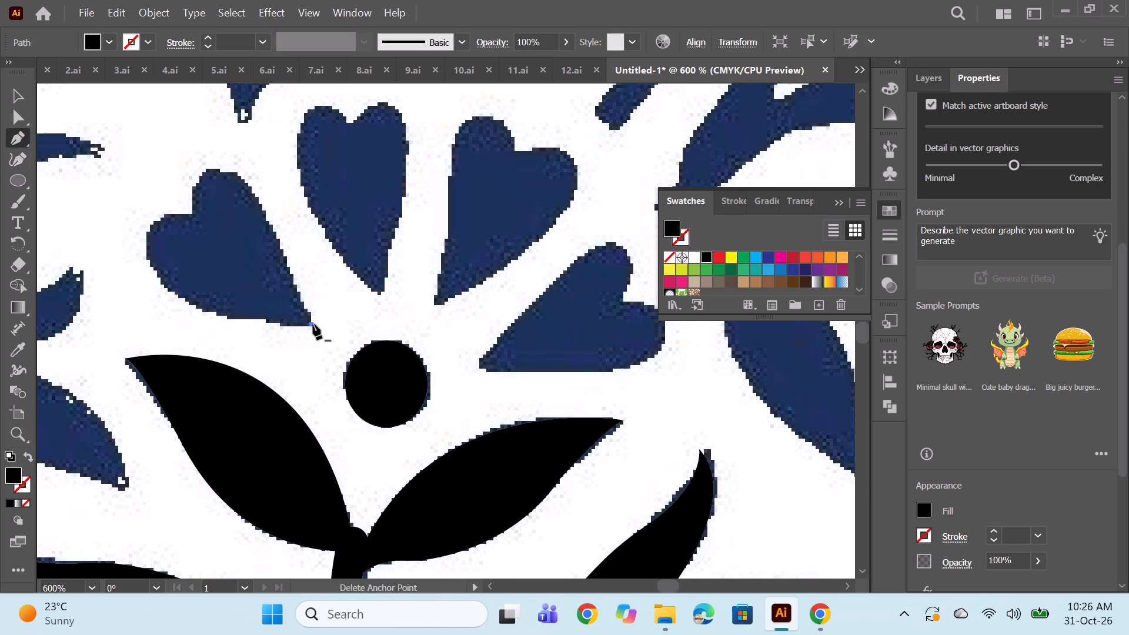
click(312, 323)
click(311, 325)
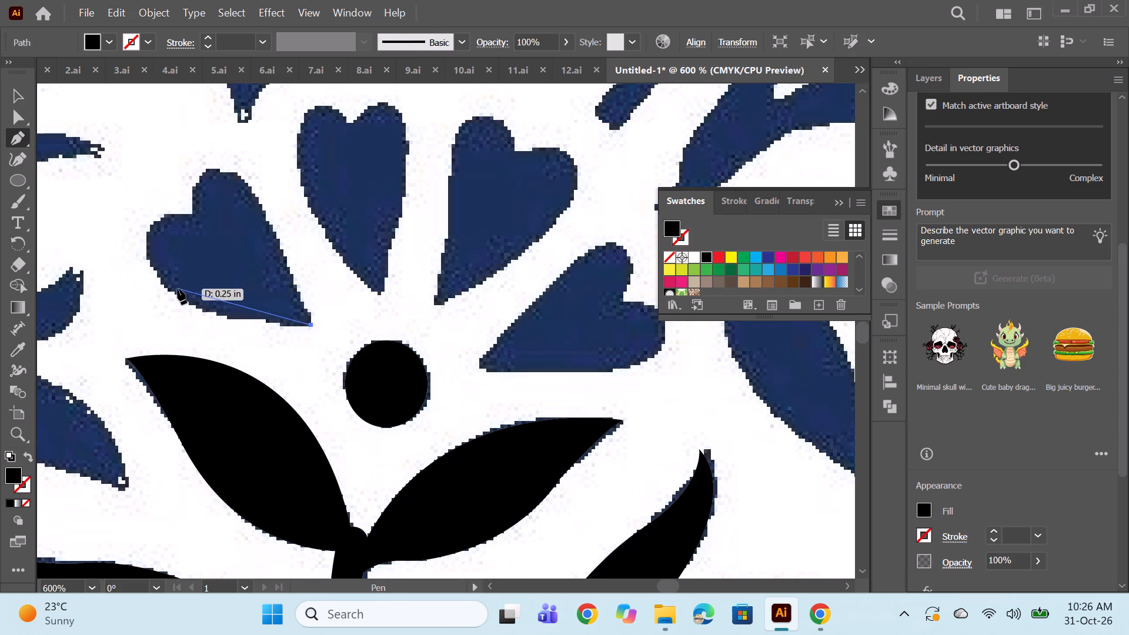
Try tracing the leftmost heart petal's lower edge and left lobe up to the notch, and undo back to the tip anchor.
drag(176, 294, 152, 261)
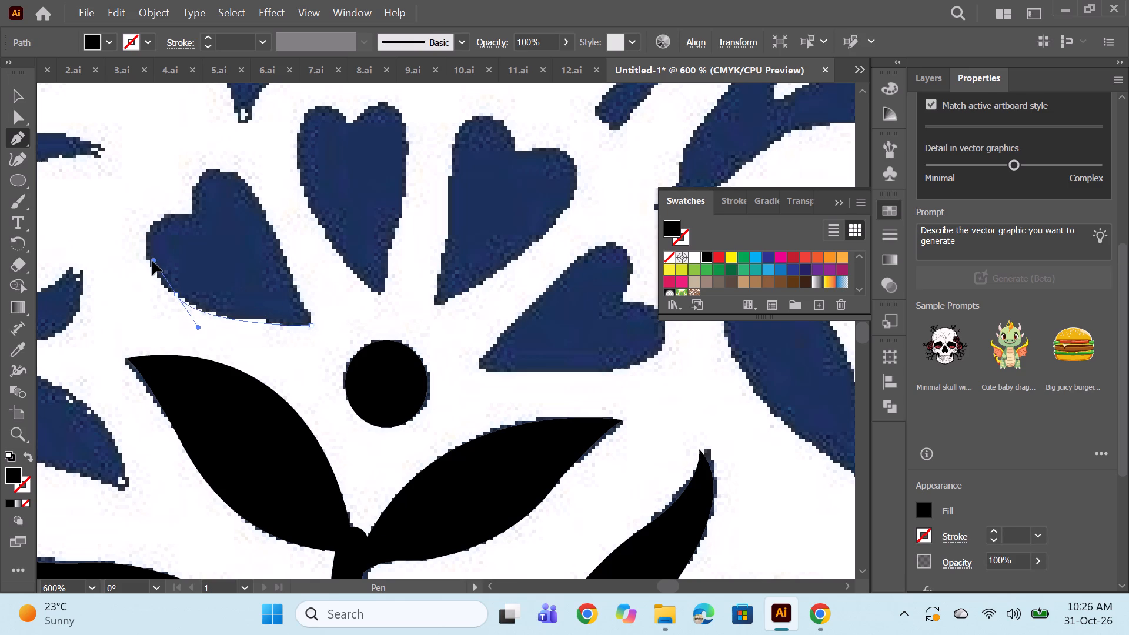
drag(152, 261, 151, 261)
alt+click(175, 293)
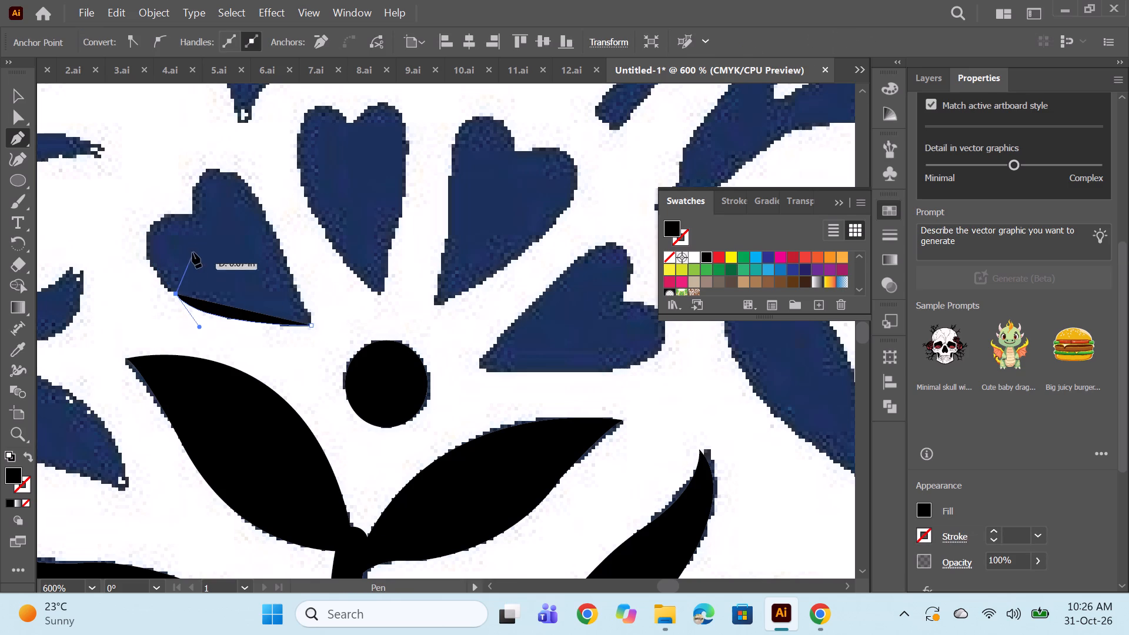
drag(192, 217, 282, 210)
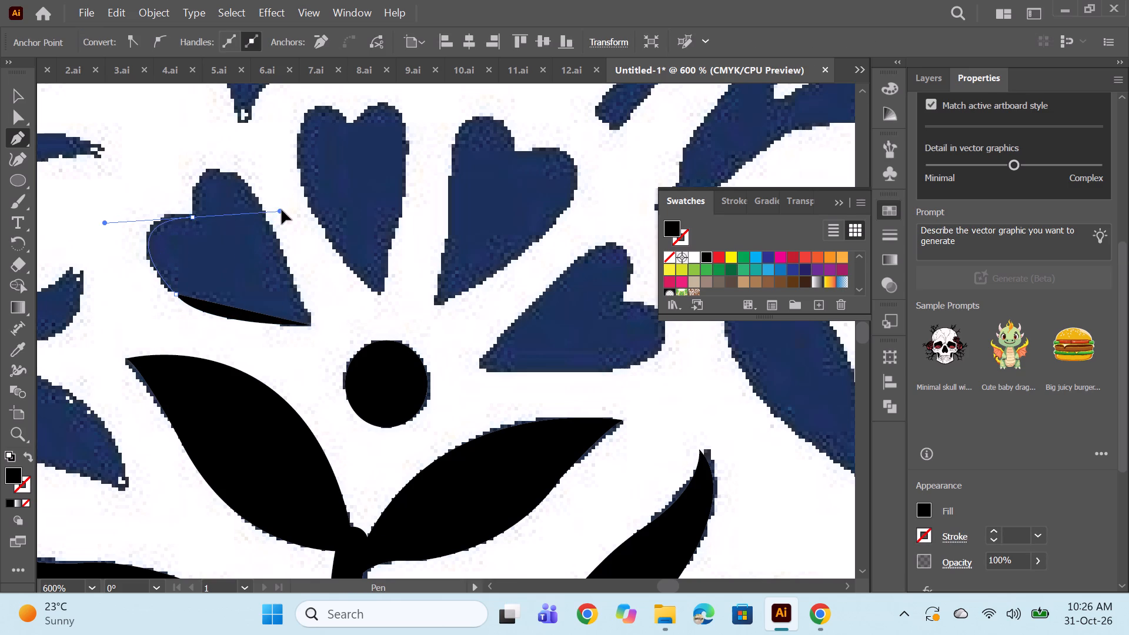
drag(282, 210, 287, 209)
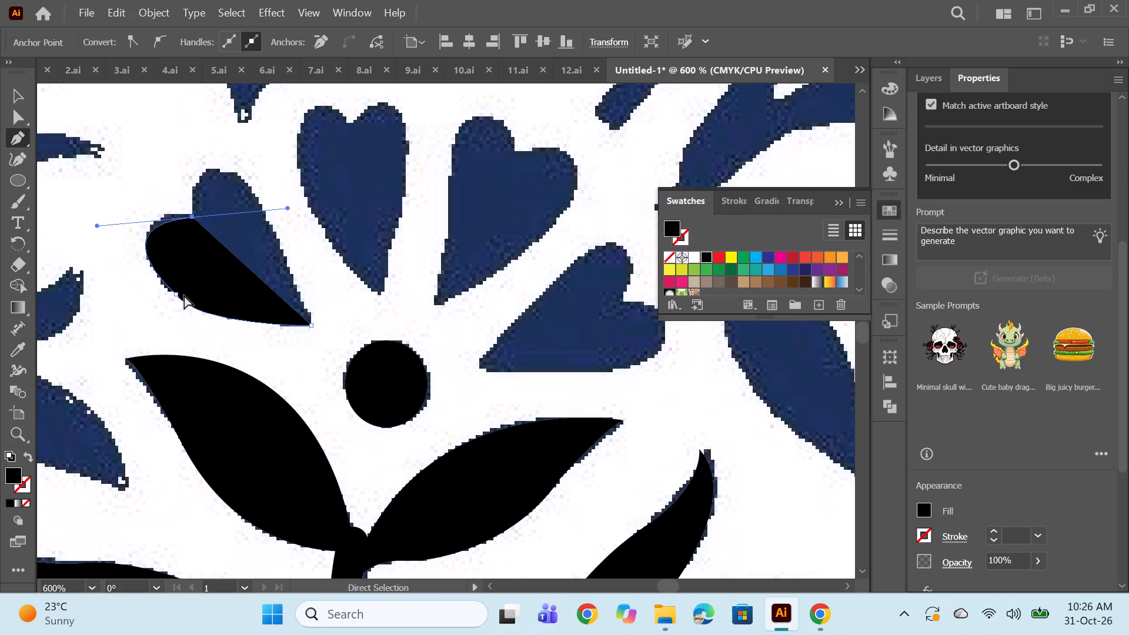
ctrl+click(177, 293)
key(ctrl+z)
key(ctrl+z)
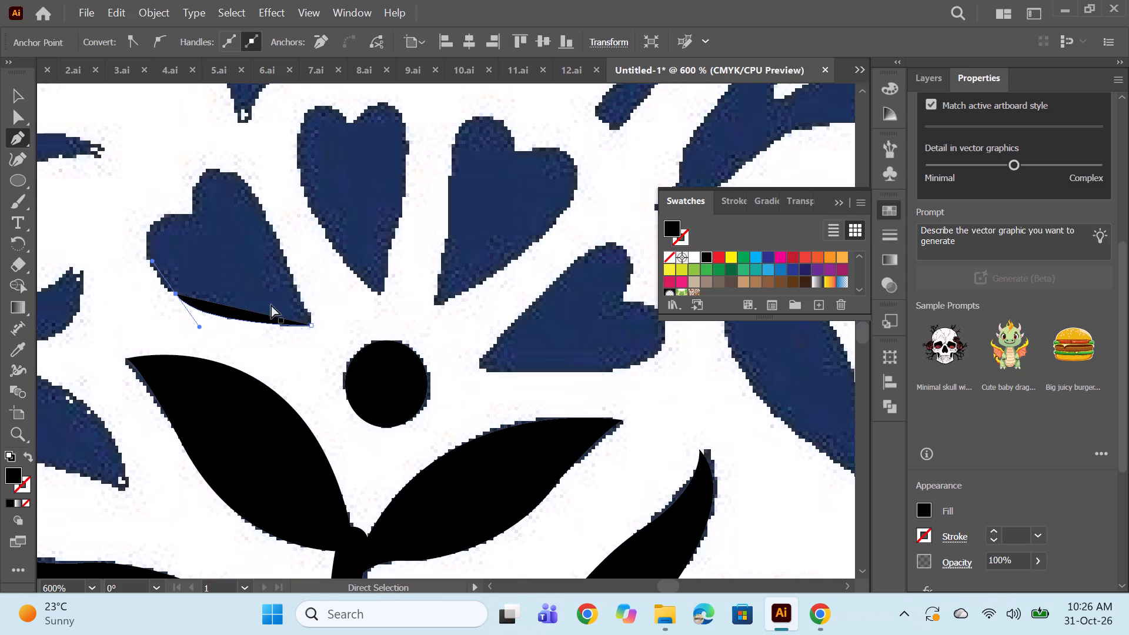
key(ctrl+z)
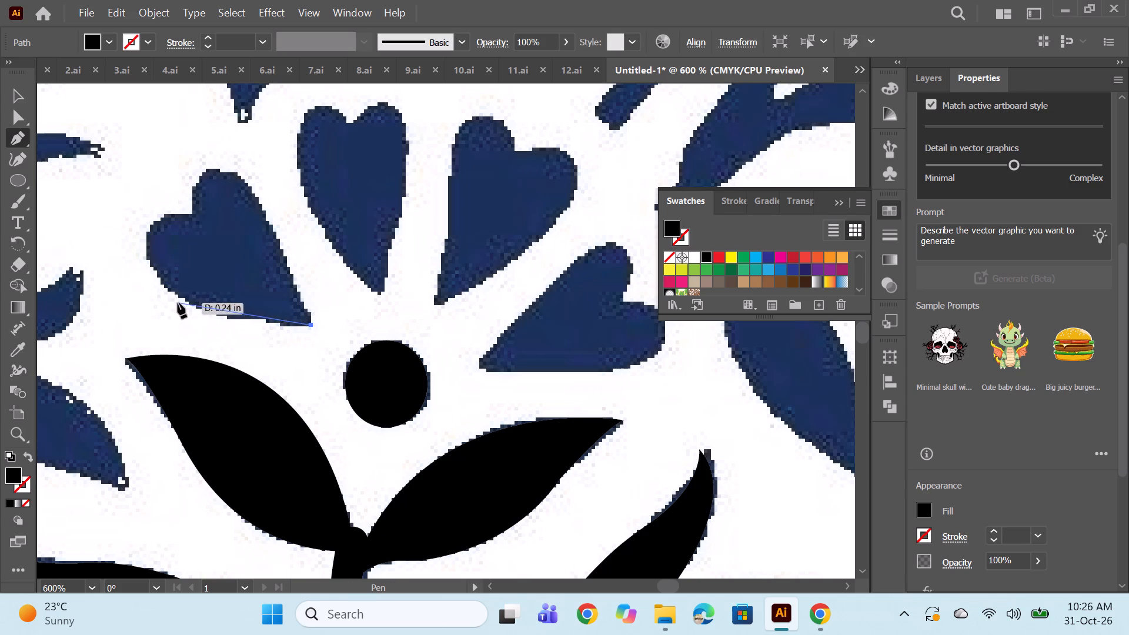
Trace the leftmost heart petal from its tip anchor along the lower edge, left lobe, notch and right lobe, closing the path.
drag(175, 297, 140, 269)
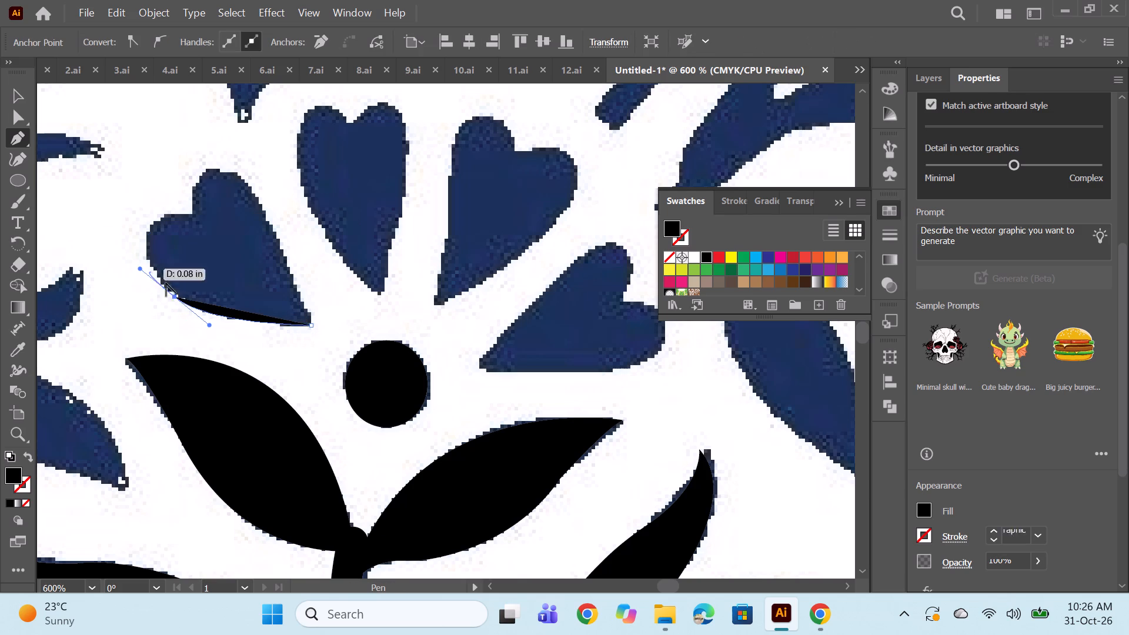
alt+click(171, 296)
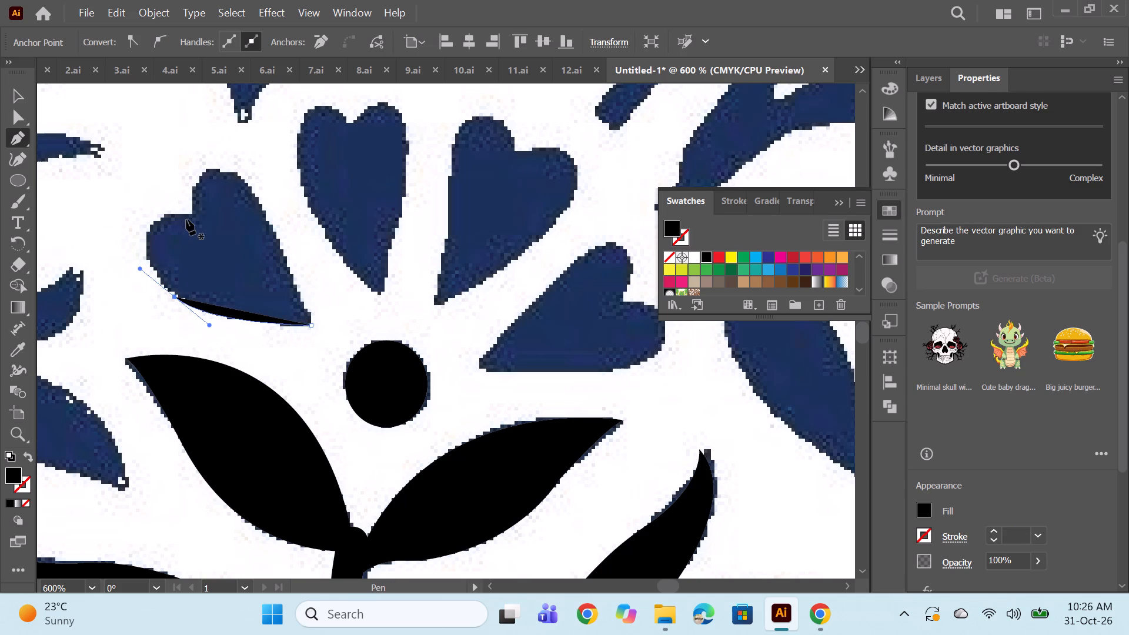
alt+click(172, 295)
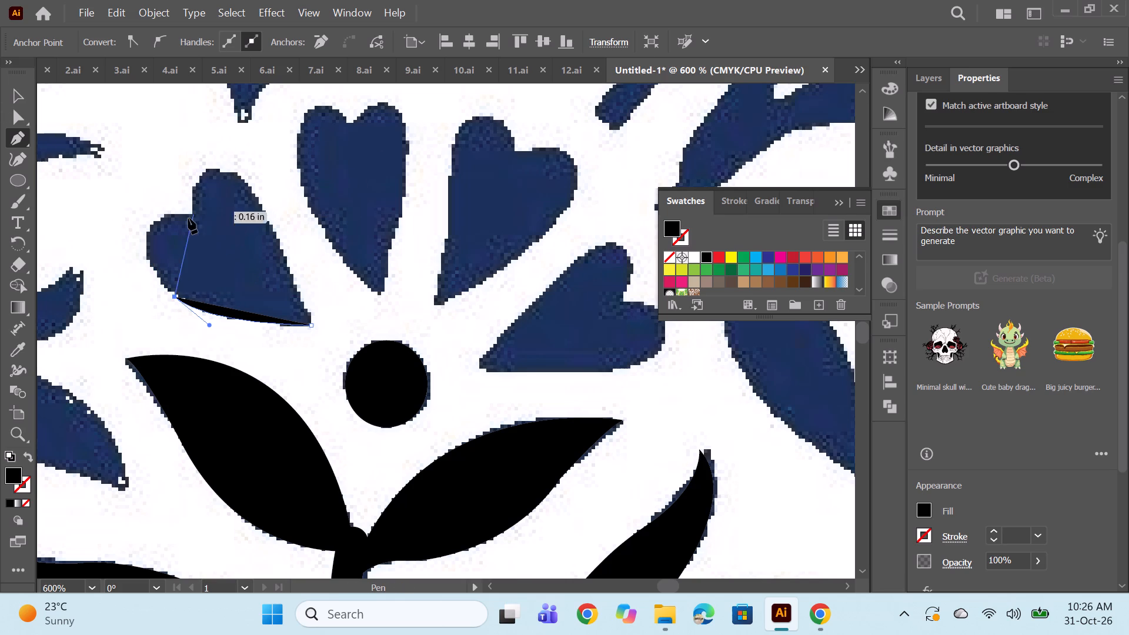
drag(195, 216, 299, 212)
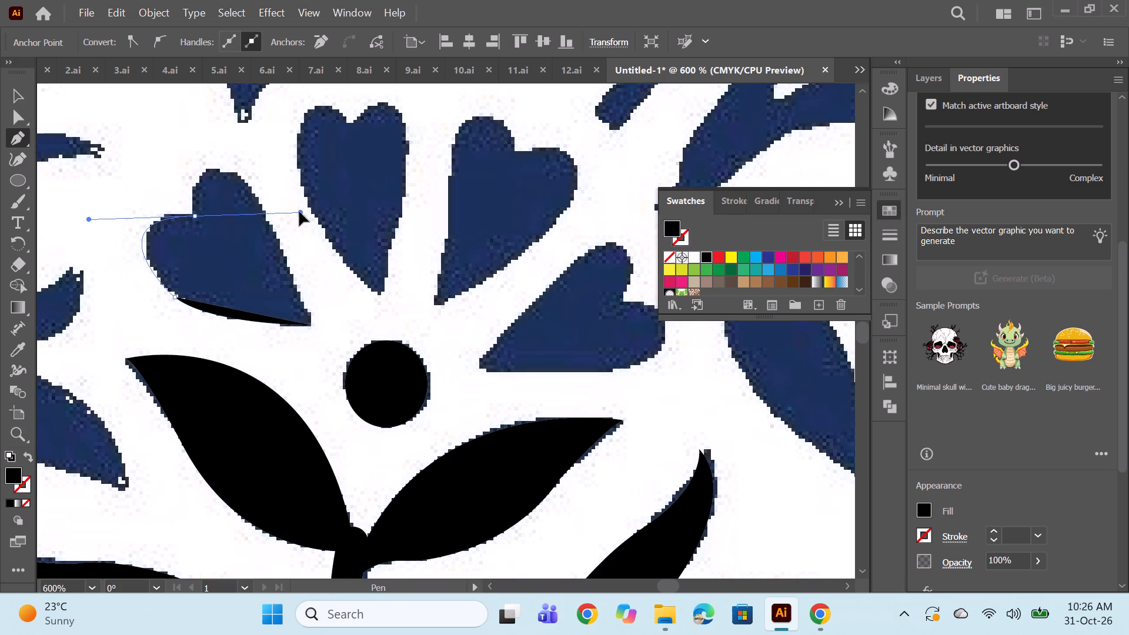
drag(299, 212, 291, 217)
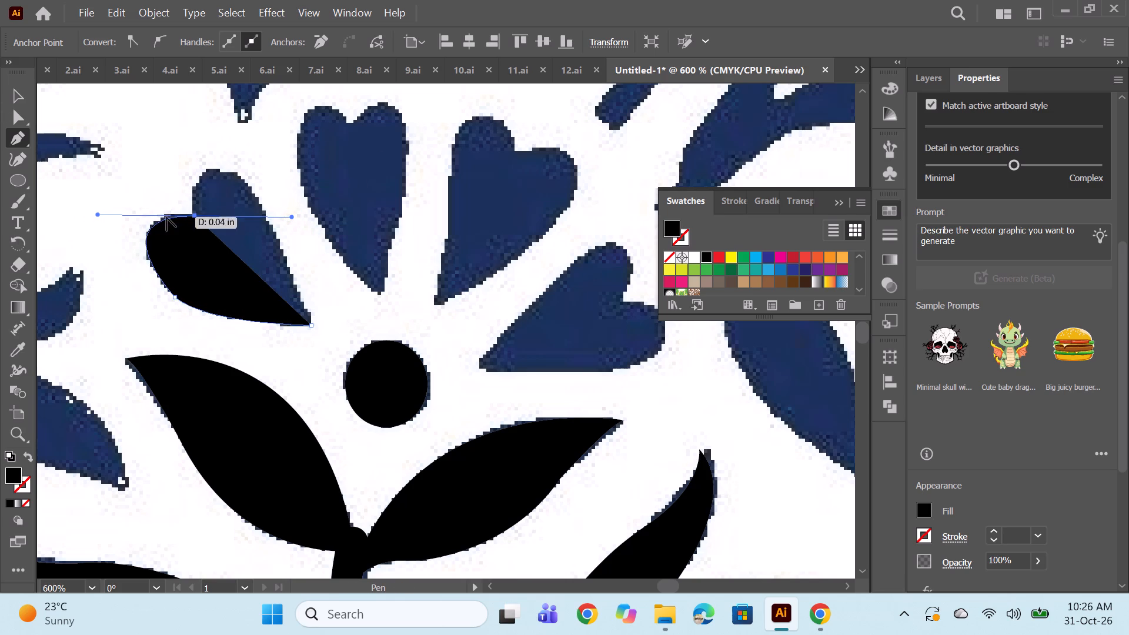
alt+click(194, 216)
drag(255, 200, 322, 274)
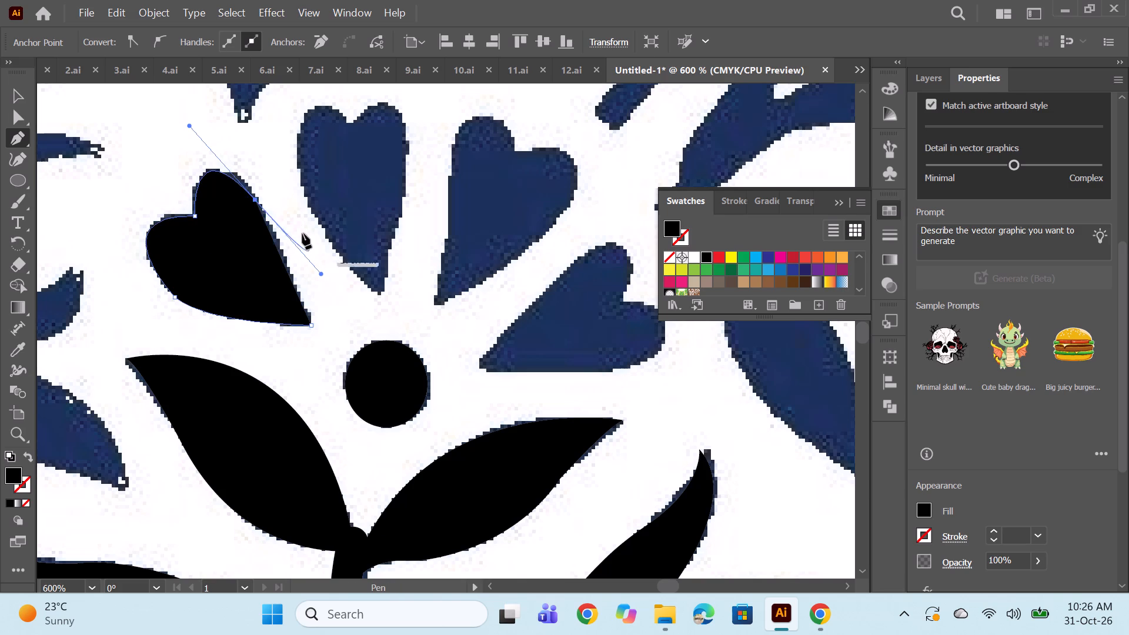
alt+click(256, 200)
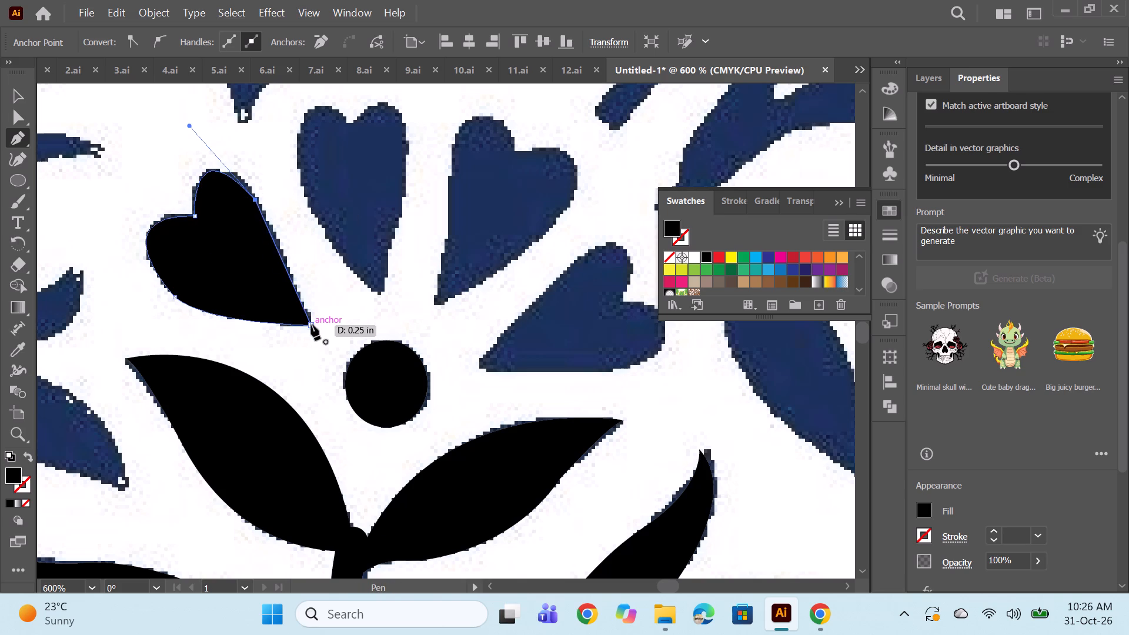
drag(311, 325, 351, 430)
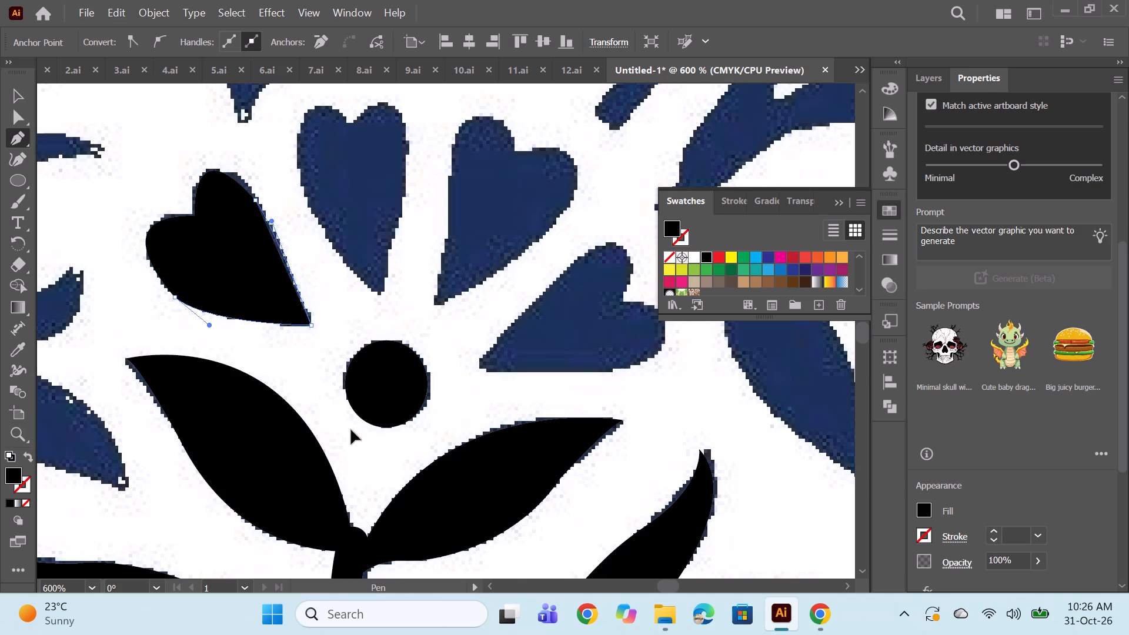
drag(351, 430, 354, 433)
Round the two angular anchors on the leftmost heart's outline, on the right lobe's outer edge and the lower-left edge, and deselect.
ctrl+click(258, 199)
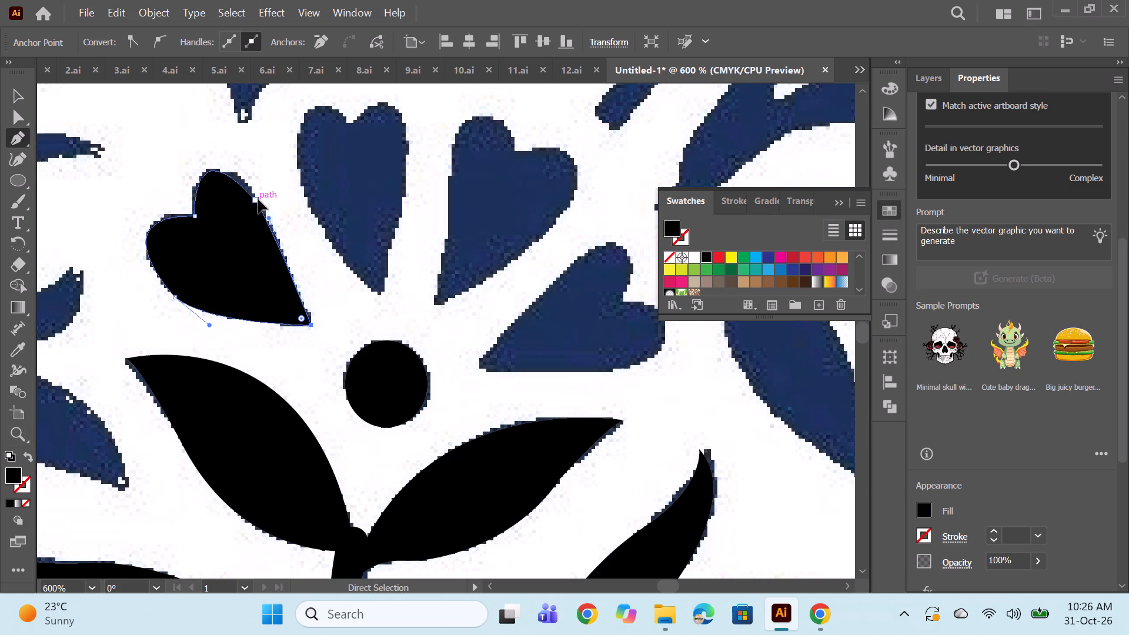
ctrl+click(254, 201)
ctrl+drag(247, 209, 120, 310)
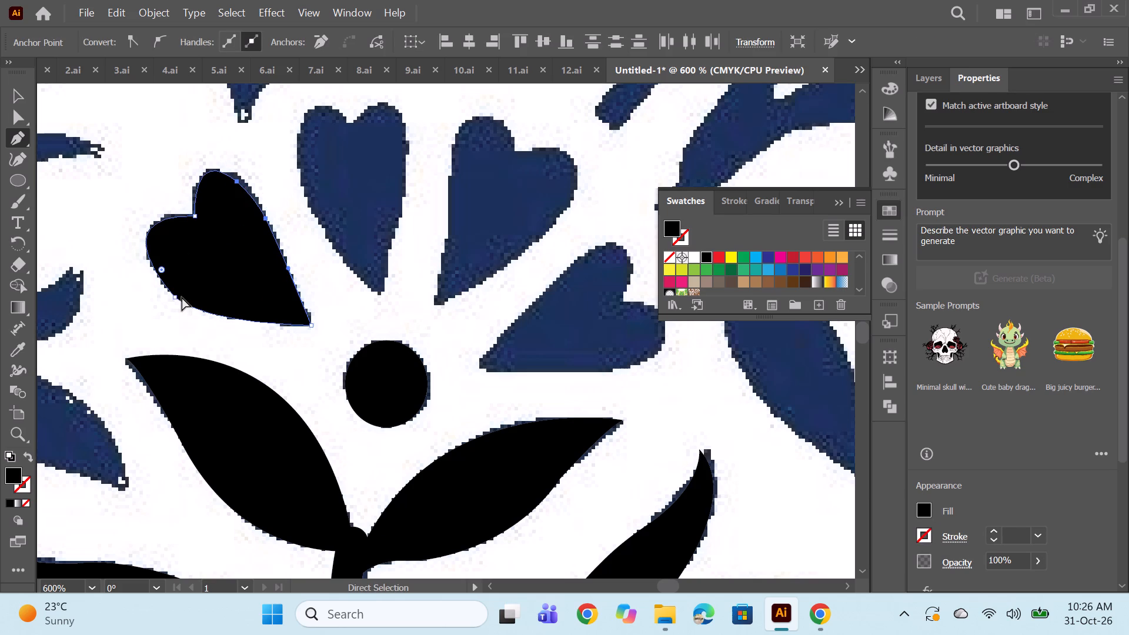
ctrl+click(178, 296)
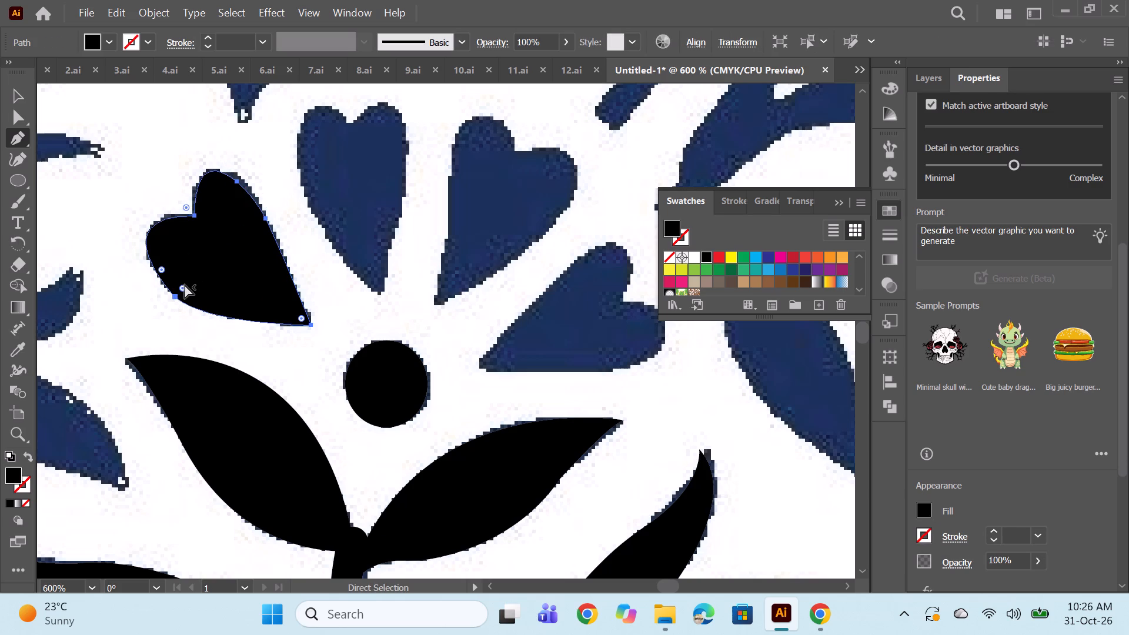
ctrl+drag(182, 286, 255, 246)
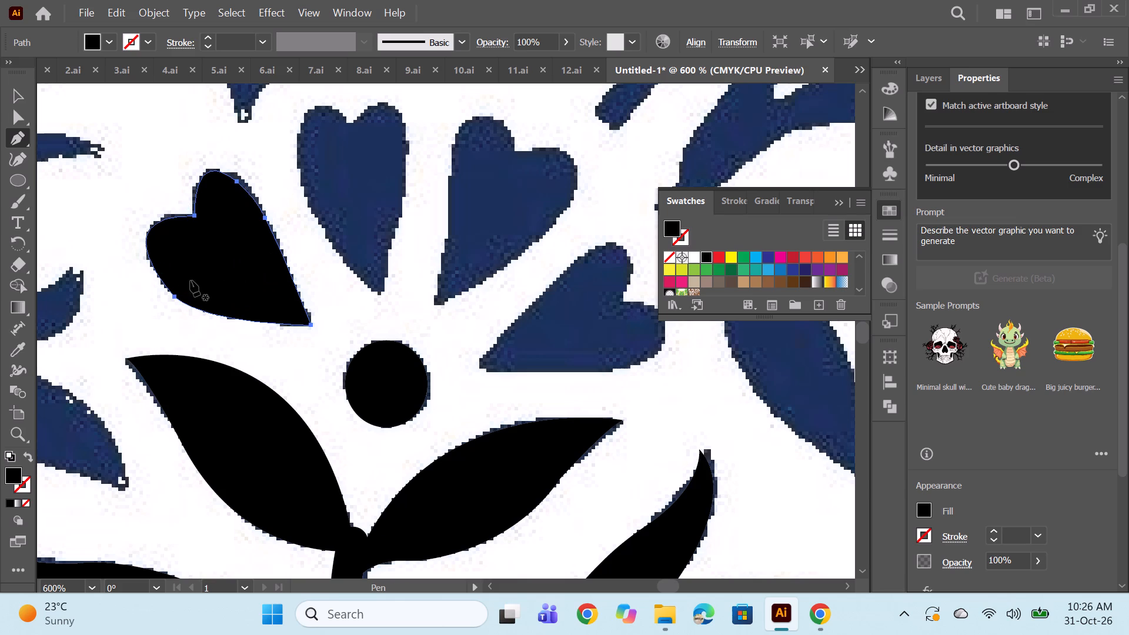
ctrl+click(174, 299)
ctrl+drag(181, 287, 198, 279)
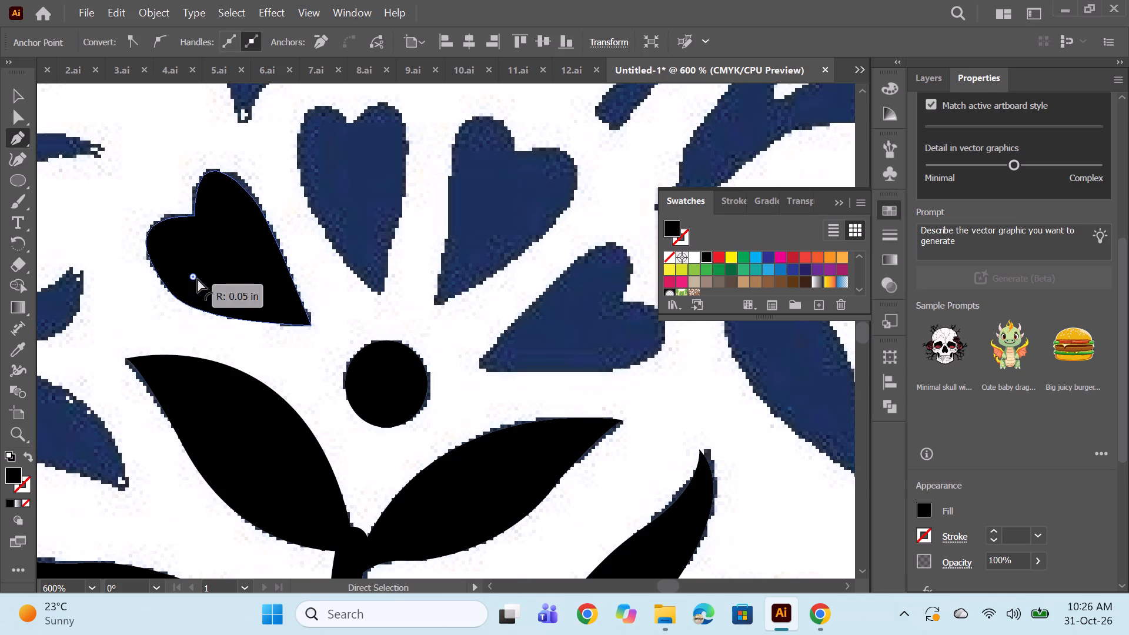
ctrl+drag(198, 279, 333, 232)
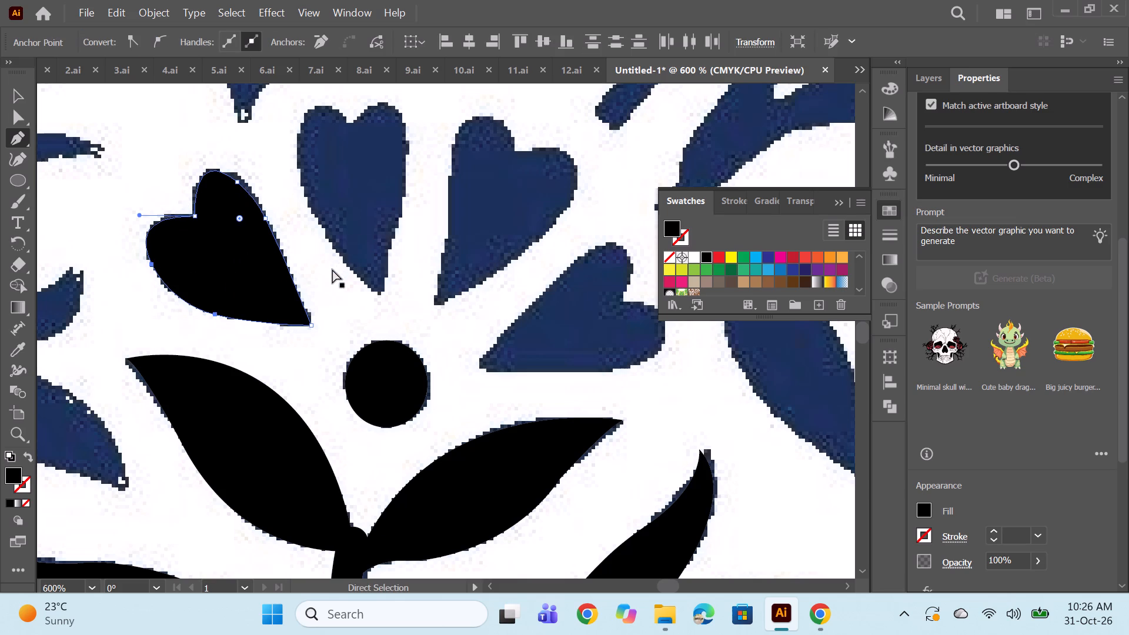
ctrl+click(332, 269)
Copy the black heart onto the second petal, rotate it upright to match the navy shape, and nudge it into place.
click(9, 98)
click(251, 264)
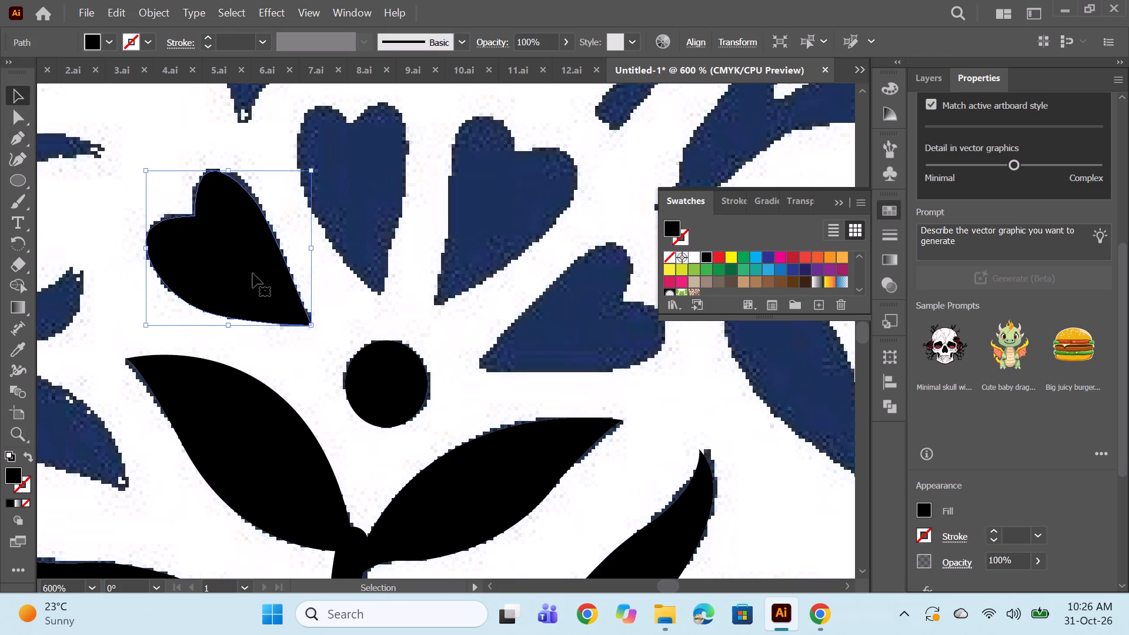
alt+shift+drag(253, 273, 376, 236)
alt+shift+drag(264, 274, 386, 175)
scroll(440, 235, up, 4)
drag(428, 276, 415, 316)
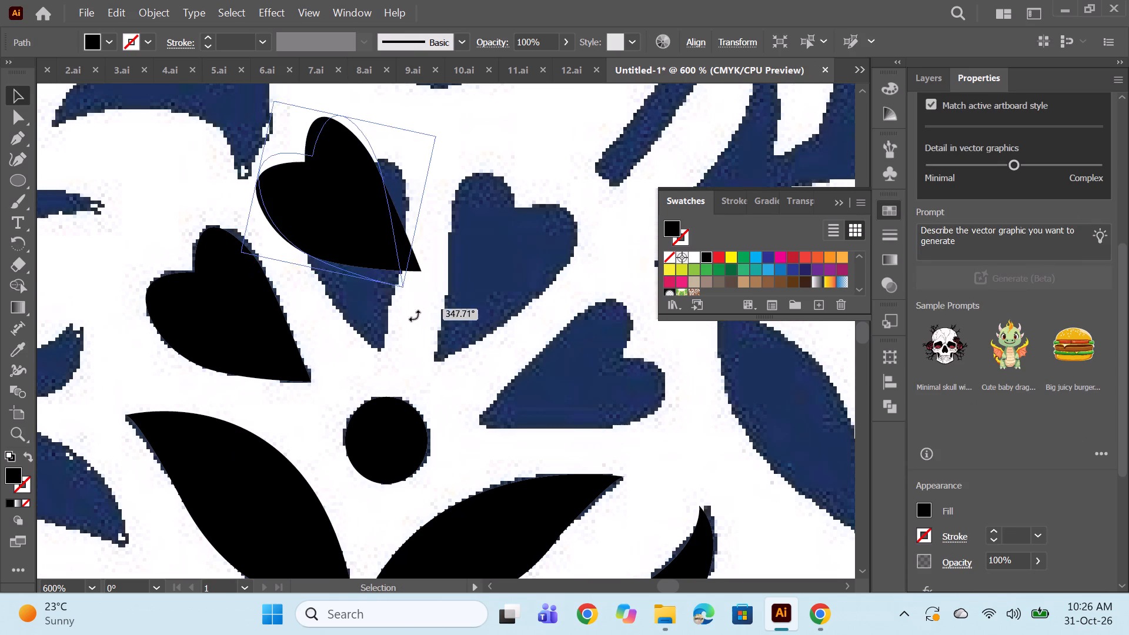
drag(415, 316, 380, 339)
drag(342, 216, 356, 240)
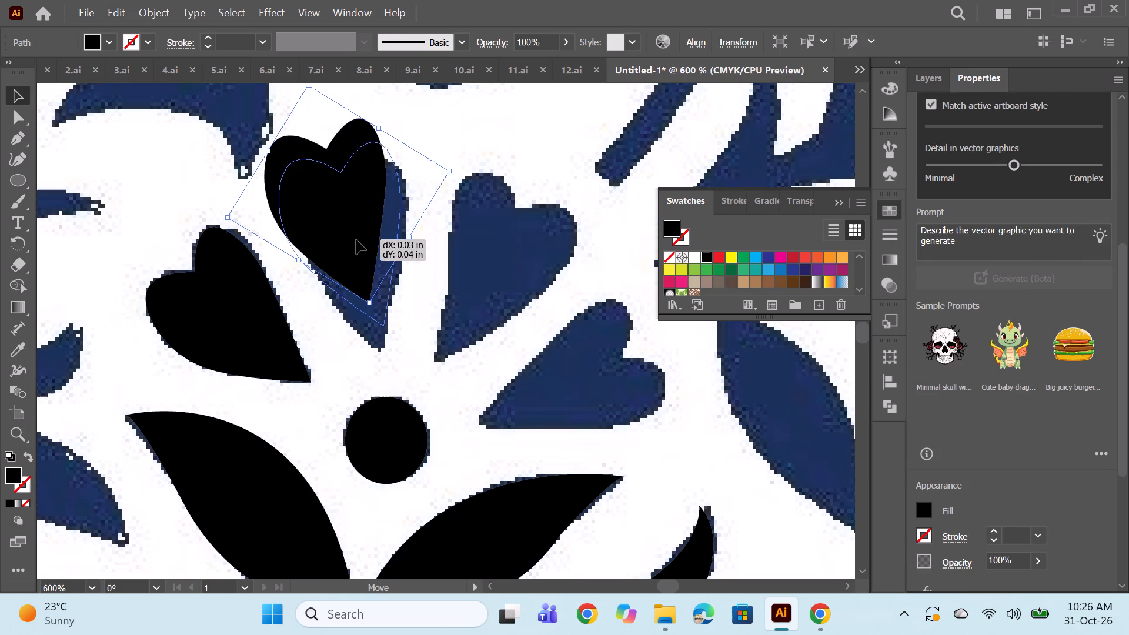
drag(356, 240, 359, 257)
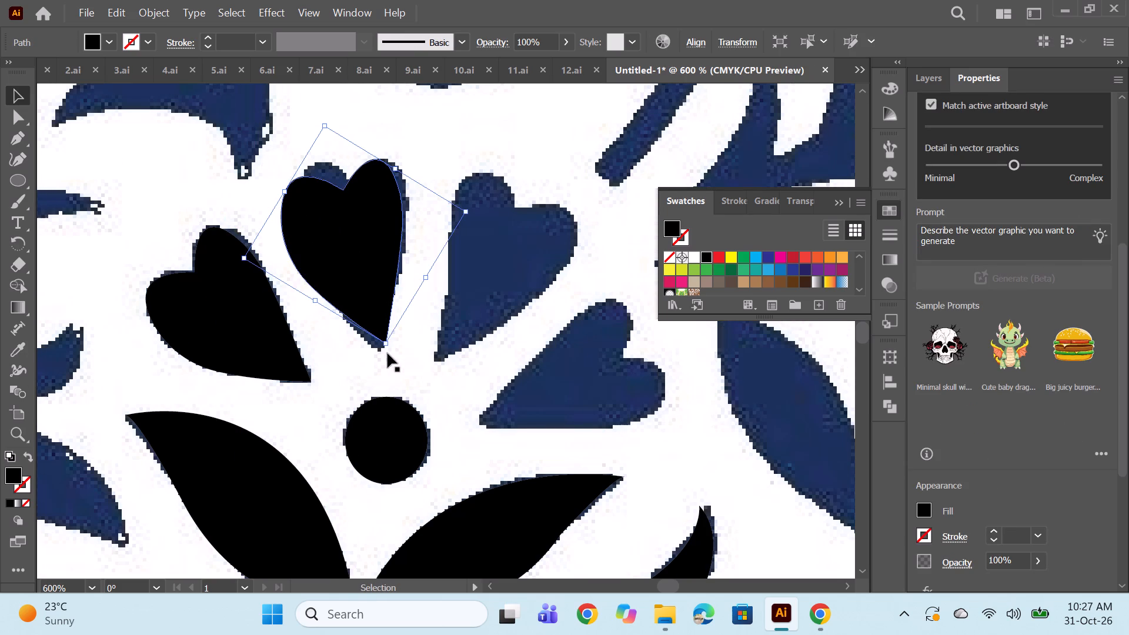
drag(388, 349, 370, 359)
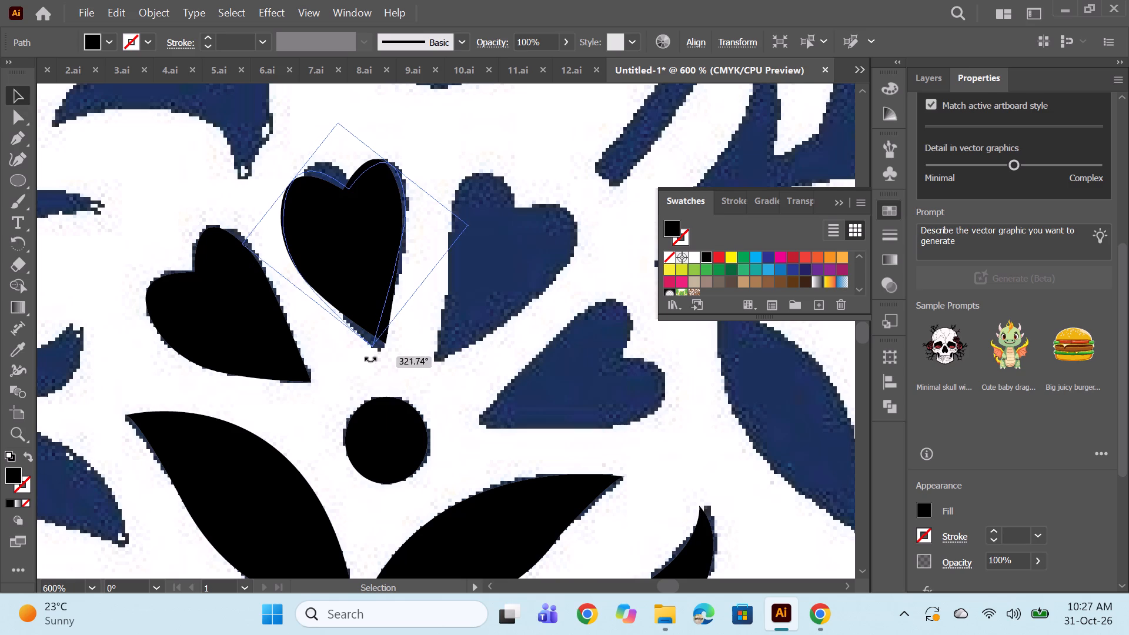
drag(370, 359, 368, 361)
key(Right)
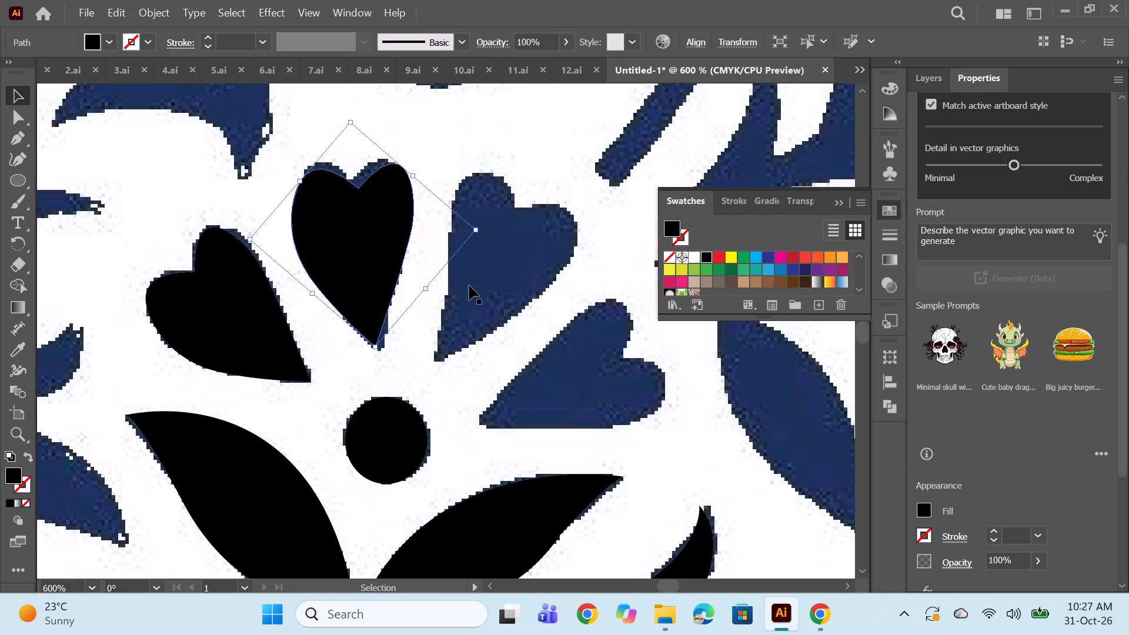
key(Up)
key(Down)
Copy the second black heart onto the third petal, rotate it clockwise to match the navy shape, and nudge it into place.
alt+shift+drag(373, 245, 392, 256)
alt+drag(382, 258, 515, 281)
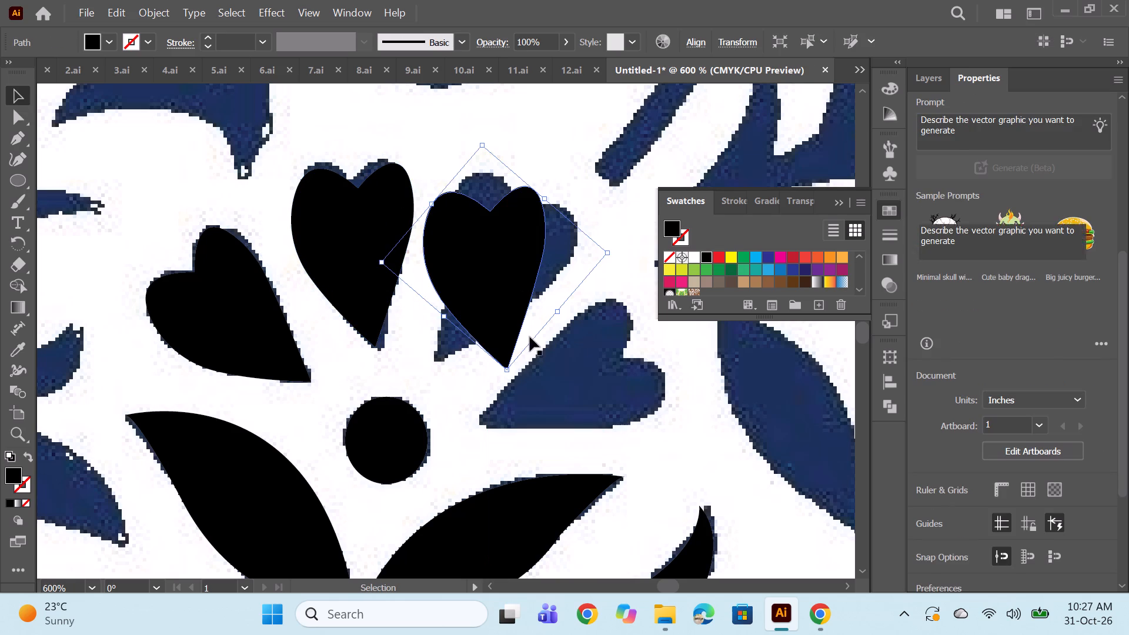
drag(515, 377, 430, 398)
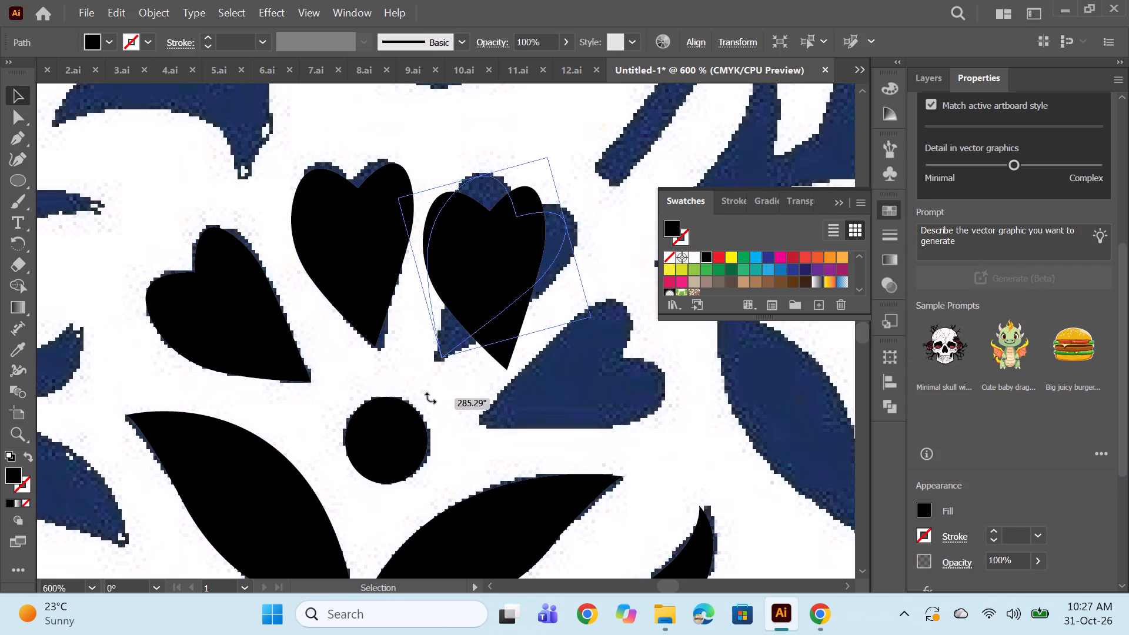
drag(430, 398, 420, 414)
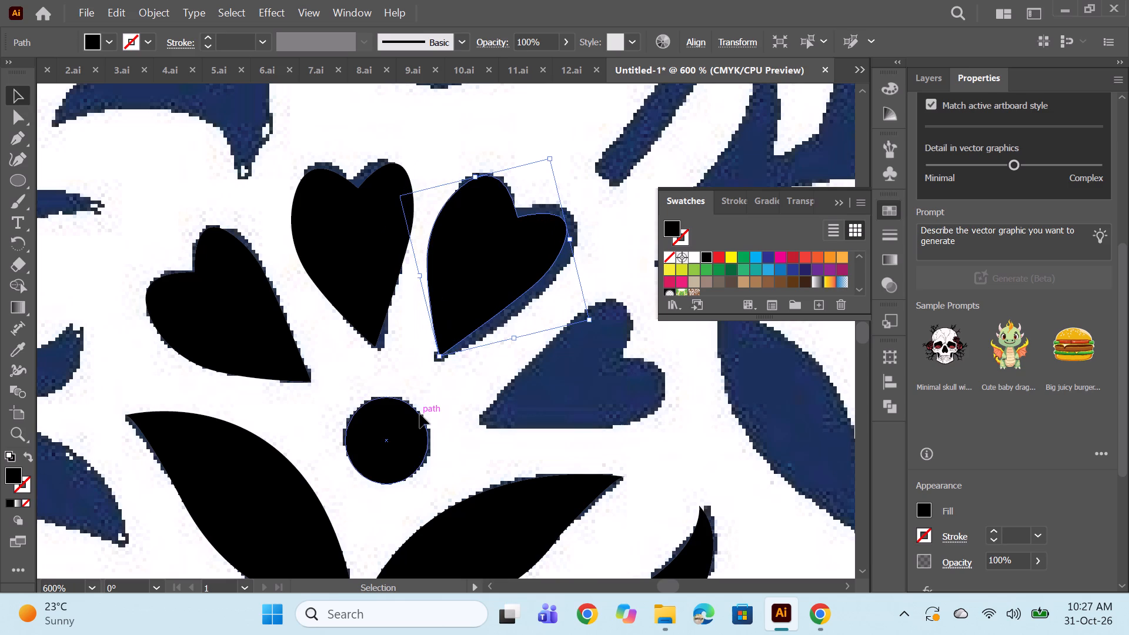
key(Right)
Copy the third black heart onto the rightmost petal of the flower, rotate it clockwise to match, nudge it into place and deselect.
alt+drag(500, 266, 516, 291)
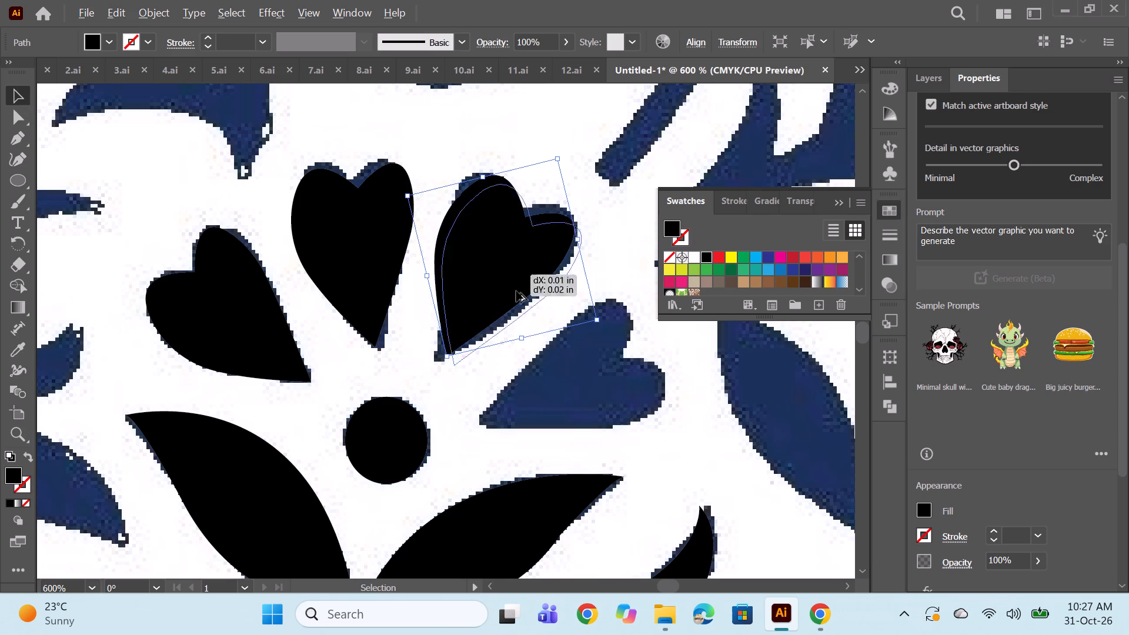
alt+drag(516, 291, 581, 400)
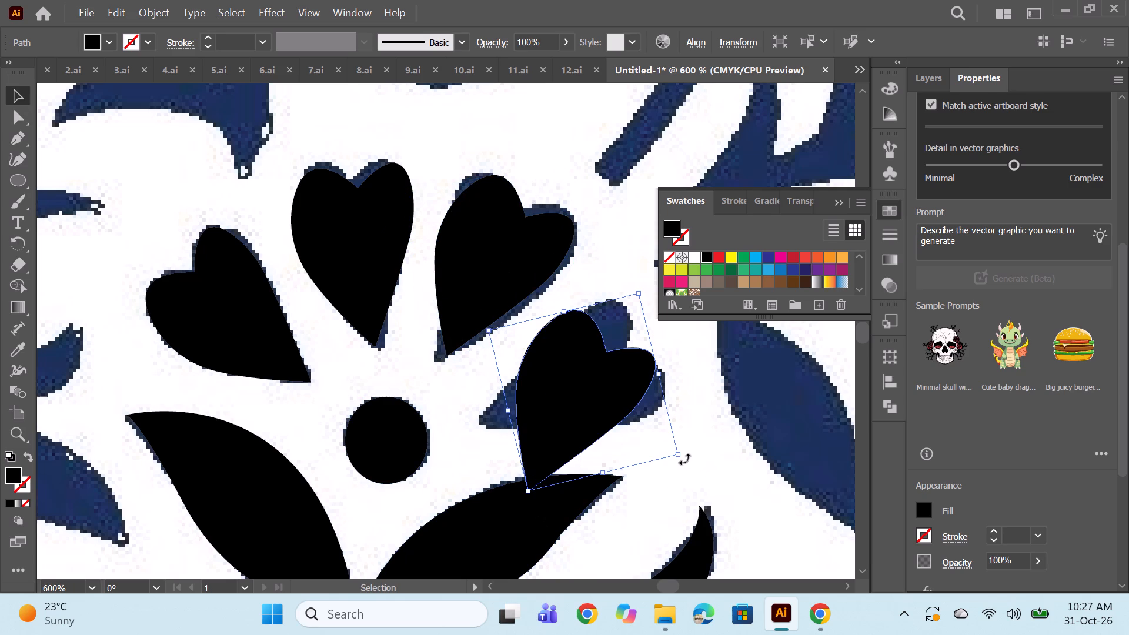
drag(683, 460, 616, 501)
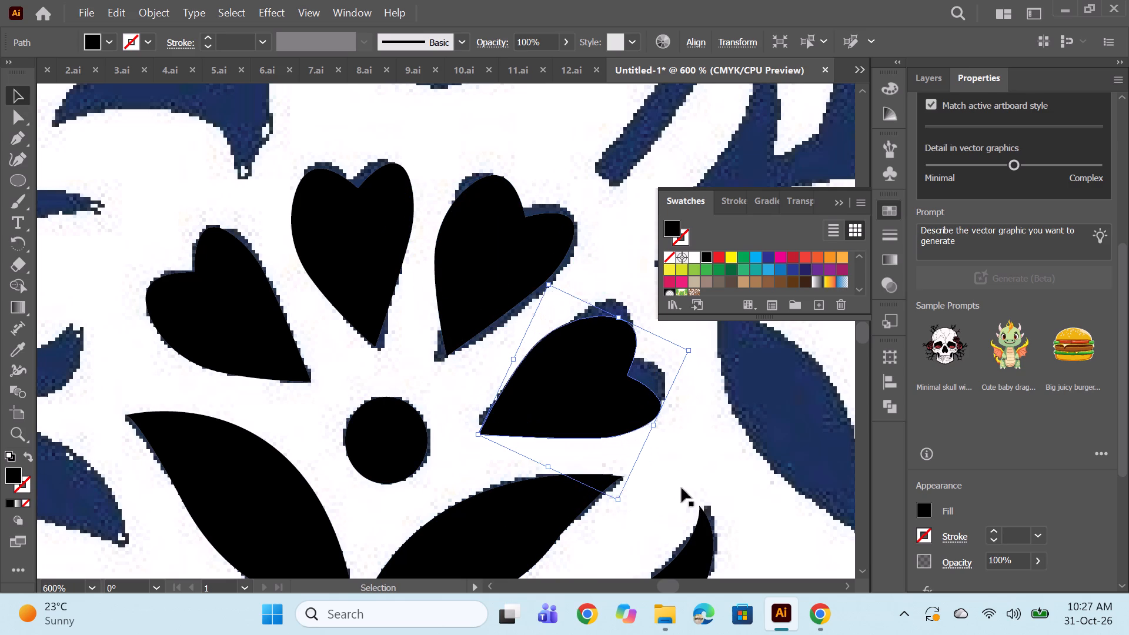
key(Right)
key(Up)
key(Up)
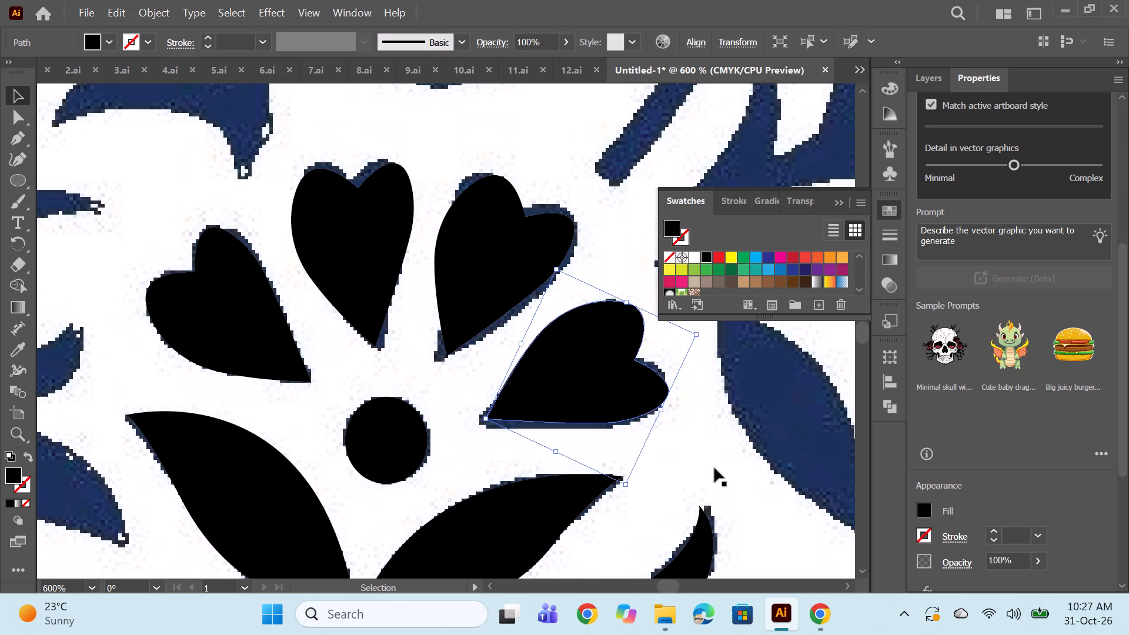
key(Down)
ctrl+click(541, 171)
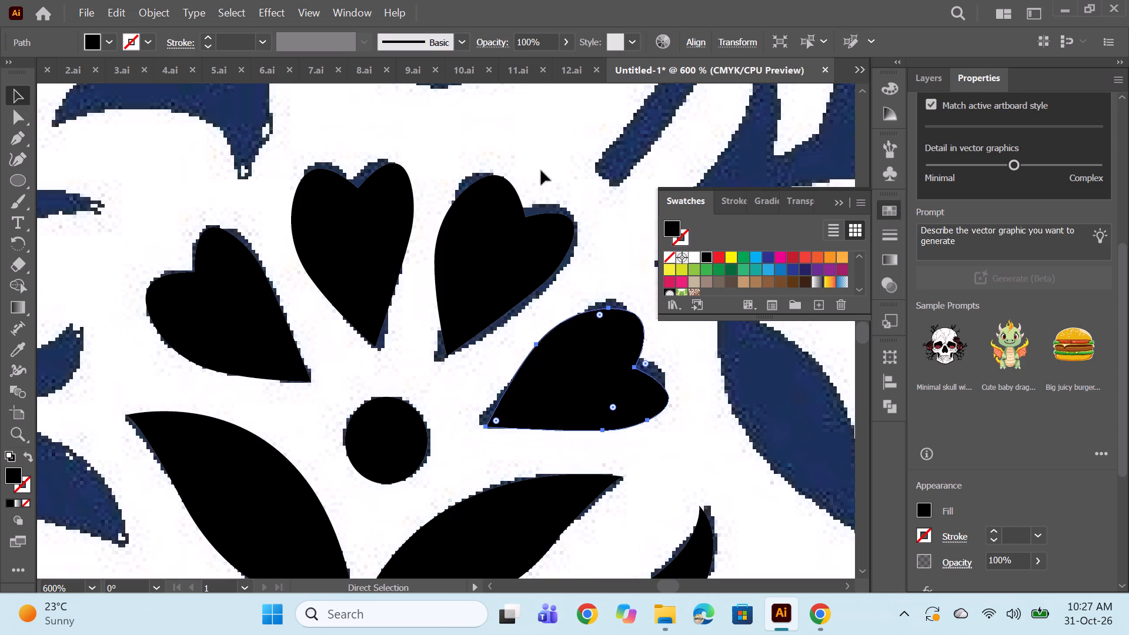
Start tracing the curled navy leaf beside the flower with the Pen tool, from its upper tip along the inner curve and around the small hook.
alt+scroll(529, 184, down, 4)
key(space)
key(space)
key(space)
key(space)
key(space)
key(space)
key(space)
key(space)
key(space)
key(space)
key(space)
key(space)
key(space)
key(space)
key(space)
key(space)
drag(587, 305, 417, 405)
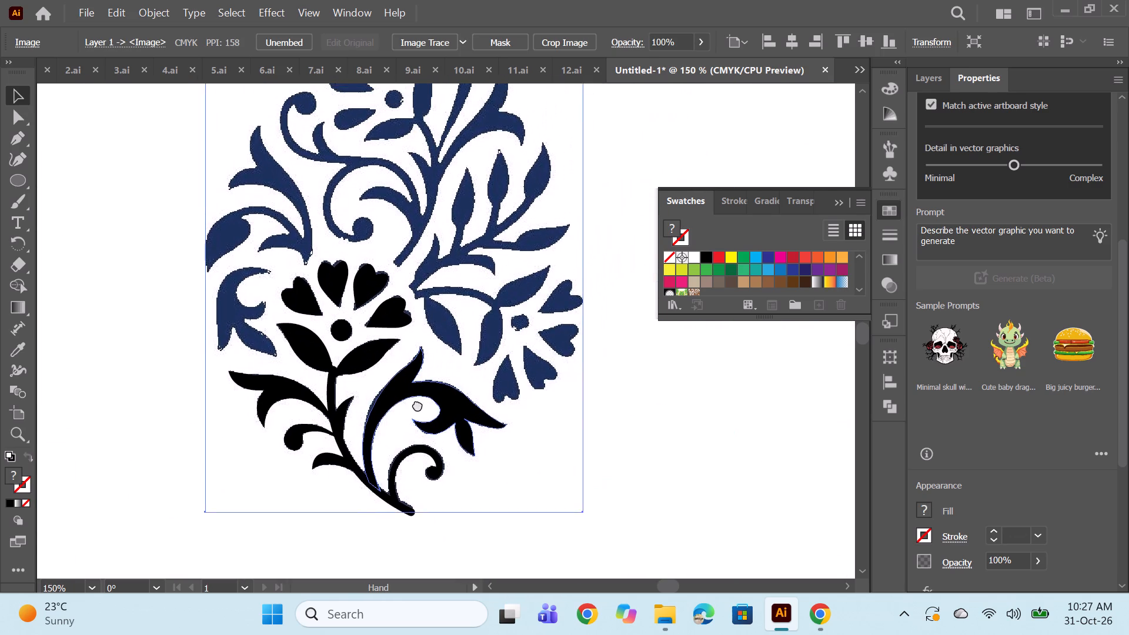
drag(417, 405, 406, 432)
scroll(296, 354, up, 2)
alt+scroll(190, 376, up, 4)
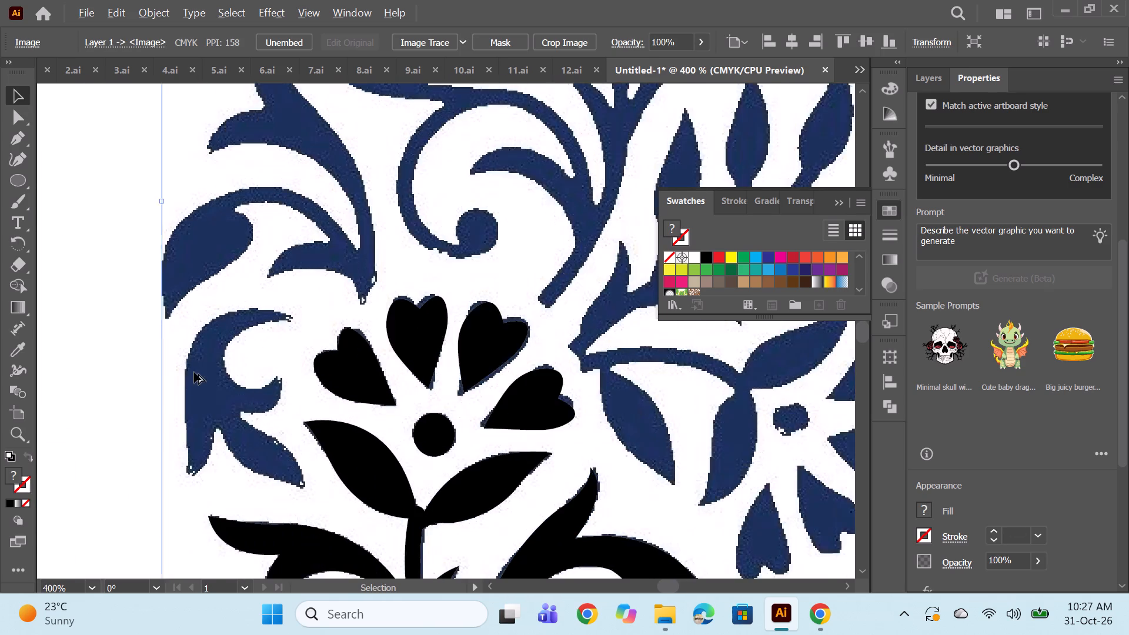
scroll(217, 273, down, 2)
alt+scroll(223, 276, down, 1)
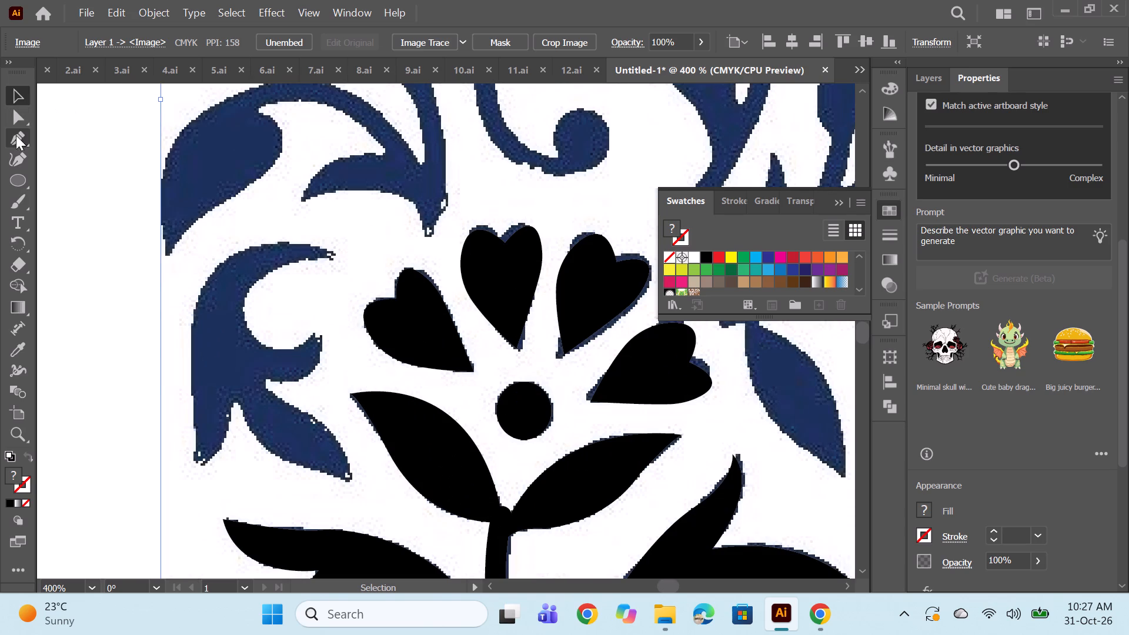
click(19, 145)
key(space)
drag(328, 305, 376, 287)
alt+scroll(383, 267, up, 1)
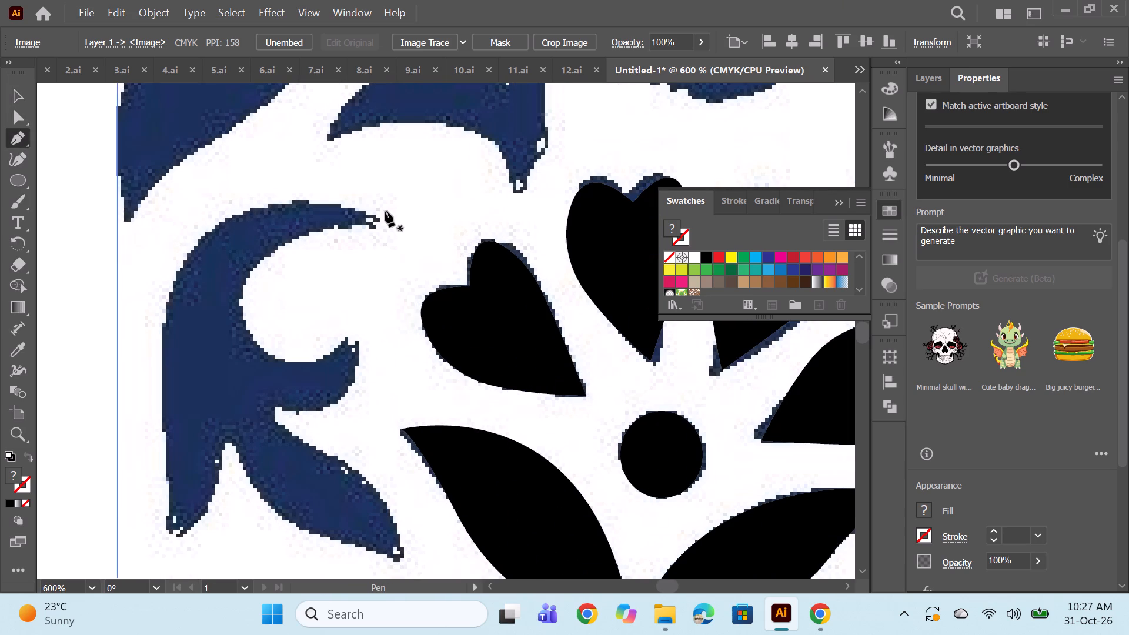
click(381, 221)
drag(241, 305, 236, 350)
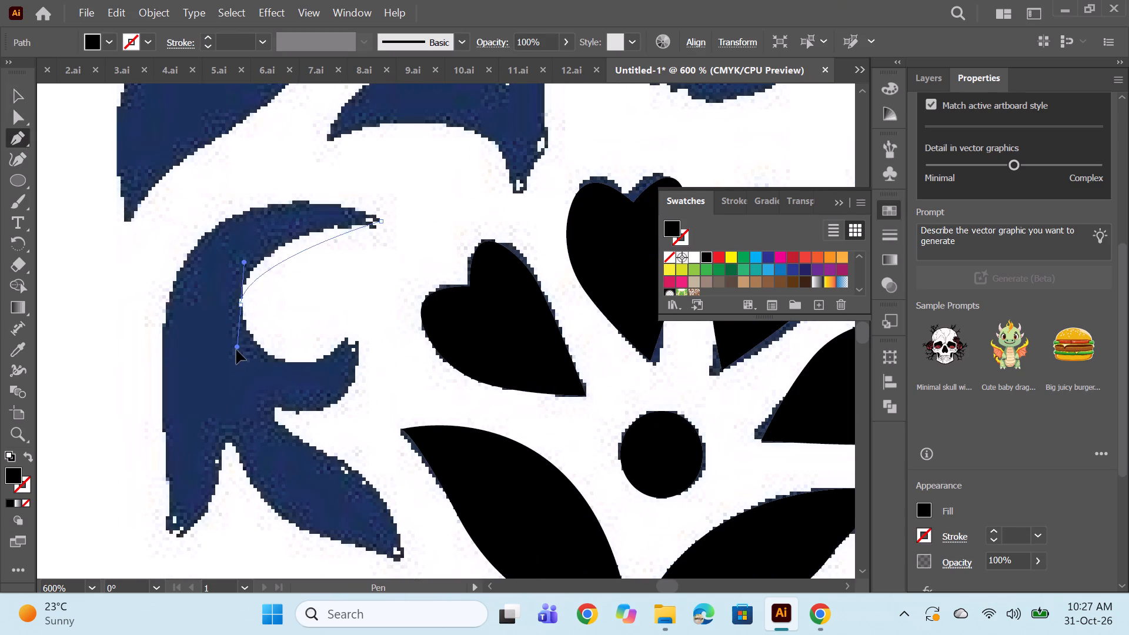
drag(236, 350, 235, 385)
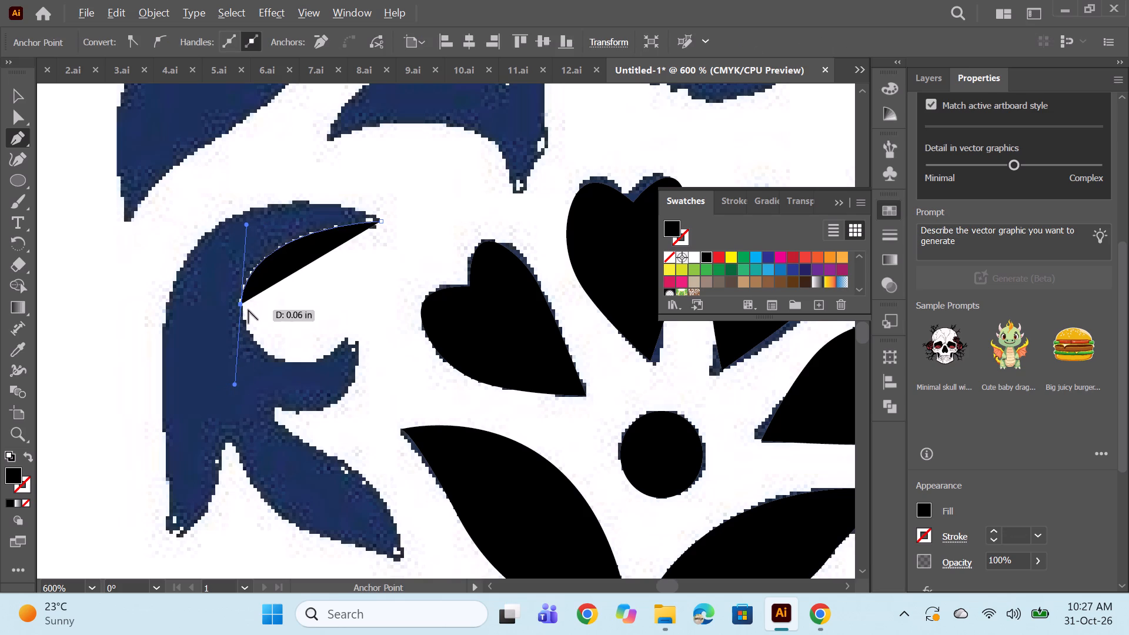
alt+click(242, 303)
drag(354, 338, 380, 329)
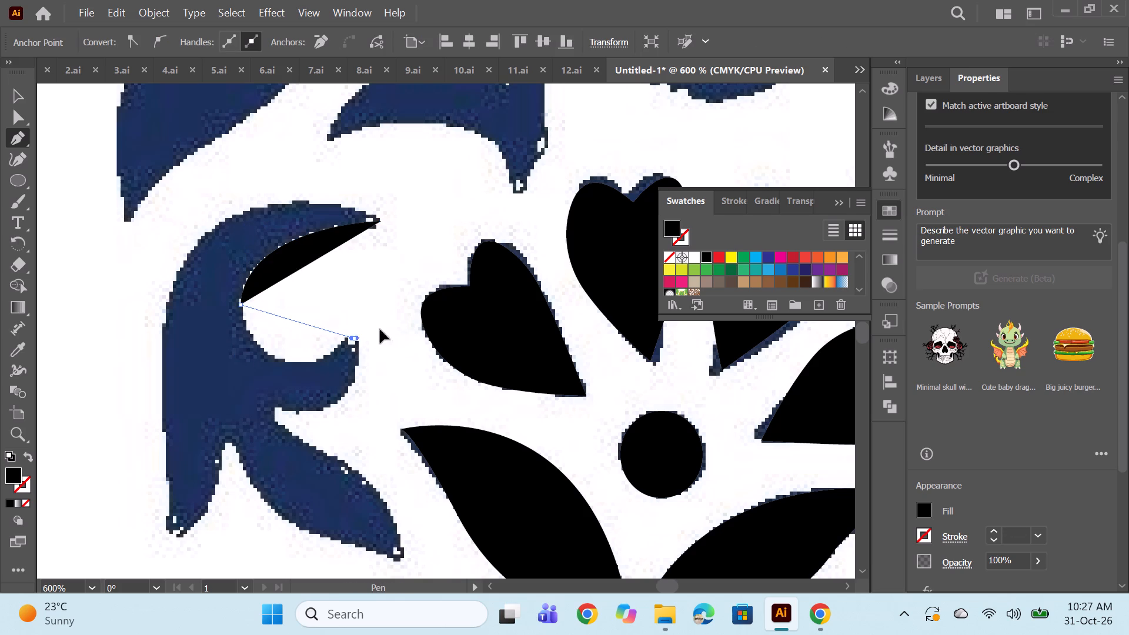
drag(380, 329, 456, 271)
alt+click(355, 336)
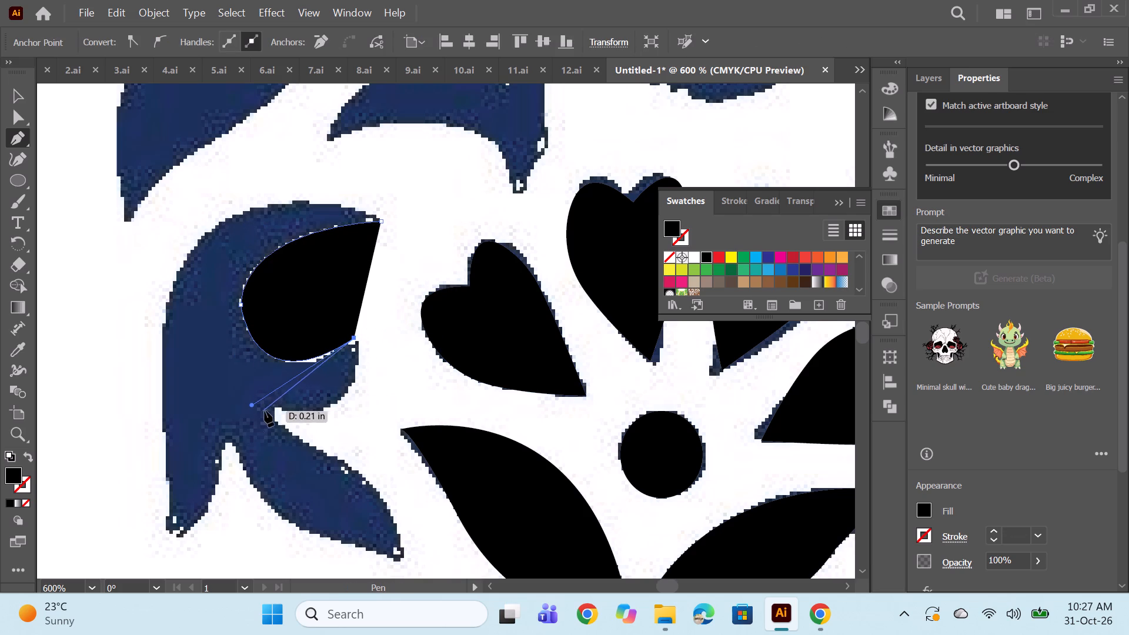
drag(274, 410, 166, 406)
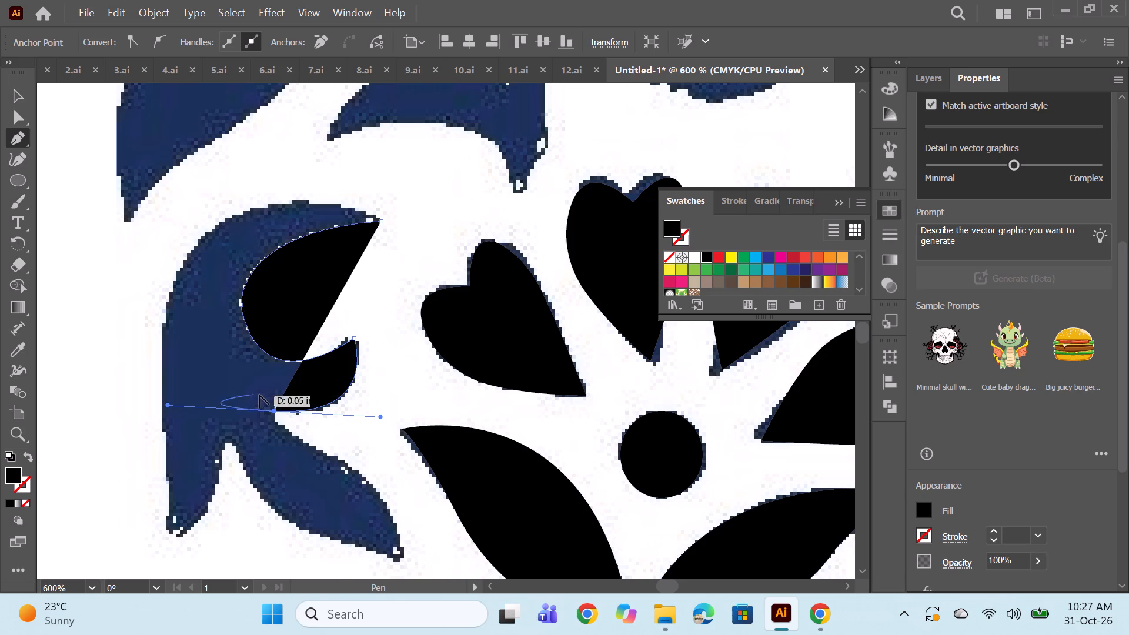
alt+click(273, 410)
Continue the leaf's outline around the lower-right lobe, past its pointed tip and back up to the notch between the two lower lobes.
scroll(395, 312, down, 5)
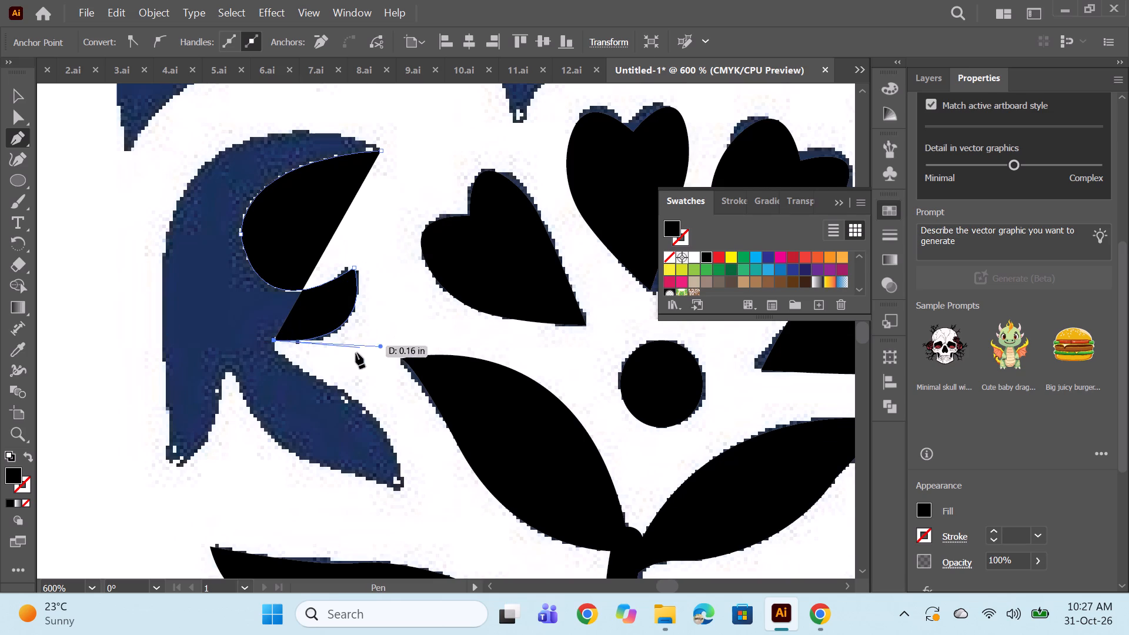
drag(334, 387, 382, 400)
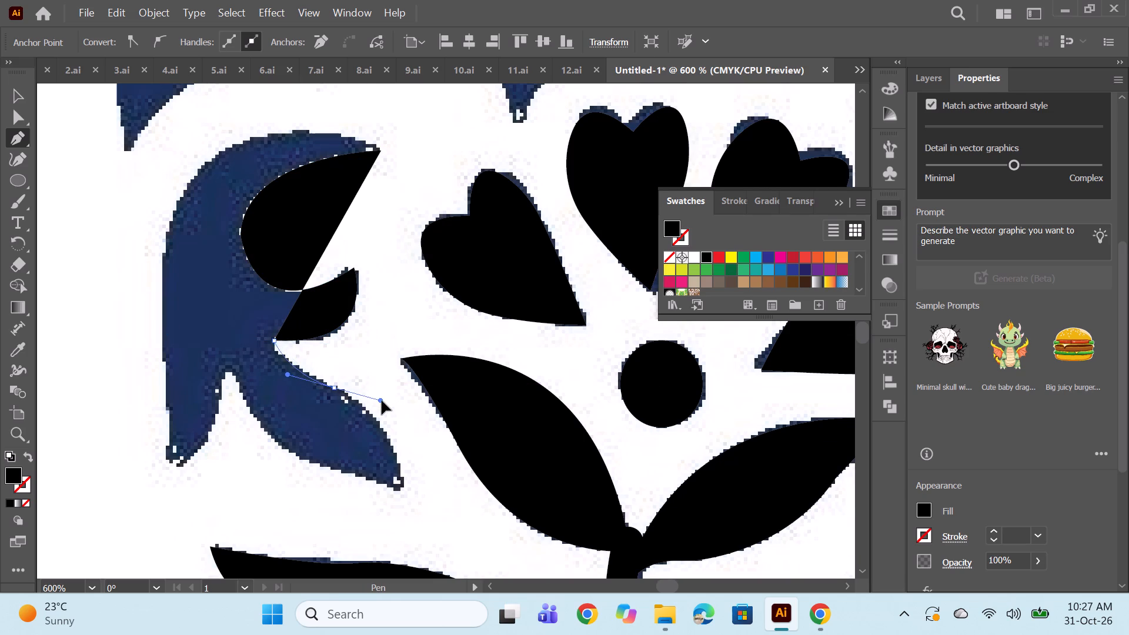
drag(382, 400, 382, 402)
alt+click(335, 389)
scroll(407, 347, down, 5)
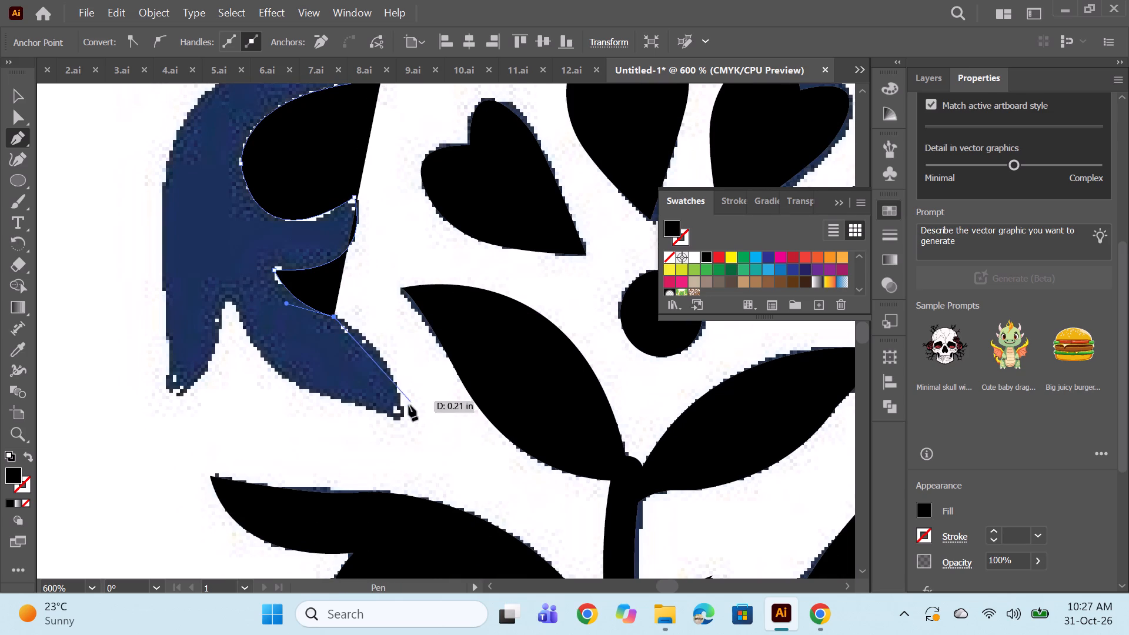
drag(398, 417, 407, 501)
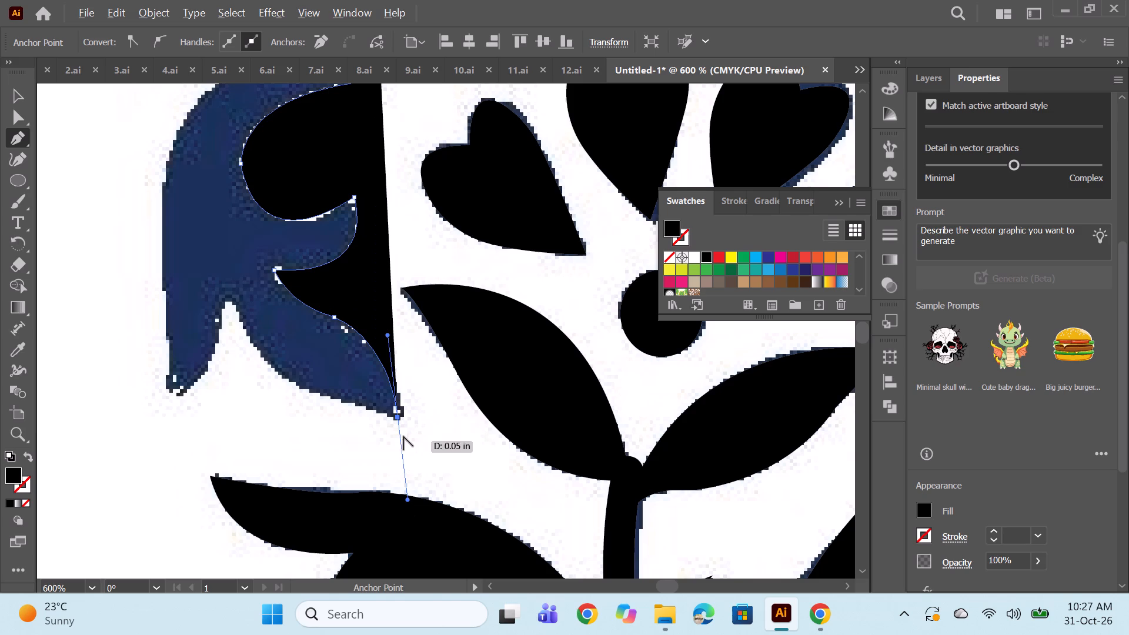
alt+click(396, 416)
drag(320, 396, 305, 400)
alt+click(319, 398)
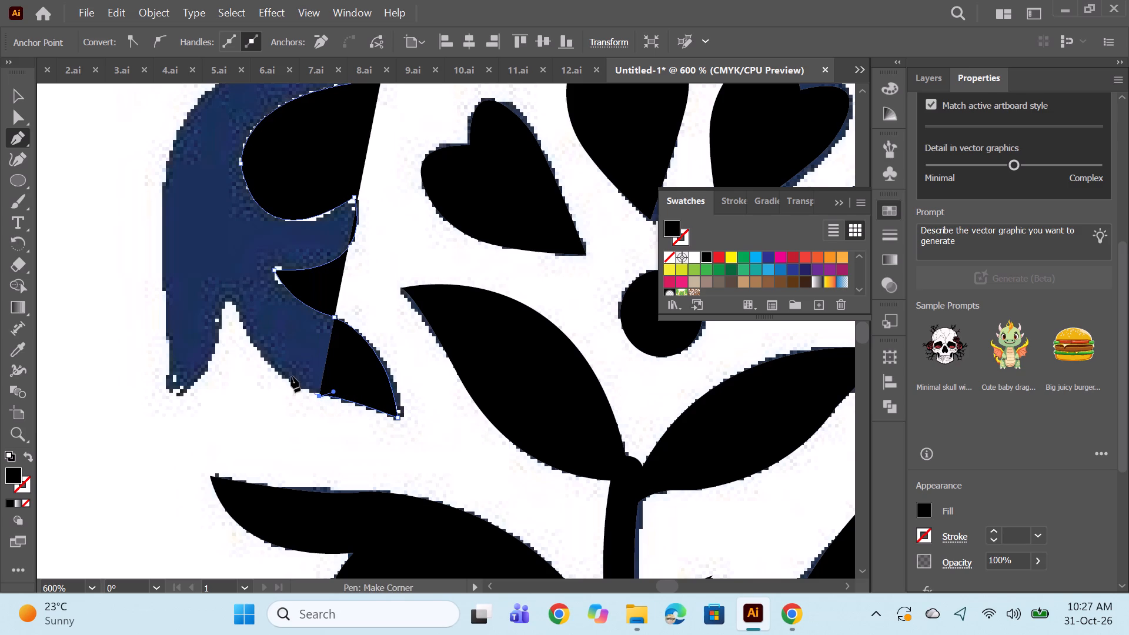
drag(226, 302, 202, 232)
key(ctrl+z)
drag(232, 303, 228, 270)
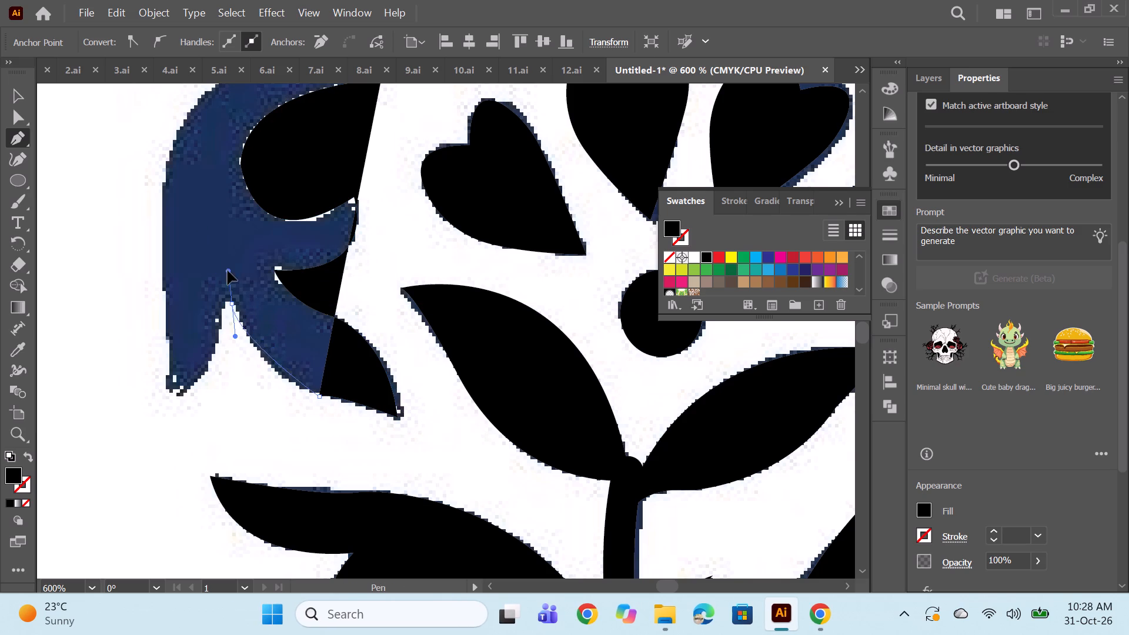
drag(228, 270, 221, 245)
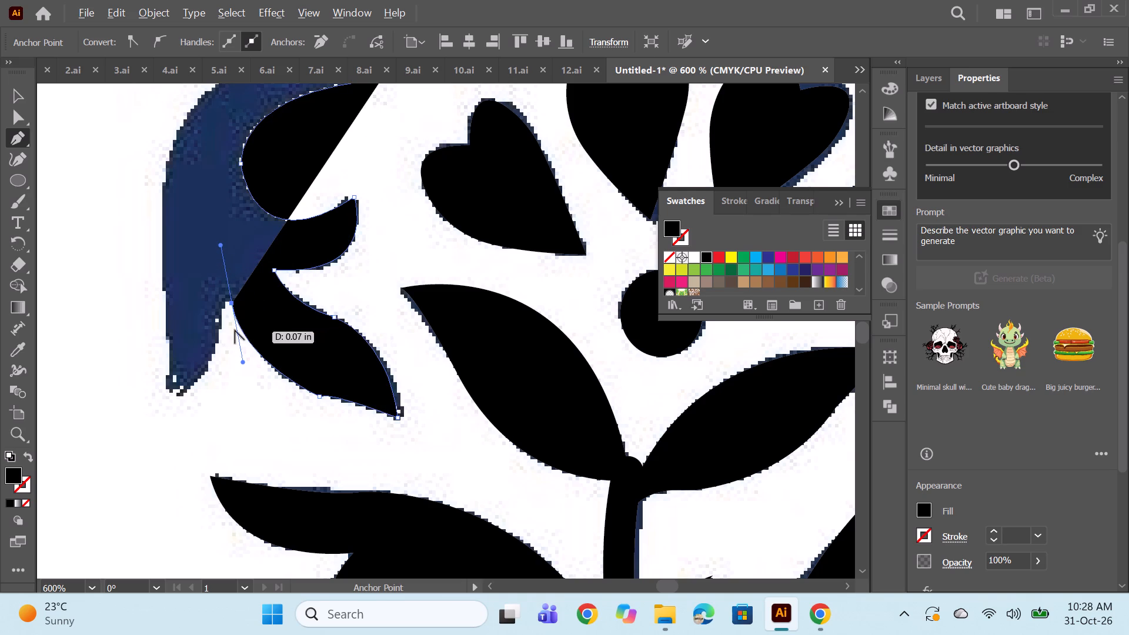
alt+click(230, 305)
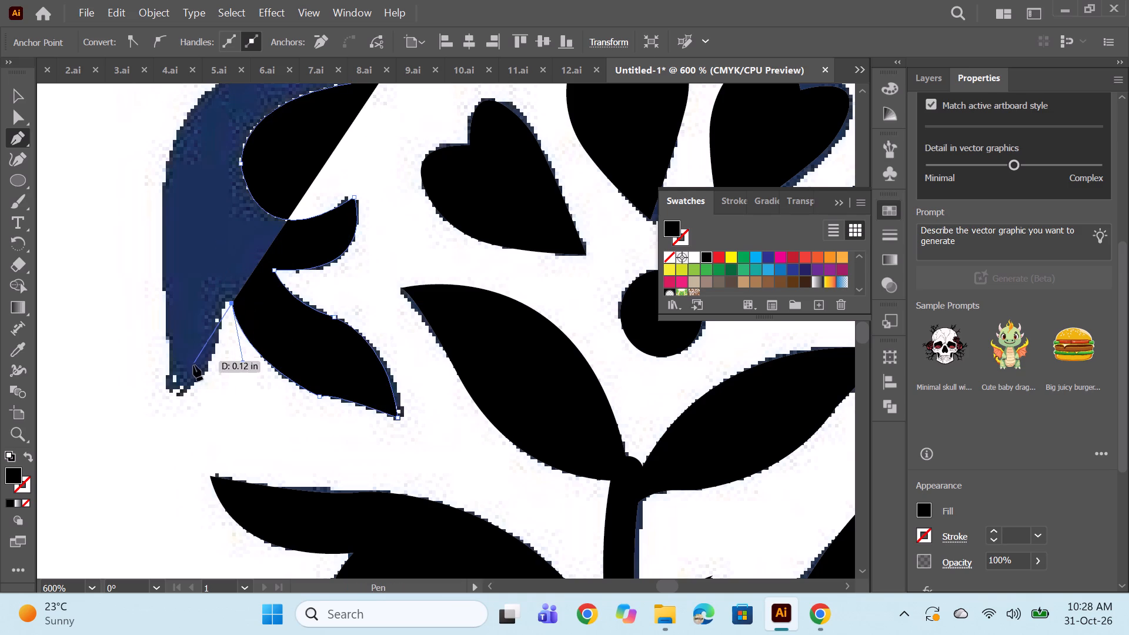
Trace the lower-left lobe to its tip and close the outline with a curve along the outer edge to the upper tip.
drag(173, 397, 131, 398)
alt+click(173, 399)
scroll(156, 332, up, 8)
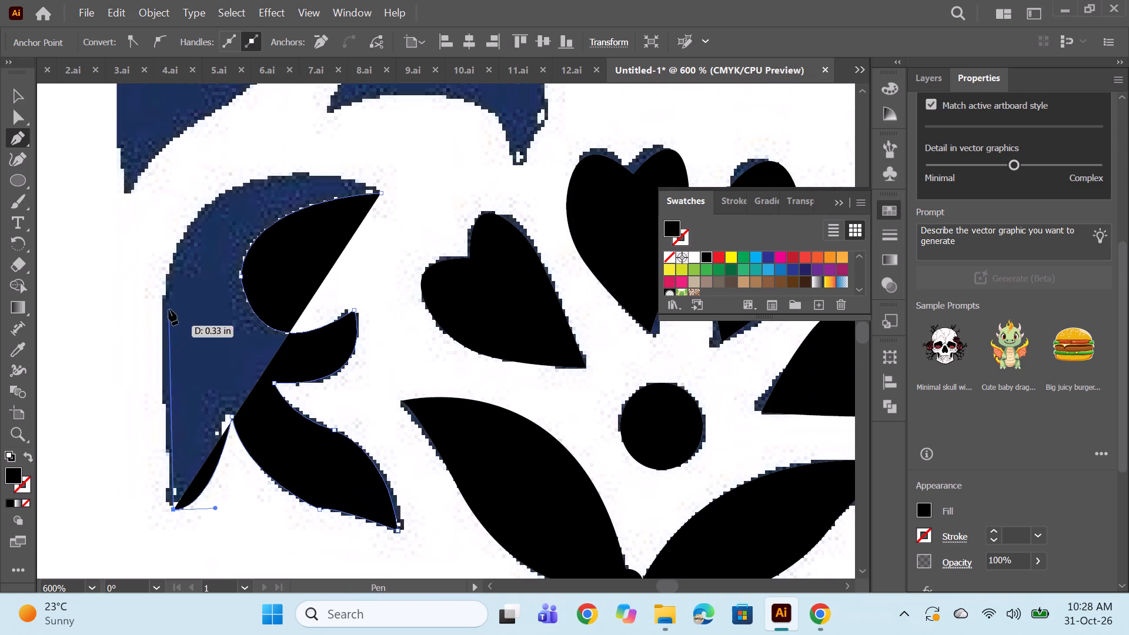
alt+scroll(180, 270, down, 1)
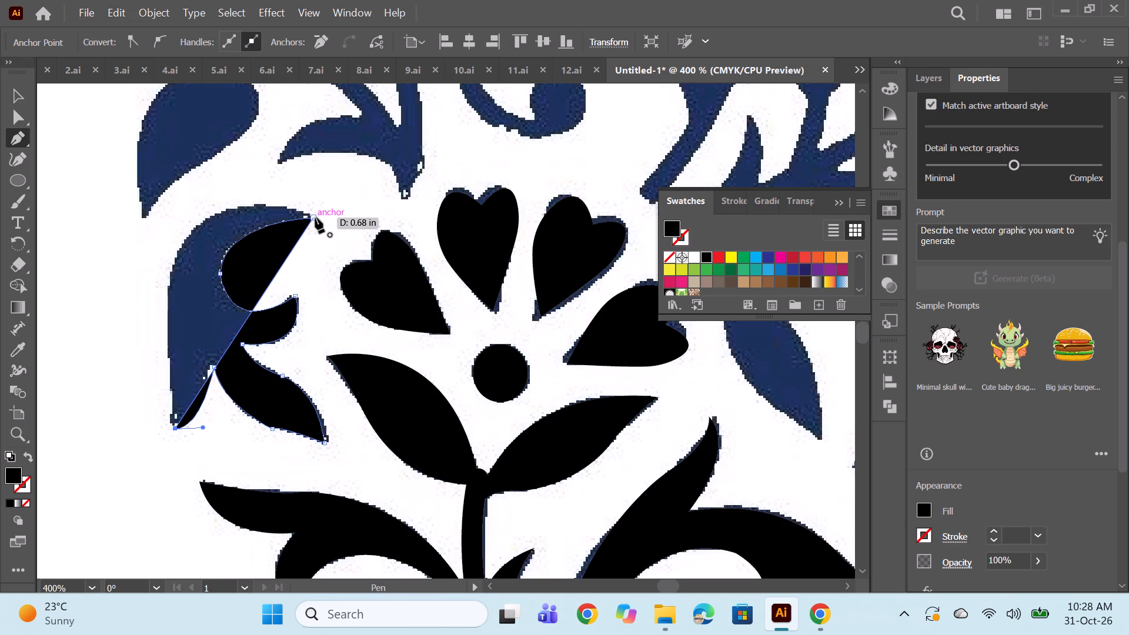
drag(315, 218, 514, 289)
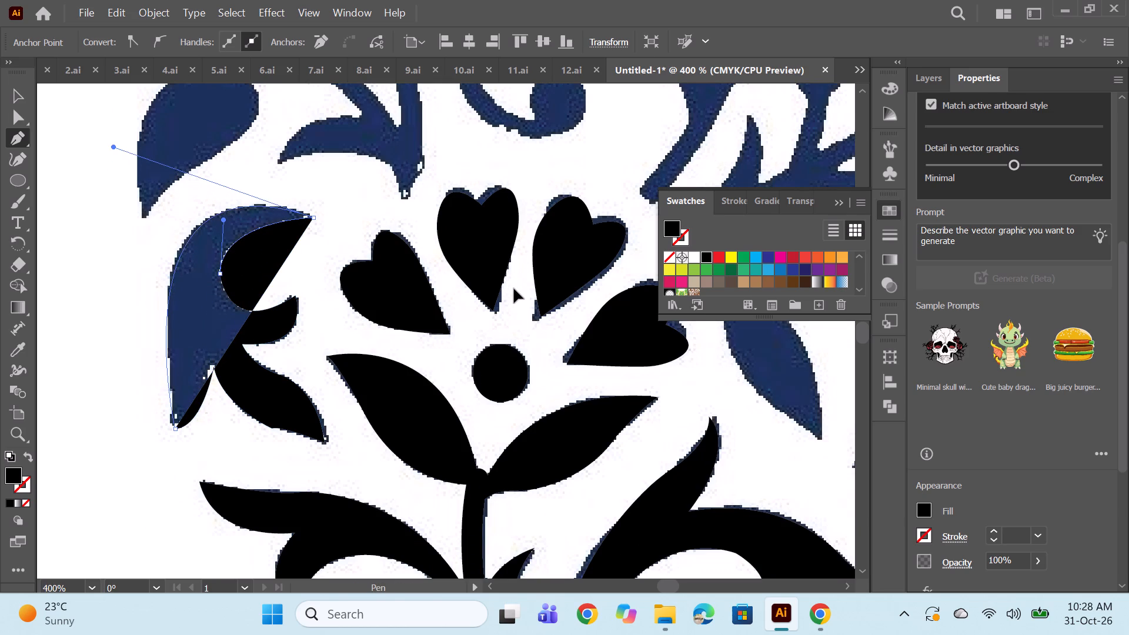
drag(514, 289, 516, 295)
Round the angular anchor on the lower edge of the traced leaf's lower-right lobe, and deselect.
scroll(400, 301, down, 3)
alt+scroll(269, 329, up, 2)
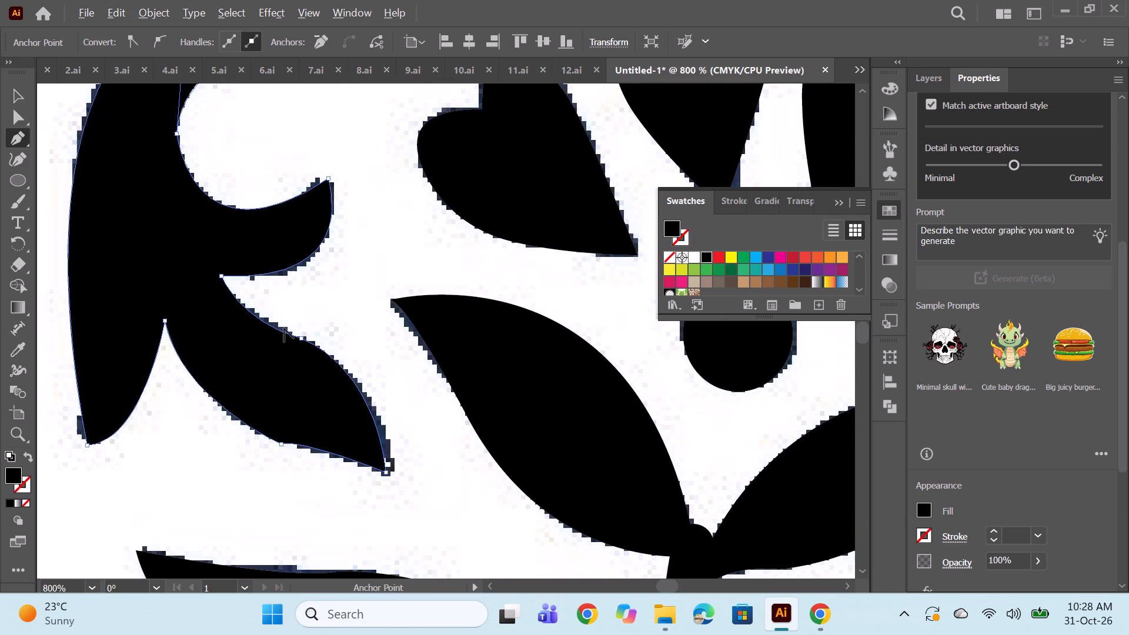
ctrl+click(280, 445)
ctrl+drag(285, 430, 403, 235)
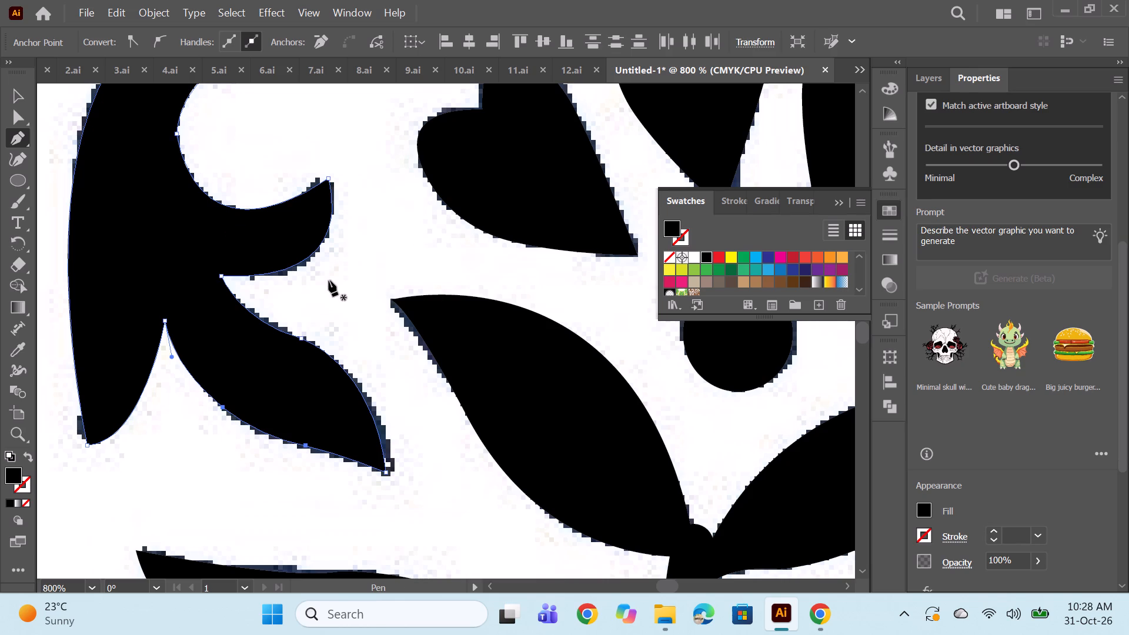
ctrl+click(303, 337)
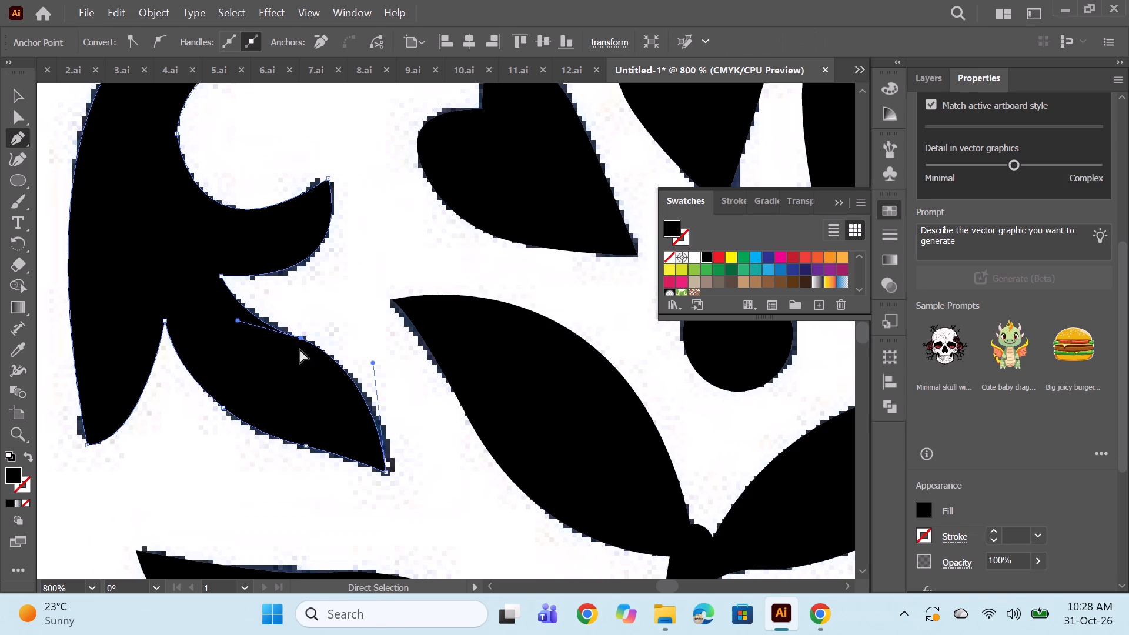
ctrl+scroll(350, 309, down, 2)
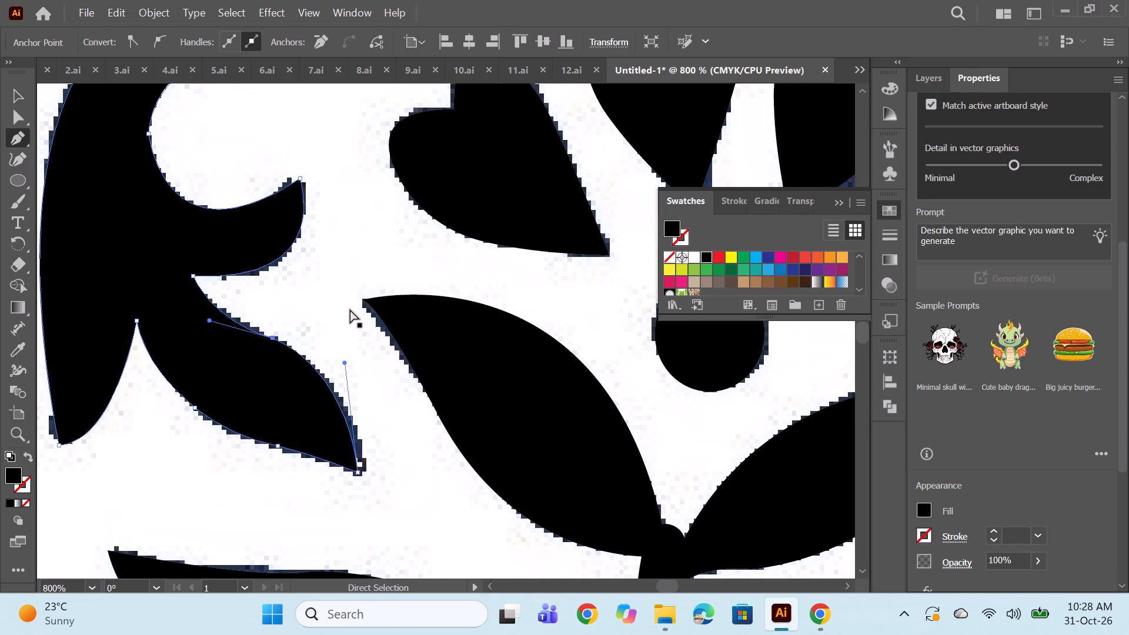
ctrl+click(412, 269)
Examine the whole buti motif, comparing the black traced shapes with the navy parts still left to trace.
alt+scroll(412, 265, down, 2)
key(space)
drag(465, 295, 457, 307)
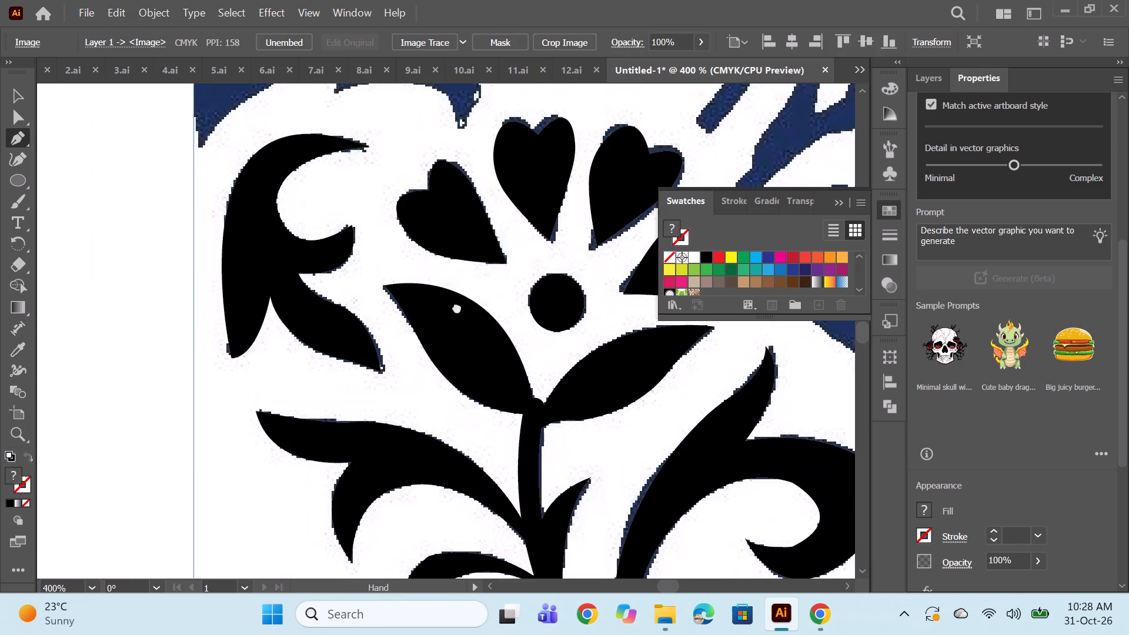
drag(457, 307, 383, 583)
alt+scroll(399, 449, down, 3)
scroll(425, 424, down, 7)
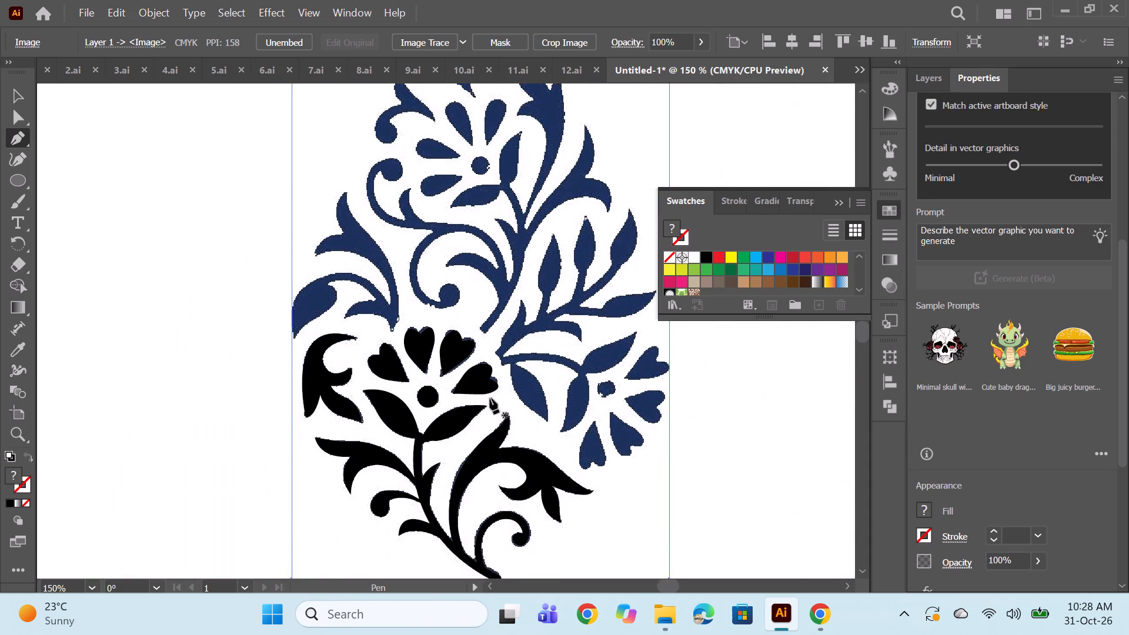
scroll(490, 398, down, 2)
alt+scroll(539, 406, down, 1)
key(space)
key(space)
key(space)
key(space)
key(space)
key(space)
key(space)
key(space)
drag(603, 478, 533, 460)
alt+scroll(456, 296, up, 1)
alt+scroll(469, 288, down, 1)
scroll(470, 288, up, 3)
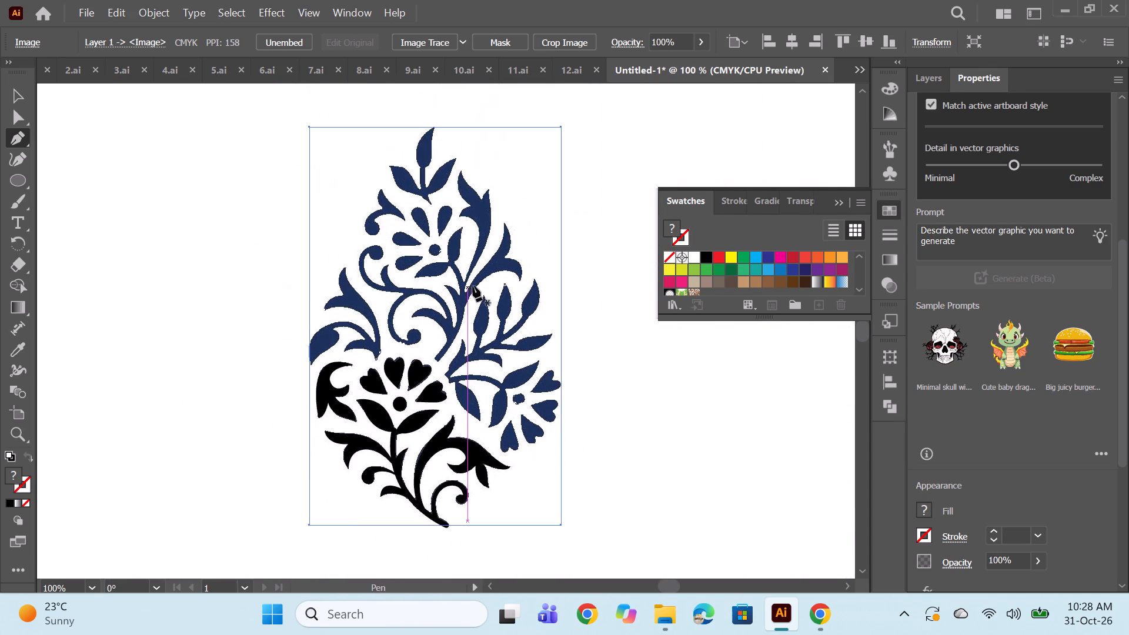
scroll(473, 378, down, 3)
alt+scroll(479, 365, up, 1)
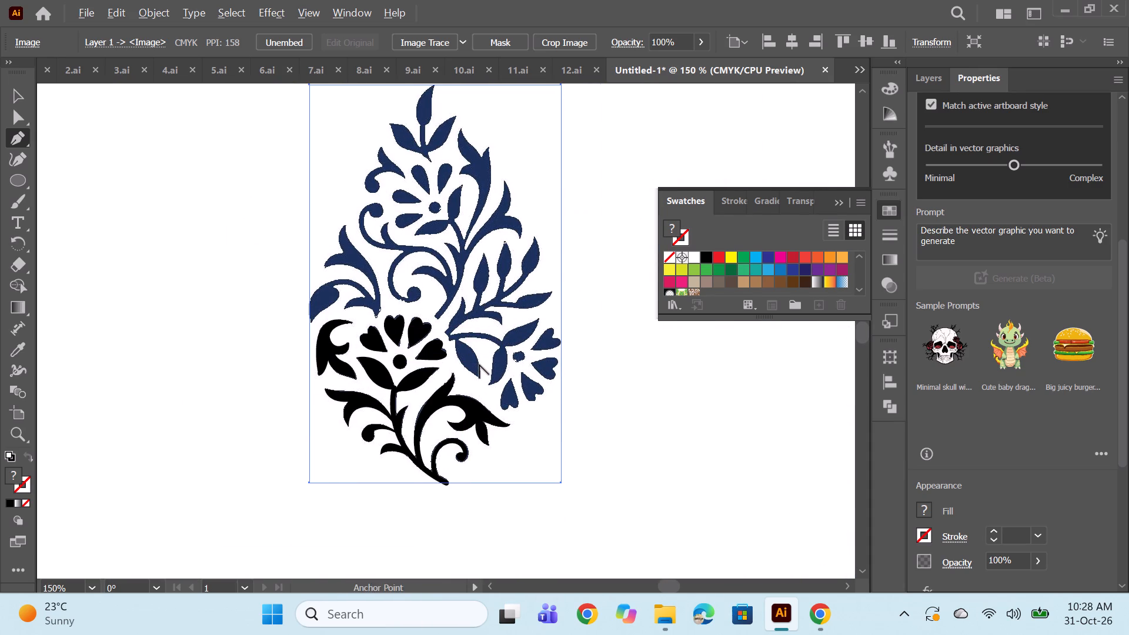
scroll(485, 365, up, 5)
alt+scroll(298, 358, up, 1)
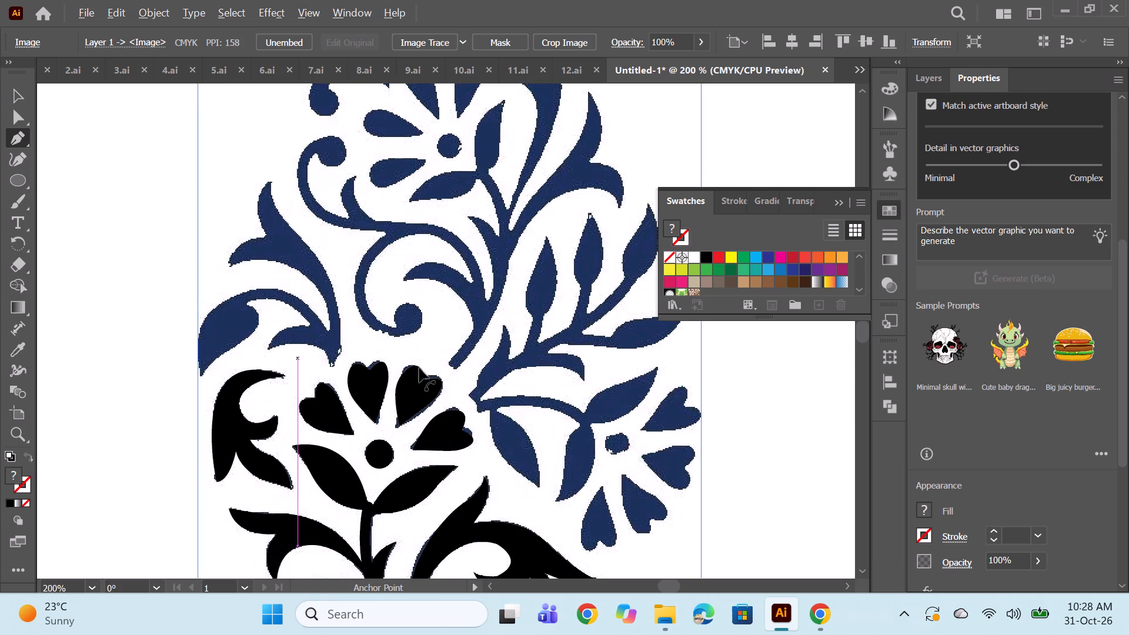
alt+scroll(441, 368, down, 2)
scroll(492, 376, up, 2)
scroll(492, 376, down, 1)
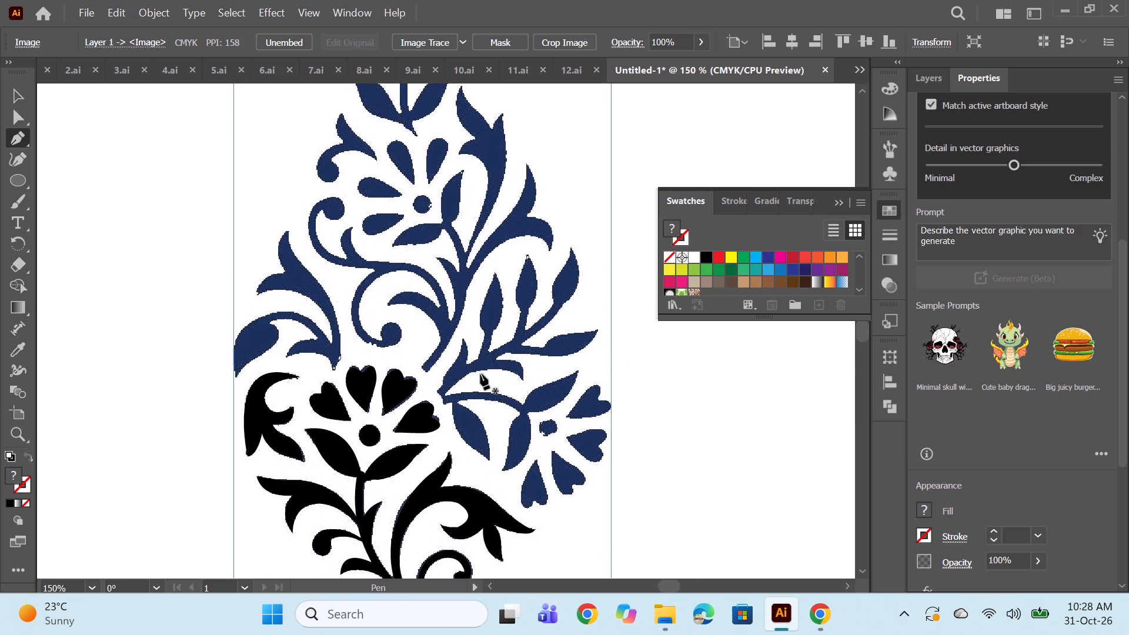
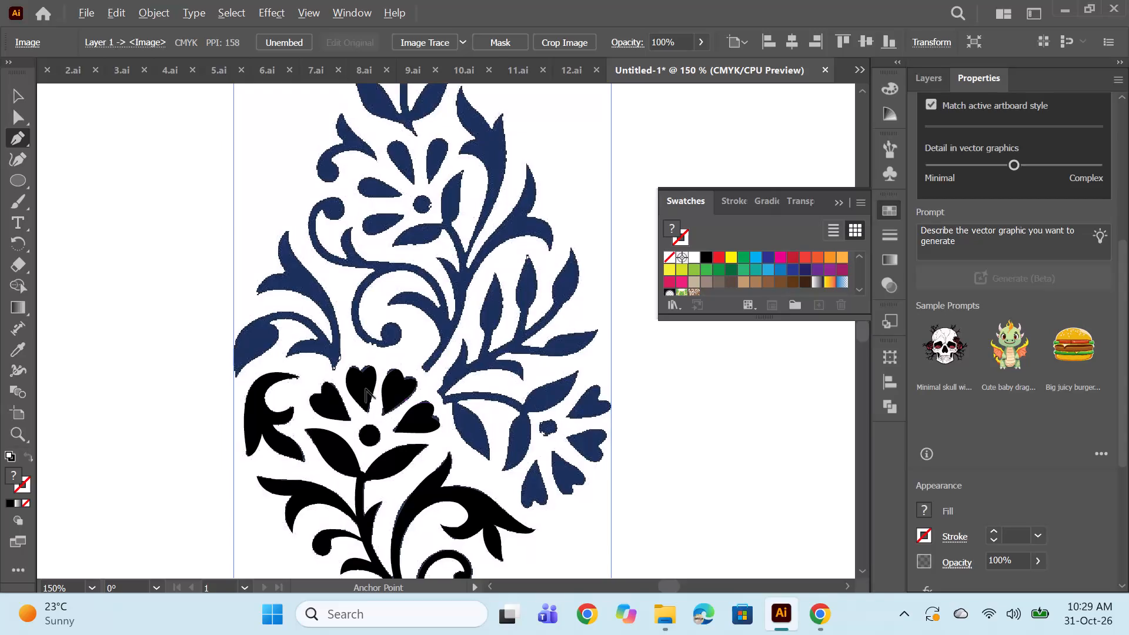
Start a Pen outline of the forked navy leaf above the black flower, from its base tip to the stem's right edge.
alt+scroll(366, 389, up, 2)
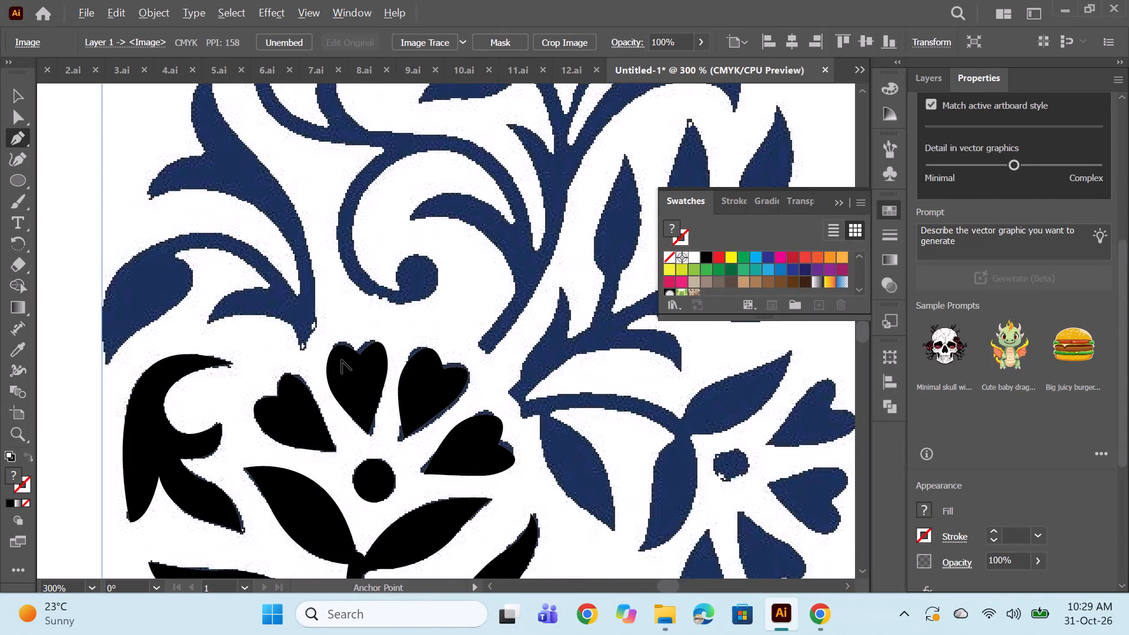
key(space)
key(space)
key(space)
key(space)
key(space)
drag(349, 339, 382, 405)
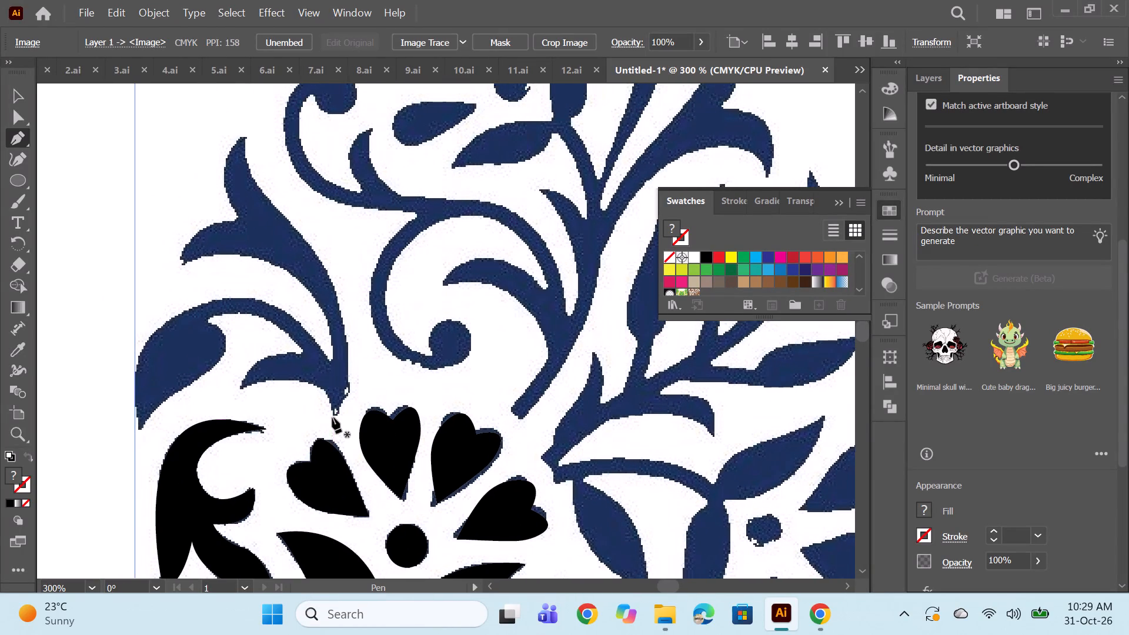
click(333, 414)
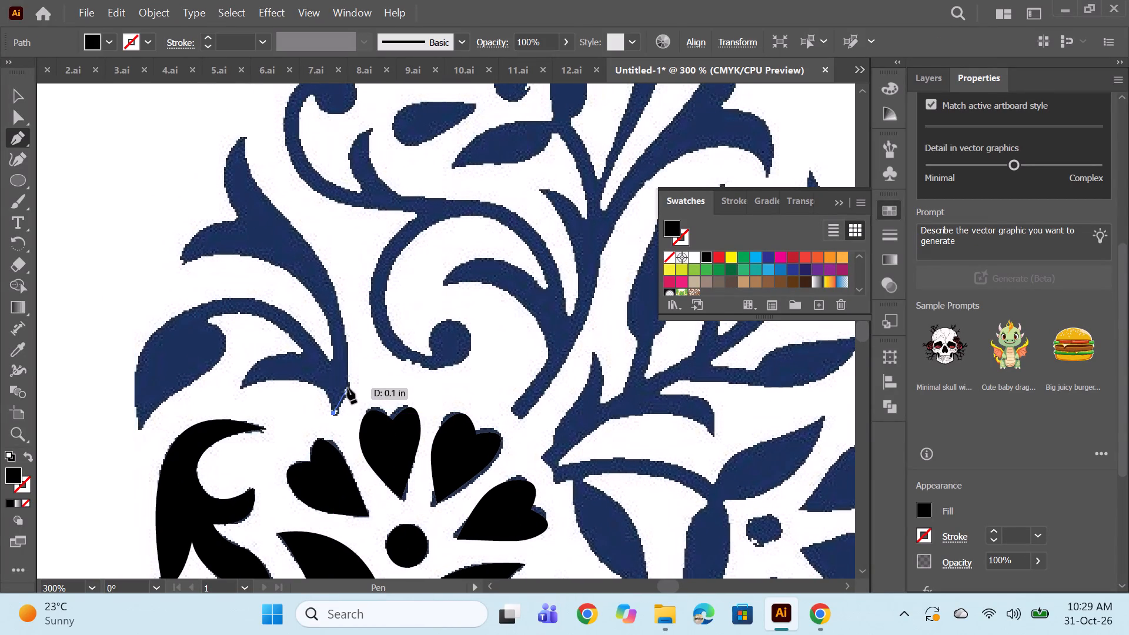
click(348, 388)
Trace the forked leaf's long right edge with curves up to its upper tip, ending in a corner point.
alt+scroll(368, 363, down, 2)
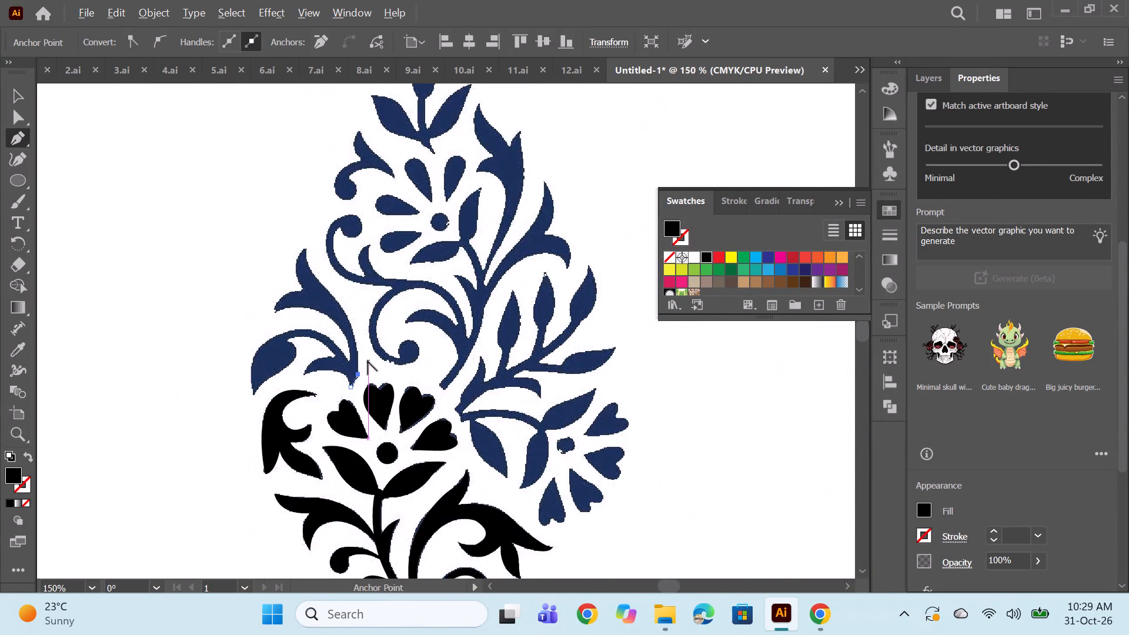
alt+scroll(368, 361, down, 1)
alt+scroll(376, 365, up, 1)
scroll(372, 350, up, 2)
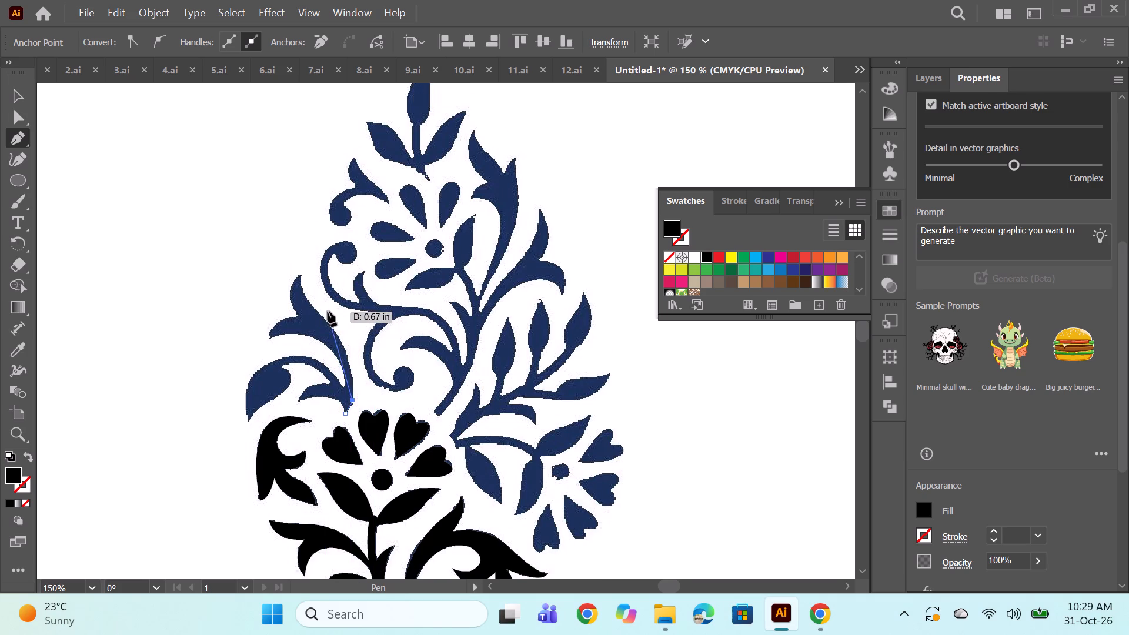
scroll(329, 311, up, 1)
alt+scroll(321, 319, up, 2)
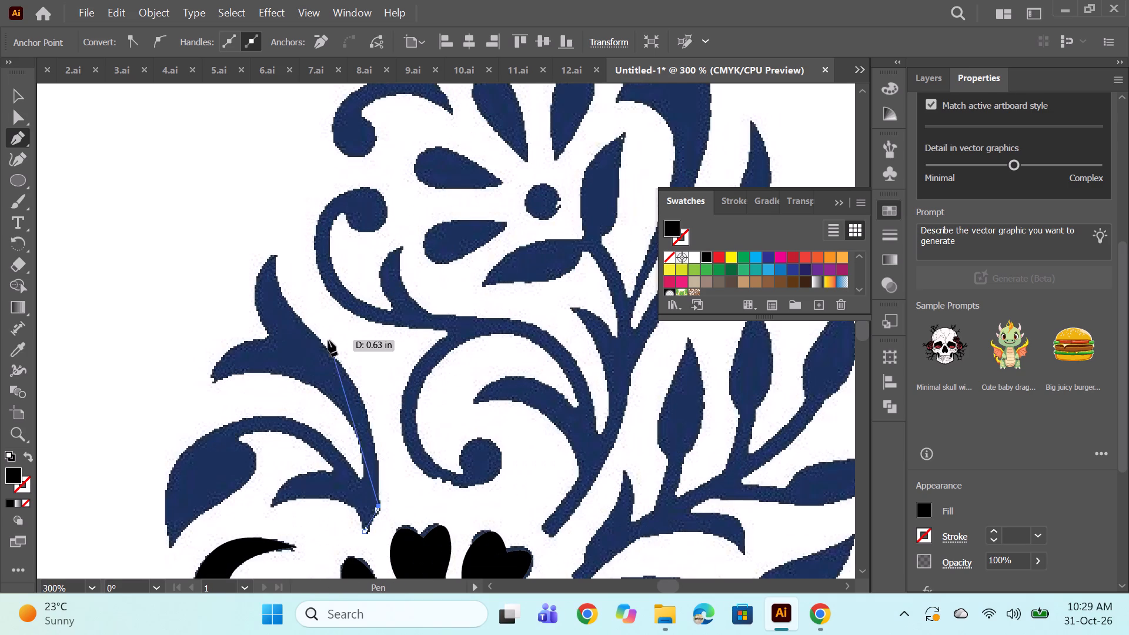
drag(322, 344, 265, 324)
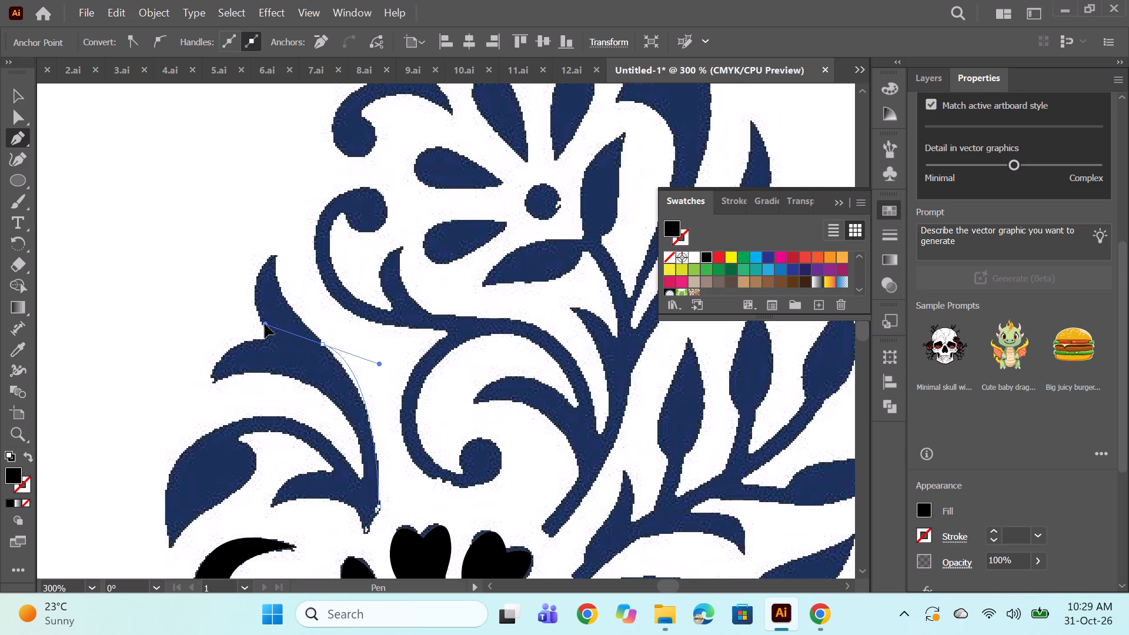
drag(265, 324, 260, 294)
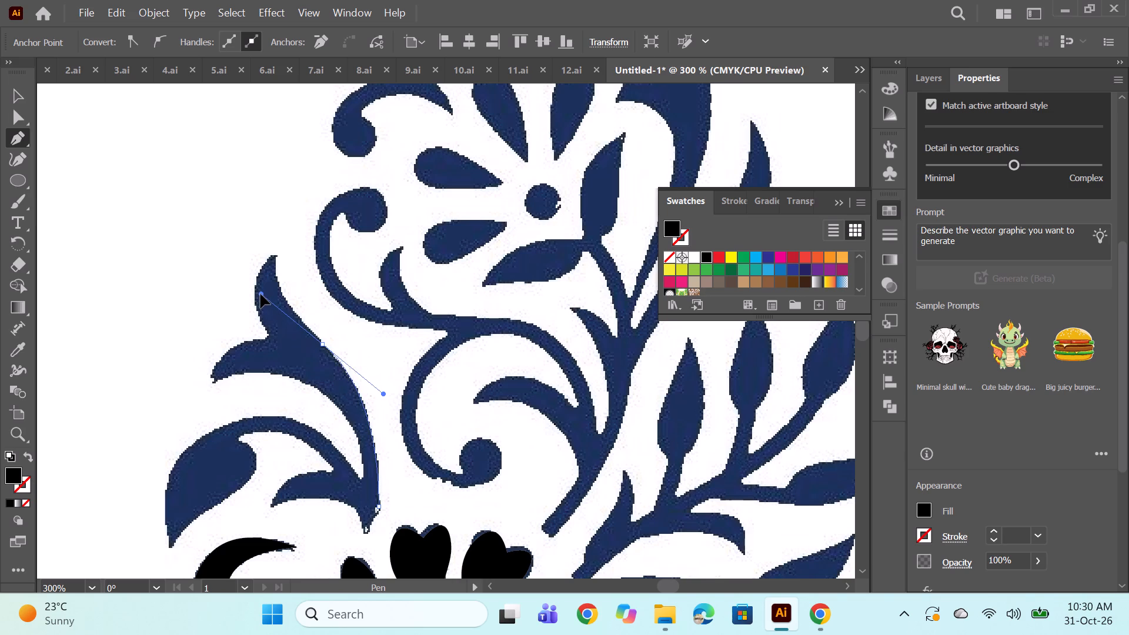
drag(260, 294, 256, 292)
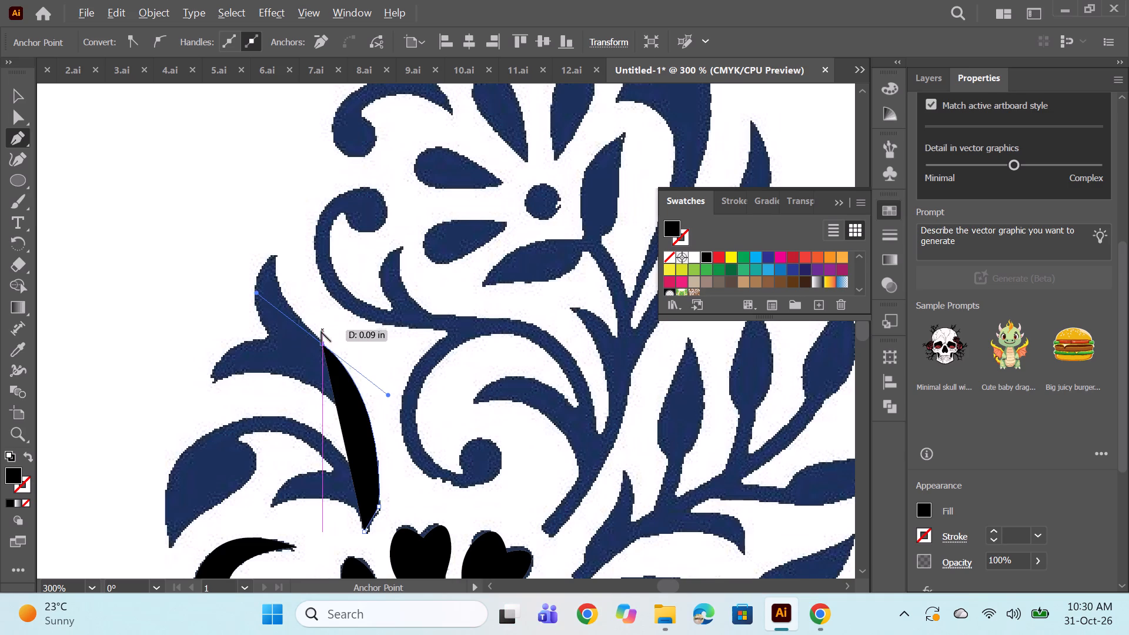
alt+click(322, 345)
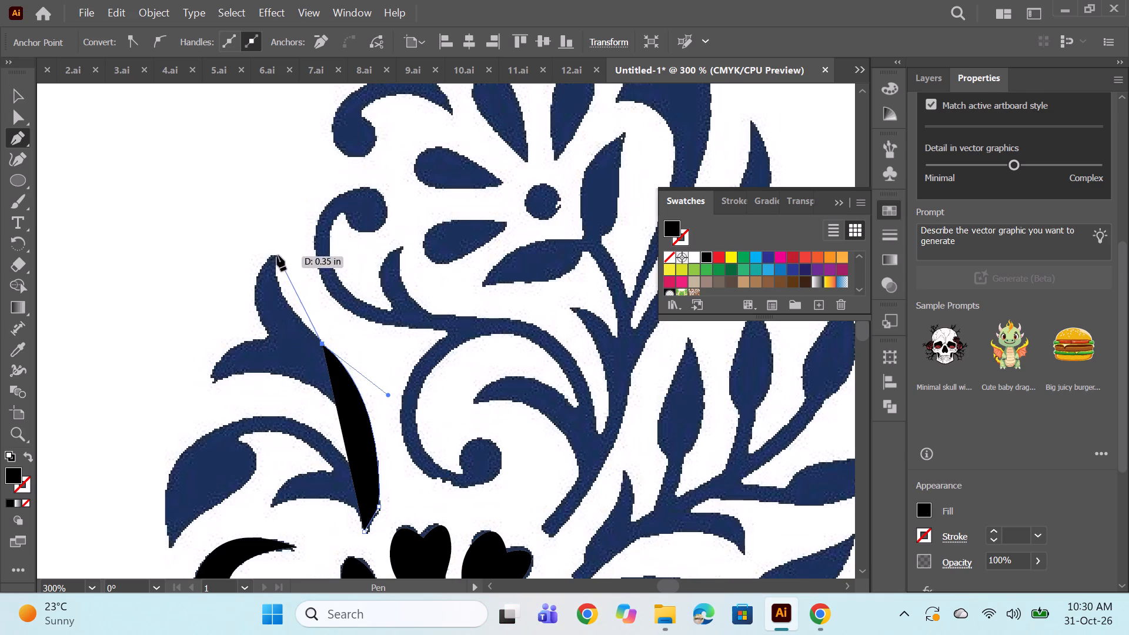
drag(274, 254, 287, 235)
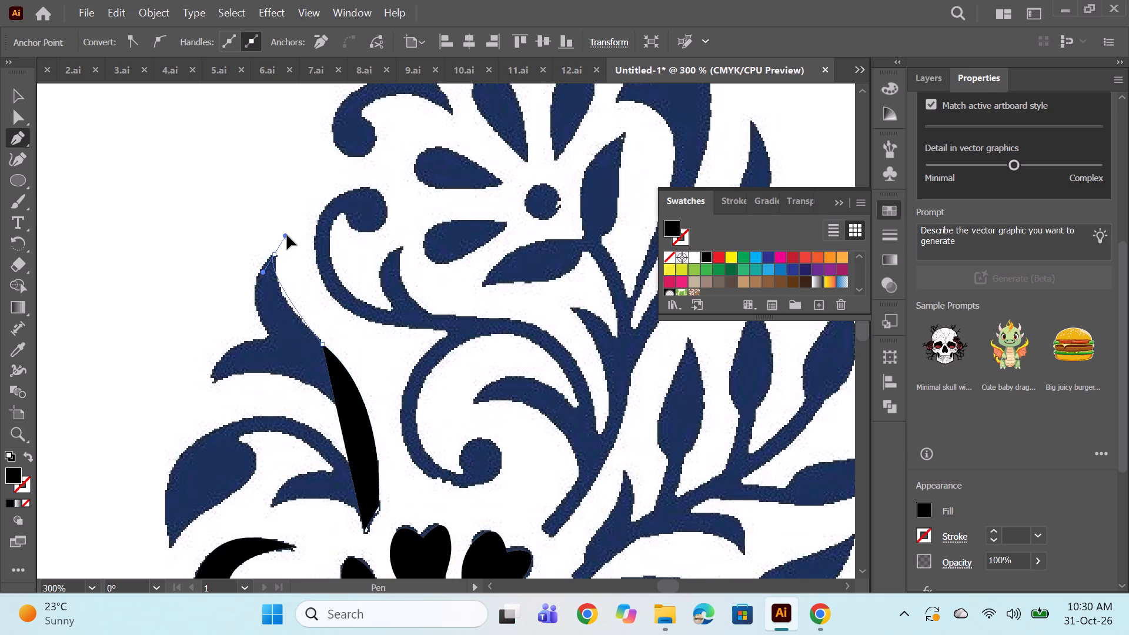
drag(287, 235, 279, 212)
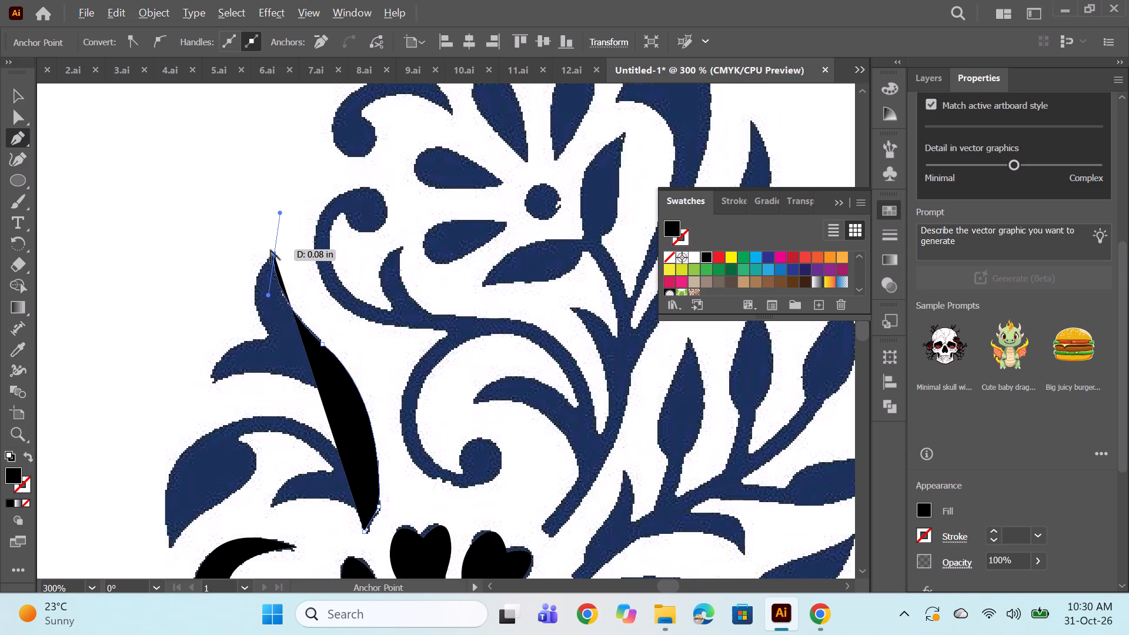
alt+click(272, 252)
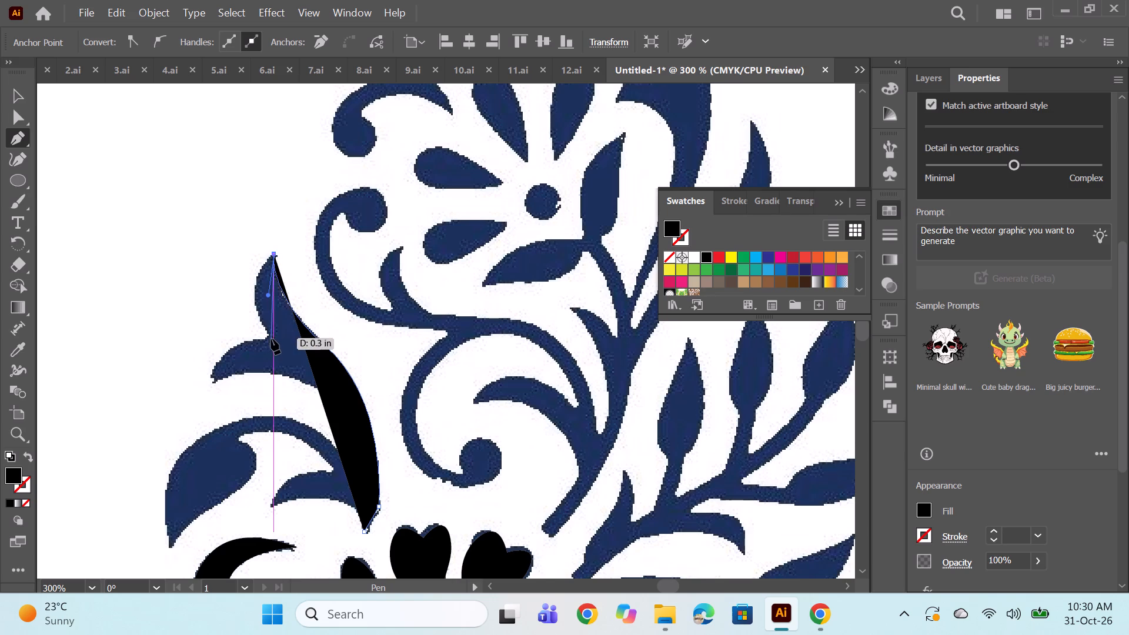
Continue the outline down the upper lobe to the notch and around to the left lobe's pointed tip.
drag(271, 339, 307, 394)
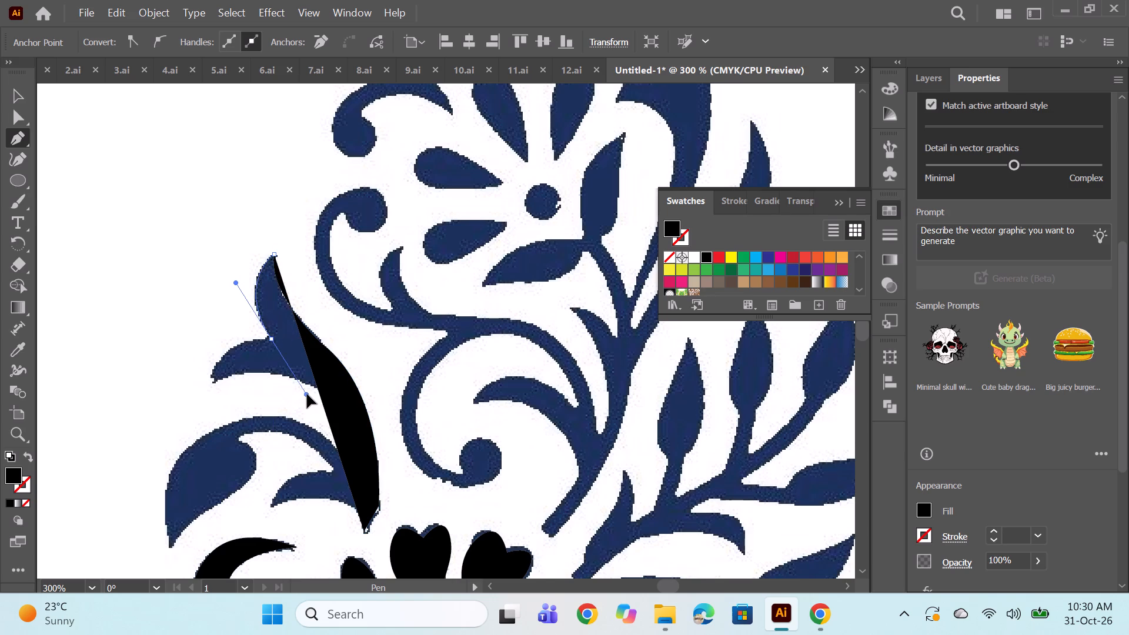
drag(307, 394, 308, 394)
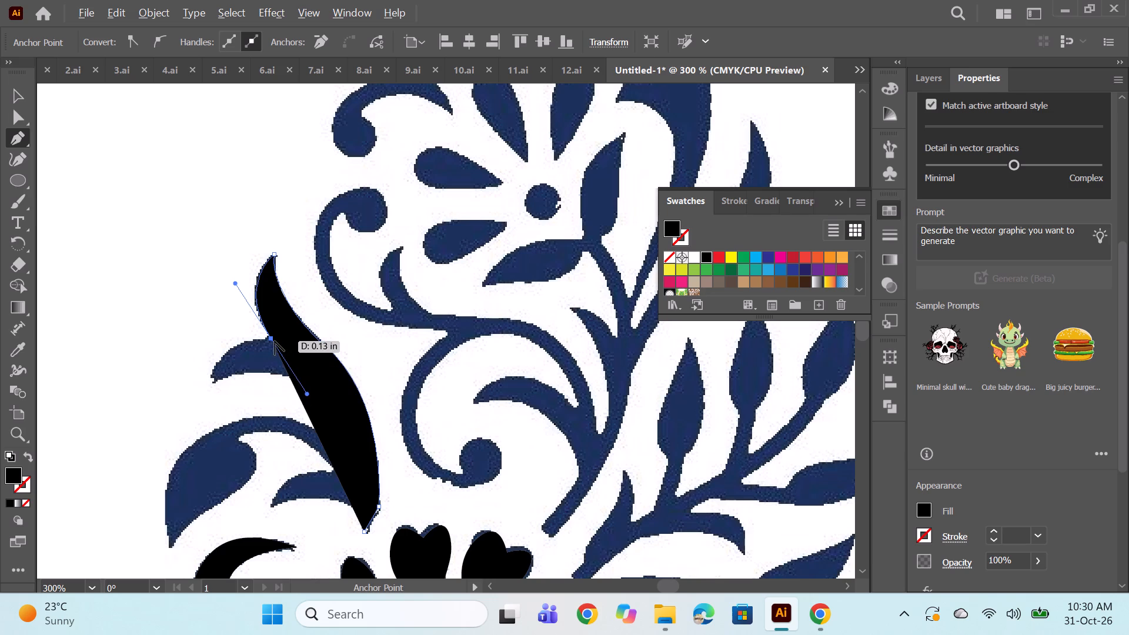
alt+click(273, 338)
drag(210, 380, 206, 402)
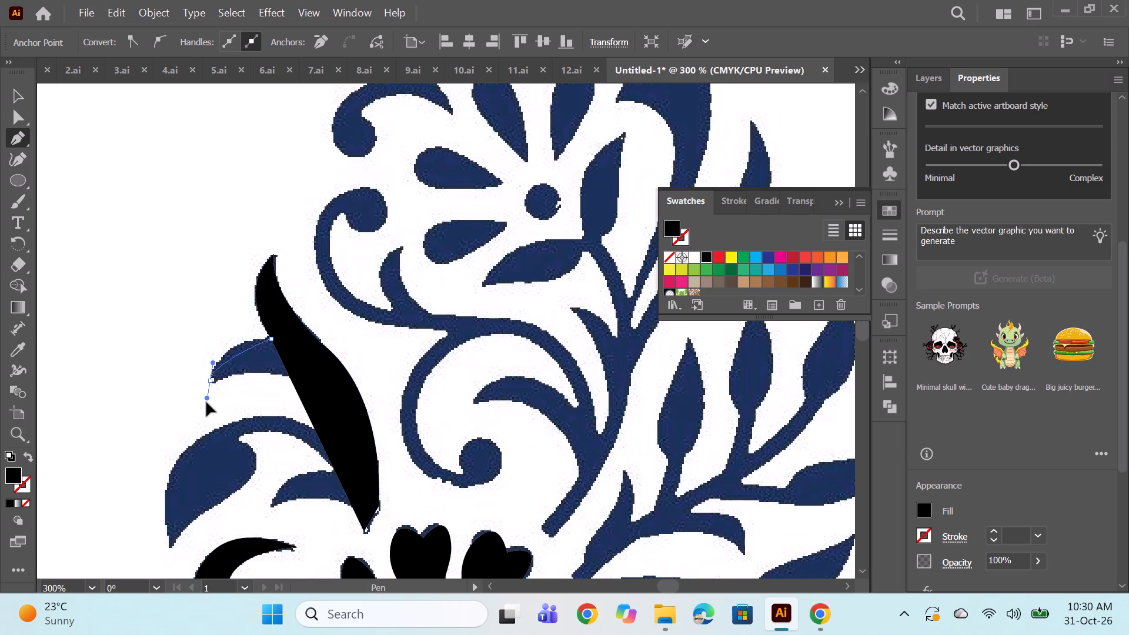
drag(206, 402, 188, 431)
alt+click(212, 383)
Set the outline's fill to None and close it with a curve along the leaf's lower edge to the base tip.
scroll(358, 360, down, 15)
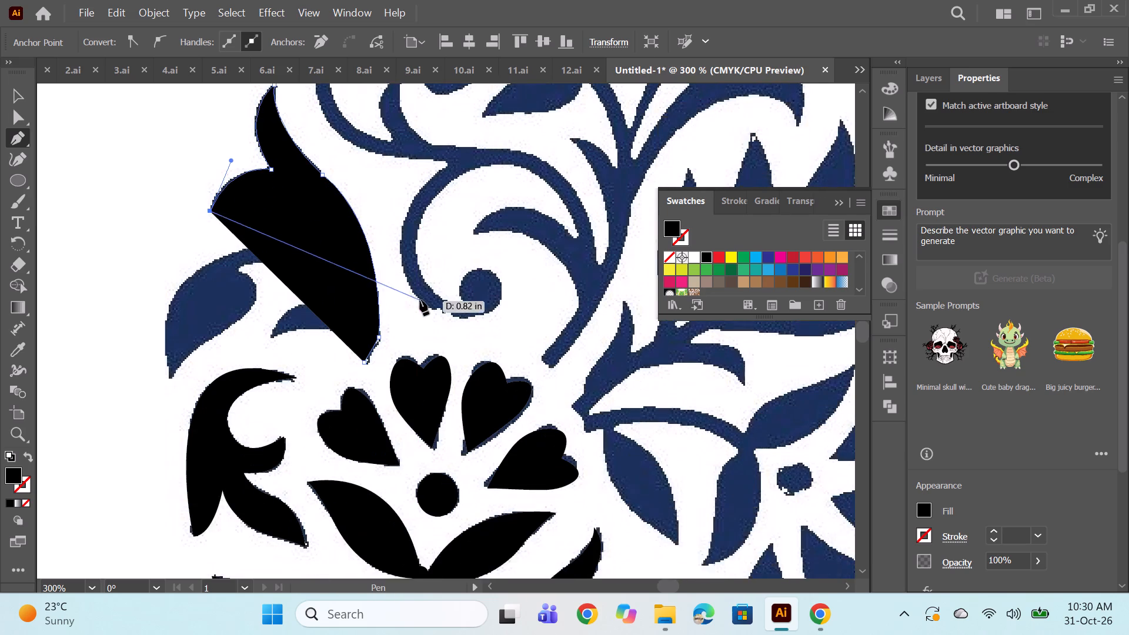
scroll(420, 300, down, 3)
alt+scroll(411, 293, down, 2)
alt+scroll(356, 236, up, 1)
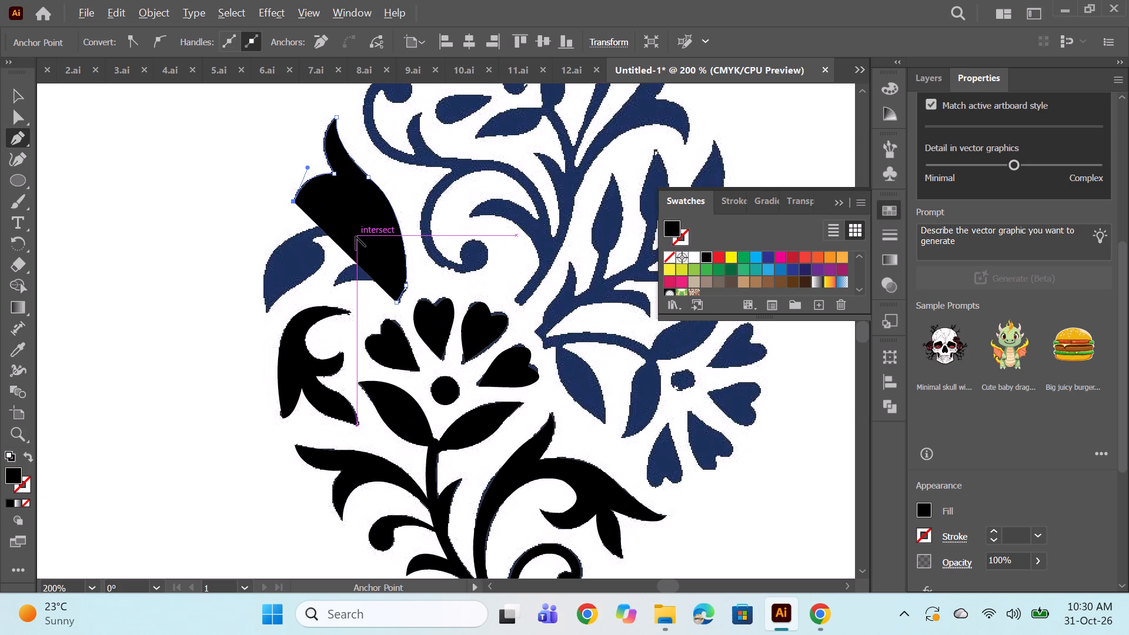
alt+scroll(355, 236, up, 1)
click(922, 506)
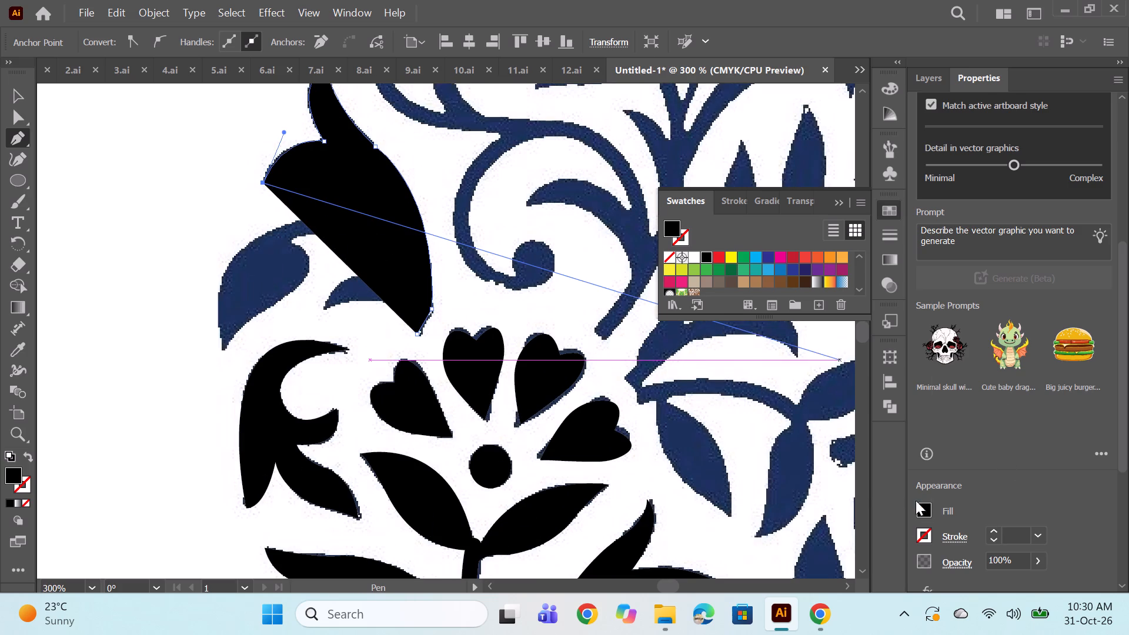
click(739, 346)
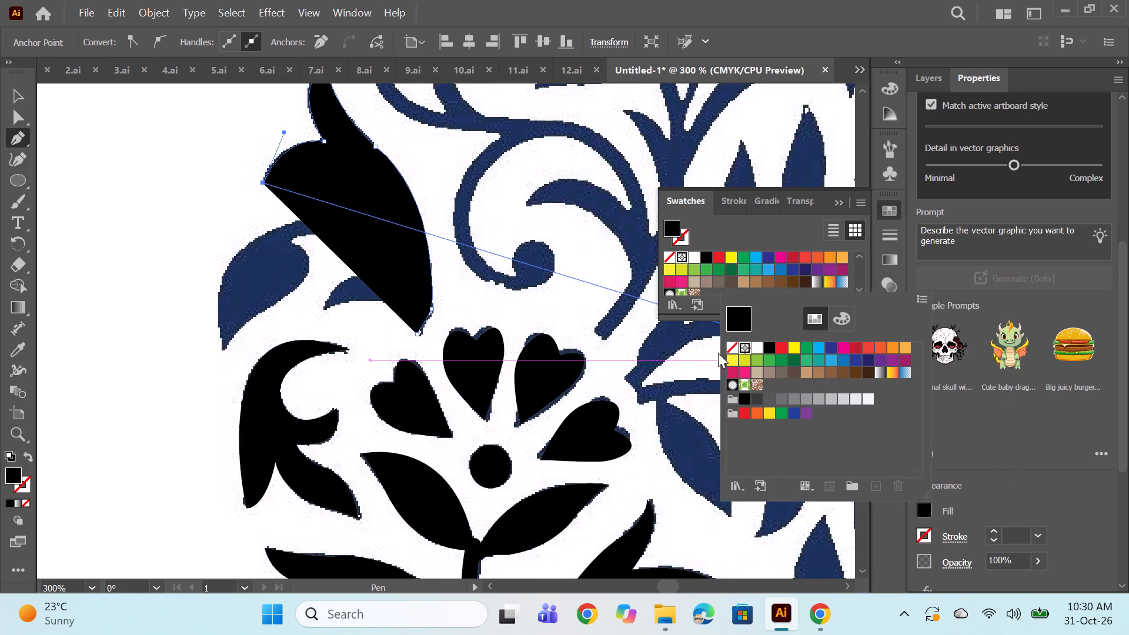
click(729, 349)
alt+scroll(353, 213, up, 1)
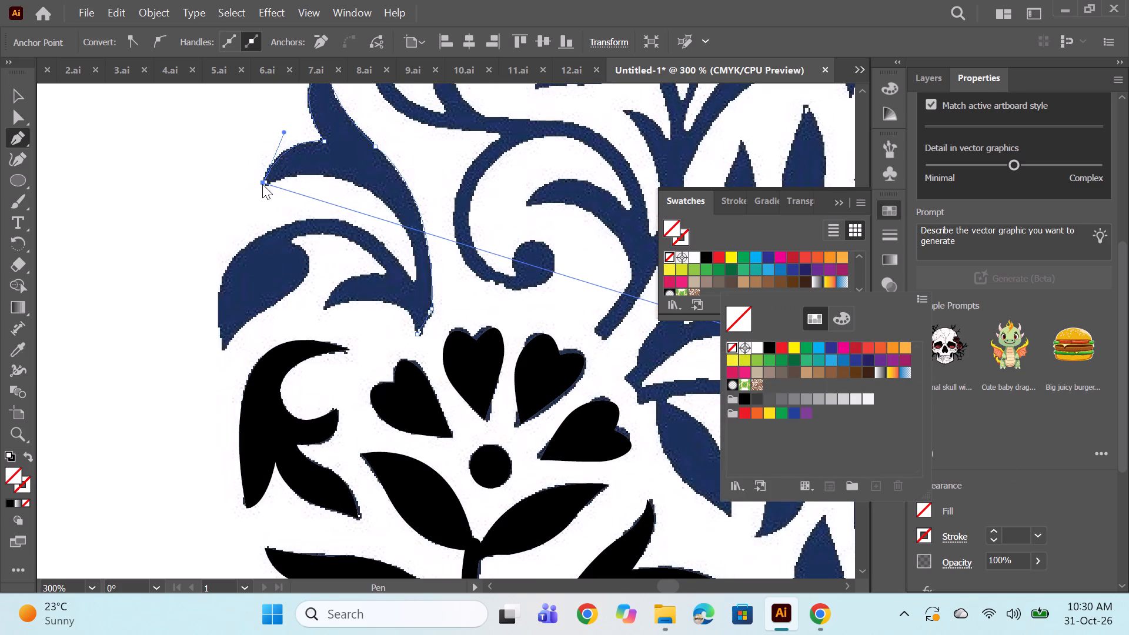
click(265, 179)
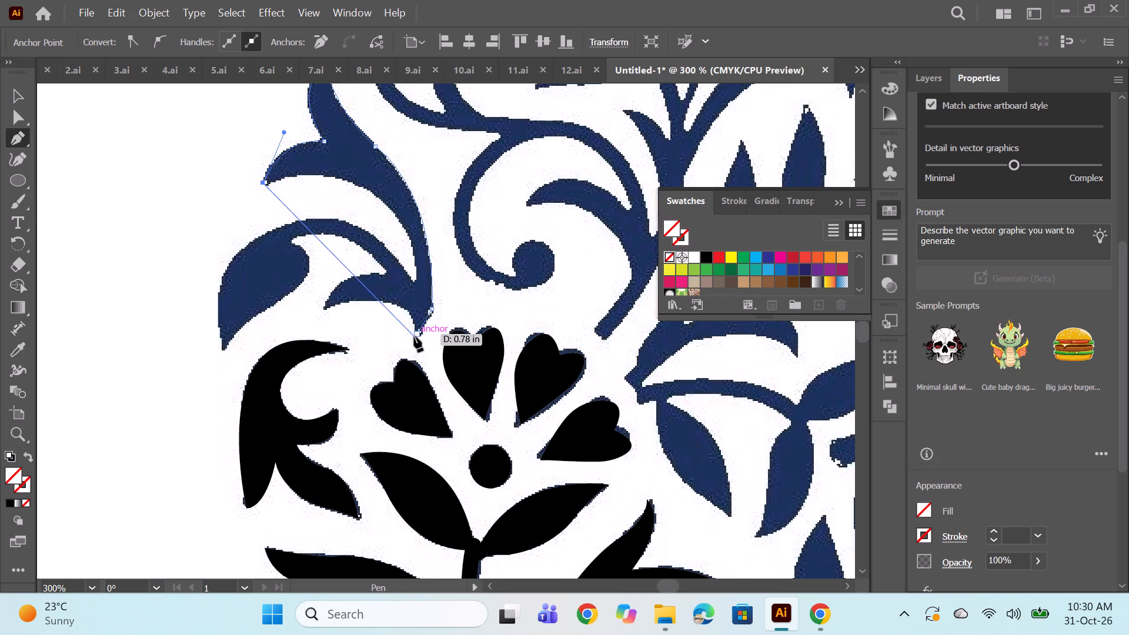
drag(415, 336, 388, 504)
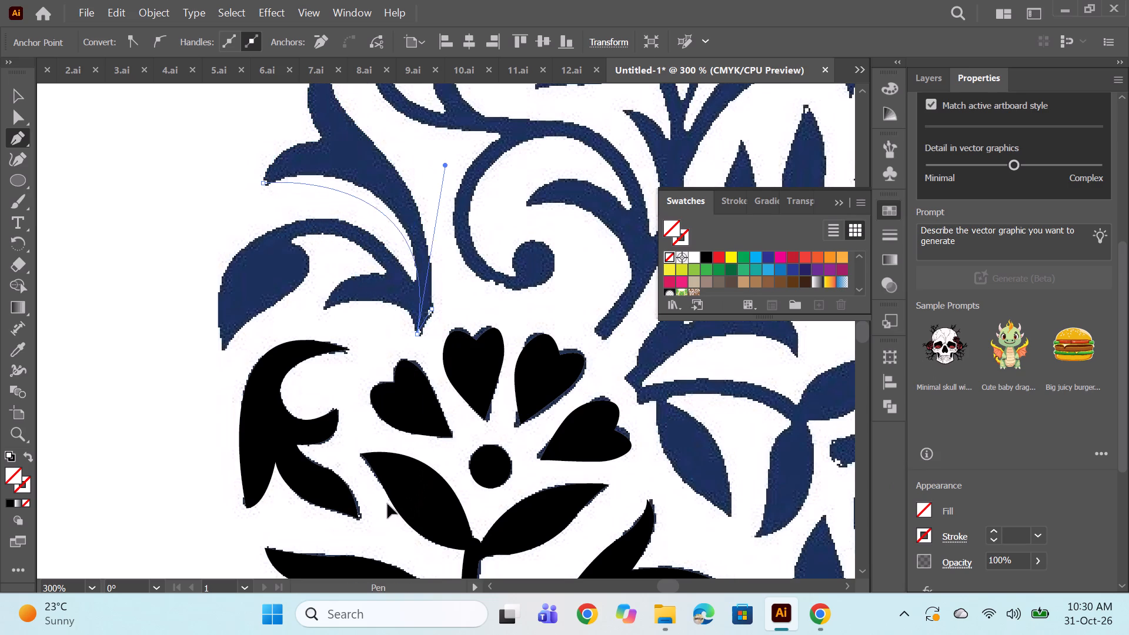
drag(388, 504, 396, 542)
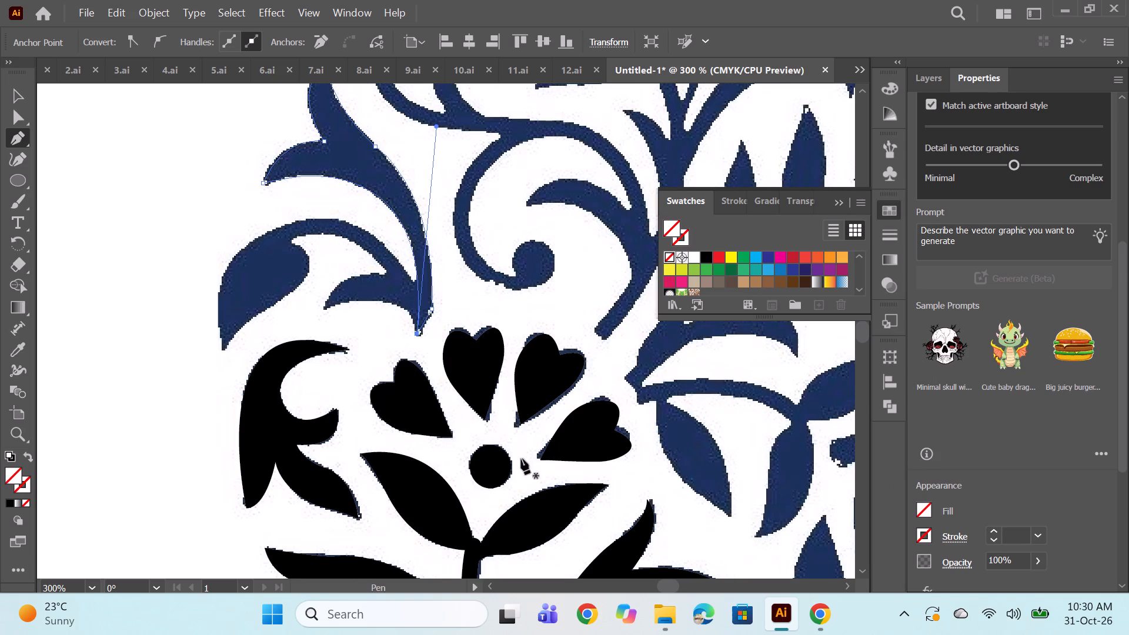
Fill the closed forked leaf shape with black and deselect it.
alt+scroll(385, 312, up, 6)
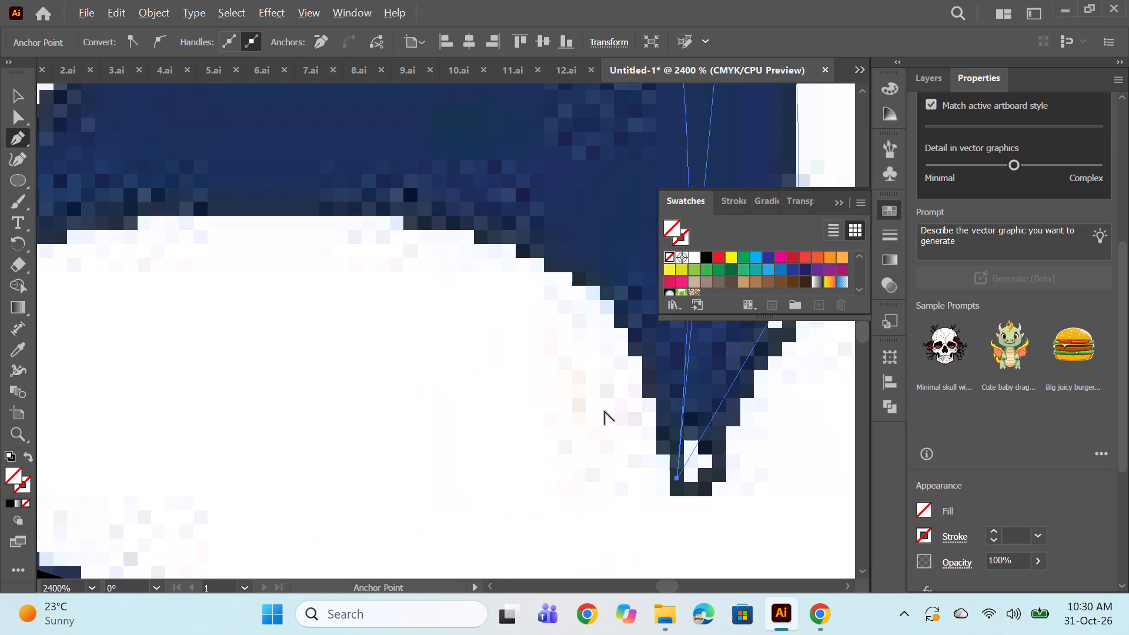
alt+scroll(604, 411, down, 5)
key(space)
key(space)
drag(669, 462, 519, 499)
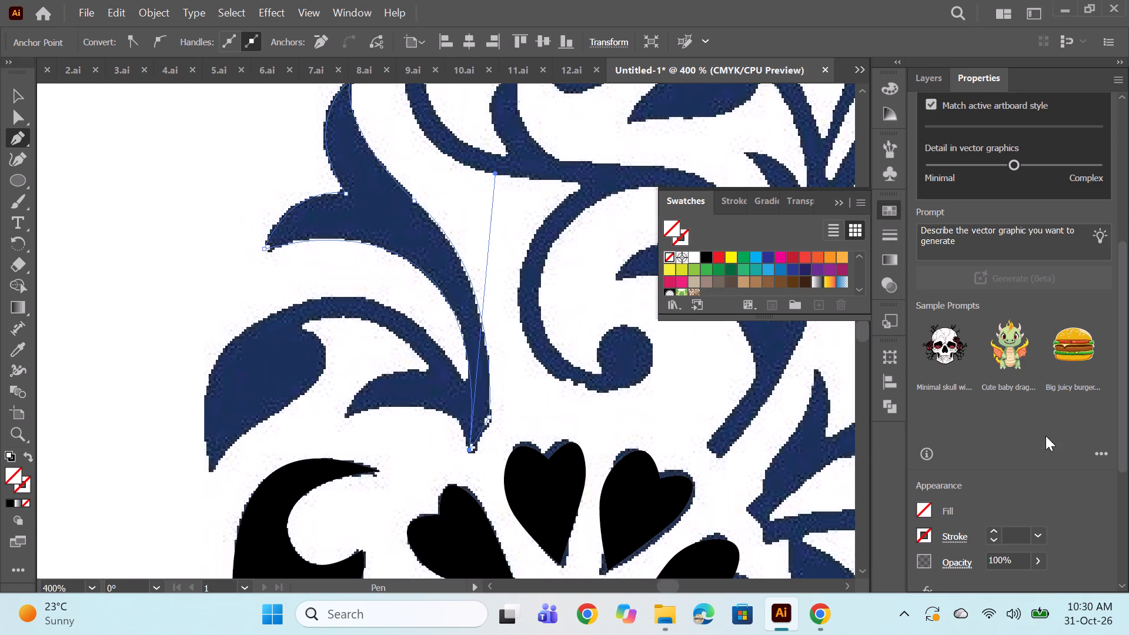
drag(925, 506, 927, 499)
click(925, 516)
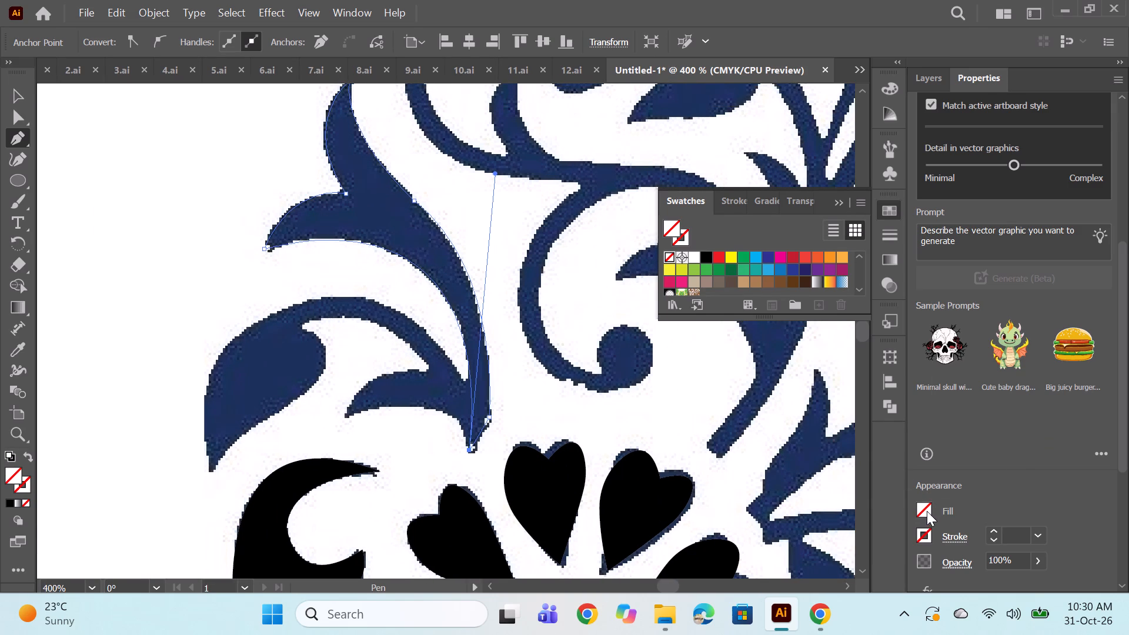
click(927, 511)
click(924, 510)
click(764, 347)
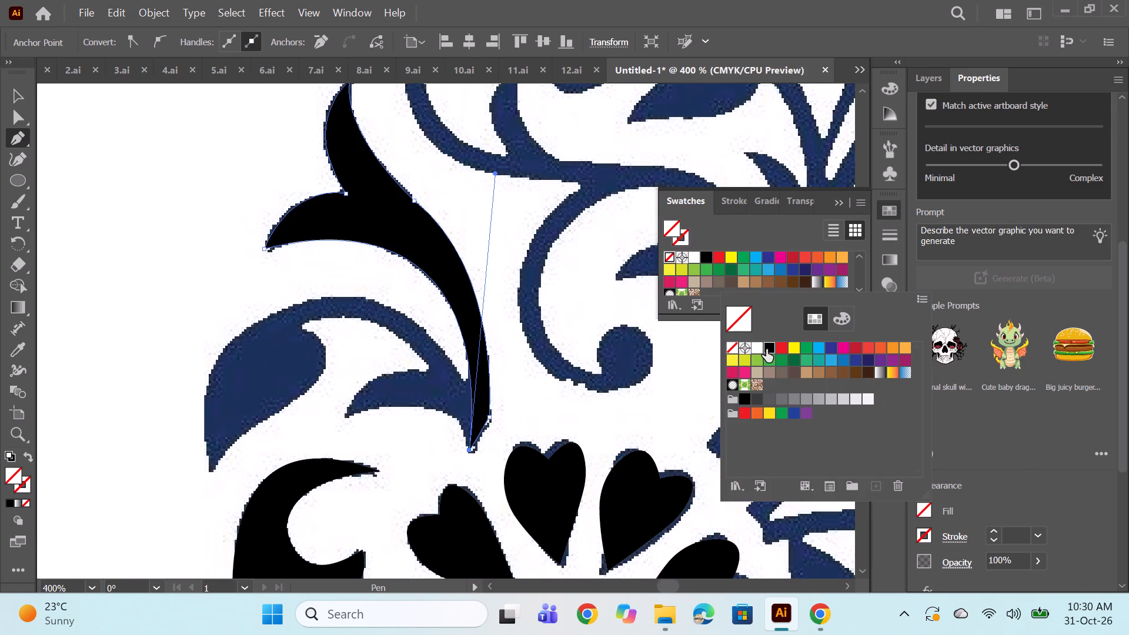
ctrl+click(567, 396)
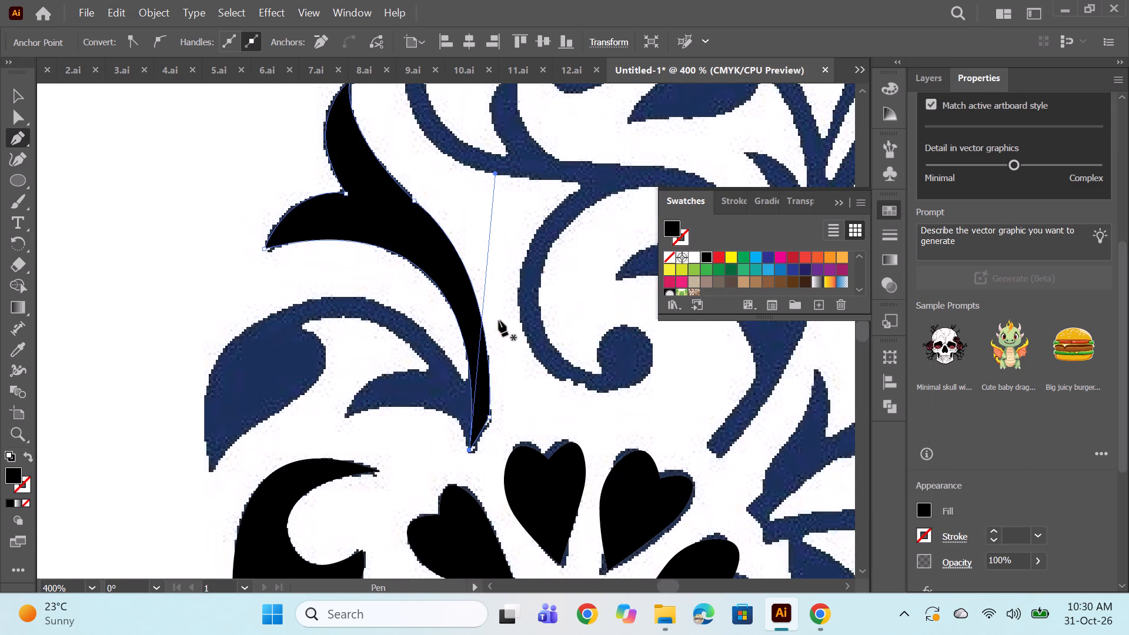
drag(563, 386, 572, 384)
key(ctrl+z)
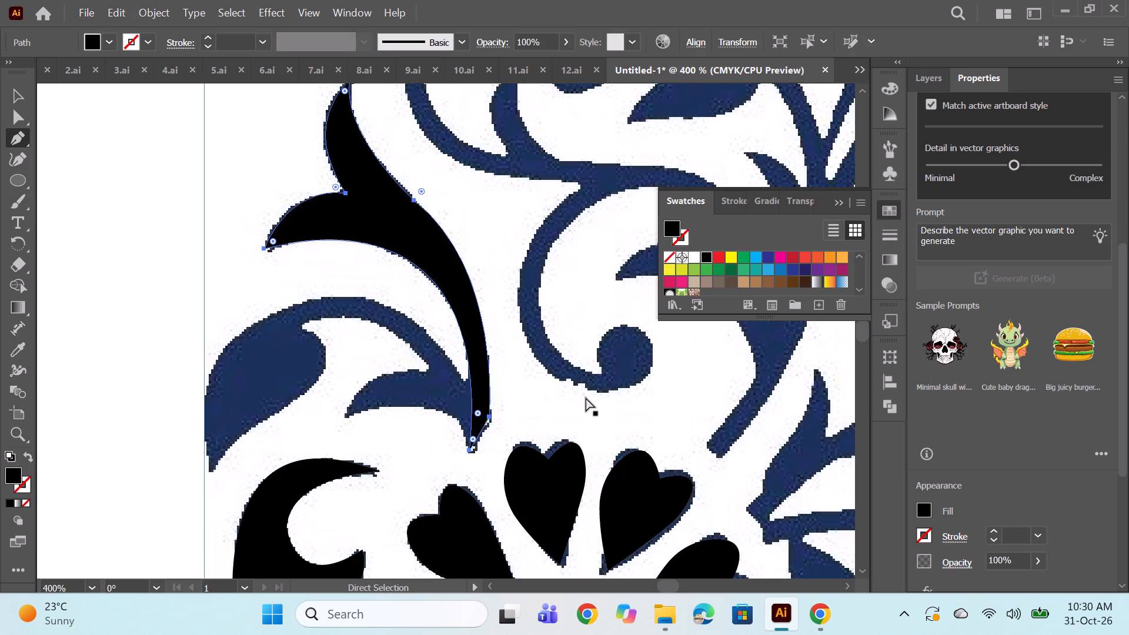
ctrl+click(537, 408)
Start a new outline at the forked leaf's base and curve it along the small side leaf's lower edge to its pointed tip, ending in a corner point.
alt+scroll(460, 383, up, 1)
alt+scroll(460, 383, down, 1)
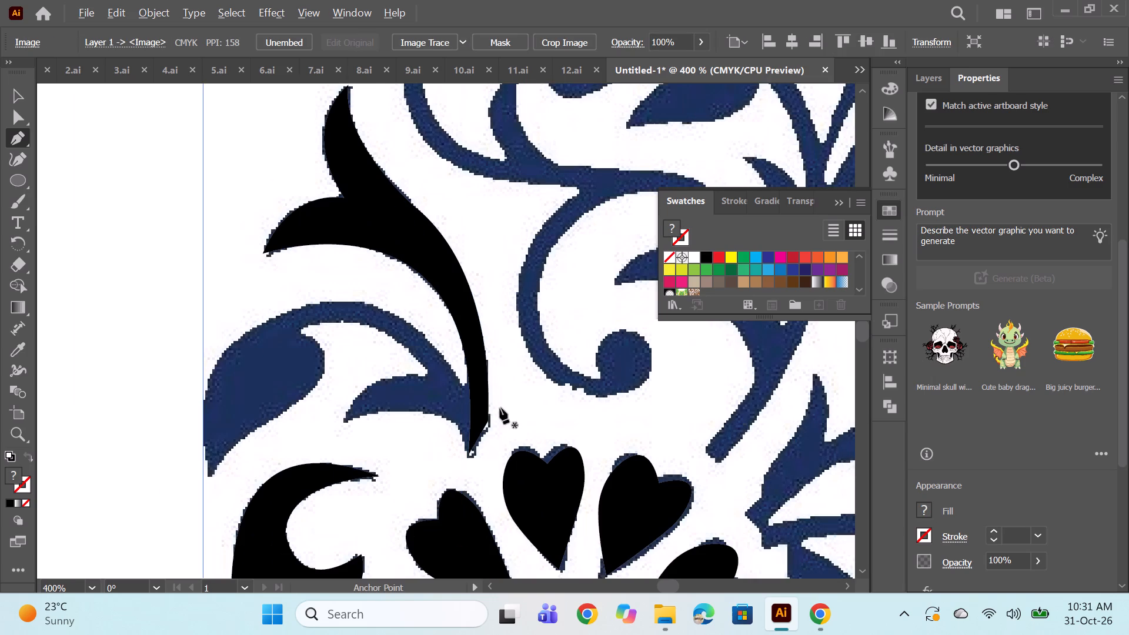
alt+scroll(474, 422, up, 2)
alt+scroll(525, 413, down, 2)
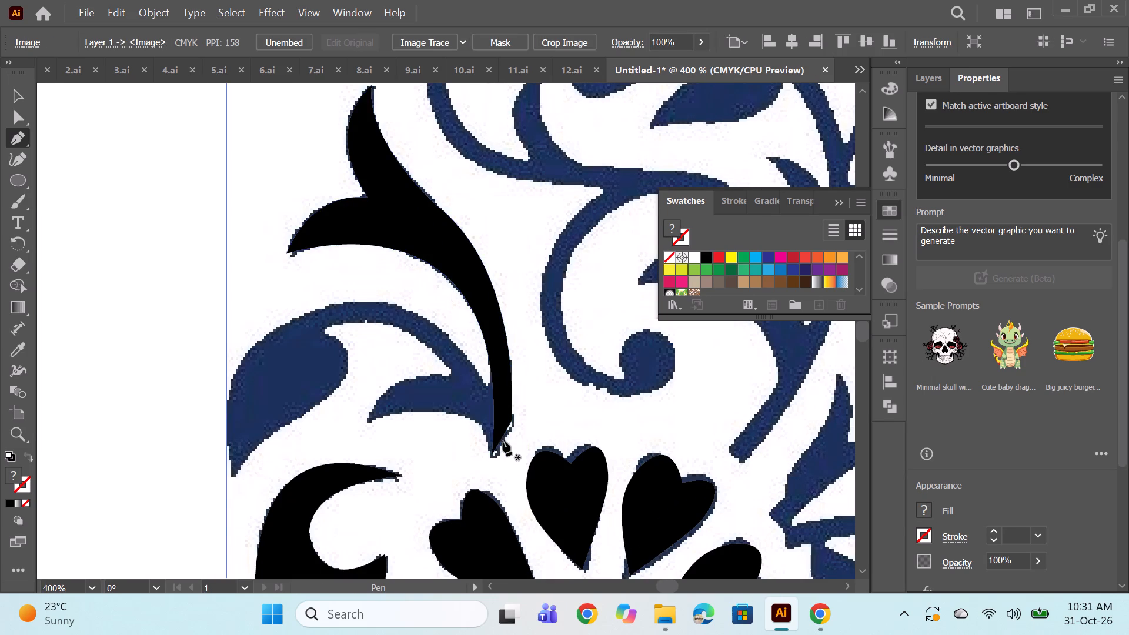
alt+scroll(500, 435, up, 3)
click(488, 456)
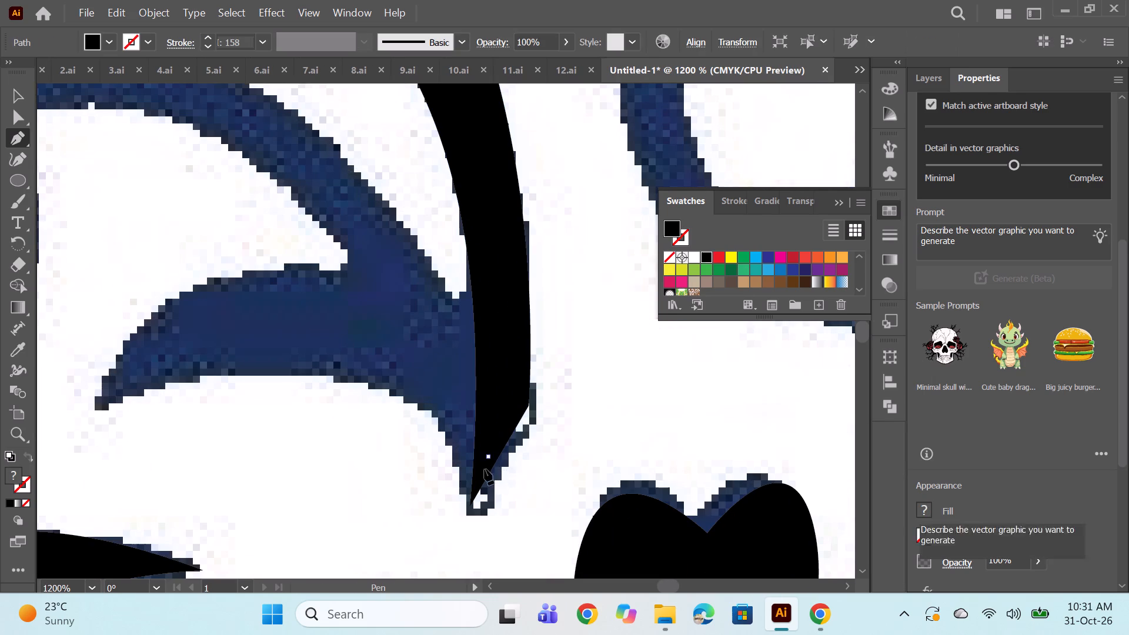
click(468, 507)
alt+scroll(539, 466, down, 3)
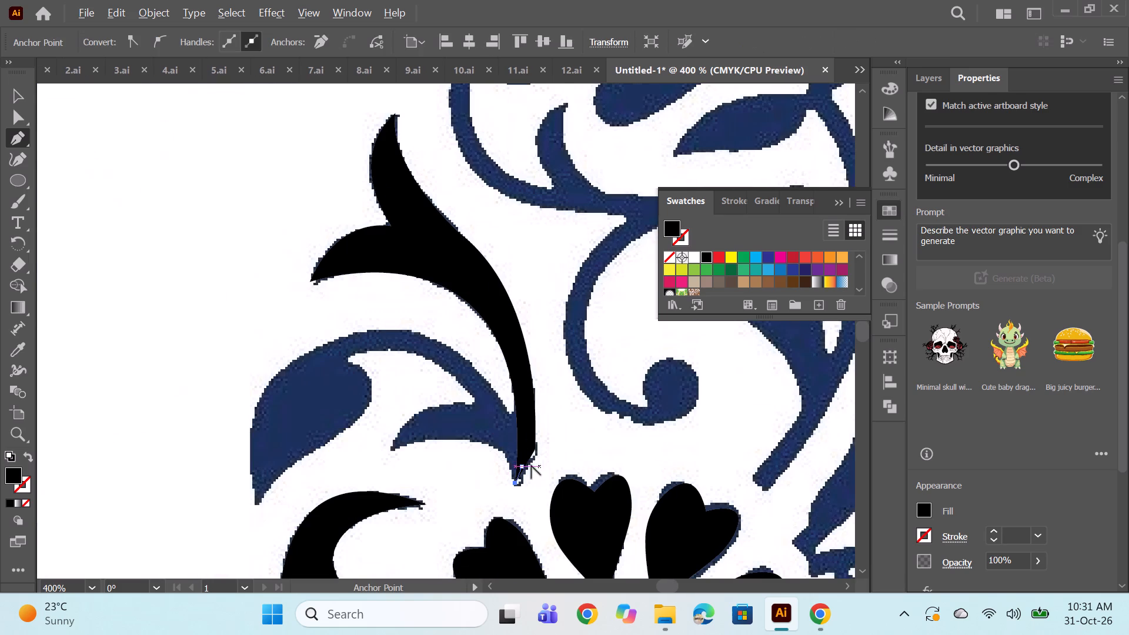
drag(390, 451, 352, 462)
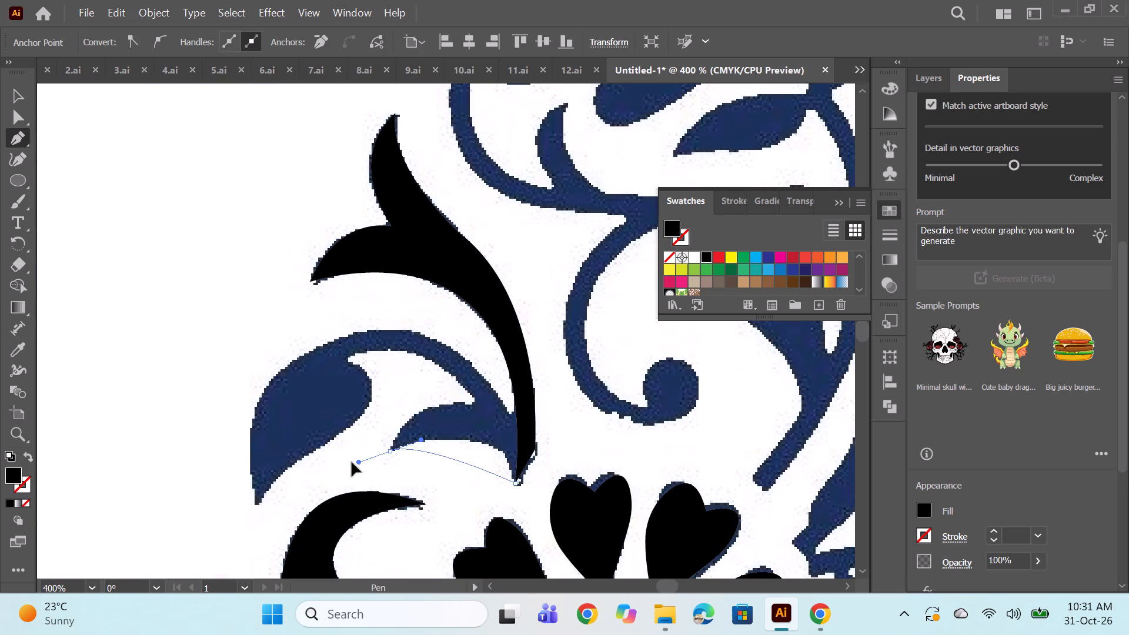
drag(352, 462, 250, 490)
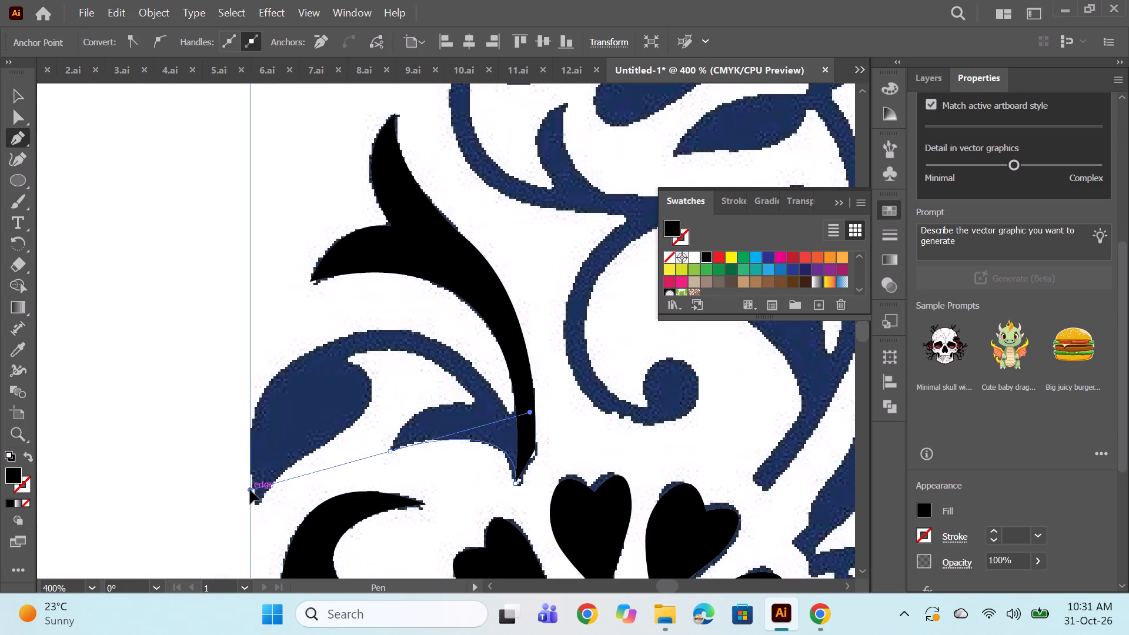
drag(250, 490, 257, 493)
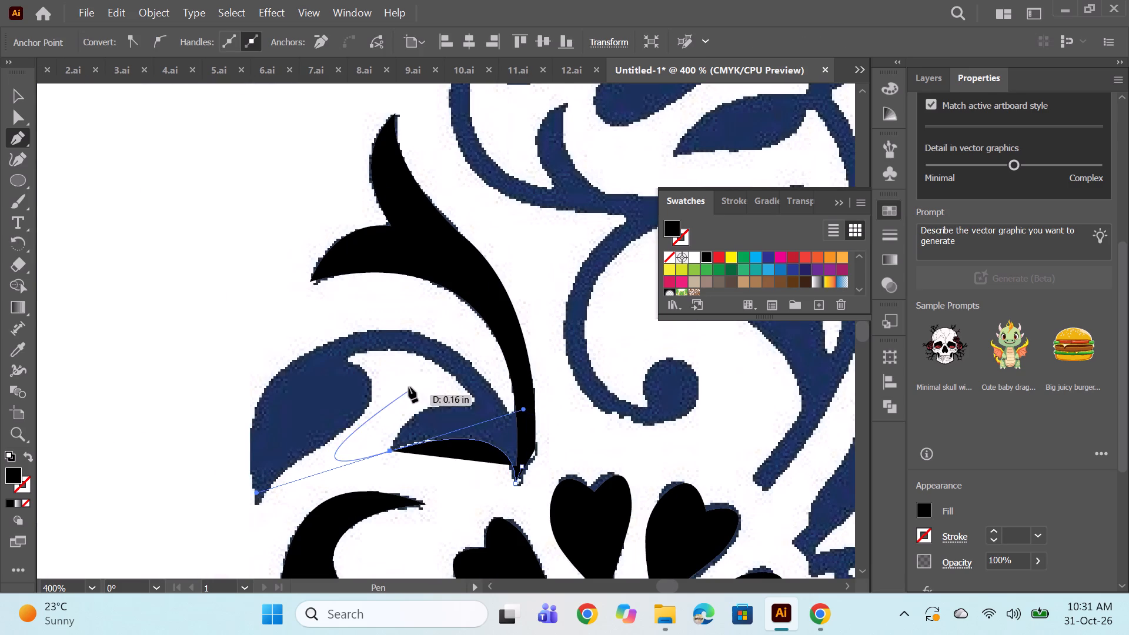
alt+click(390, 451)
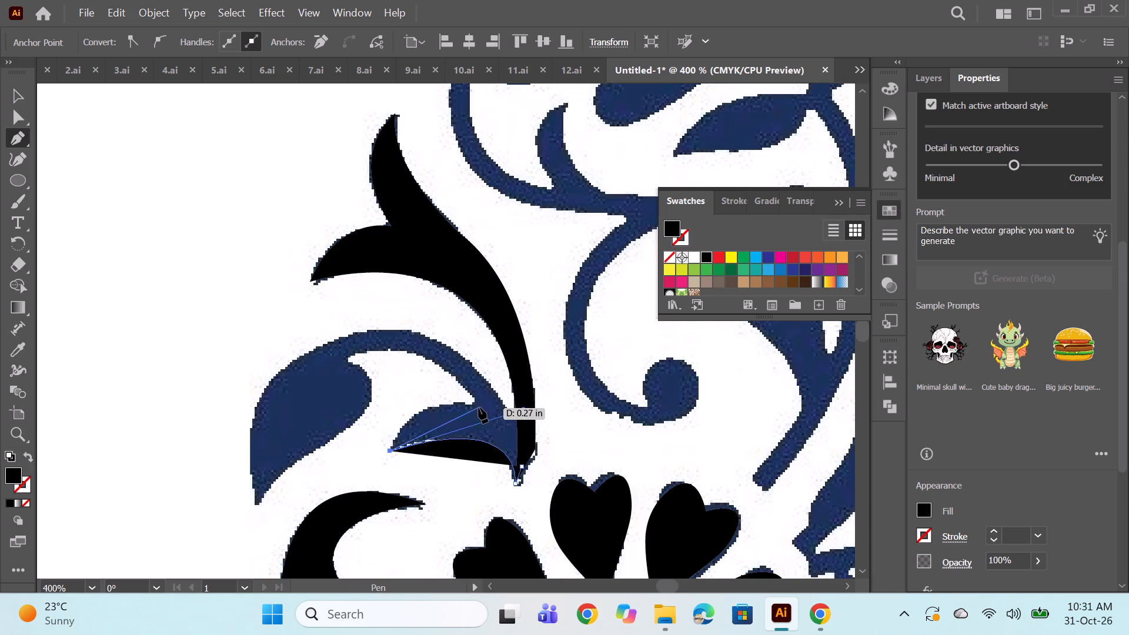
Continue the outline over the small leaf's upper edge to the notch, and along the stem's inner edge to the teardrop's inner corner.
drag(476, 406, 547, 422)
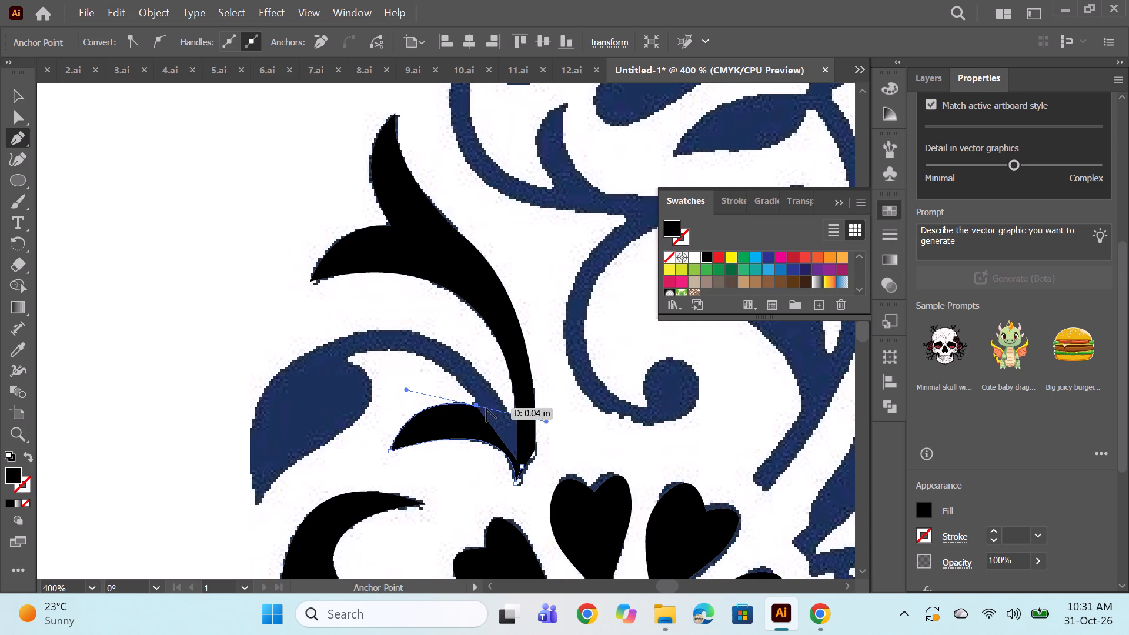
alt+click(476, 406)
drag(346, 359, 278, 405)
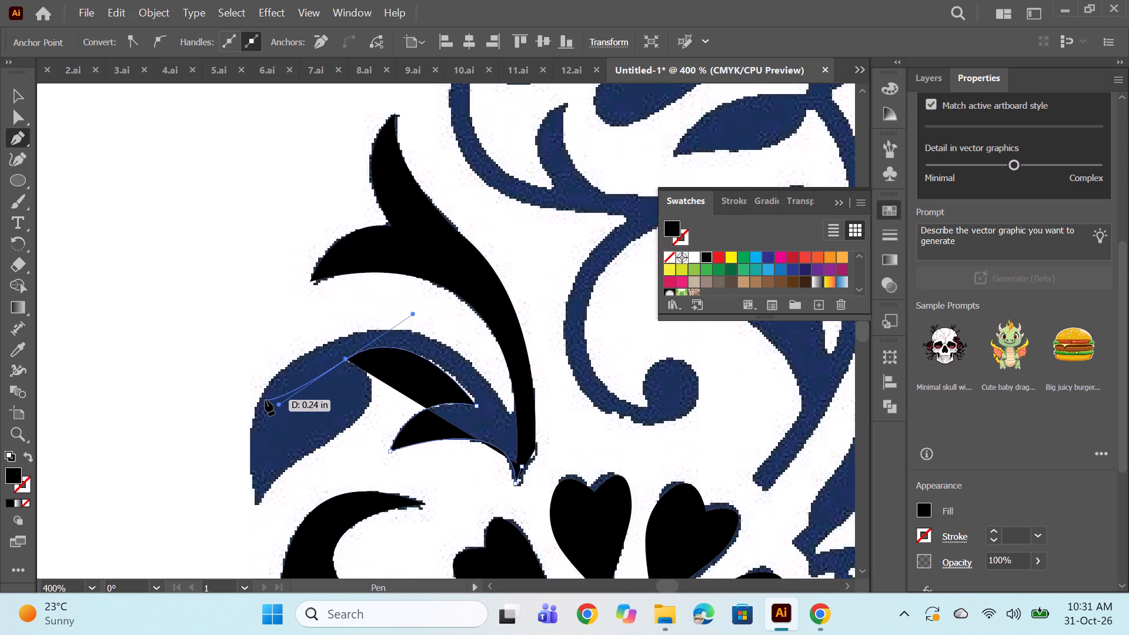
key(ctrl+z)
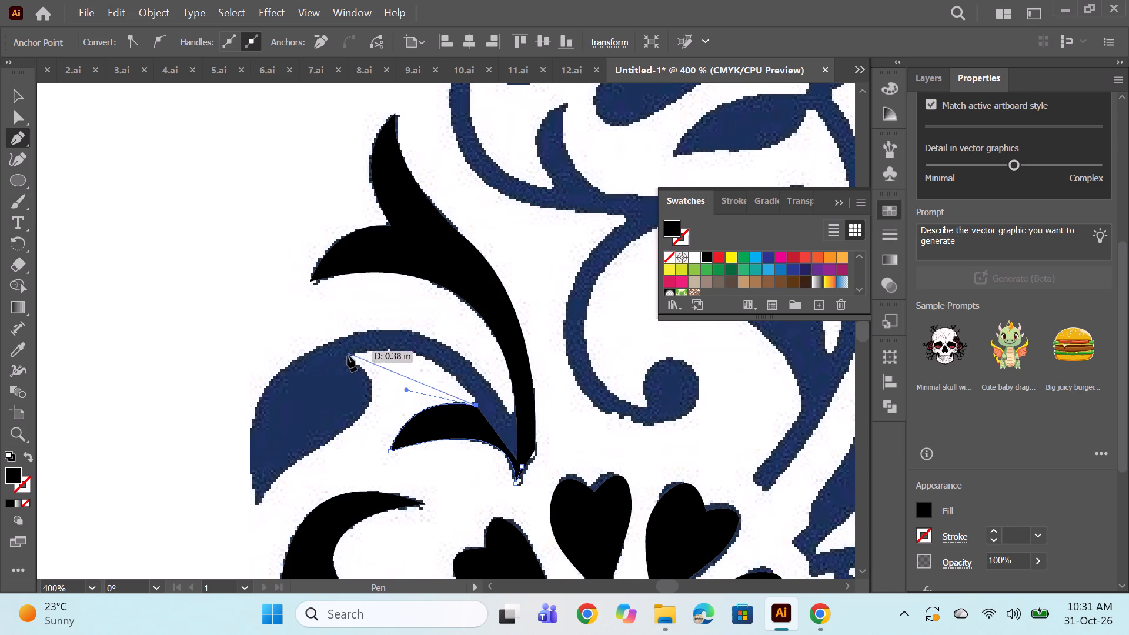
drag(348, 359, 270, 401)
alt+click(351, 360)
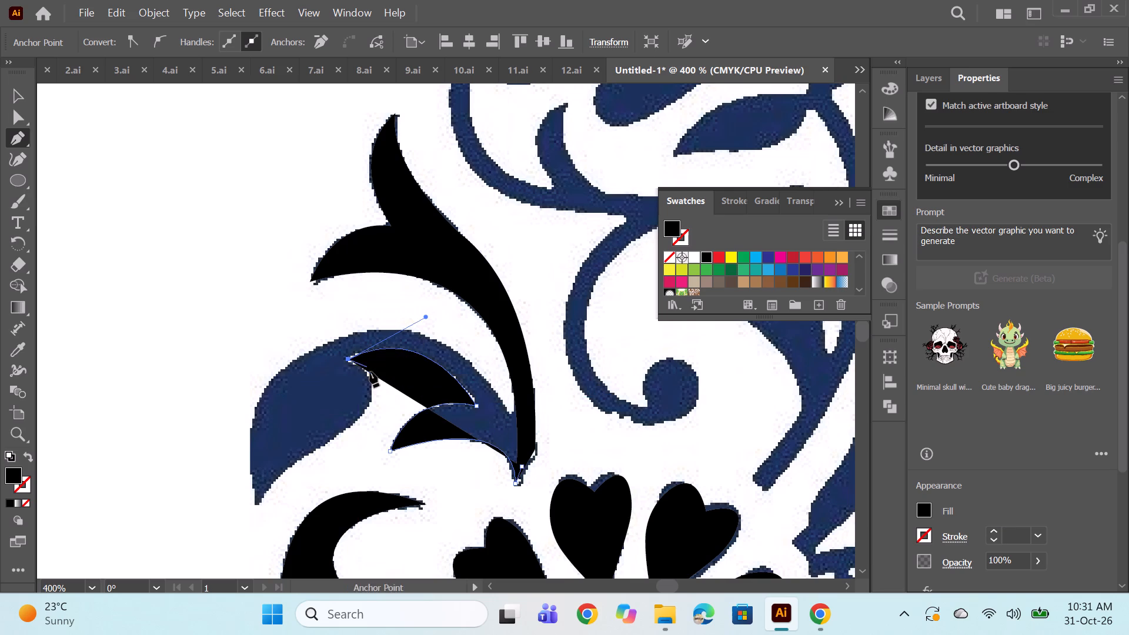
Trace the teardrop's rounded inner and lower edge with curves down to its bottom tip, ending in a corner point.
drag(322, 446, 220, 493)
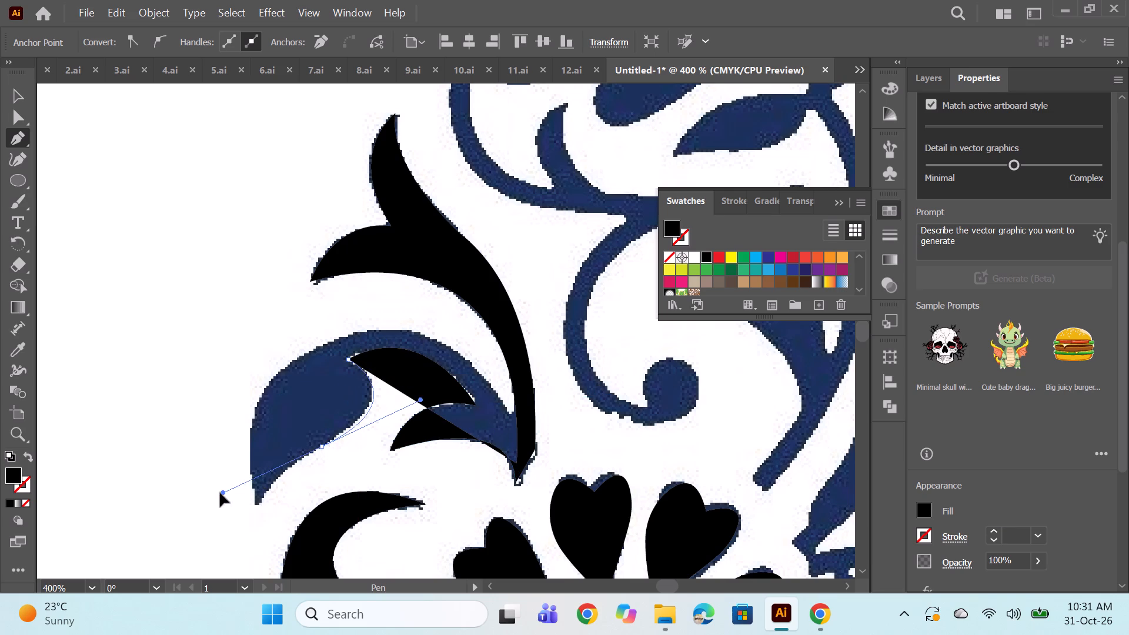
drag(220, 493, 228, 499)
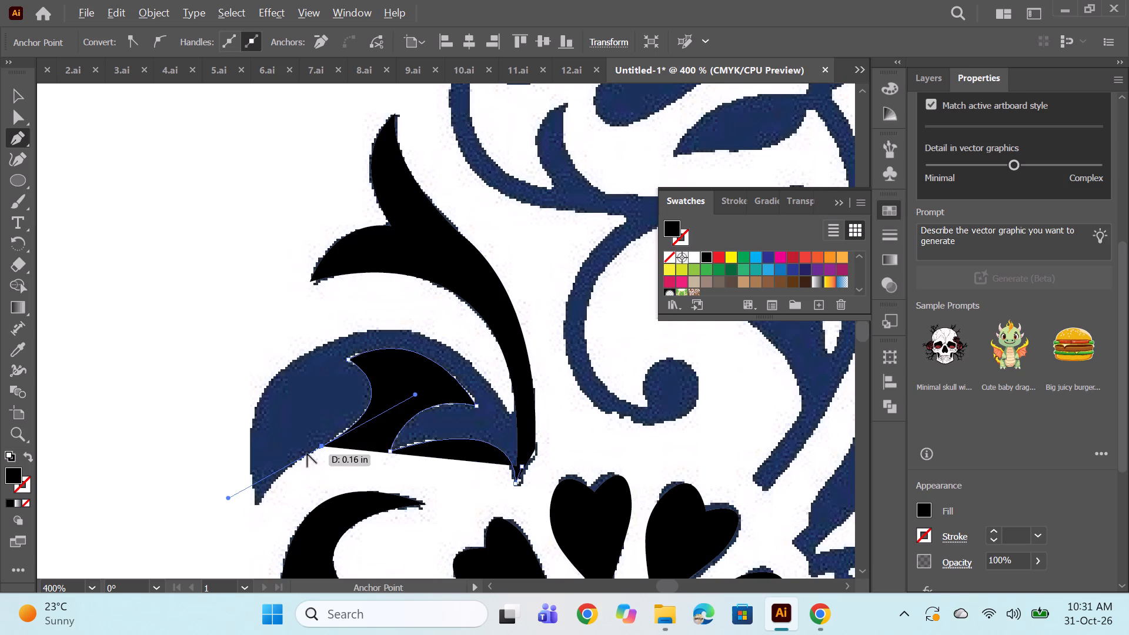
alt+click(321, 447)
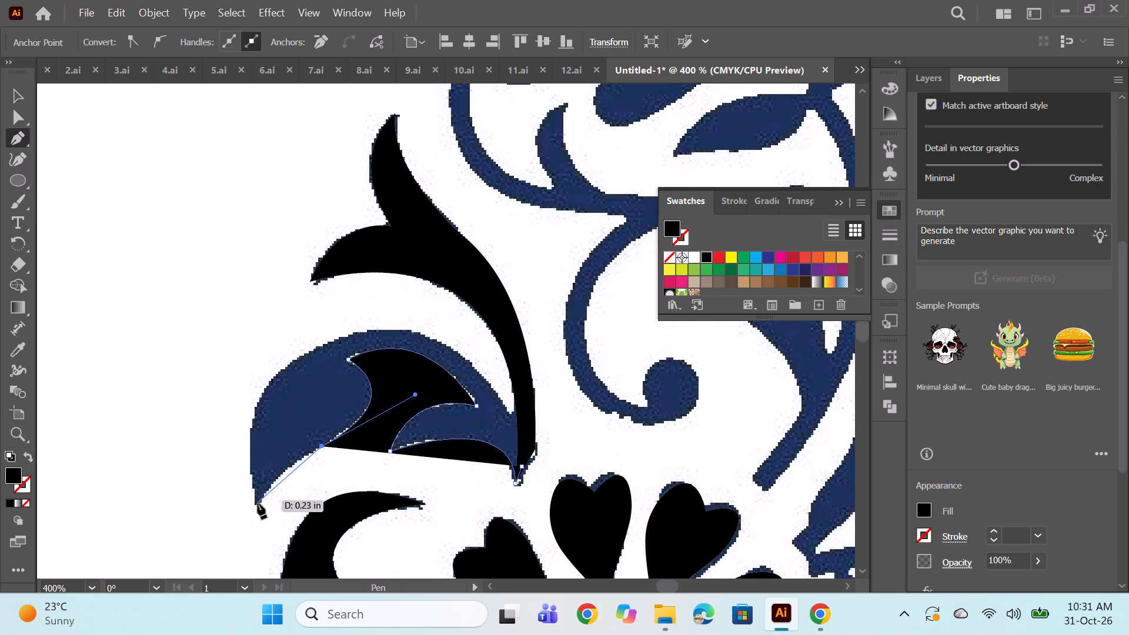
drag(258, 503, 225, 548)
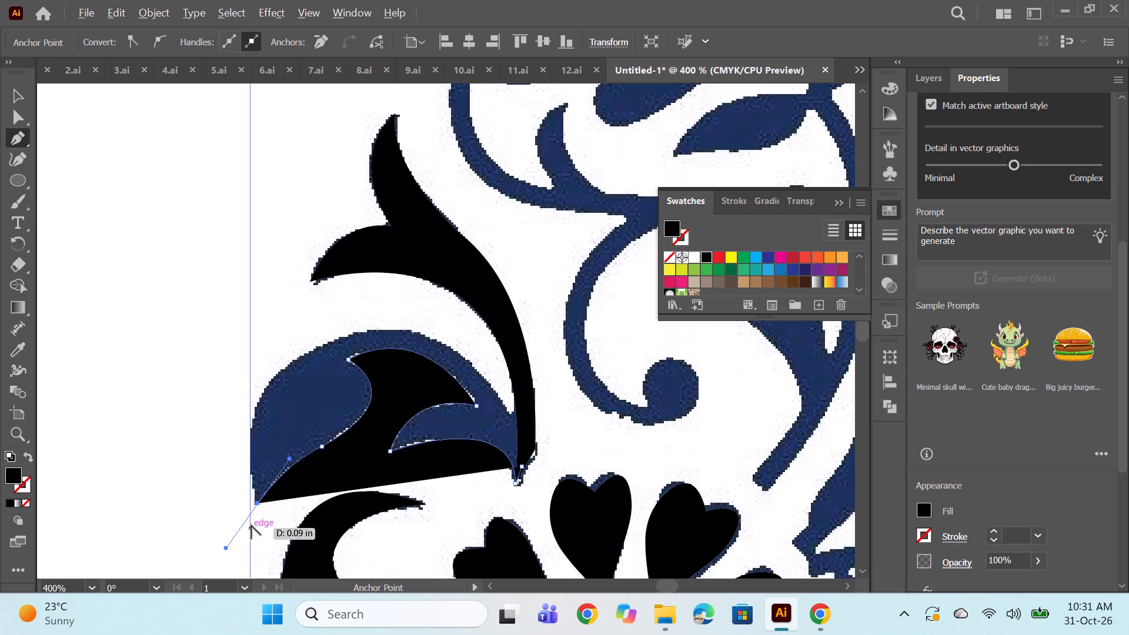
alt+click(258, 503)
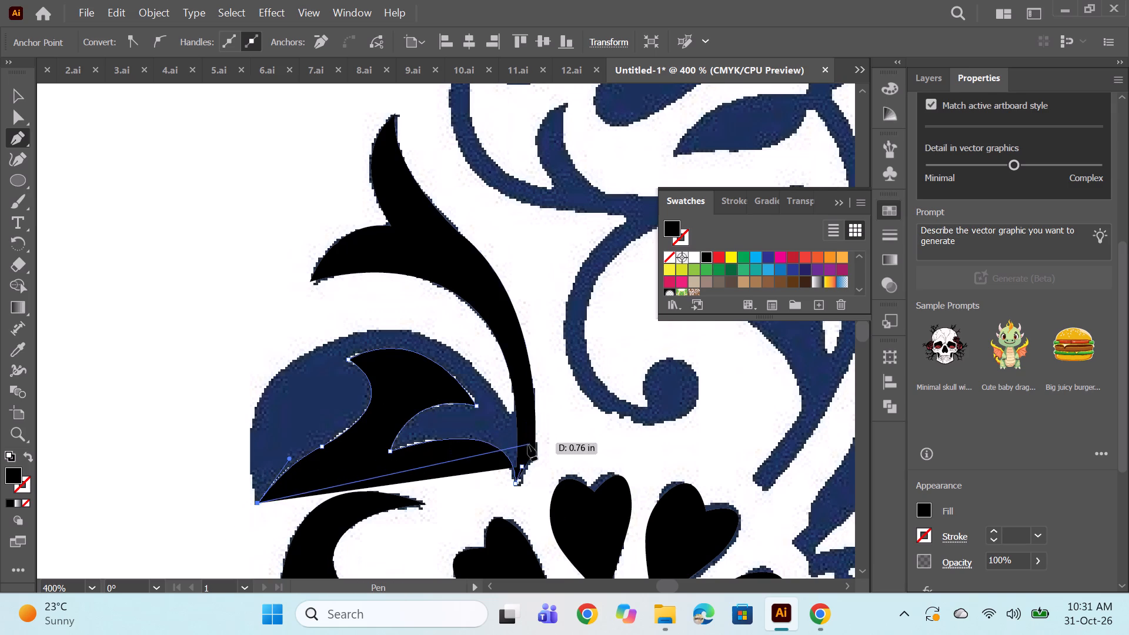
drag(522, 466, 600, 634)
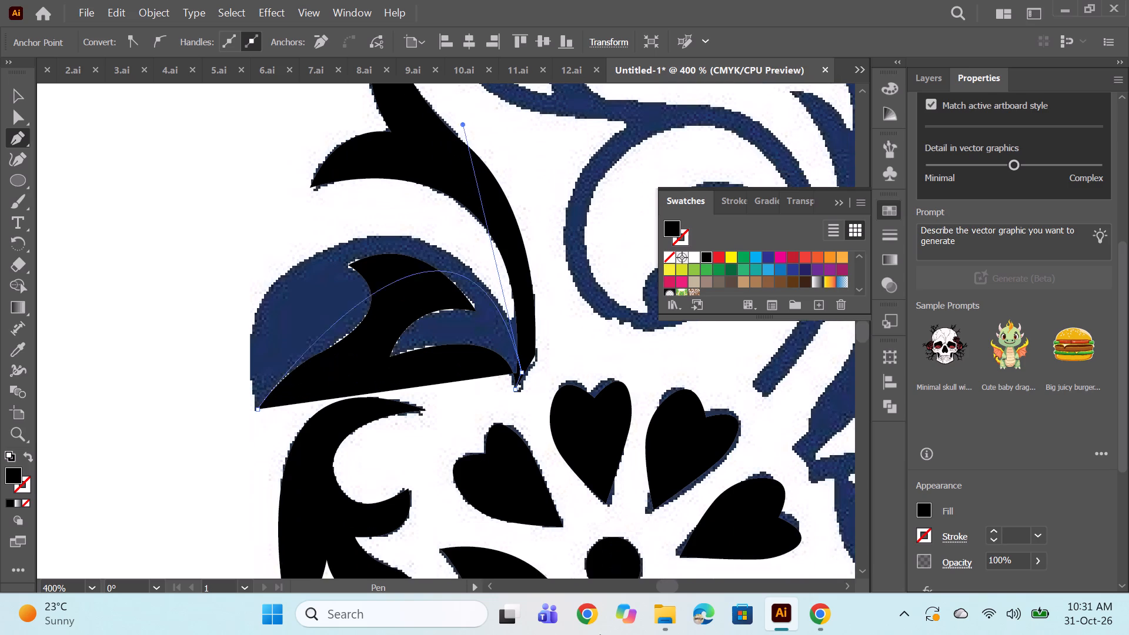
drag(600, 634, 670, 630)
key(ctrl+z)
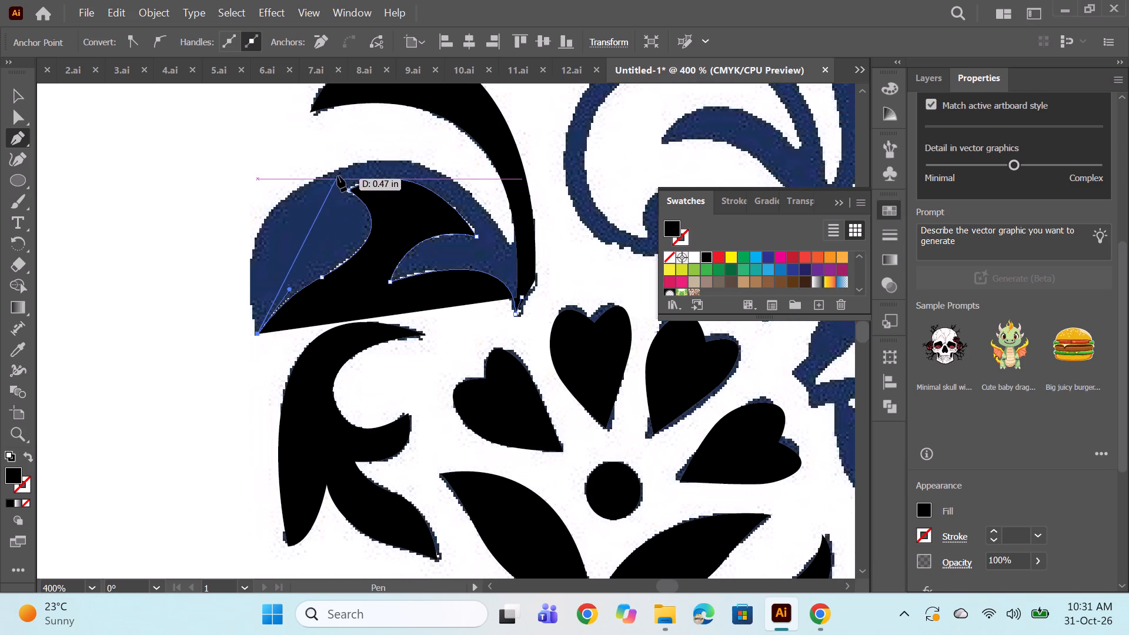
Trace the teardrop's outer edge up to the stem and close the outline with a curve along the stem's outer edge to the base.
drag(353, 165, 503, 140)
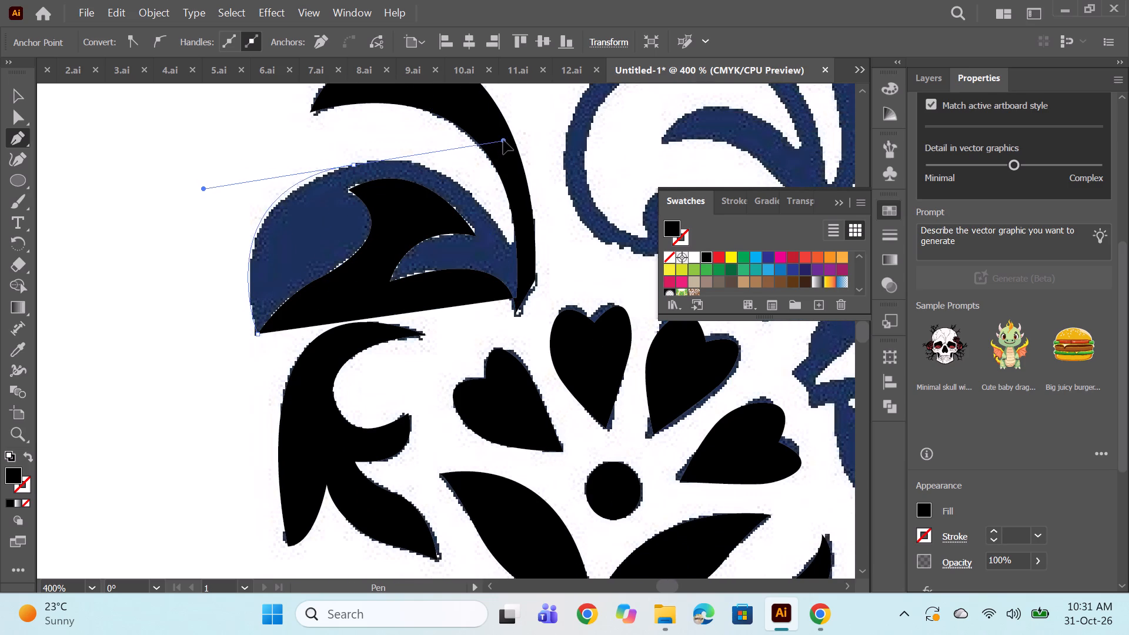
drag(503, 140, 499, 139)
alt+click(355, 167)
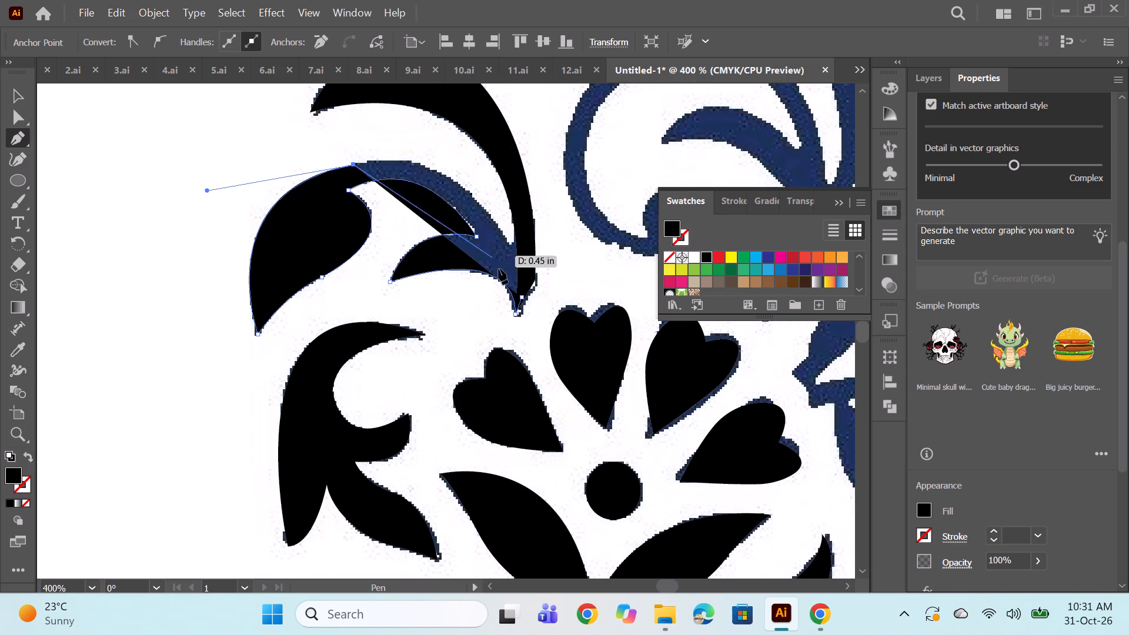
click(524, 296)
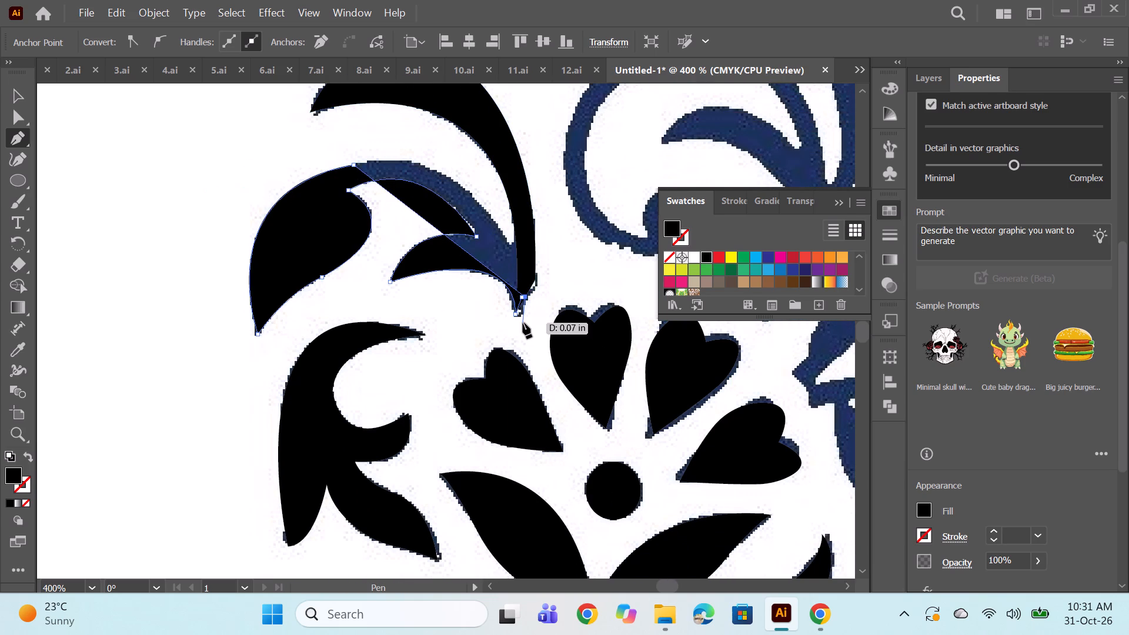
key(ctrl+z)
drag(521, 295, 529, 436)
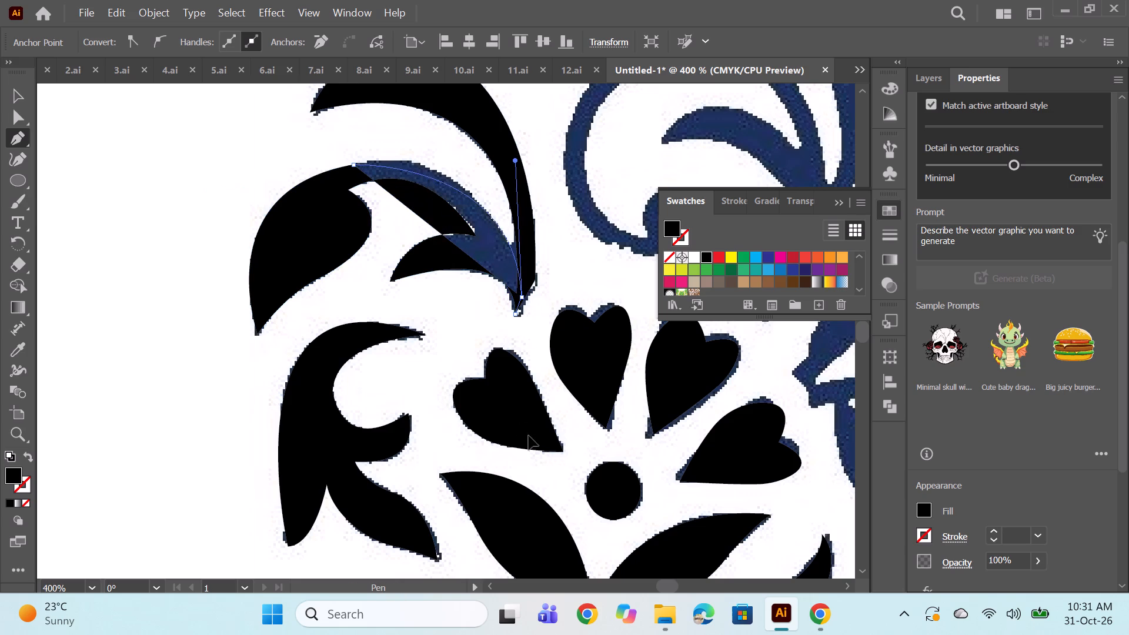
drag(529, 436, 560, 468)
Move the outline's closing anchor point up near the base and adjust its handle to reshape the stem's outer curve.
alt+scroll(533, 249, up, 3)
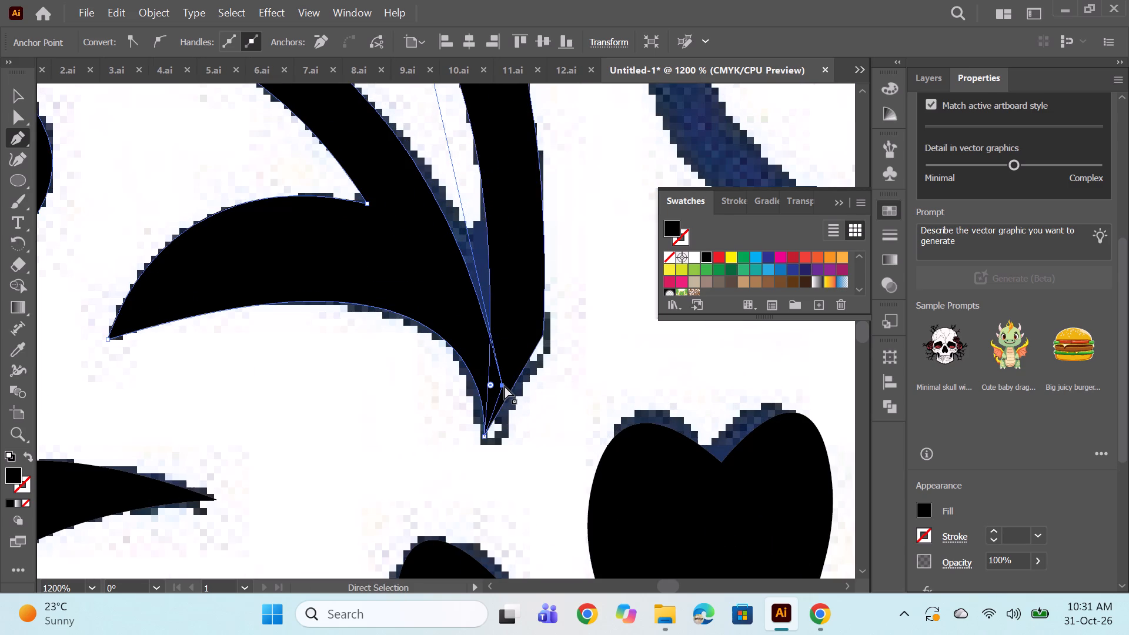
ctrl+drag(505, 386, 510, 333)
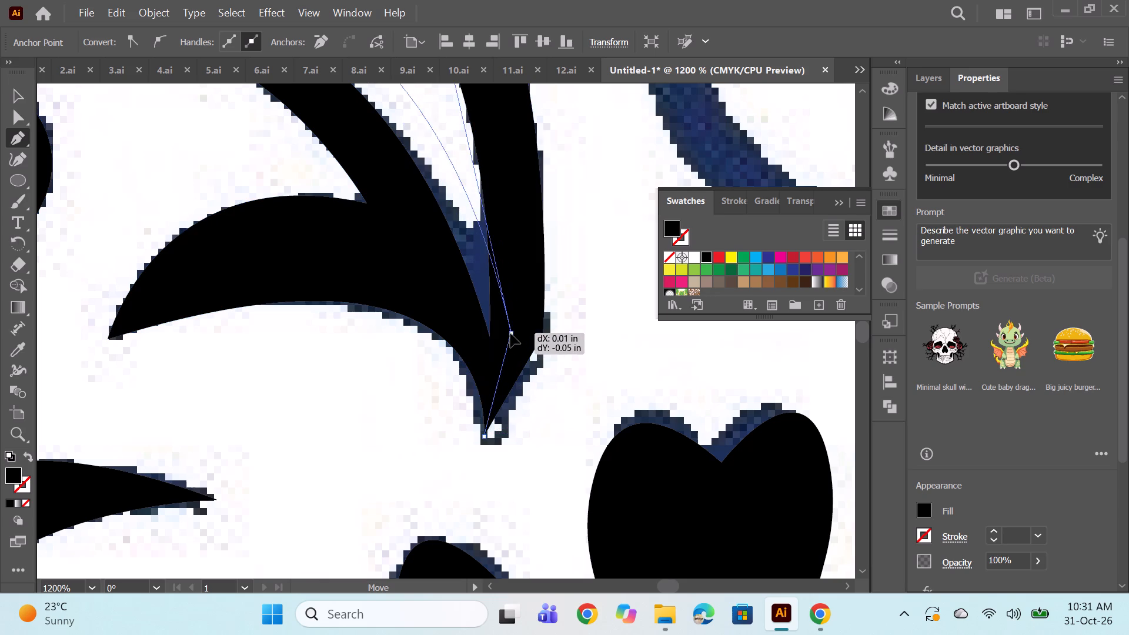
ctrl+drag(510, 333, 510, 340)
alt+scroll(538, 306, down, 4)
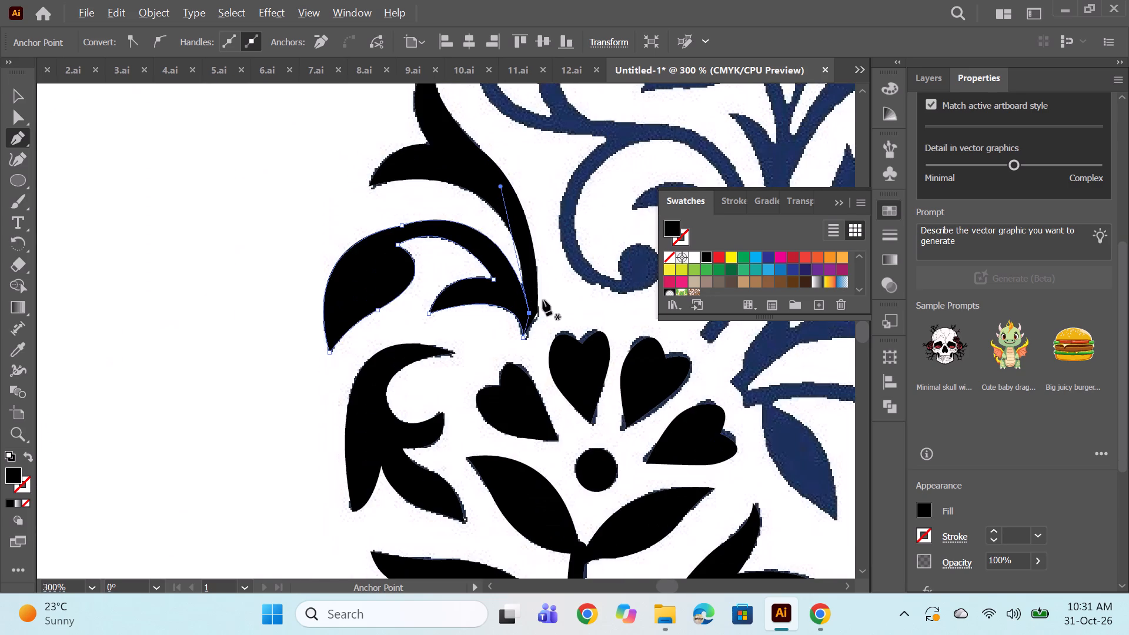
alt+scroll(482, 215, up, 2)
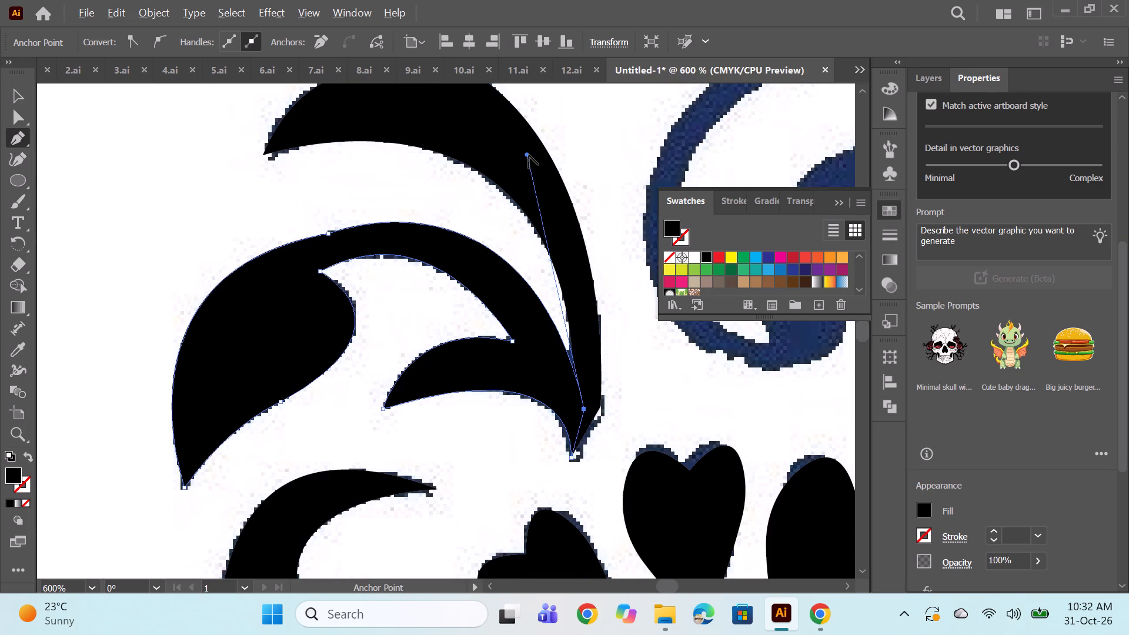
alt+drag(529, 154, 536, 196)
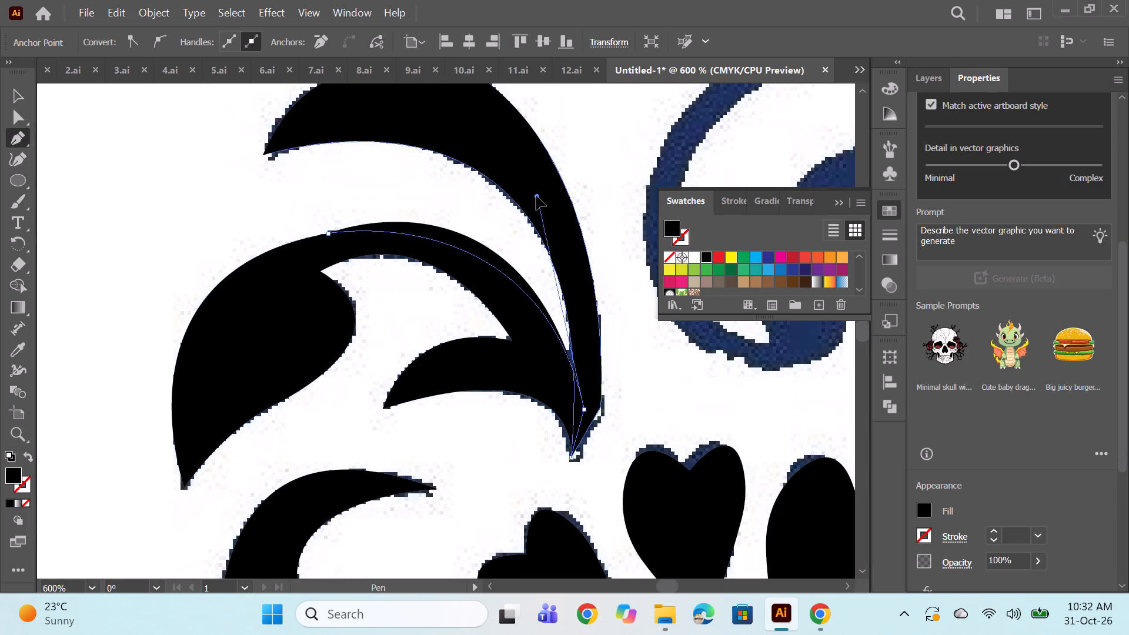
alt+drag(536, 196, 518, 189)
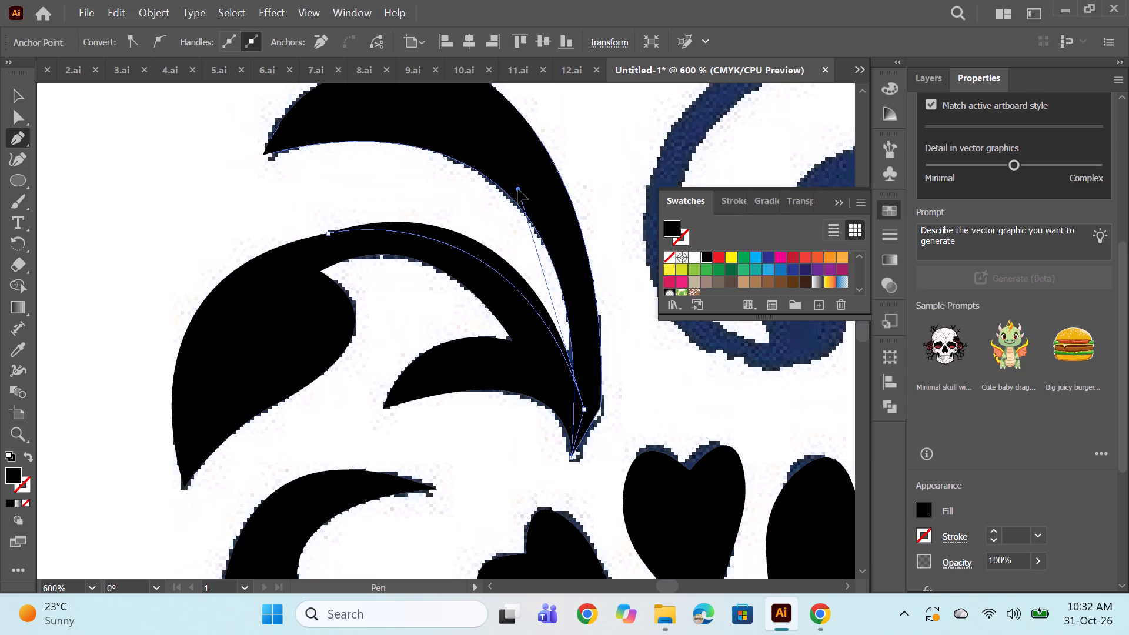
alt+drag(518, 189, 517, 195)
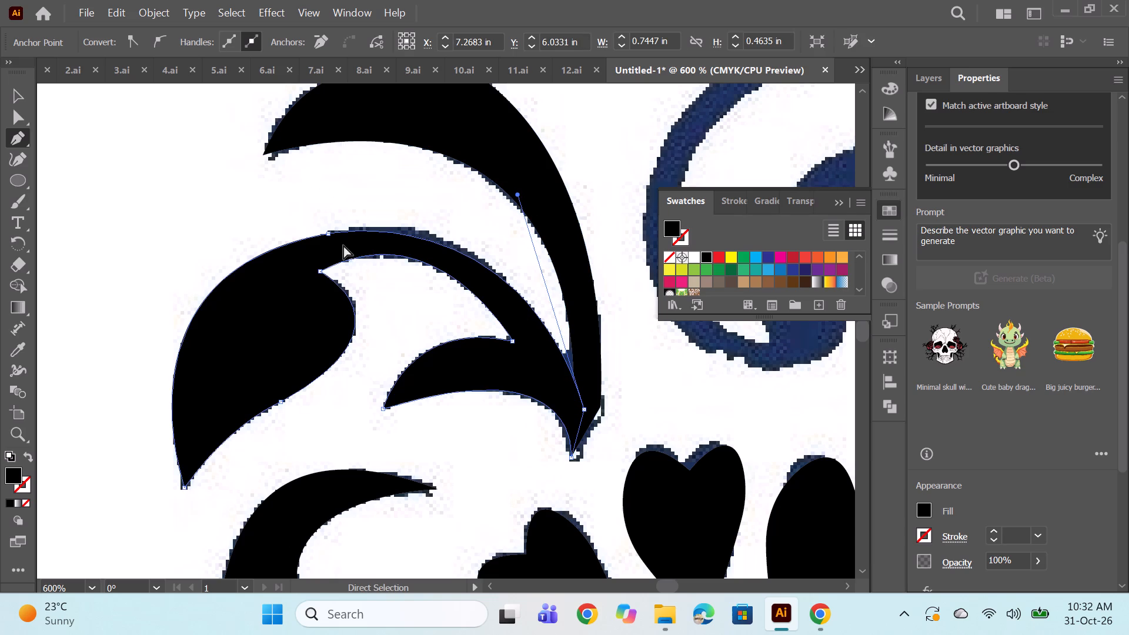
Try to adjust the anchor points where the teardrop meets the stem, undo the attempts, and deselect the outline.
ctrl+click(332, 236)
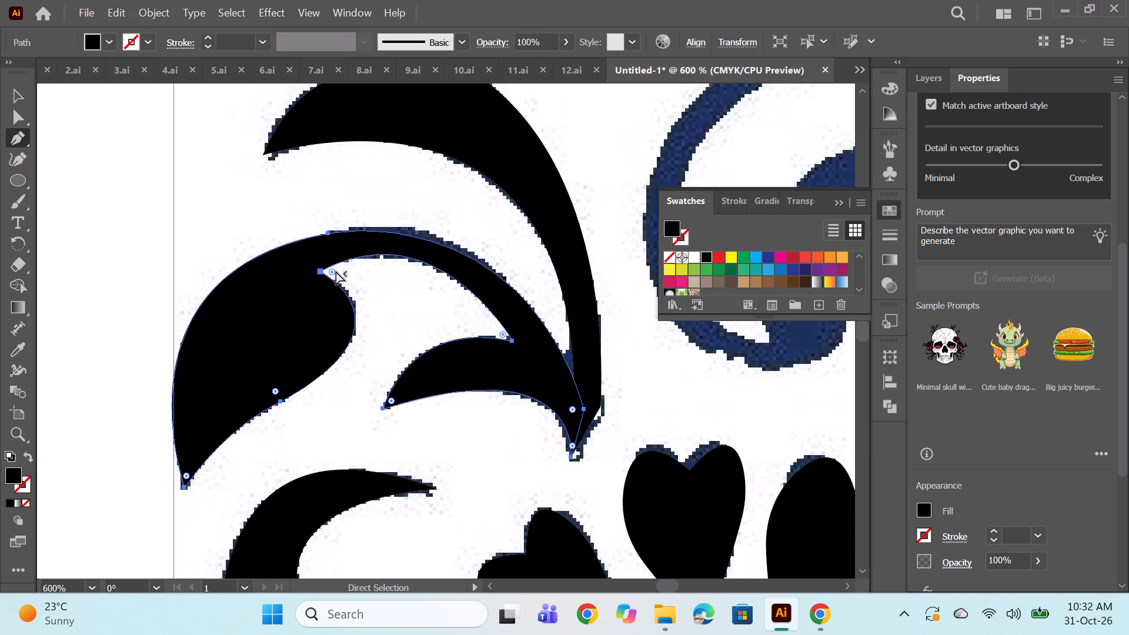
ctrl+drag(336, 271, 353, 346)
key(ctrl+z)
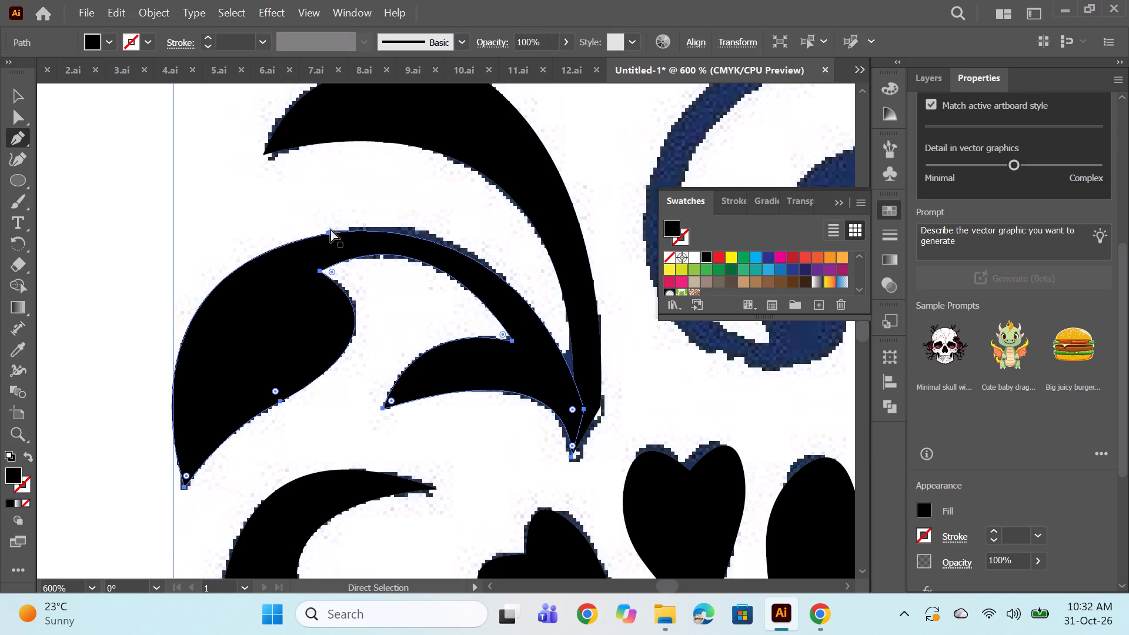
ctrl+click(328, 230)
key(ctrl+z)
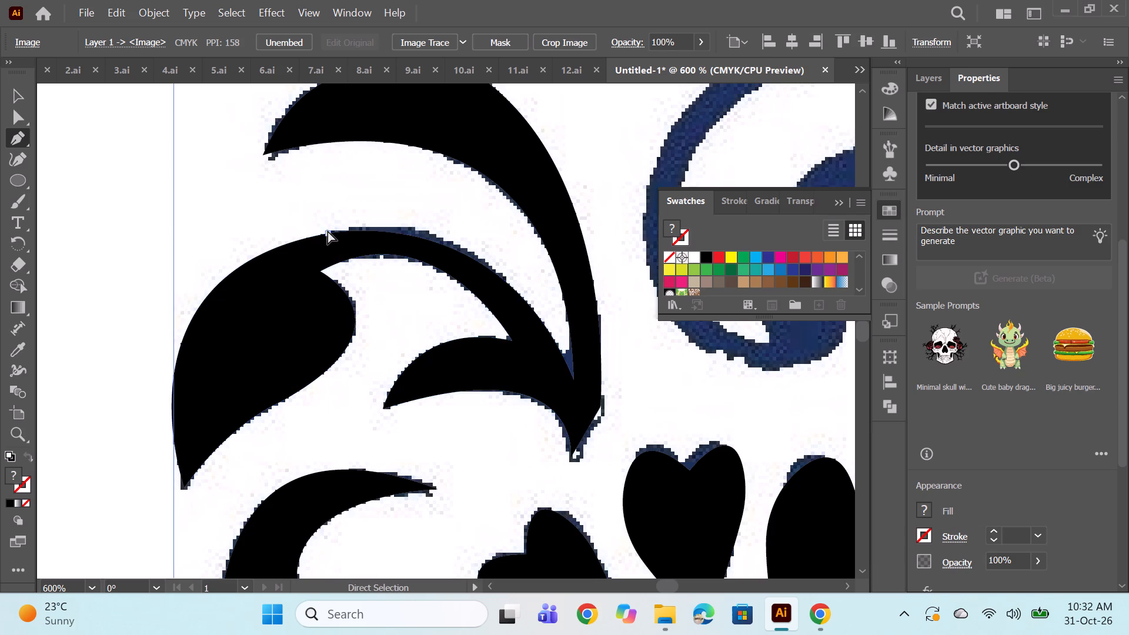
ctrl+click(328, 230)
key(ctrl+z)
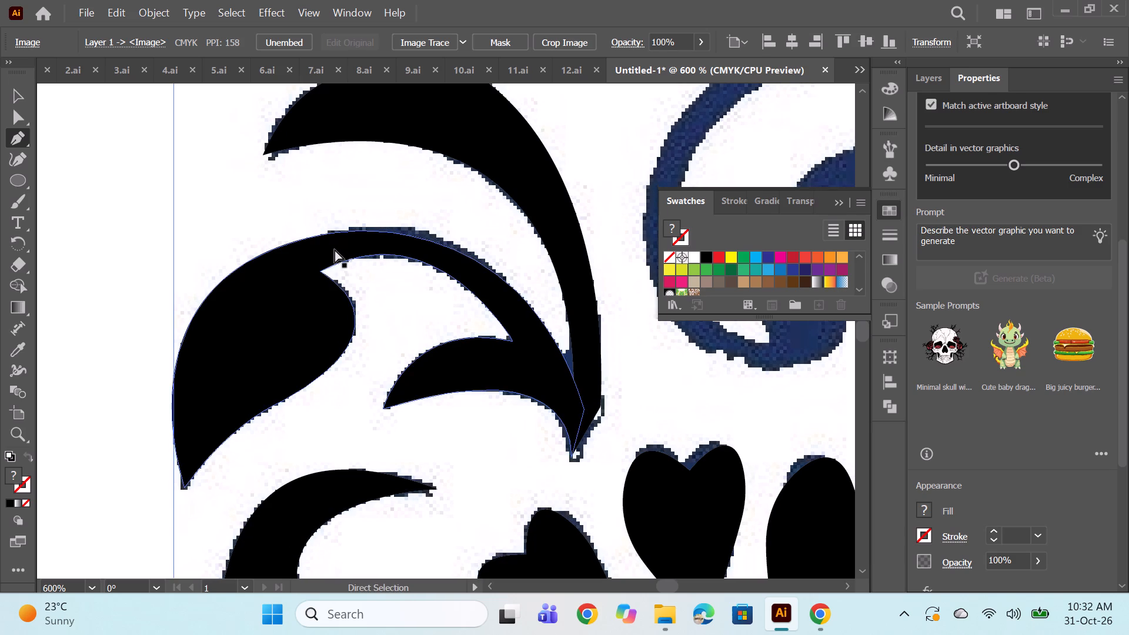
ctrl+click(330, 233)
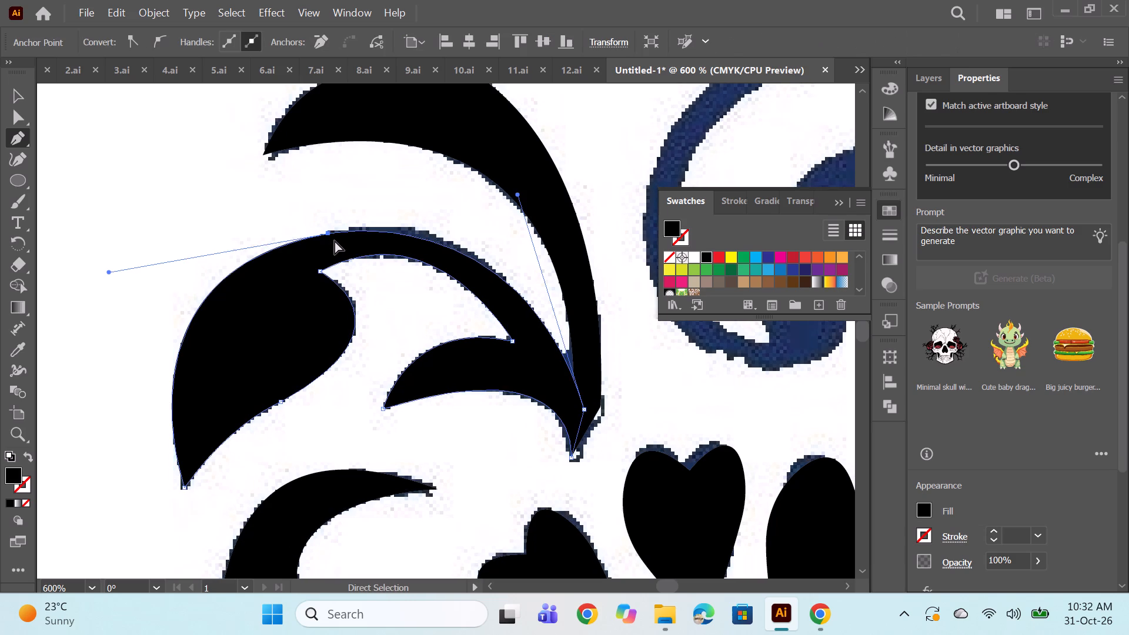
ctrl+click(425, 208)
Draw a curved open path along the middle of the navy stem that arches toward the untraced lower flower.
alt+scroll(470, 230, down, 2)
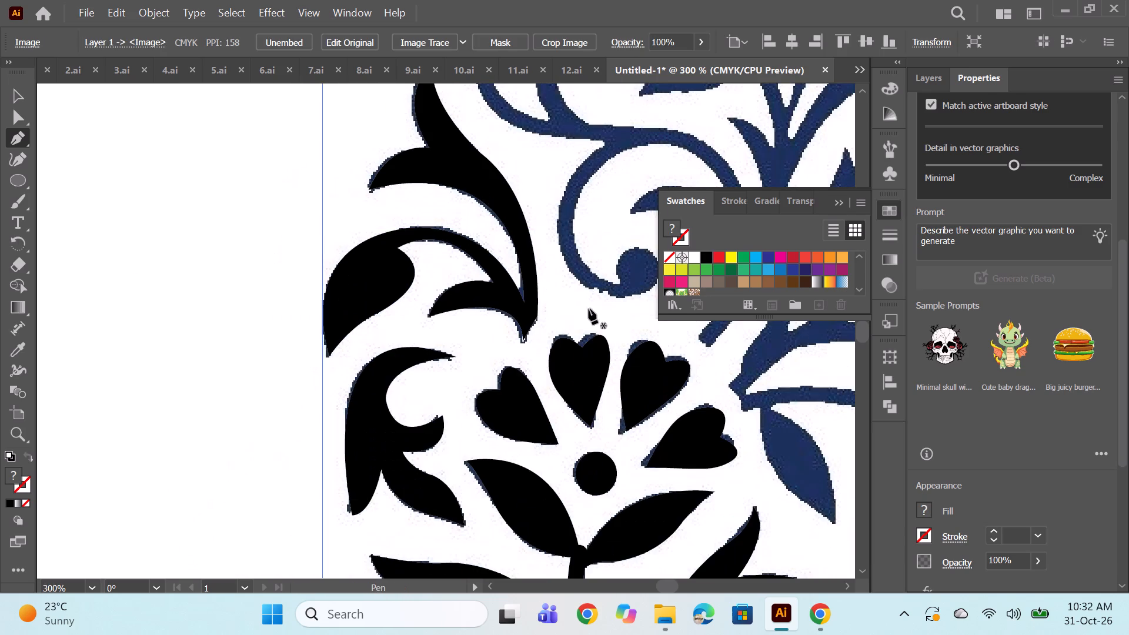
alt+scroll(589, 309, down, 2)
key(space)
key(space)
key(space)
key(space)
key(space)
key(space)
key(space)
key(space)
key(space)
key(space)
key(space)
key(space)
key(space)
key(space)
key(space)
key(space)
key(space)
key(space)
drag(676, 407, 575, 401)
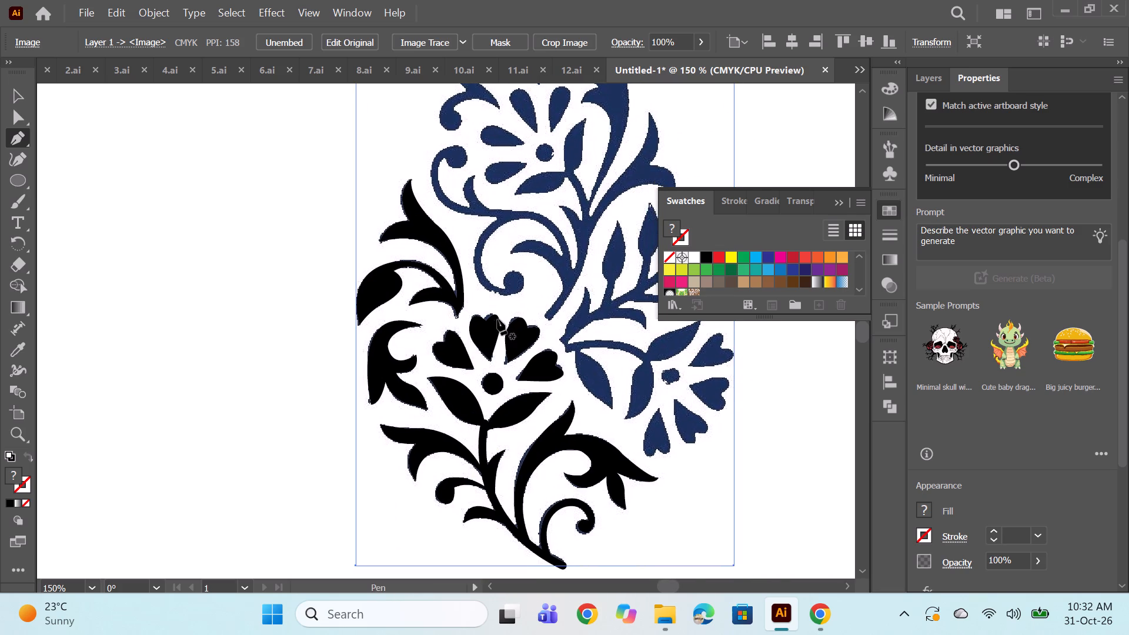
alt+scroll(507, 299, up, 3)
alt+scroll(567, 294, down, 2)
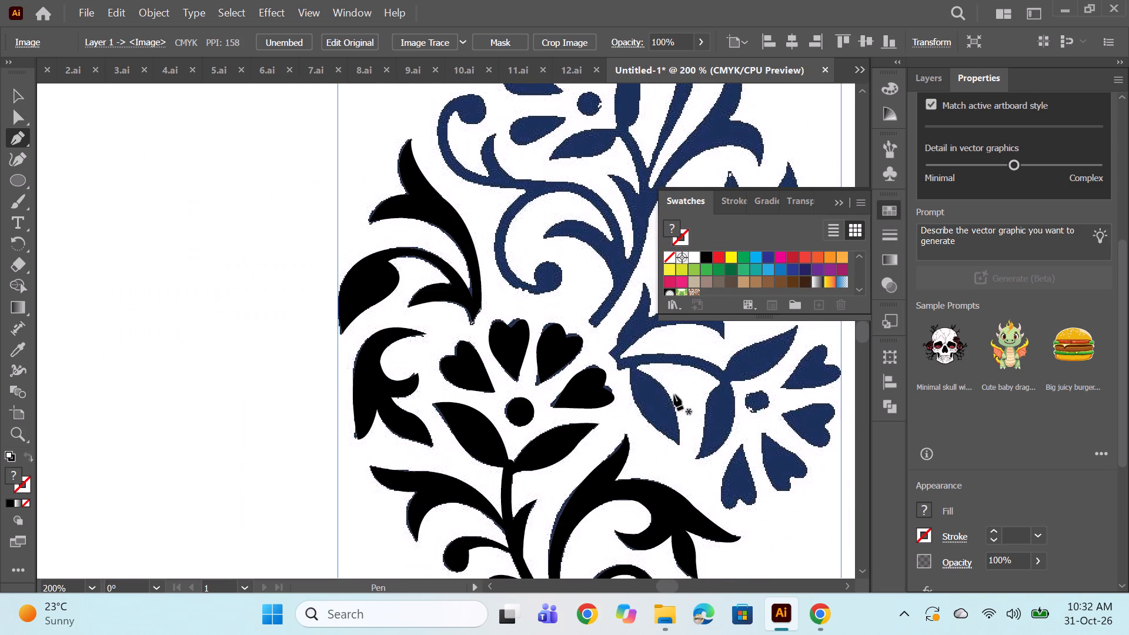
key(space)
key(space)
key(space)
key(space)
key(space)
key(space)
key(space)
key(space)
key(space)
key(space)
key(space)
key(space)
key(space)
key(space)
key(space)
key(space)
drag(679, 426, 611, 467)
alt+scroll(577, 417, down, 2)
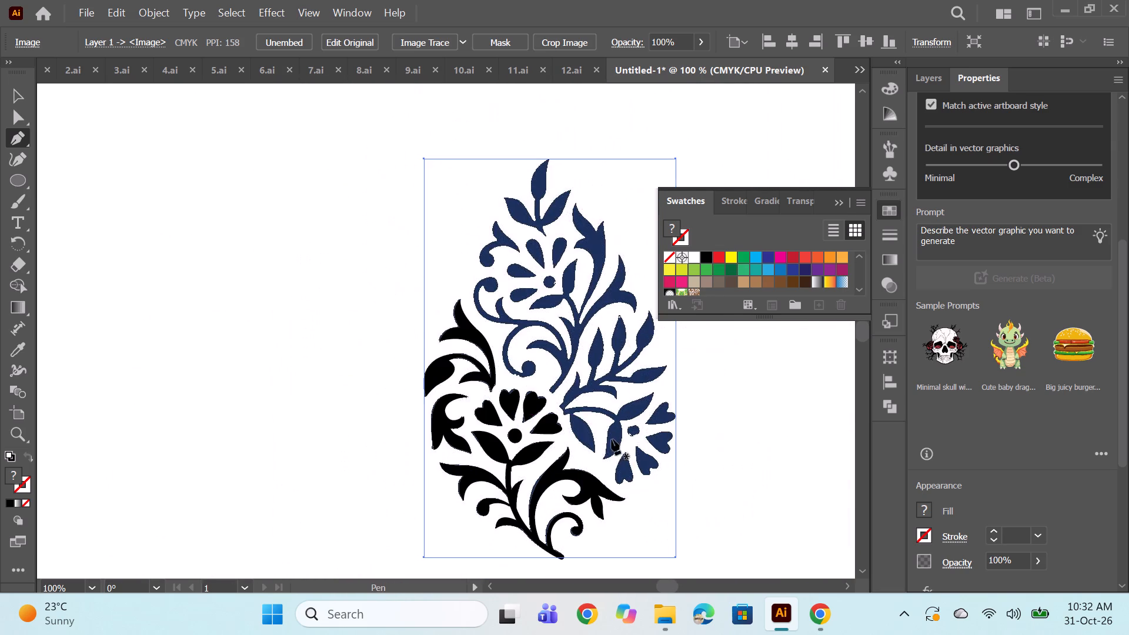
key(space)
key(space)
key(space)
key(space)
key(space)
key(space)
key(space)
key(space)
key(space)
key(space)
key(space)
key(space)
key(space)
key(space)
key(space)
key(space)
drag(630, 458, 510, 341)
alt+scroll(497, 308, up, 1)
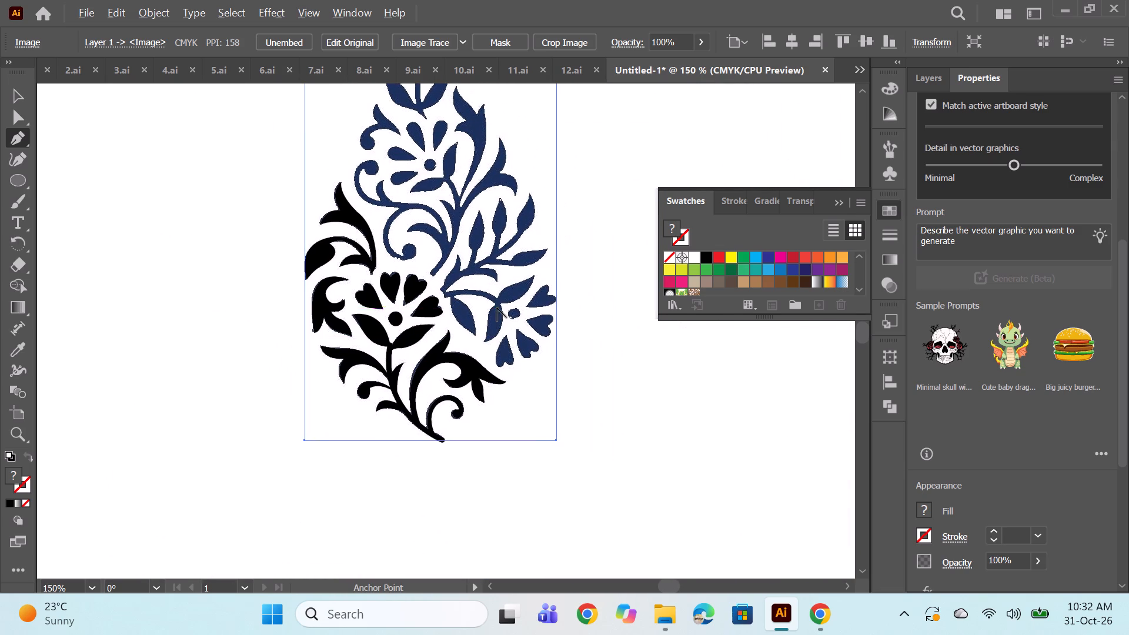
alt+scroll(479, 320, down, 1)
scroll(487, 358, up, 4)
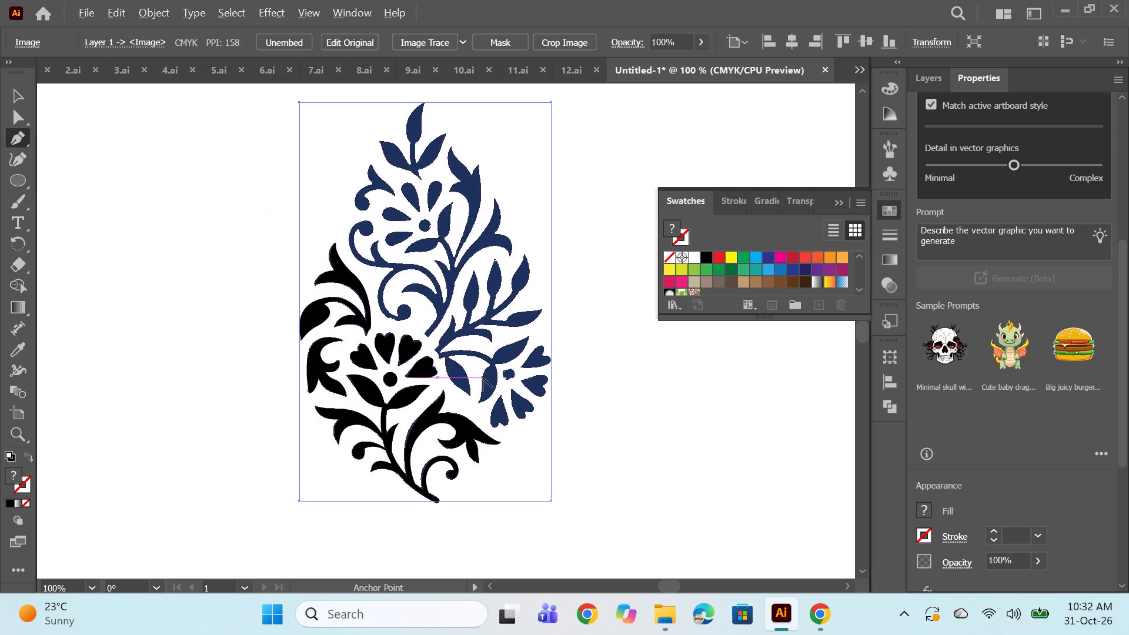
alt+scroll(485, 376, up, 1)
alt+scroll(432, 347, down, 1)
scroll(441, 342, down, 3)
alt+scroll(443, 342, down, 1)
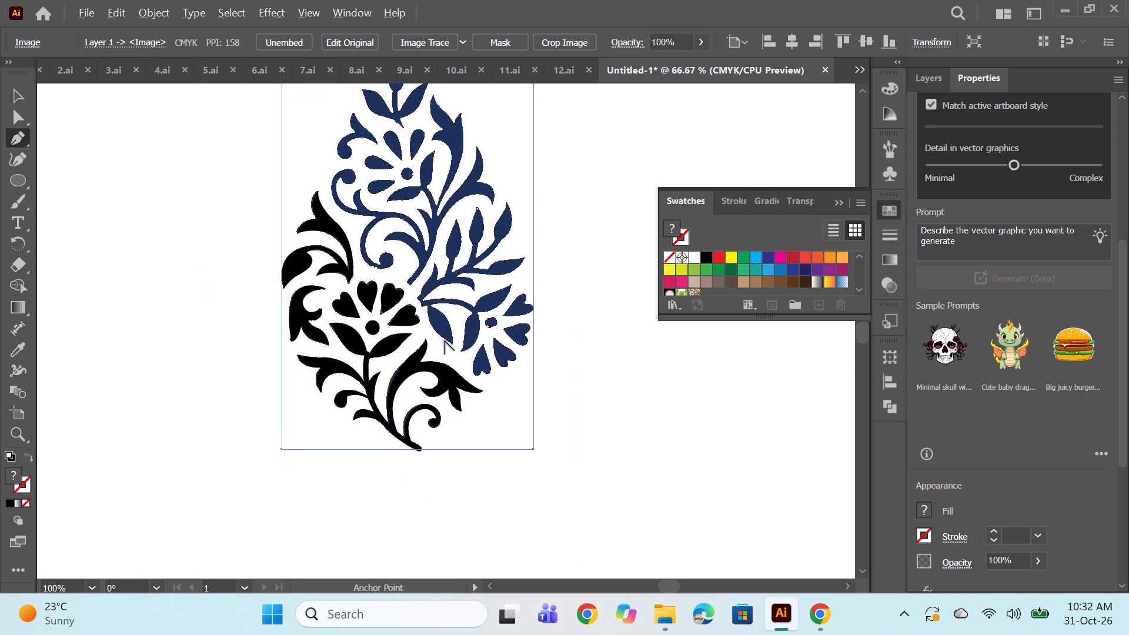
alt+scroll(447, 339, up, 4)
scroll(447, 315, up, 3)
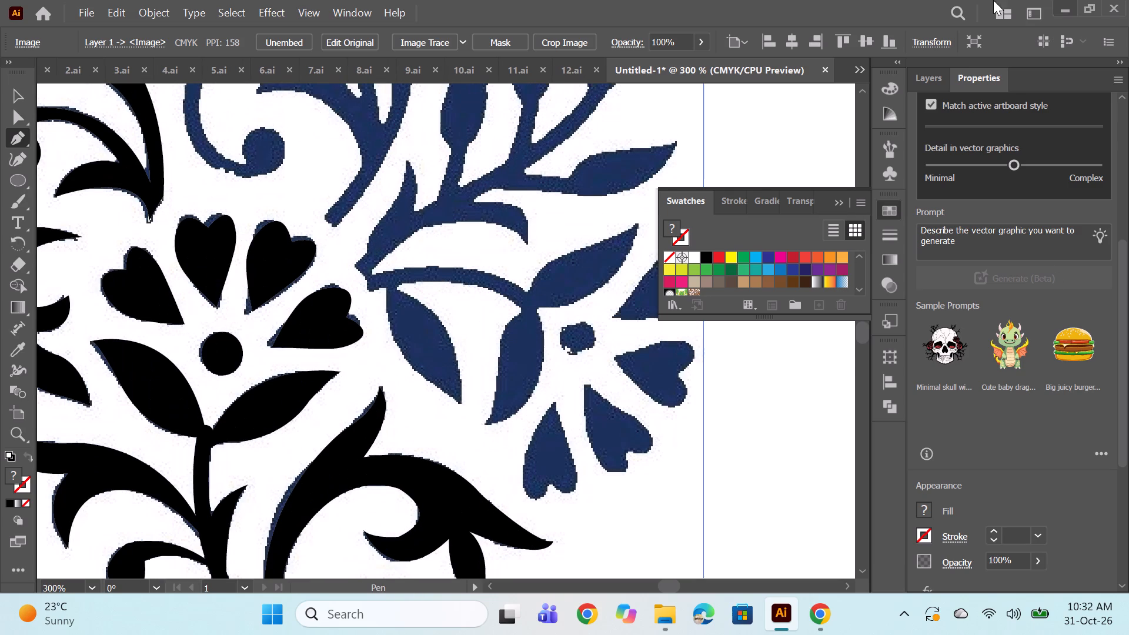
alt+scroll(363, 278, up, 2)
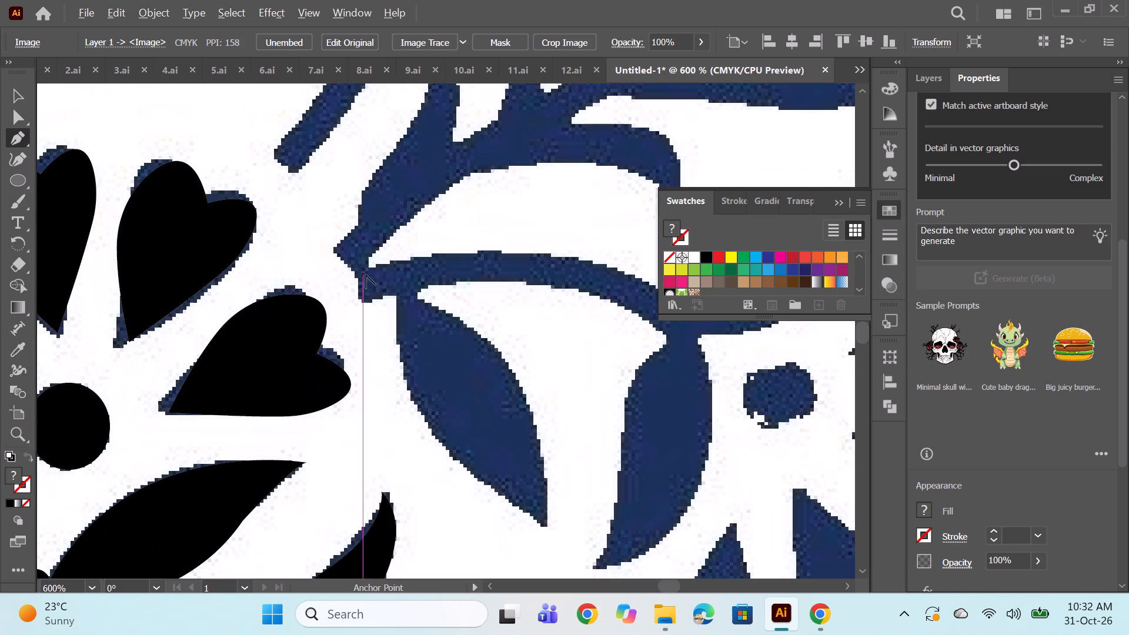
key(space)
key(space)
key(space)
key(space)
key(space)
key(space)
key(space)
key(space)
key(space)
key(space)
key(space)
key(space)
key(space)
key(space)
key(space)
key(space)
key(space)
key(space)
key(space)
key(space)
drag(613, 370, 577, 341)
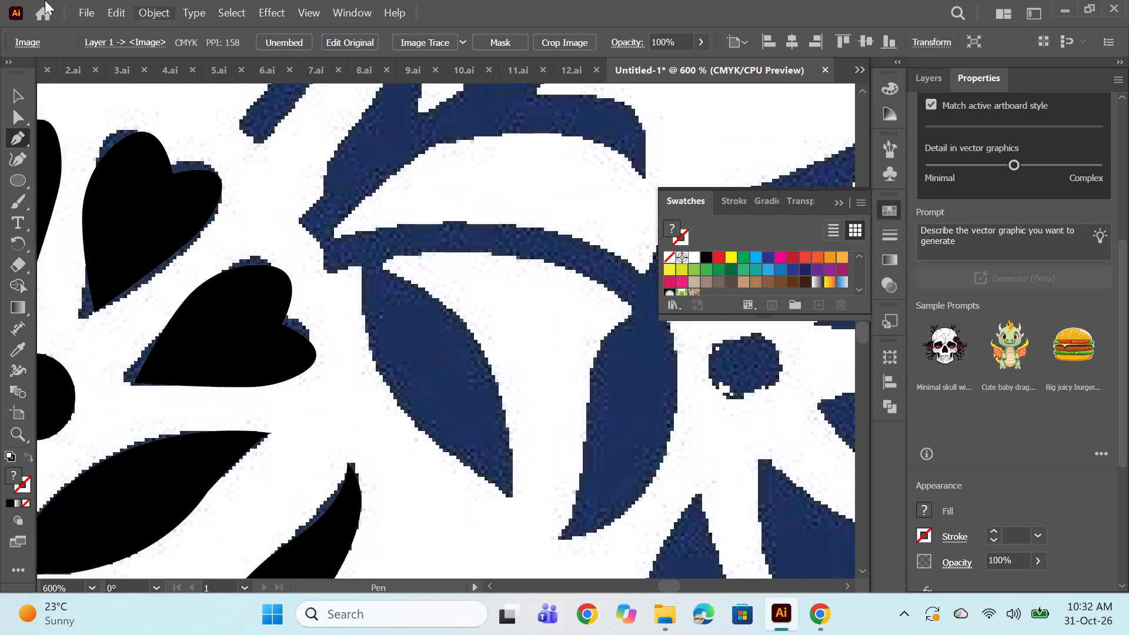
alt+scroll(400, 243, down, 1)
key(space)
drag(509, 332, 394, 366)
alt+scroll(237, 286, up, 1)
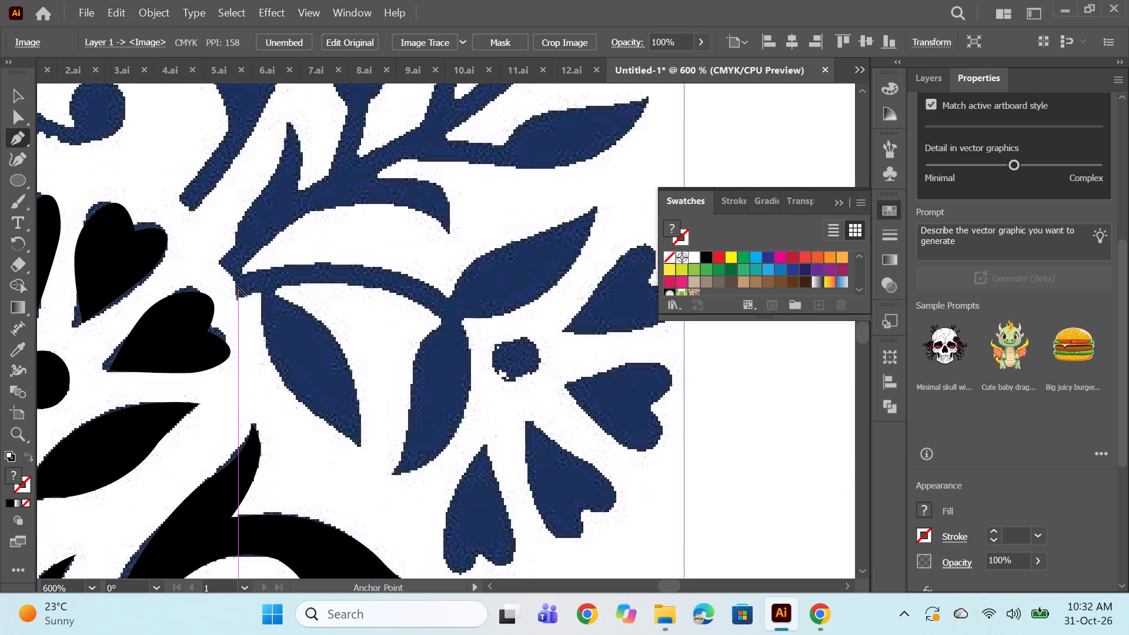
click(239, 285)
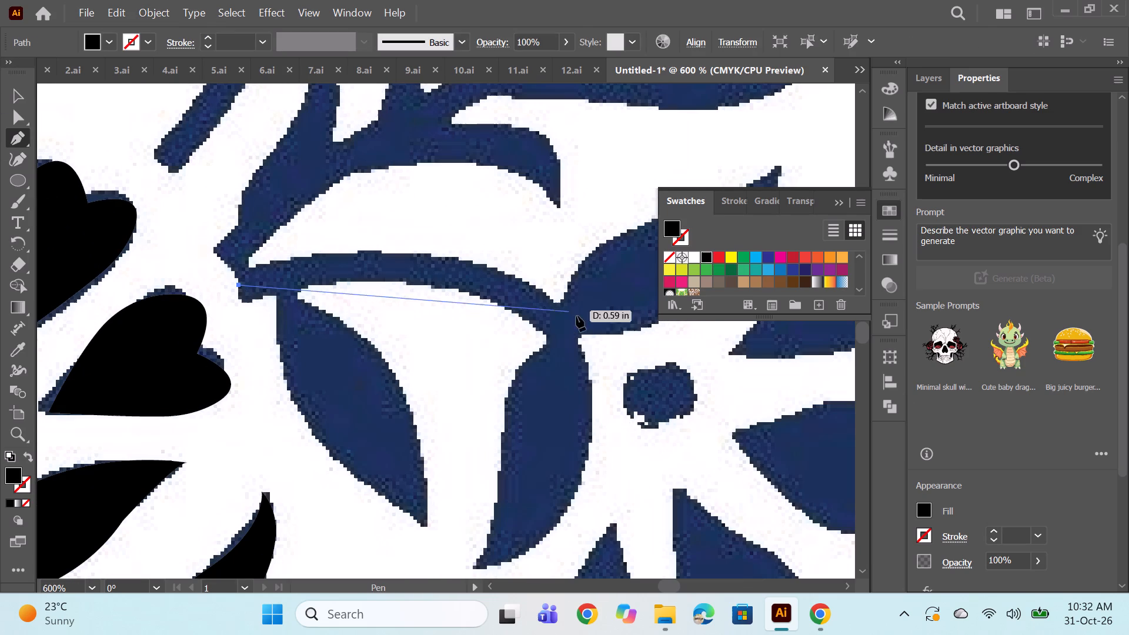
drag(562, 329, 633, 402)
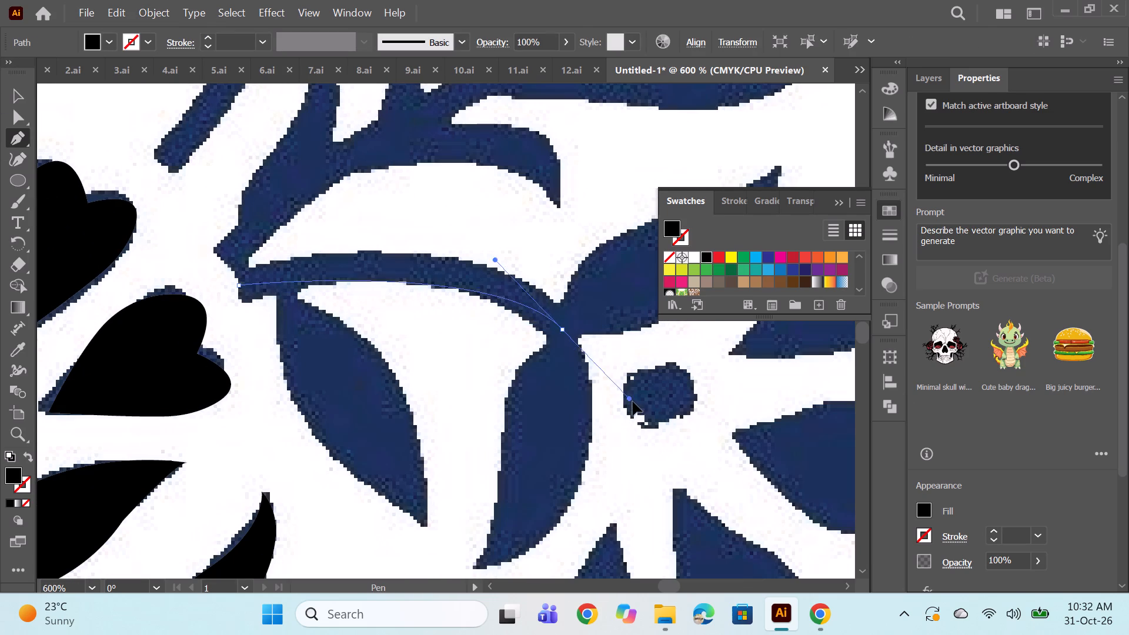
drag(633, 402, 671, 435)
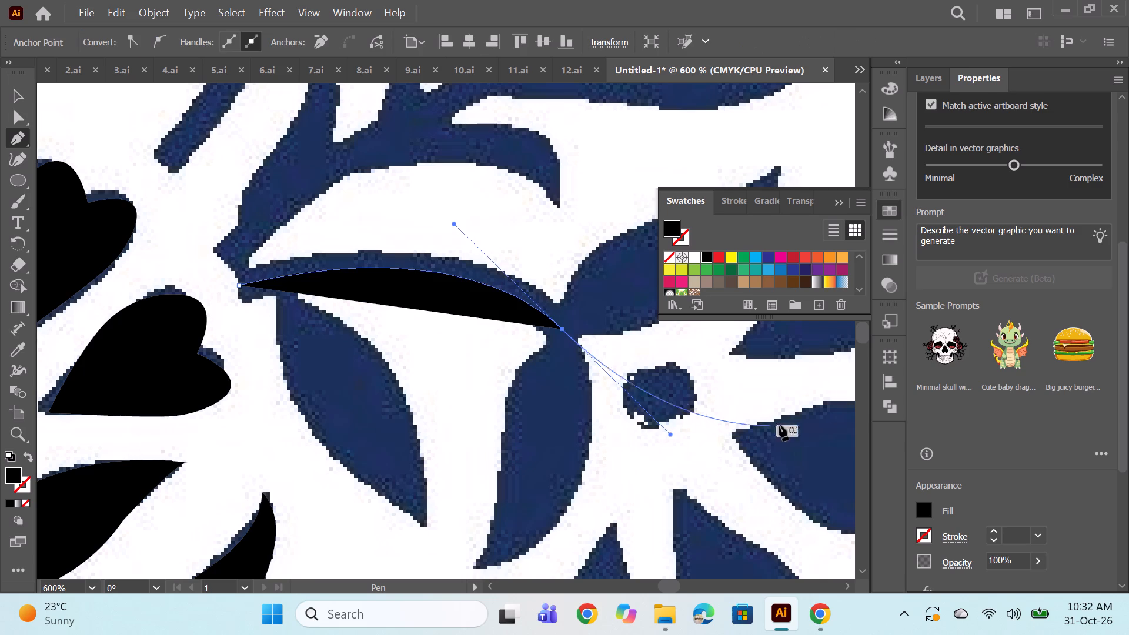
Give the arched stem path no fill and a 4 pt black stroke.
click(923, 507)
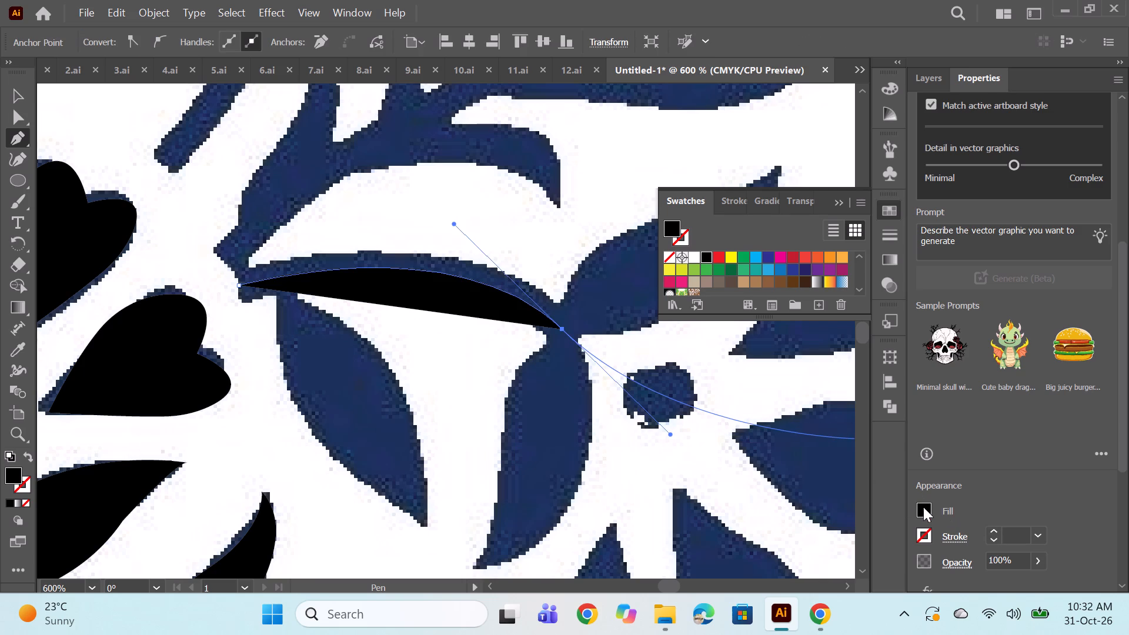
click(736, 350)
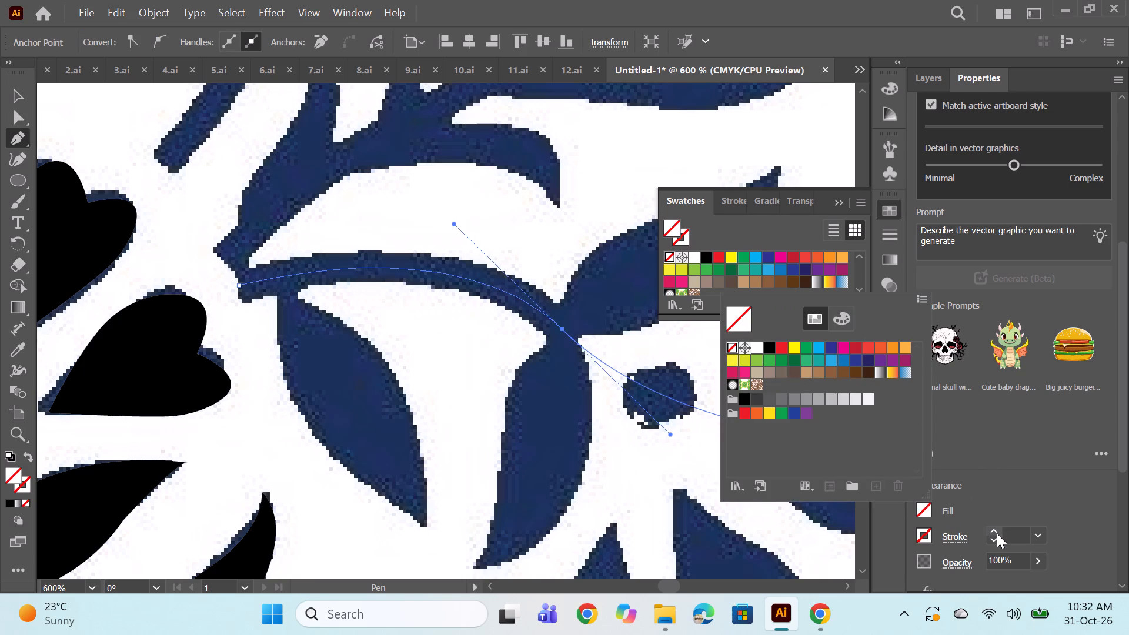
triple_click(997, 533)
double_click(998, 533)
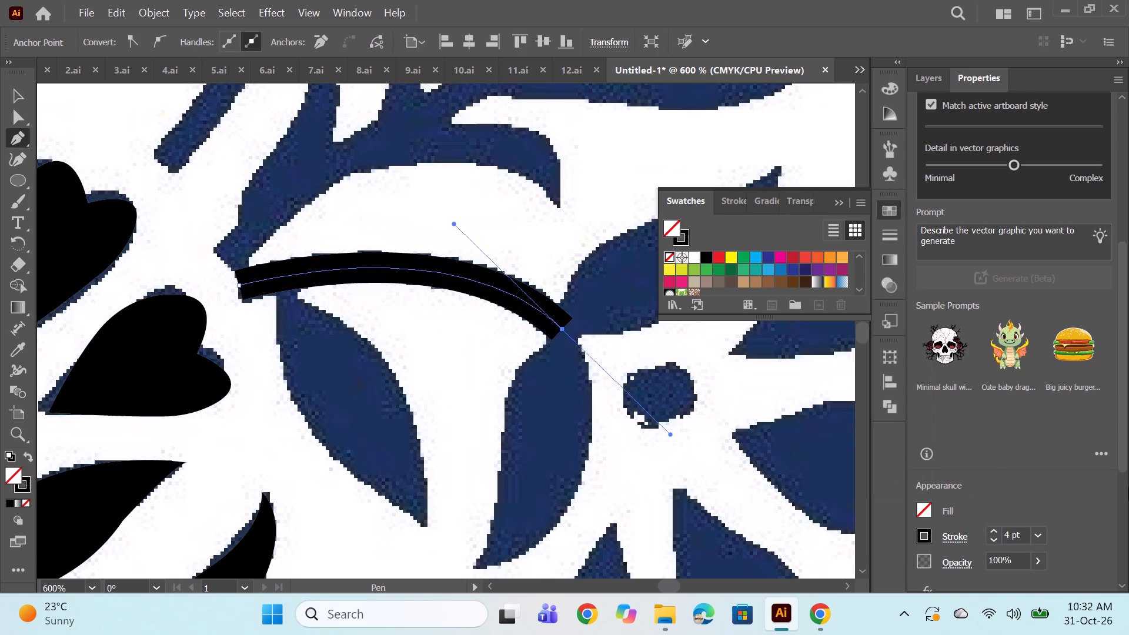
Expand the stroked stem path into a filled shape and deselect it.
click(146, 5)
click(197, 260)
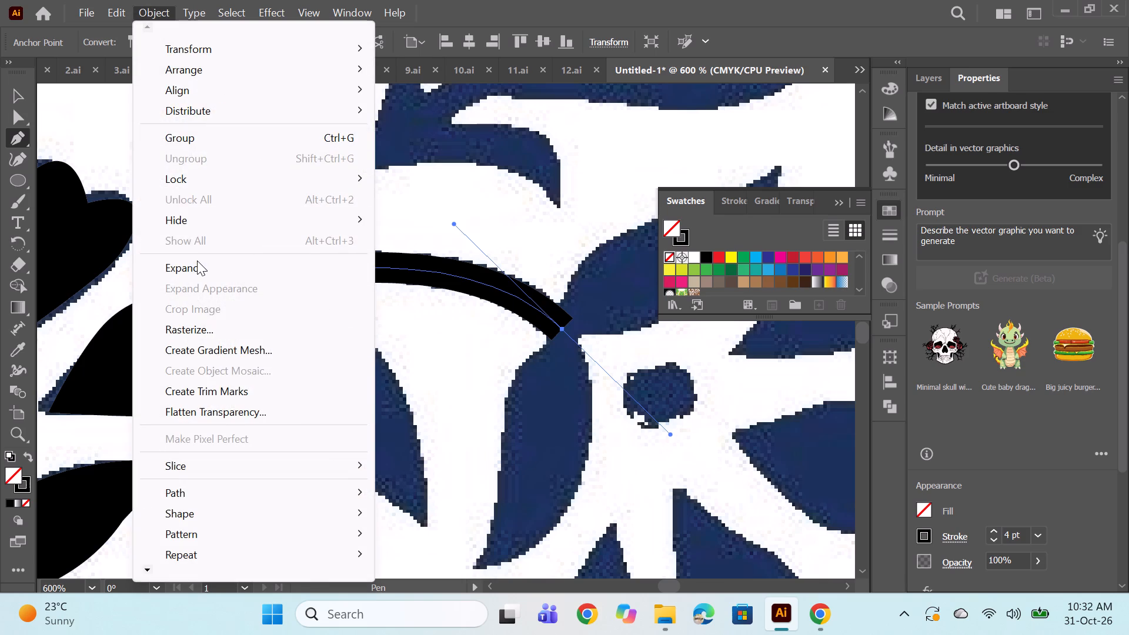
click(527, 403)
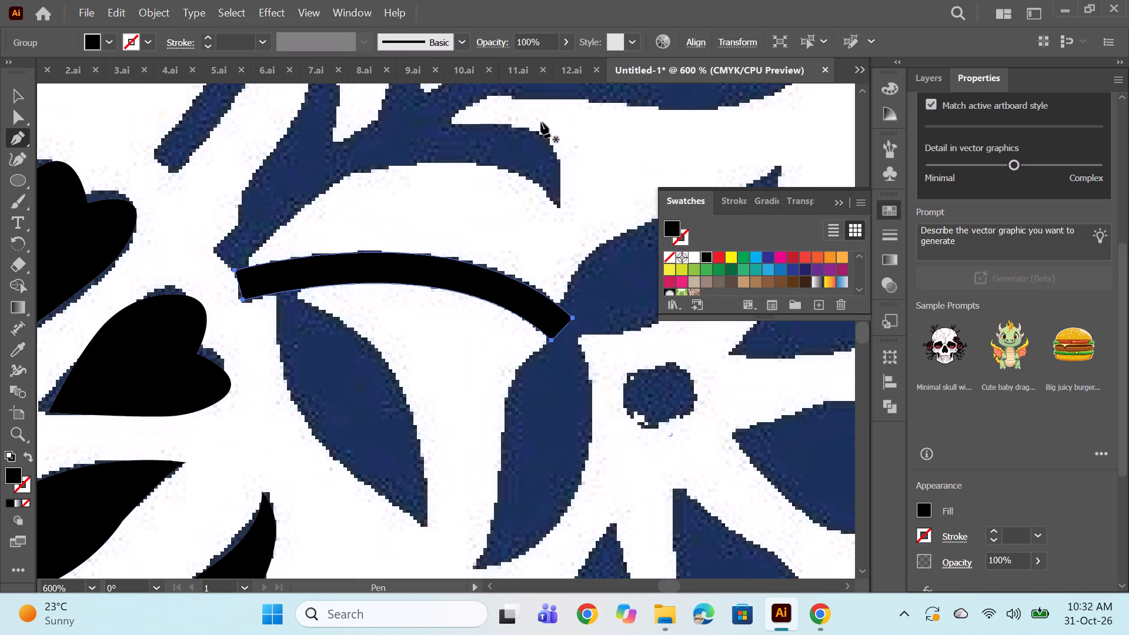
scroll(522, 122, down, 2)
ctrl+click(210, 192)
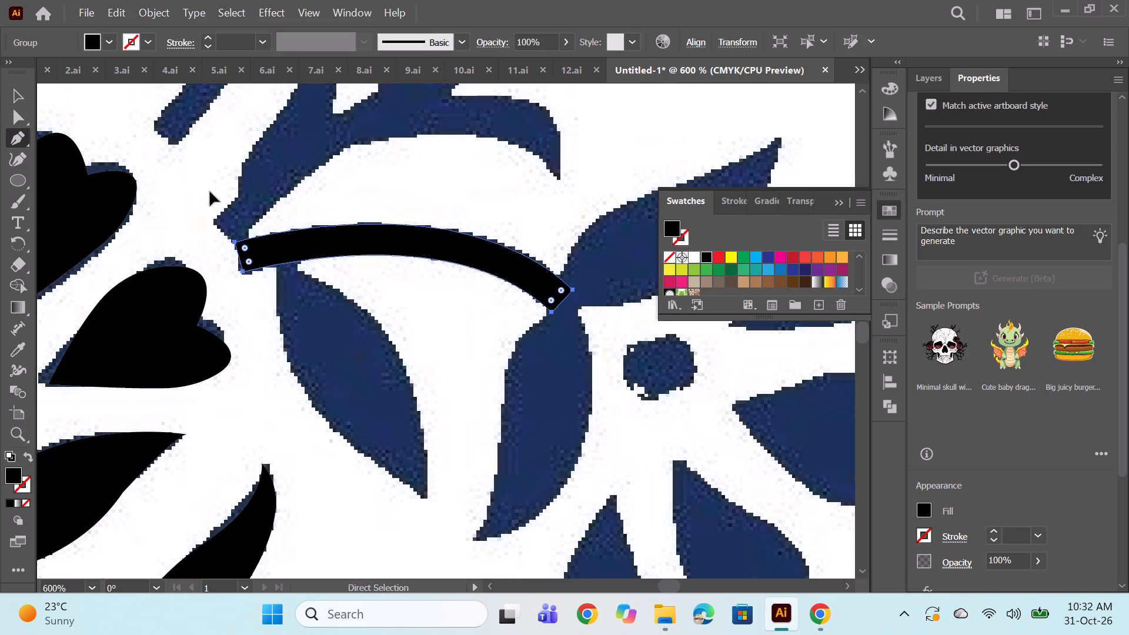
Start the hanging leaf's outline at the stem and trace its outer edge down to the tip, ending in a corner point.
click(279, 252)
drag(420, 499, 536, 524)
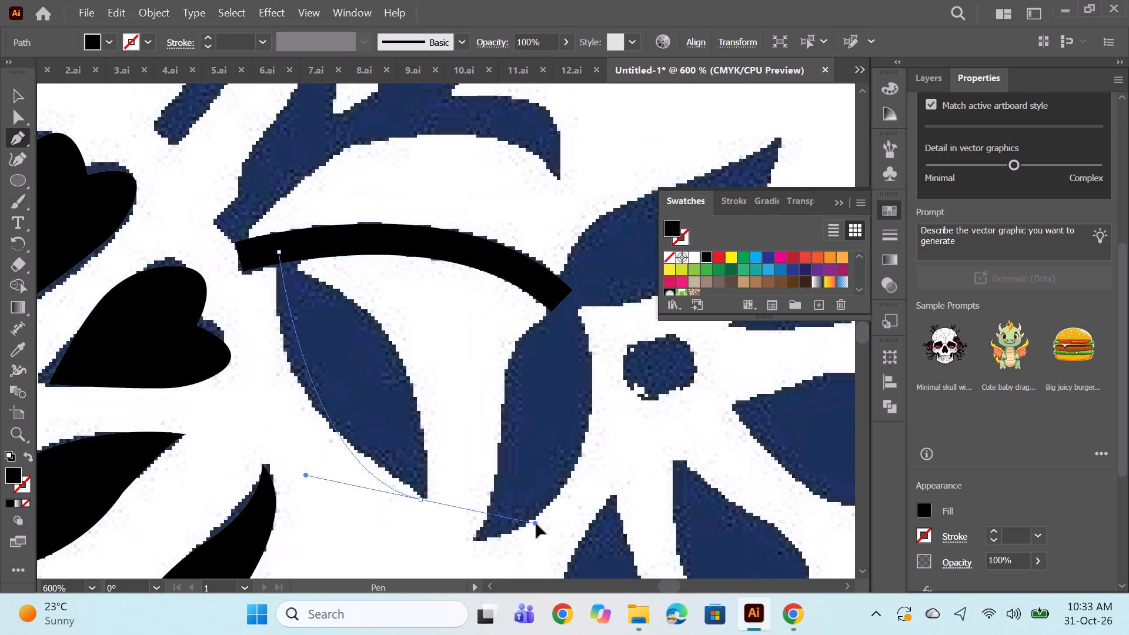
drag(536, 524, 576, 457)
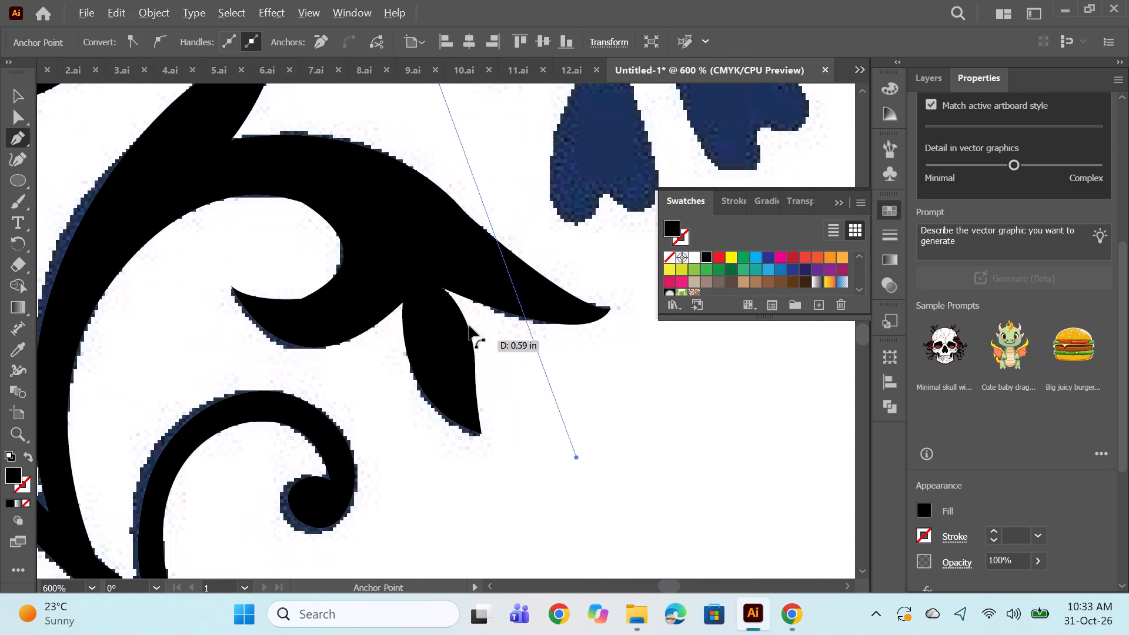
alt+scroll(468, 325, down, 2)
scroll(442, 206, up, 2)
scroll(444, 190, down, 1)
scroll(444, 183, up, 6)
key(ctrl+z)
alt+scroll(398, 179, up, 1)
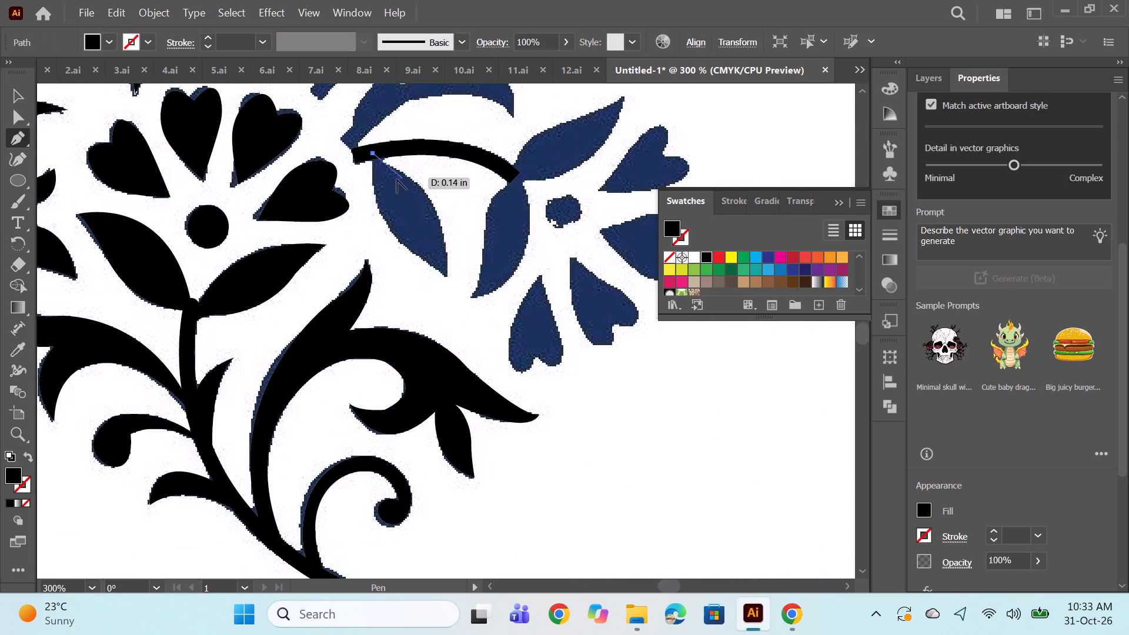
alt+scroll(397, 179, up, 2)
alt+scroll(388, 192, down, 1)
drag(503, 371, 557, 413)
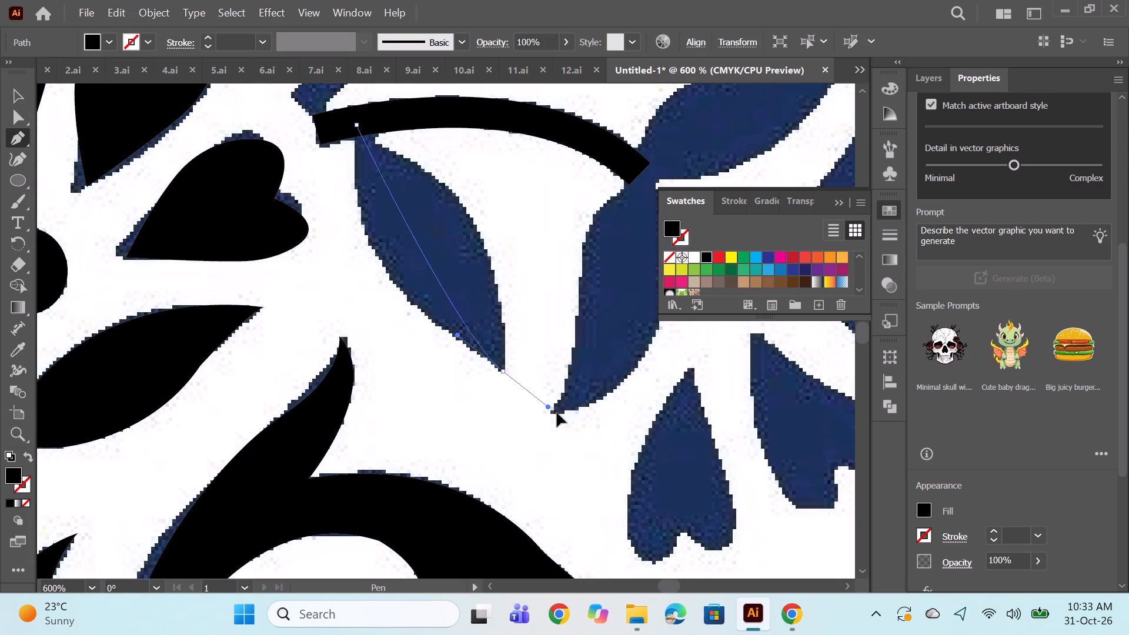
drag(557, 413, 674, 452)
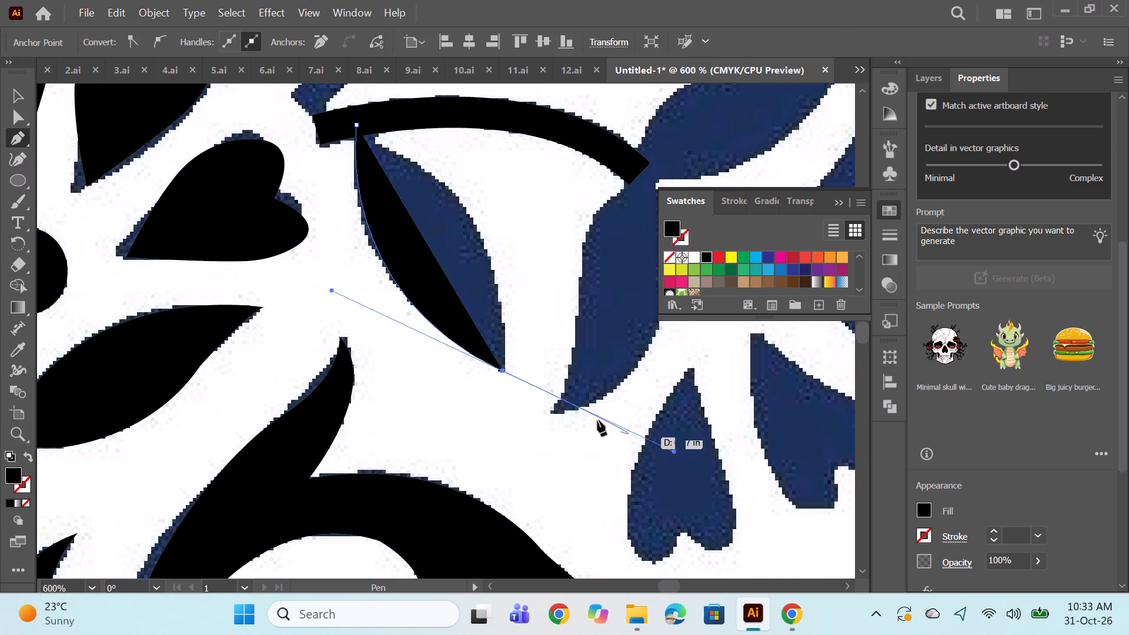
alt+click(502, 370)
Close the hanging leaf's outline with a curve along its inner edge back to the stem, and deselect it.
scroll(537, 298, up, 2)
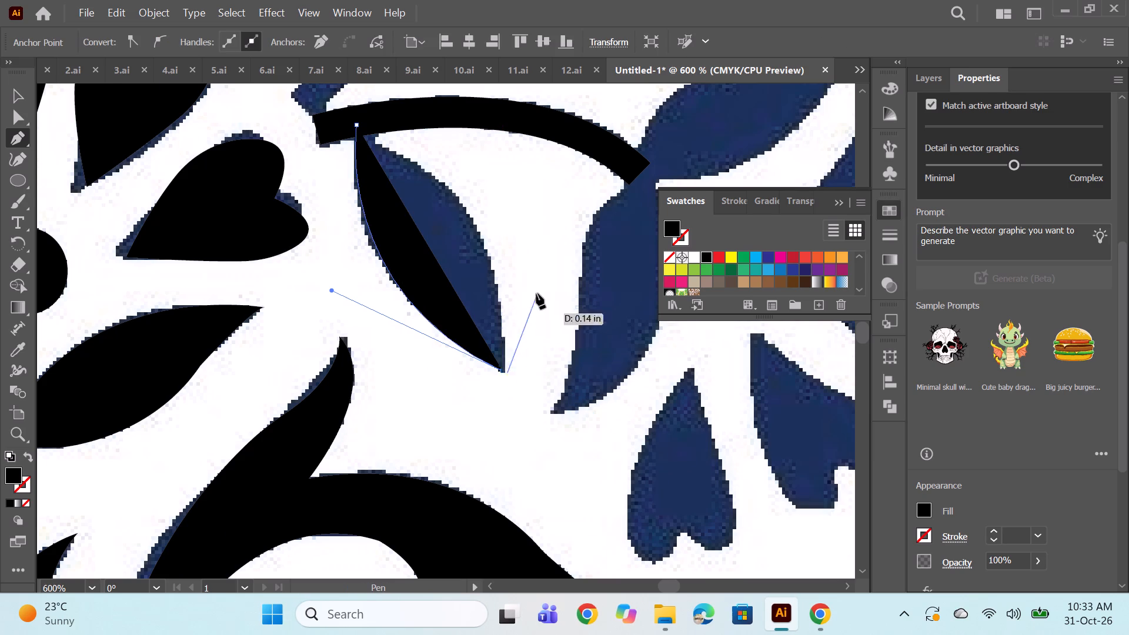
scroll(536, 293, up, 3)
drag(355, 196, 232, 172)
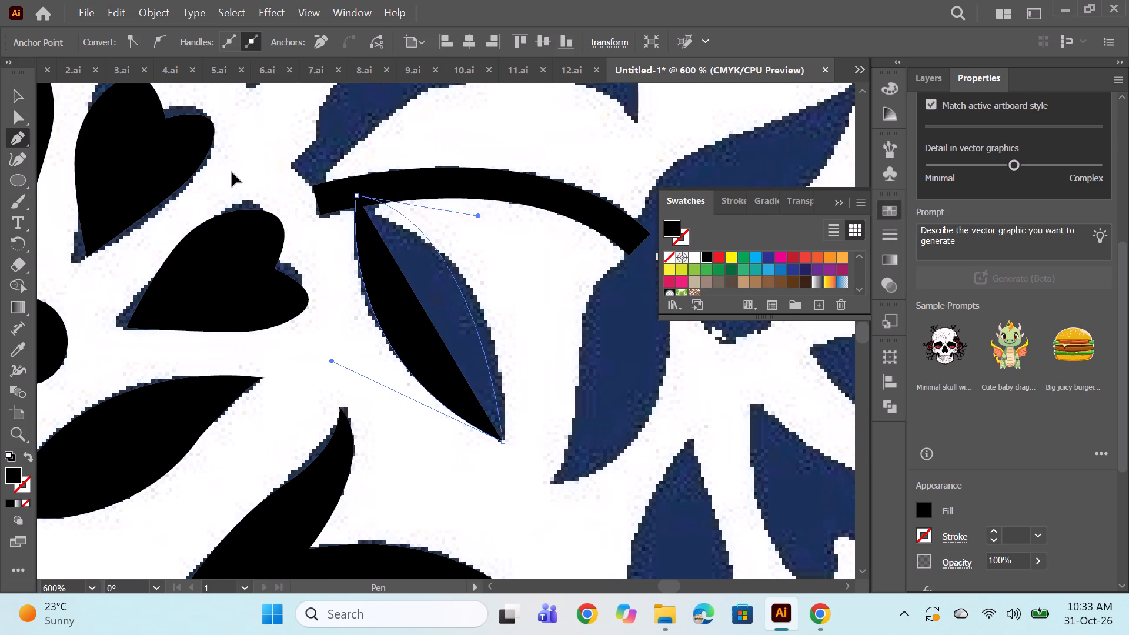
drag(232, 172, 173, 107)
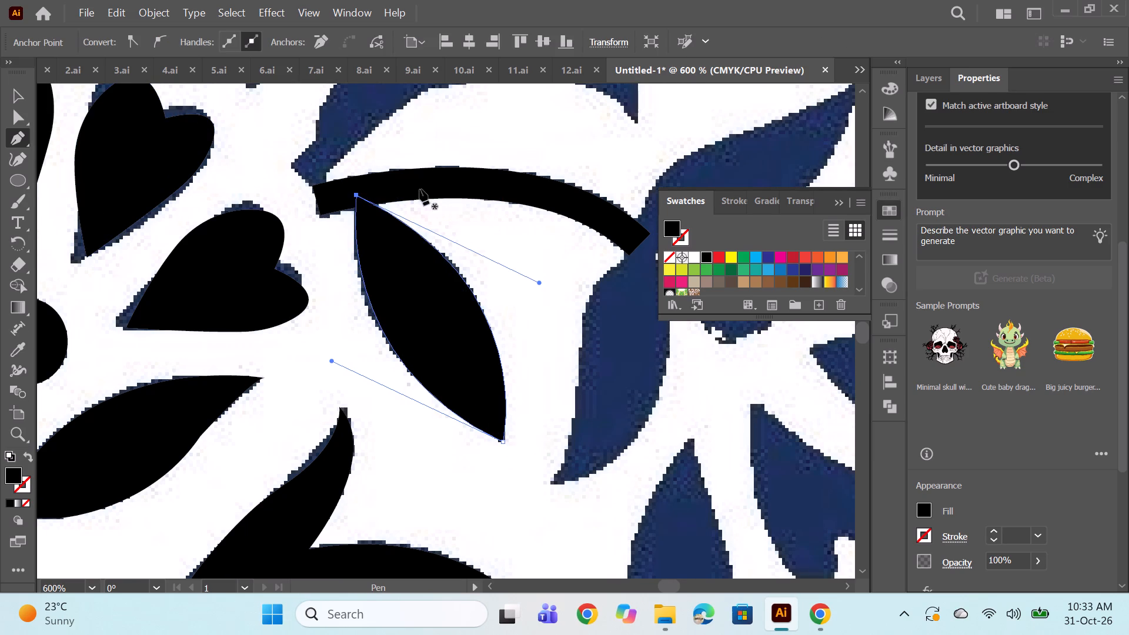
ctrl+click(449, 138)
Start the downward leaf at the arched stem's end with the Pen tool, tracing its inner edge to the tip as a corner point.
key(space)
key(space)
key(space)
key(space)
key(space)
key(space)
key(space)
key(space)
key(space)
drag(497, 245, 270, 149)
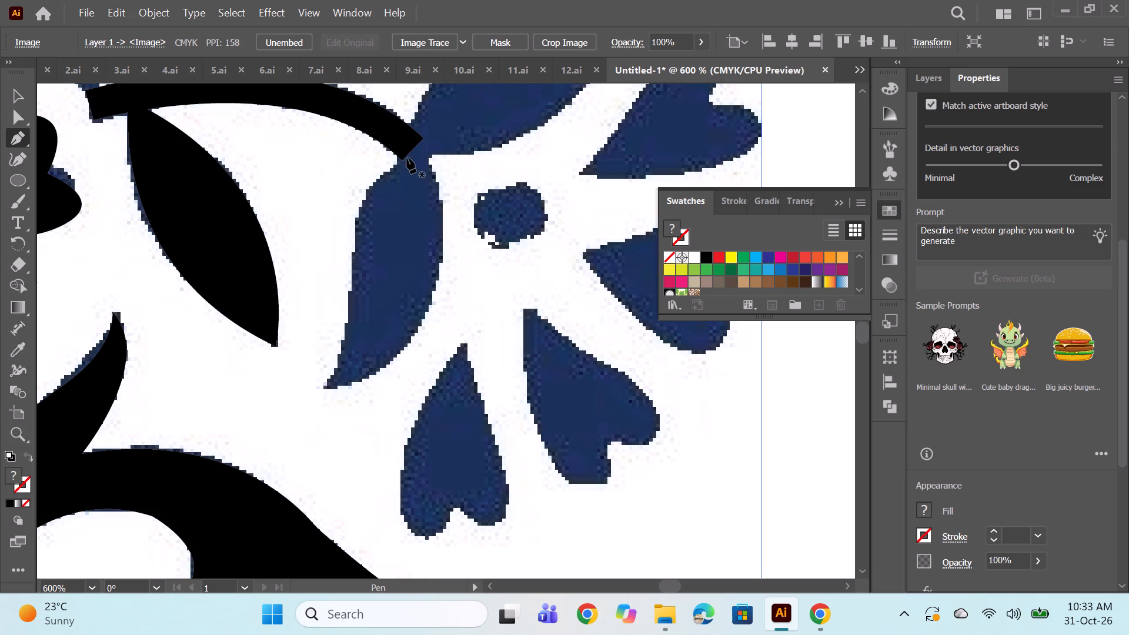
click(401, 142)
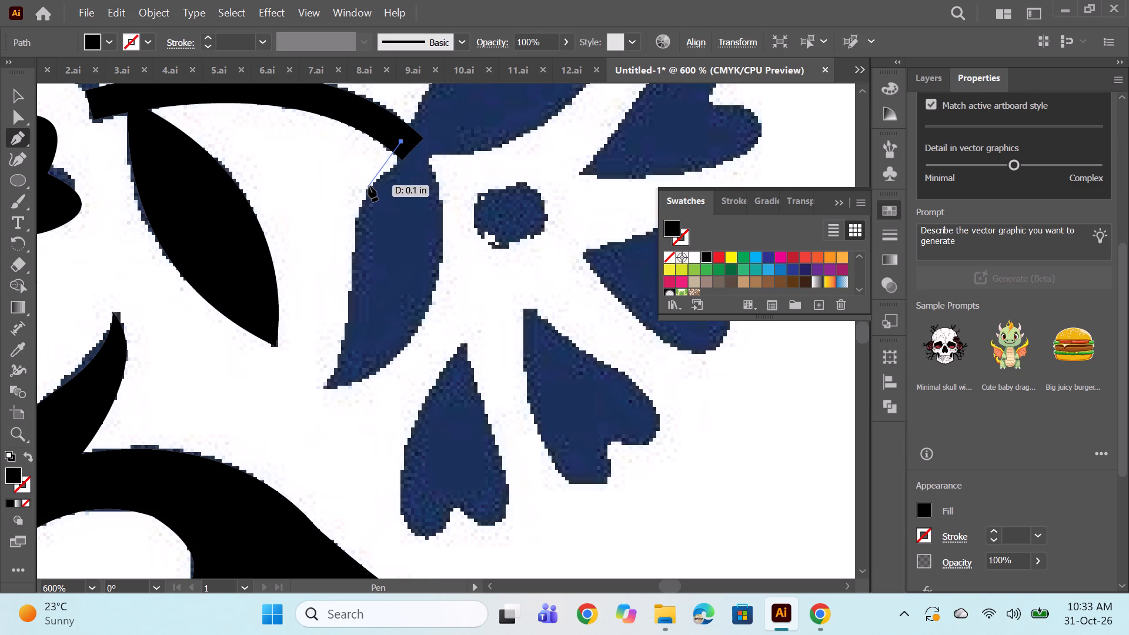
drag(369, 186, 334, 199)
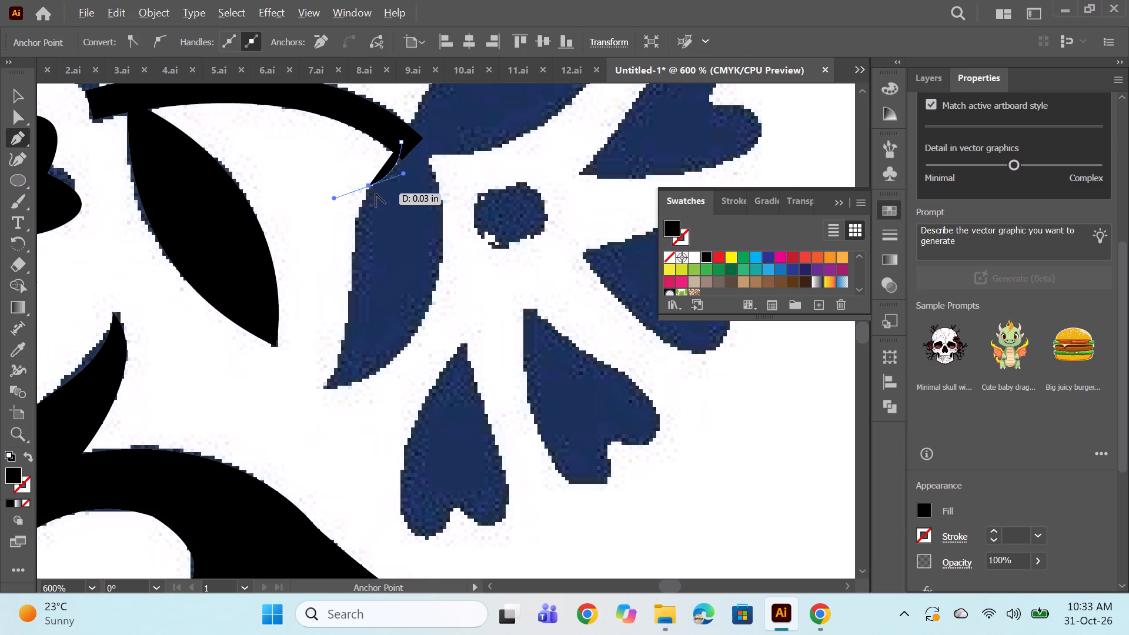
alt+click(368, 185)
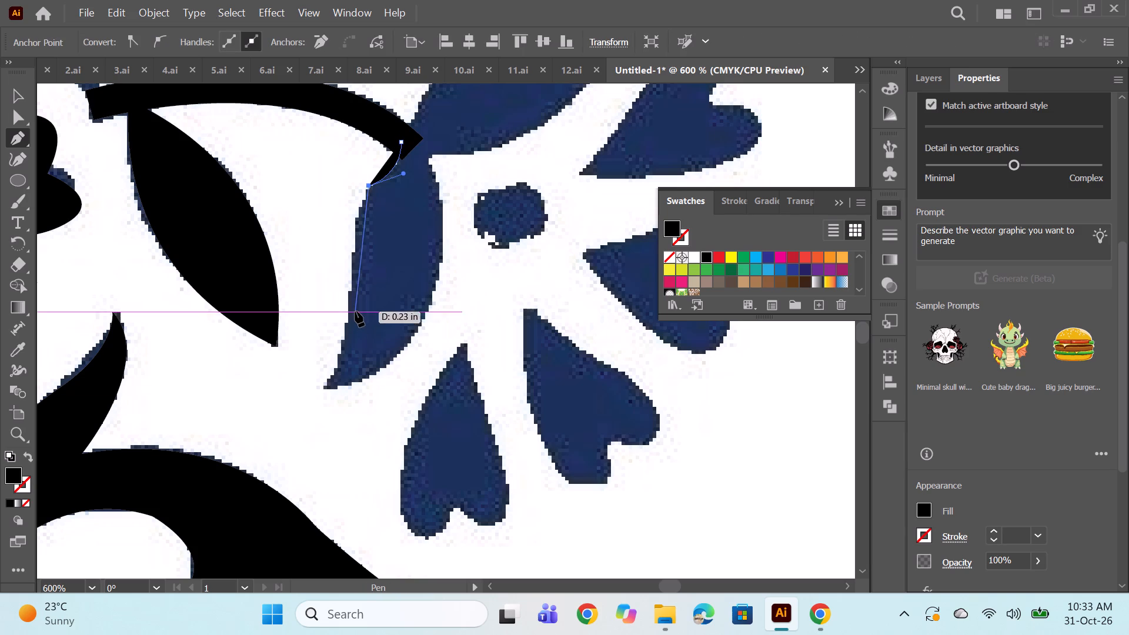
drag(349, 311, 351, 409)
alt+click(350, 315)
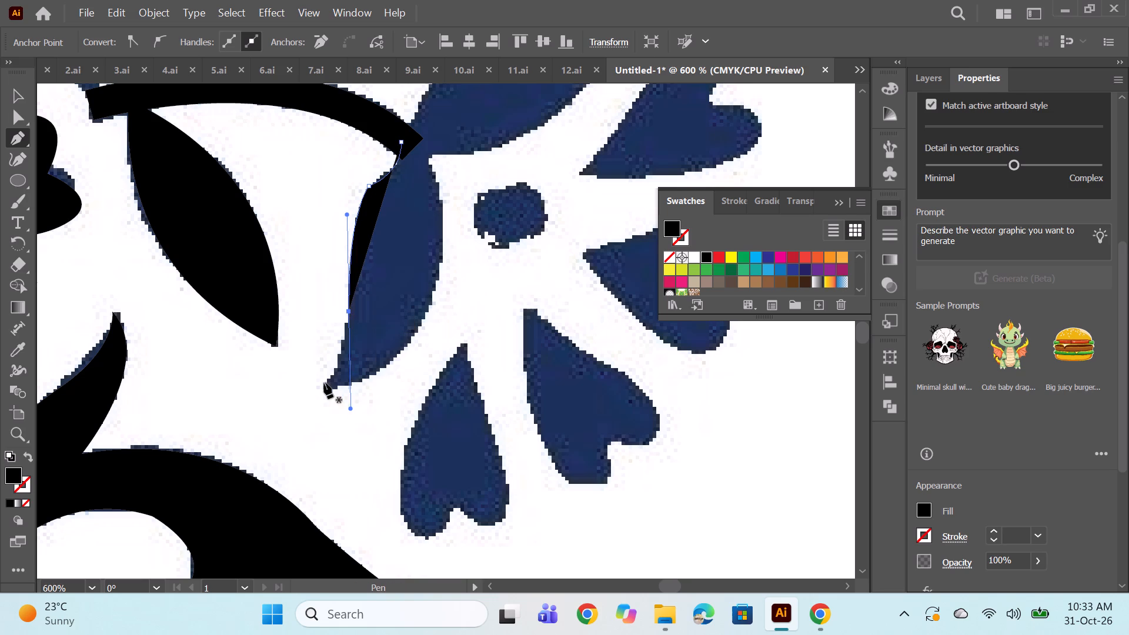
alt+click(350, 312)
drag(325, 388, 325, 392)
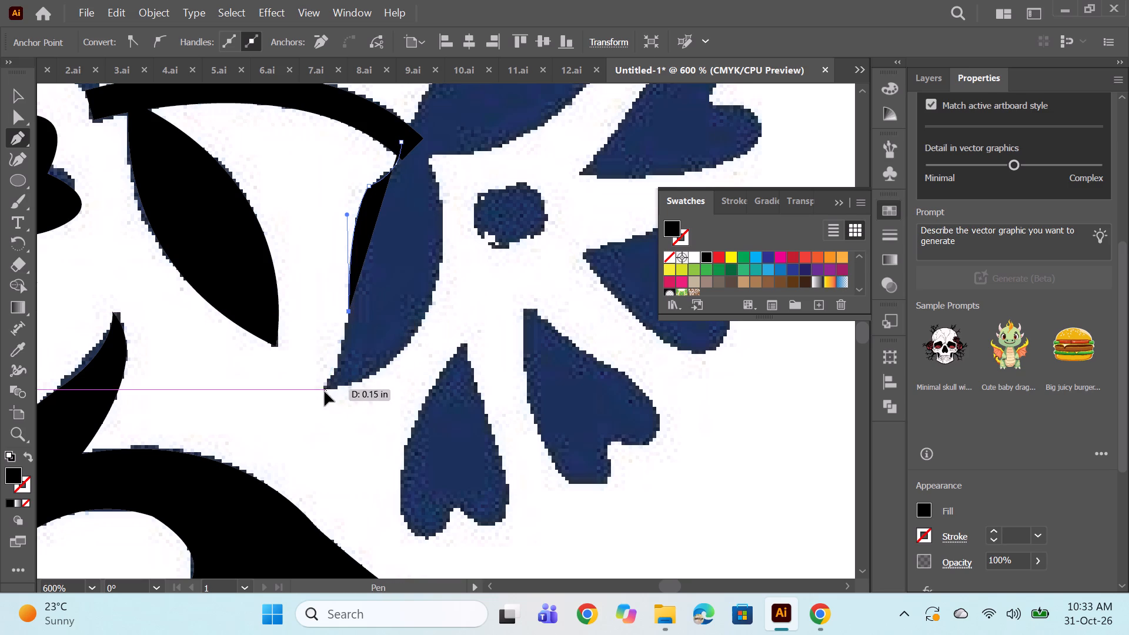
drag(325, 392, 309, 402)
alt+click(323, 387)
Close the downward leaf's outline at the stem, adjust the closing curve to follow its outer edge, and deselect it.
scroll(469, 267, up, 3)
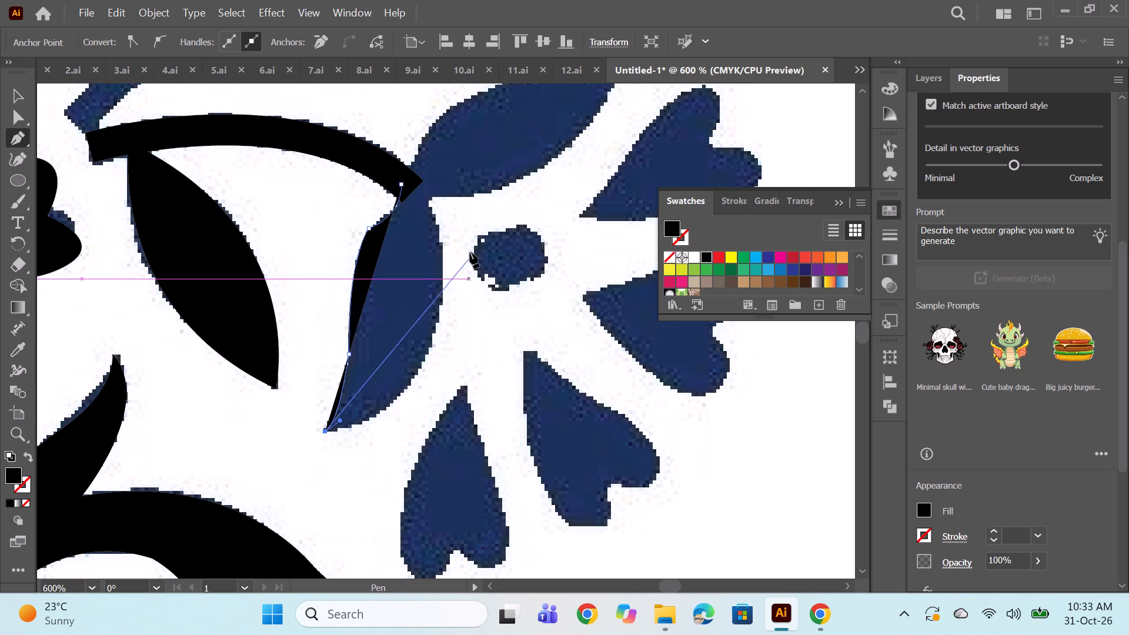
drag(403, 183, 343, 153)
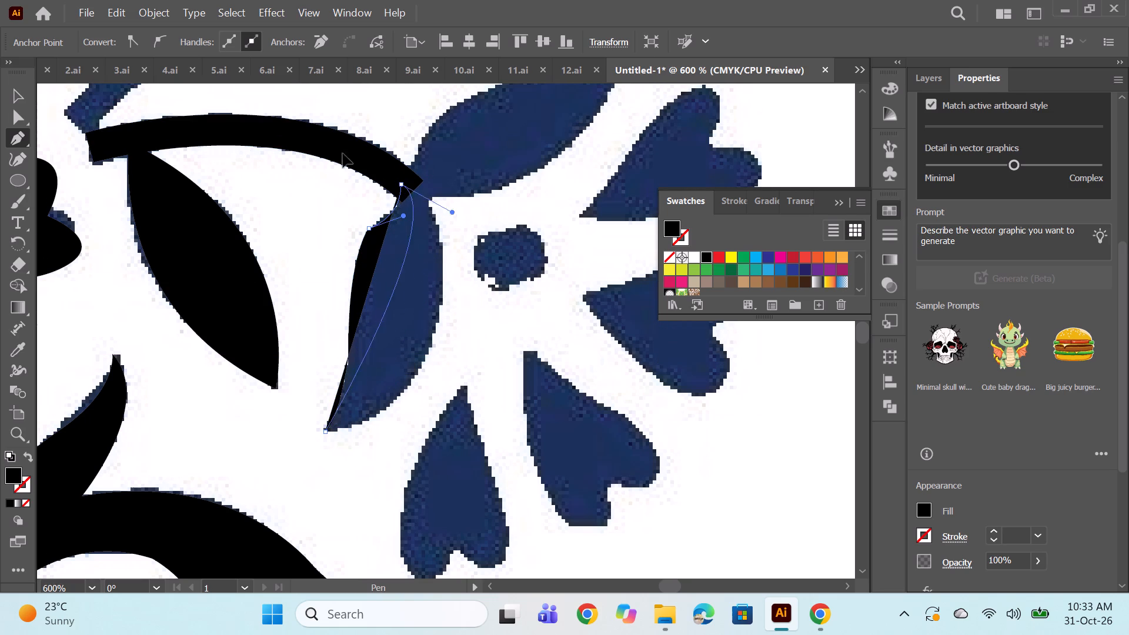
drag(343, 153, 252, 148)
alt+scroll(298, 198, down, 7)
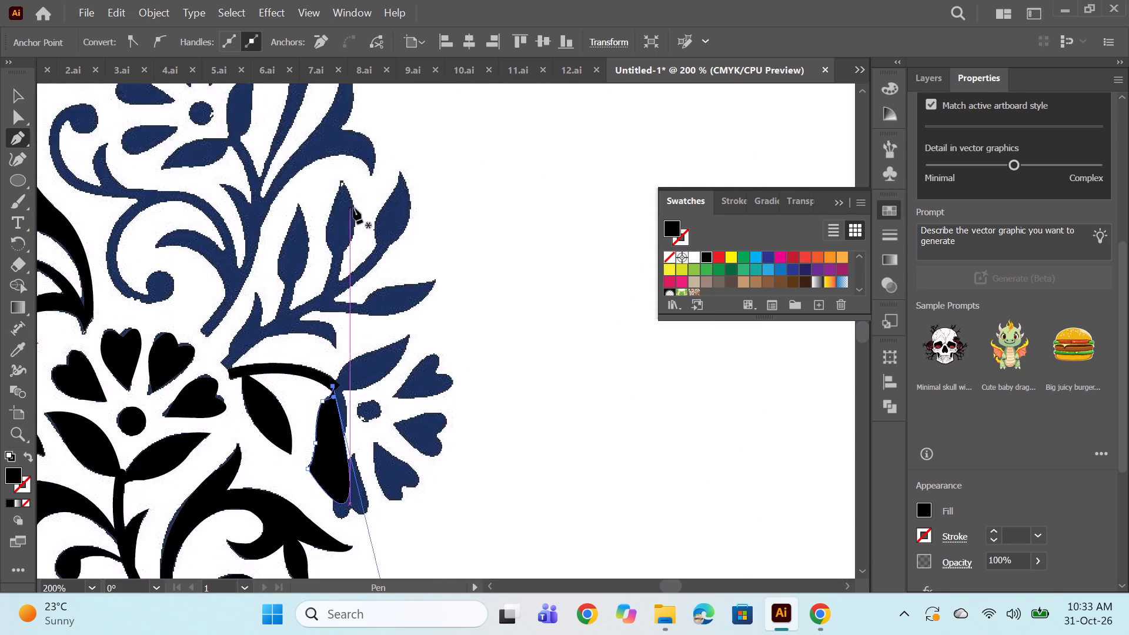
alt+scroll(353, 208, down, 6)
alt+scroll(375, 336, up, 3)
alt+scroll(387, 349, down, 1)
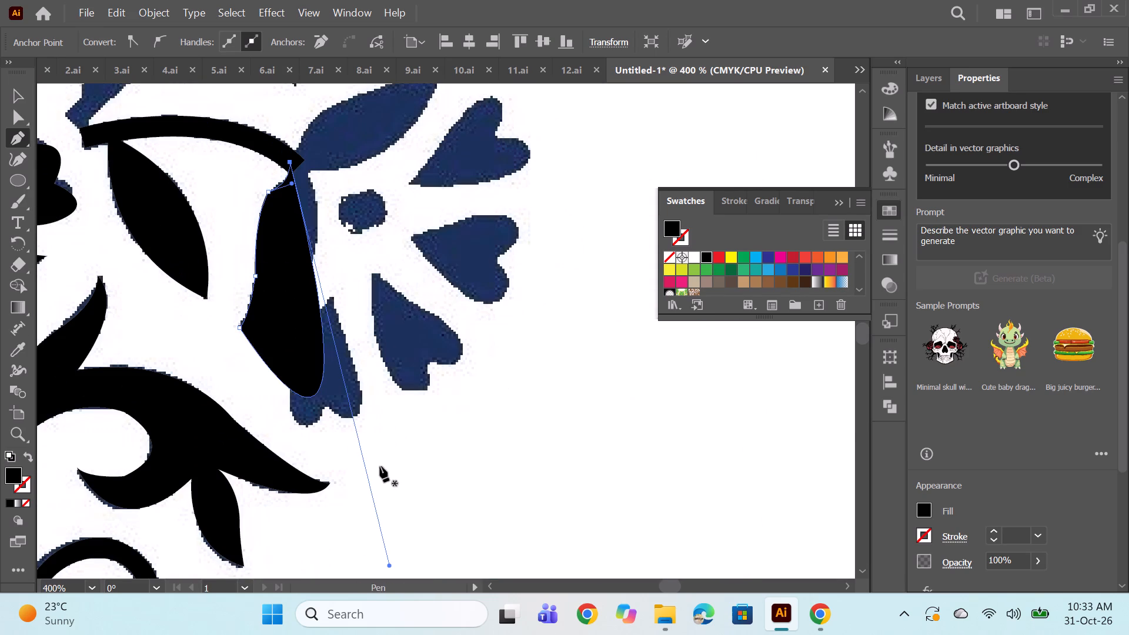
alt+drag(390, 567, 392, 559)
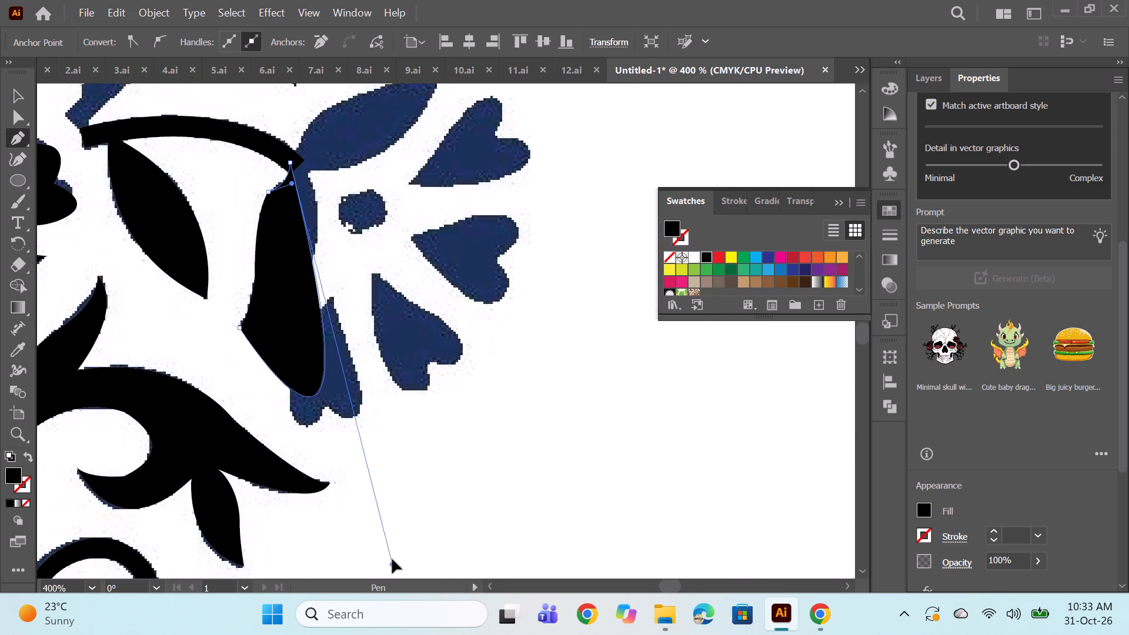
alt+drag(392, 559, 379, 276)
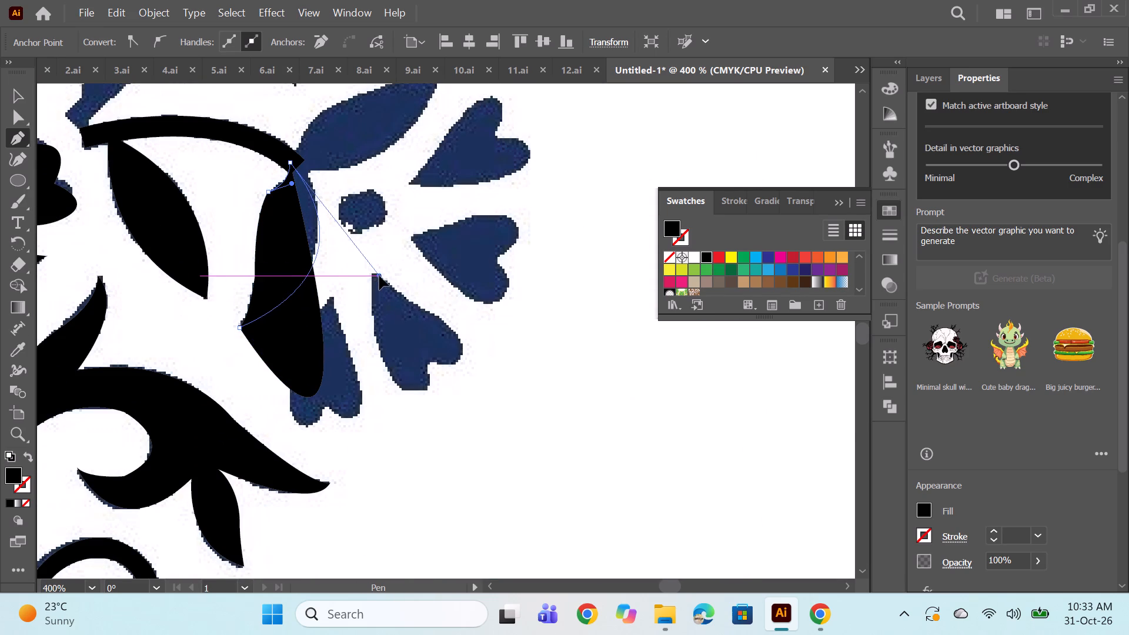
alt+drag(379, 276, 378, 251)
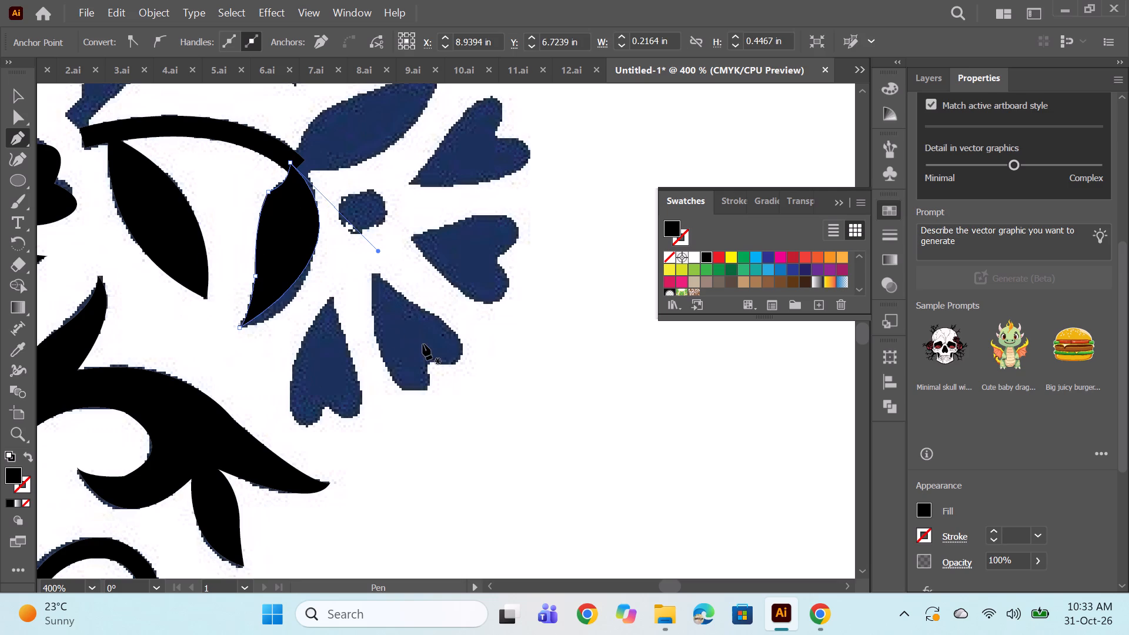
alt+drag(378, 252, 380, 269)
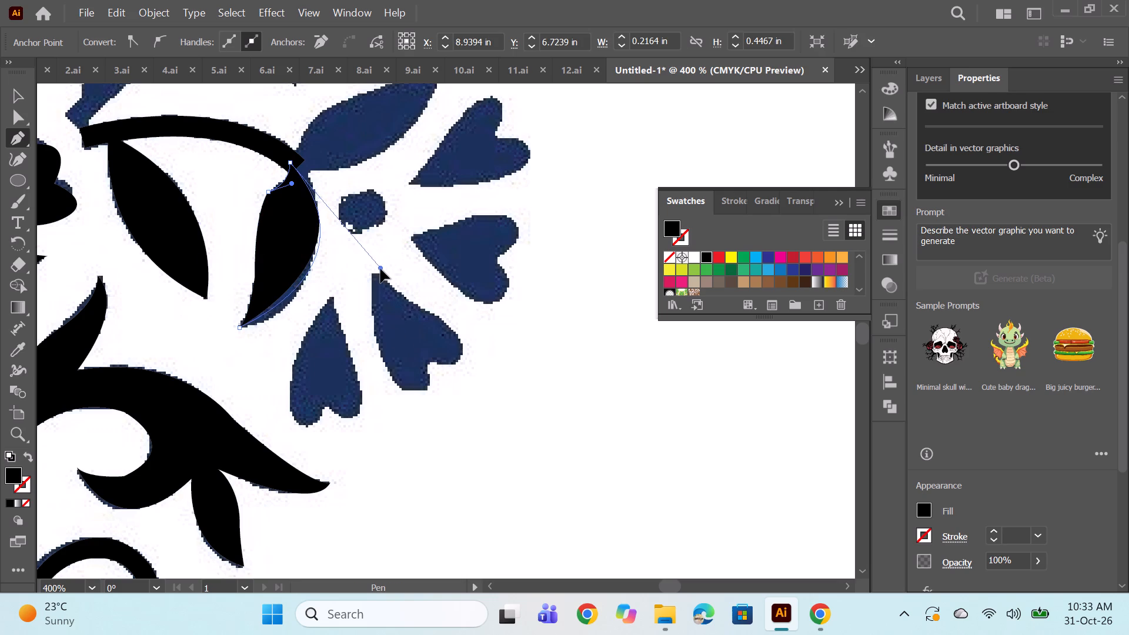
alt+drag(380, 269, 371, 283)
ctrl+click(579, 202)
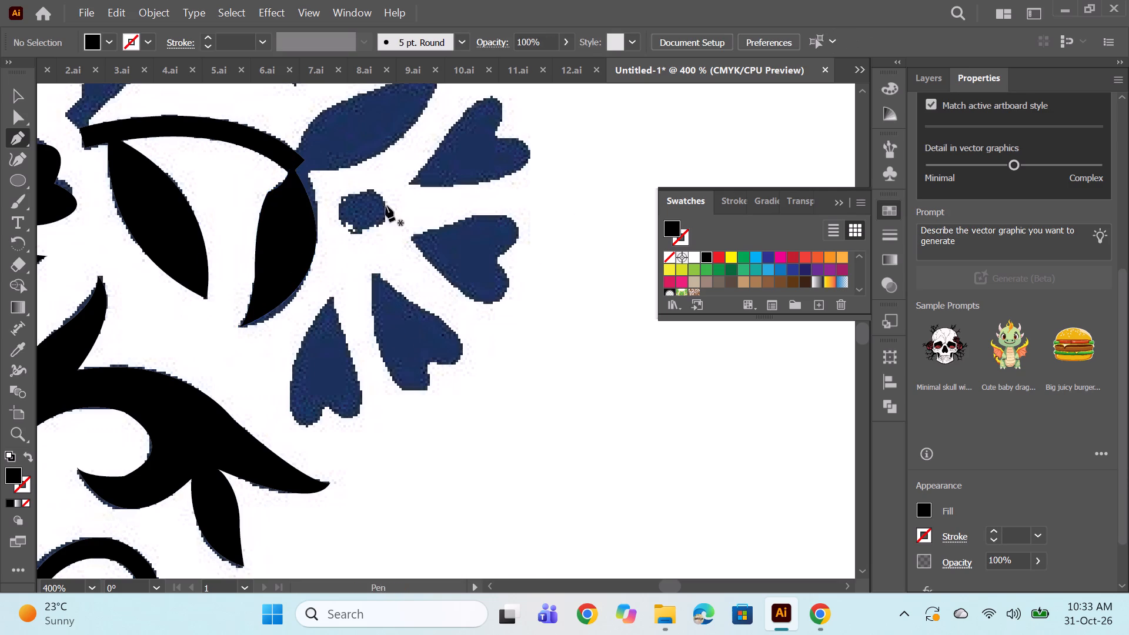
Move the downward leaf's base anchor point slightly up into the arched stem and deselect the leaf.
alt+scroll(316, 172, up, 2)
alt+scroll(294, 158, down, 2)
alt+scroll(263, 151, up, 2)
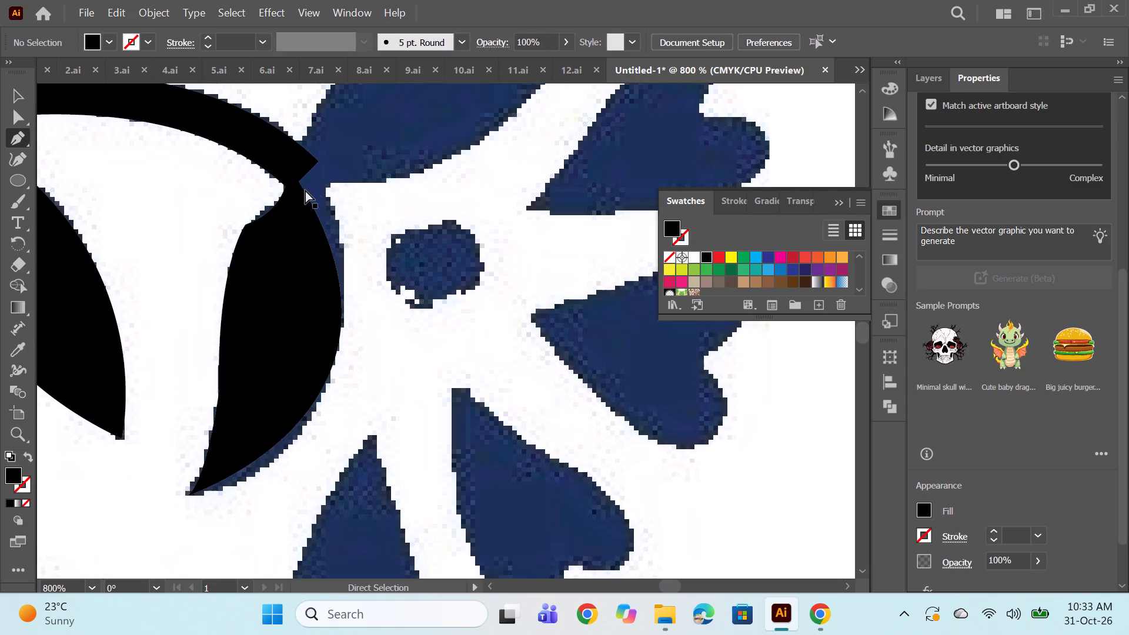
ctrl+click(289, 166)
ctrl+drag(289, 166, 296, 161)
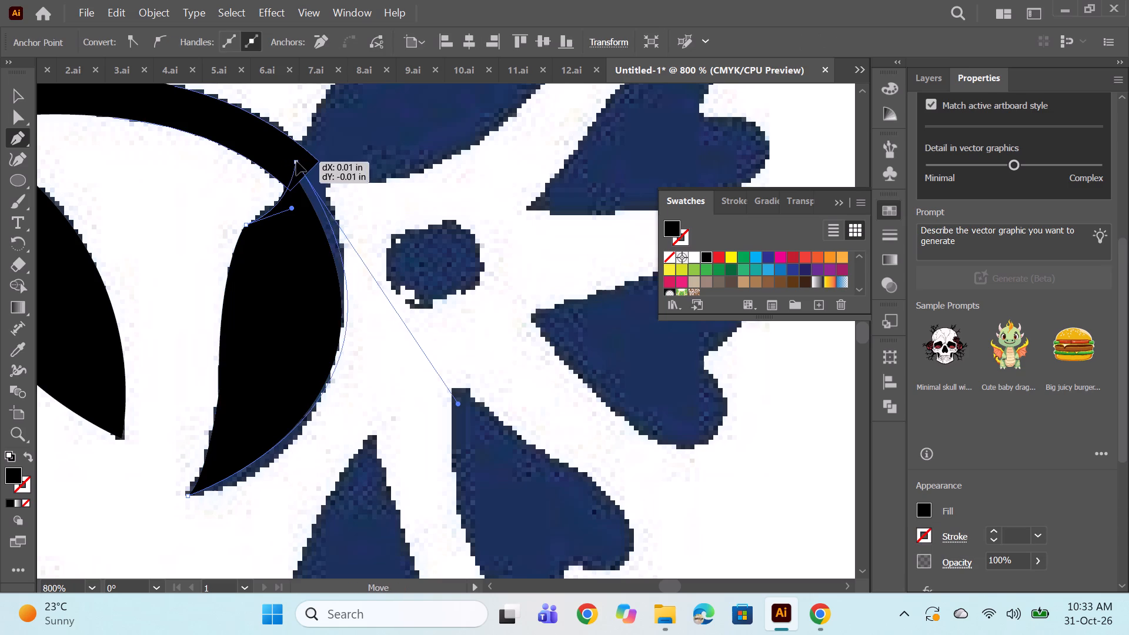
ctrl+drag(296, 161, 297, 161)
ctrl+click(490, 208)
Trace the upward leaf from the stem's end along its upper edge to the tip, close it along the lower edge, and deselect it.
key(space)
drag(457, 203, 368, 268)
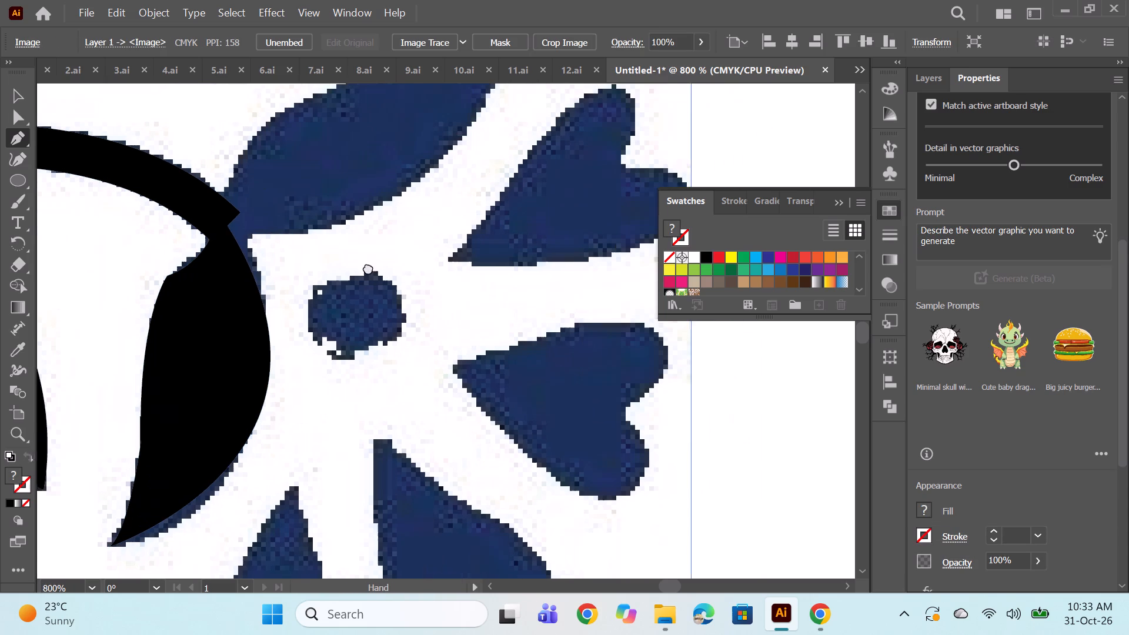
drag(368, 268, 368, 268)
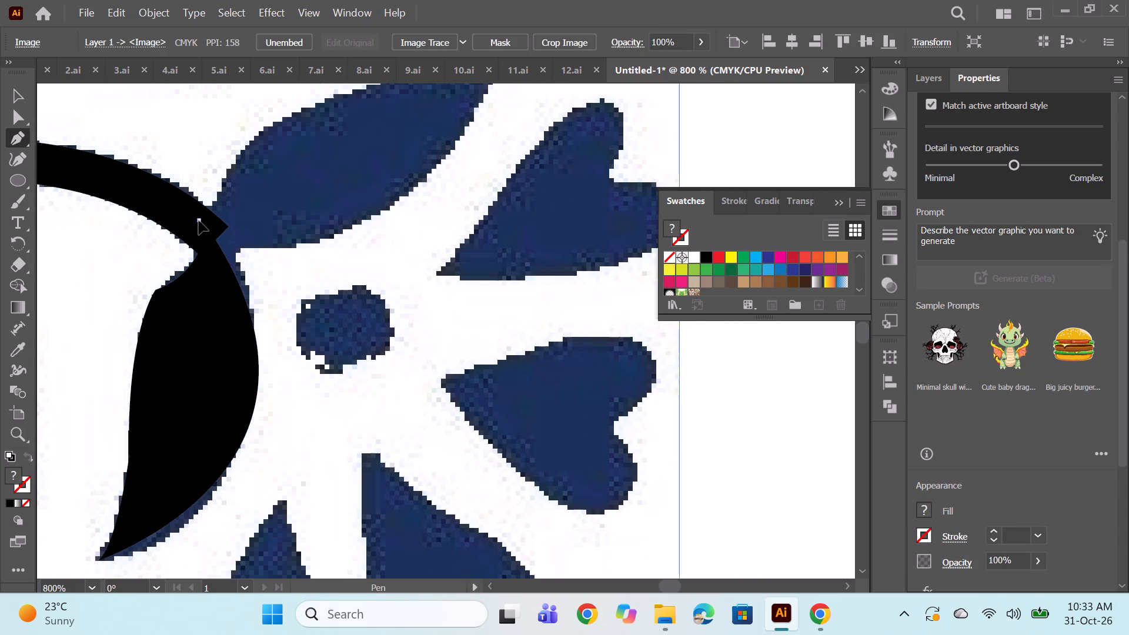
click(199, 220)
alt+scroll(303, 211, down, 2)
scroll(299, 200, up, 5)
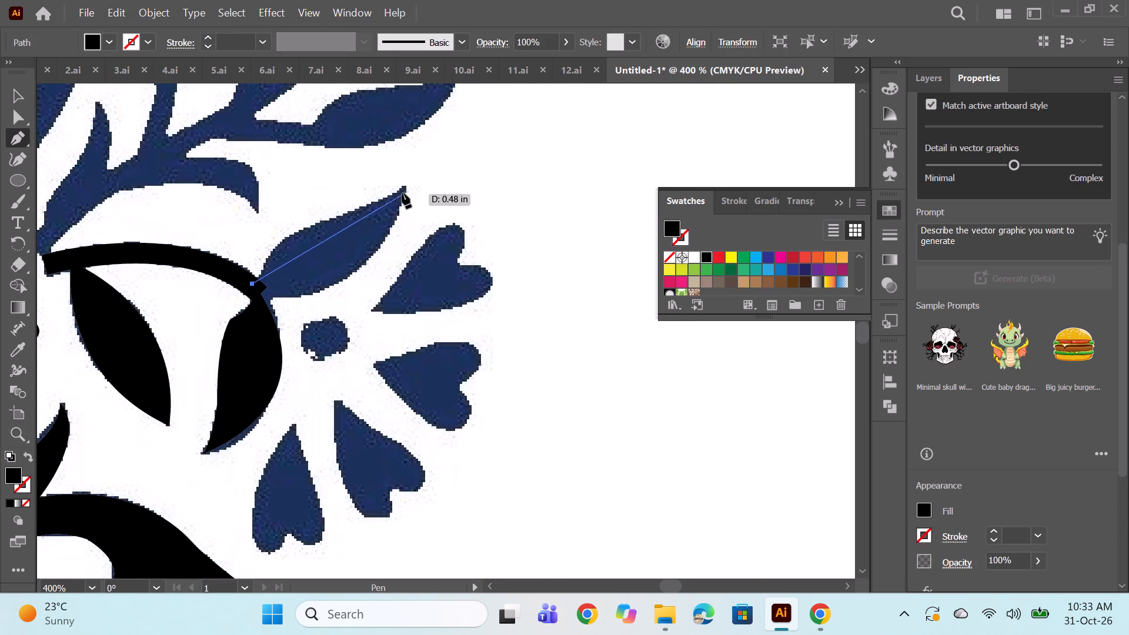
drag(343, 215, 413, 205)
alt+click(343, 217)
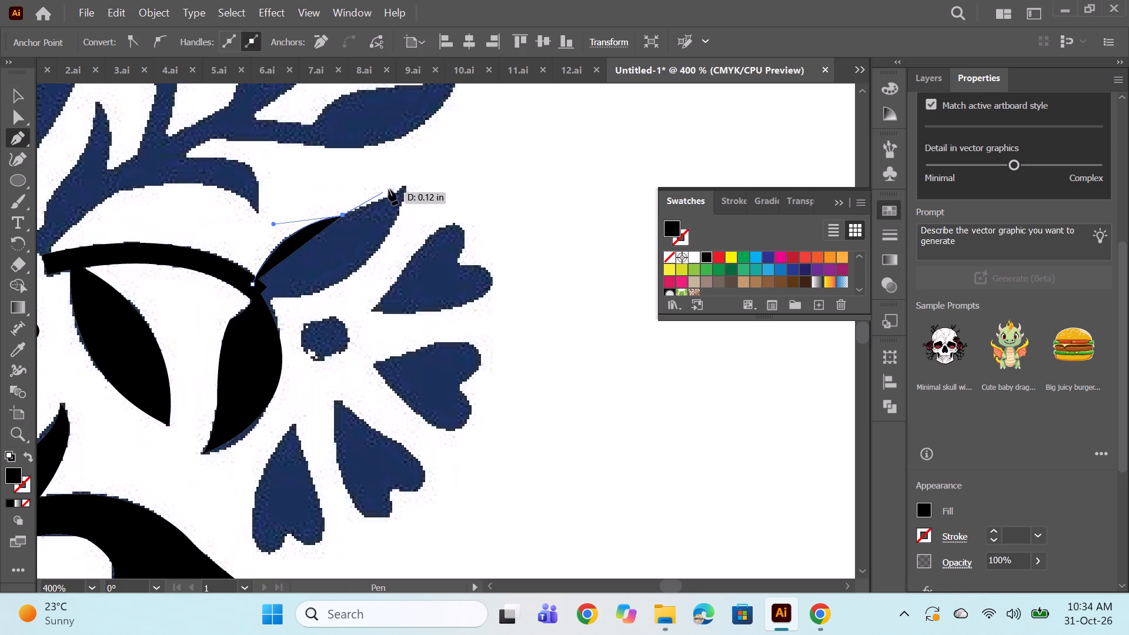
drag(402, 186, 403, 169)
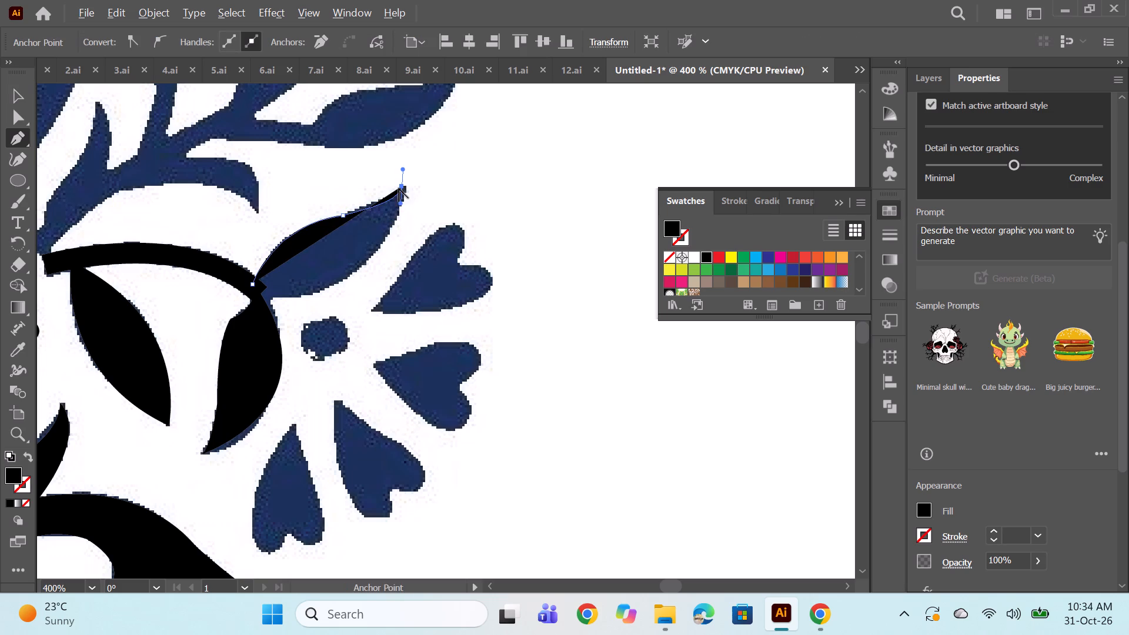
alt+click(400, 188)
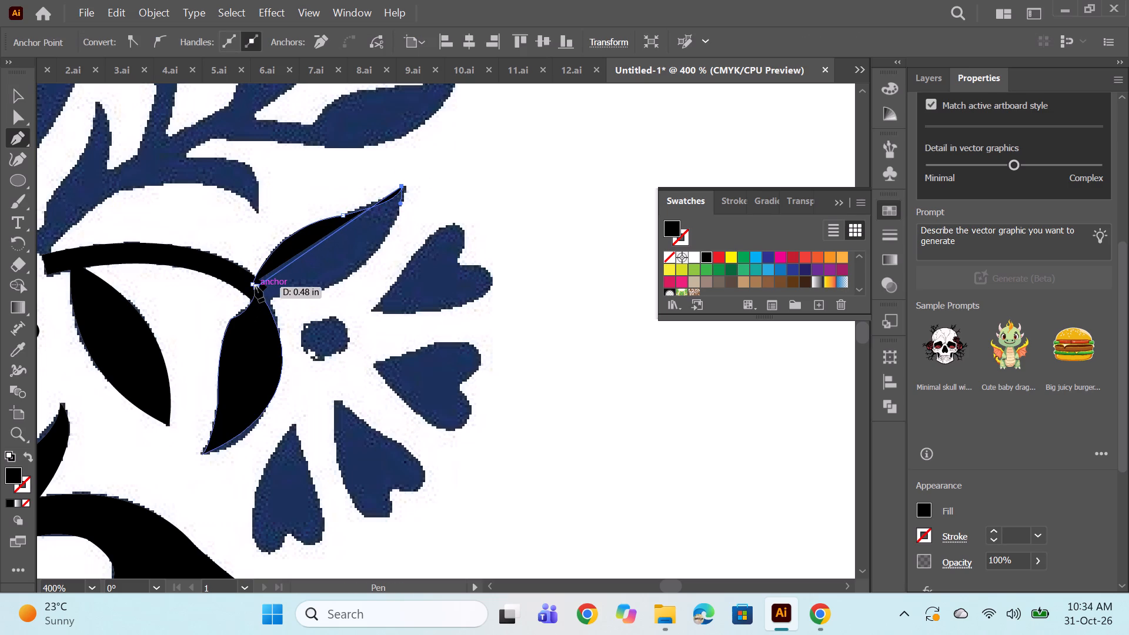
drag(252, 284, 142, 242)
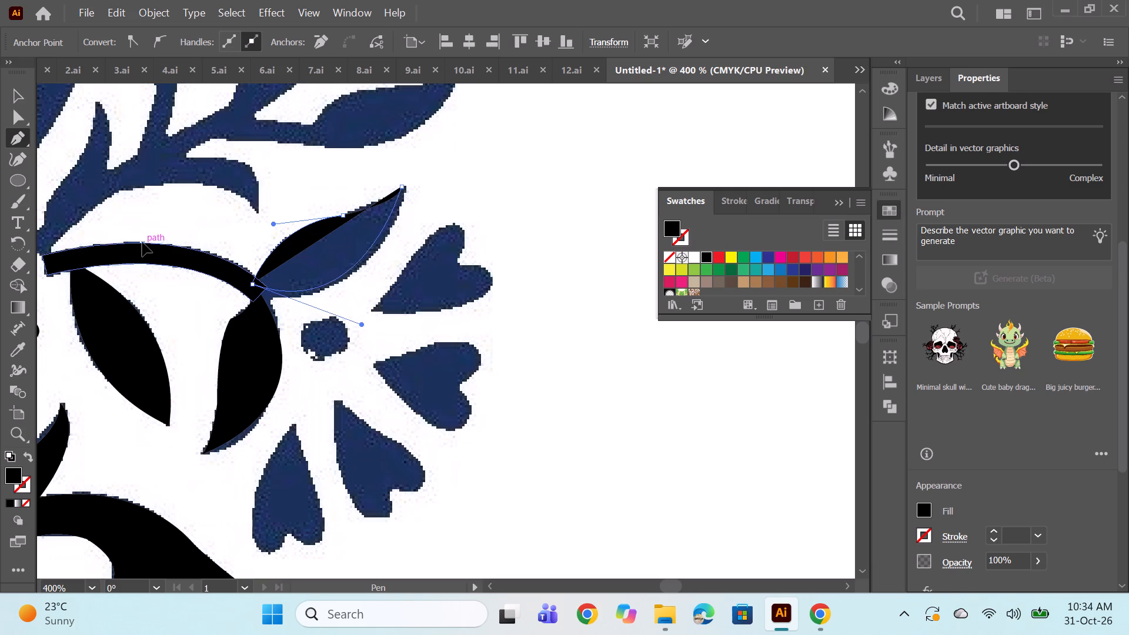
drag(142, 242, 135, 238)
ctrl+click(517, 203)
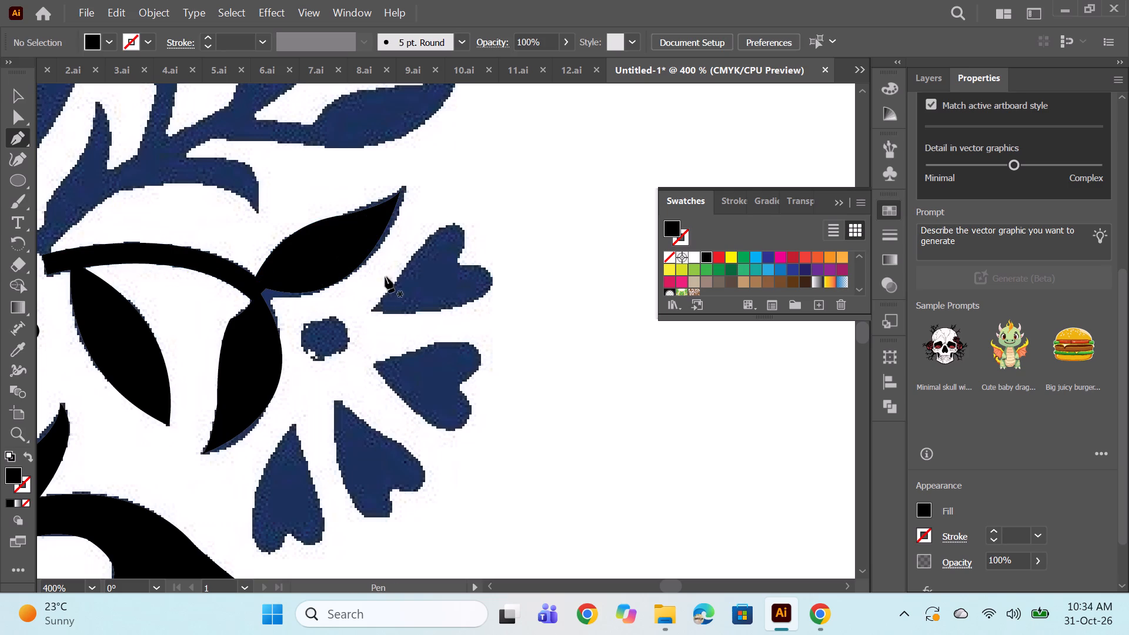
Move the upward leaf's base anchor point deeper into the end of the arched stem and deselect the leaf.
alt+scroll(280, 302, up, 2)
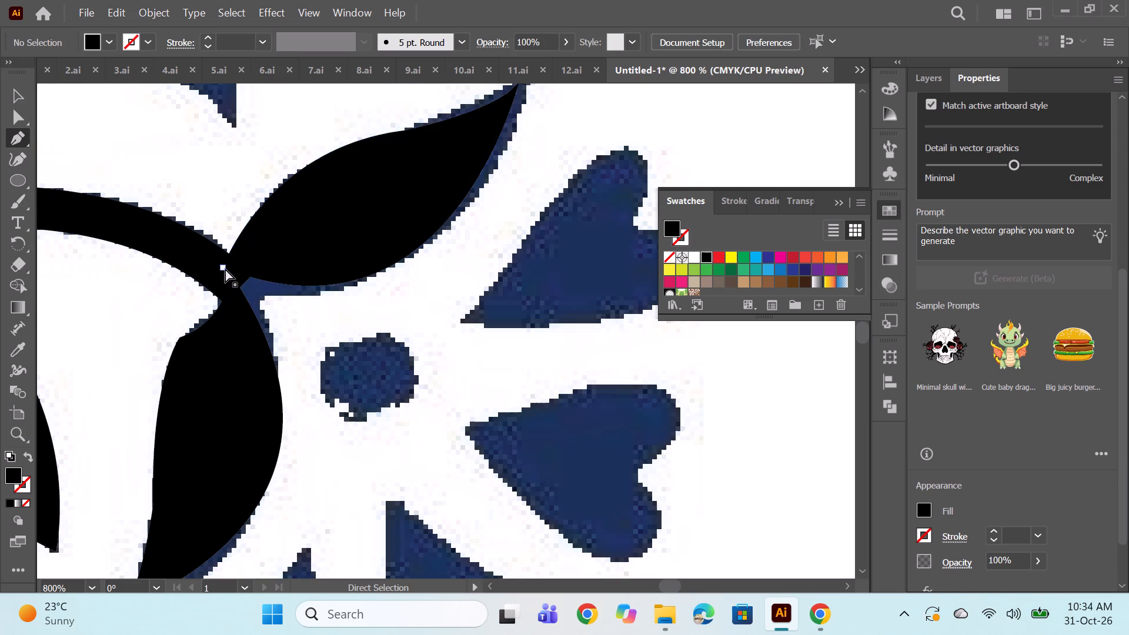
ctrl+click(225, 269)
ctrl+drag(224, 269, 208, 278)
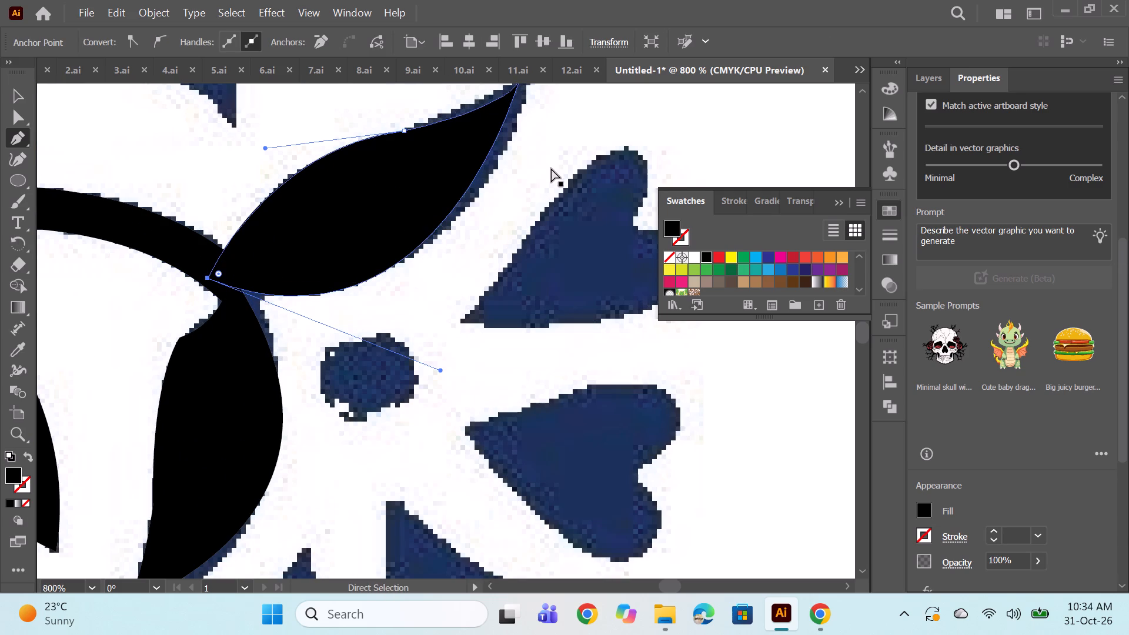
ctrl+click(553, 159)
Draw a black-filled circle about 0.12 in across over the side flower's round centre and deselect it.
alt+scroll(498, 175, down, 3)
alt+scroll(463, 245, down, 1)
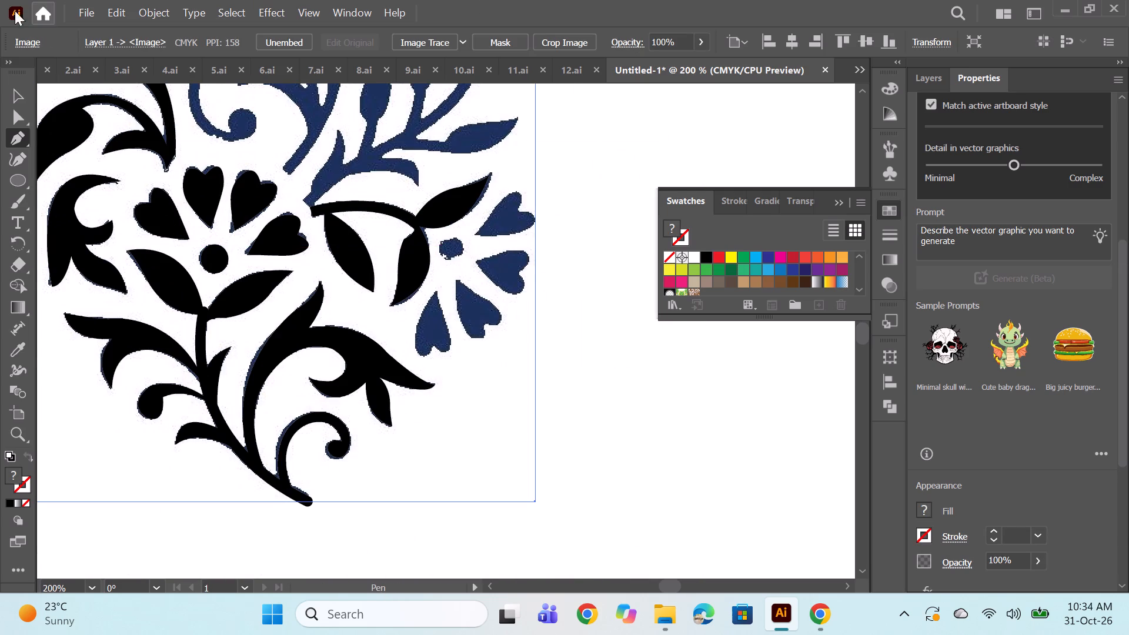
click(16, 183)
alt+scroll(497, 213, up, 1)
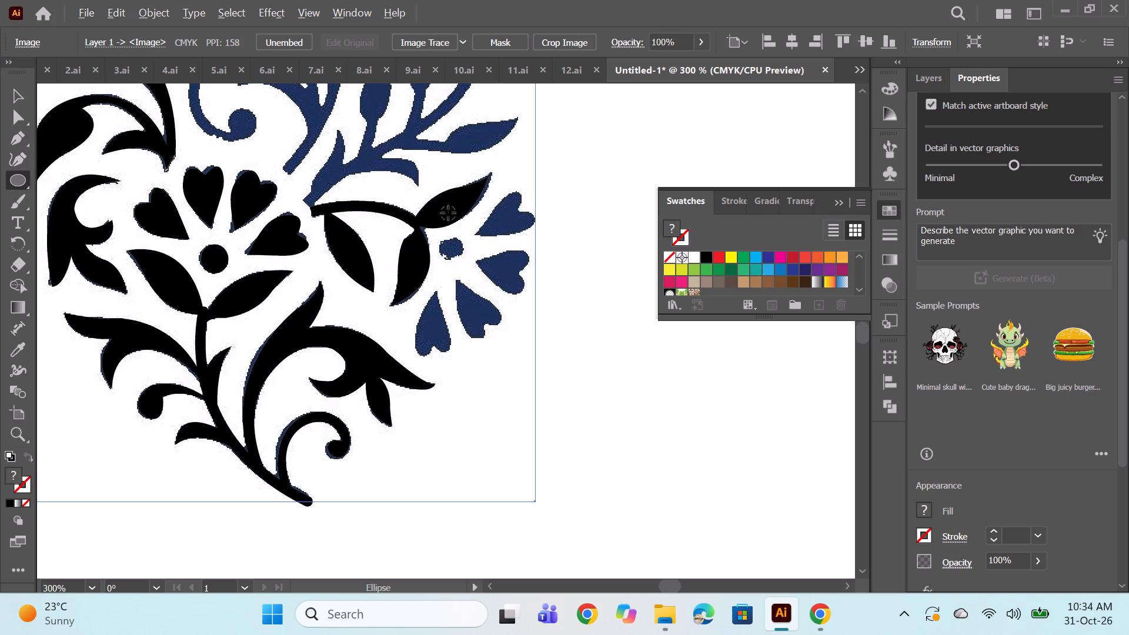
alt+scroll(448, 213, up, 2)
drag(389, 294, 444, 357)
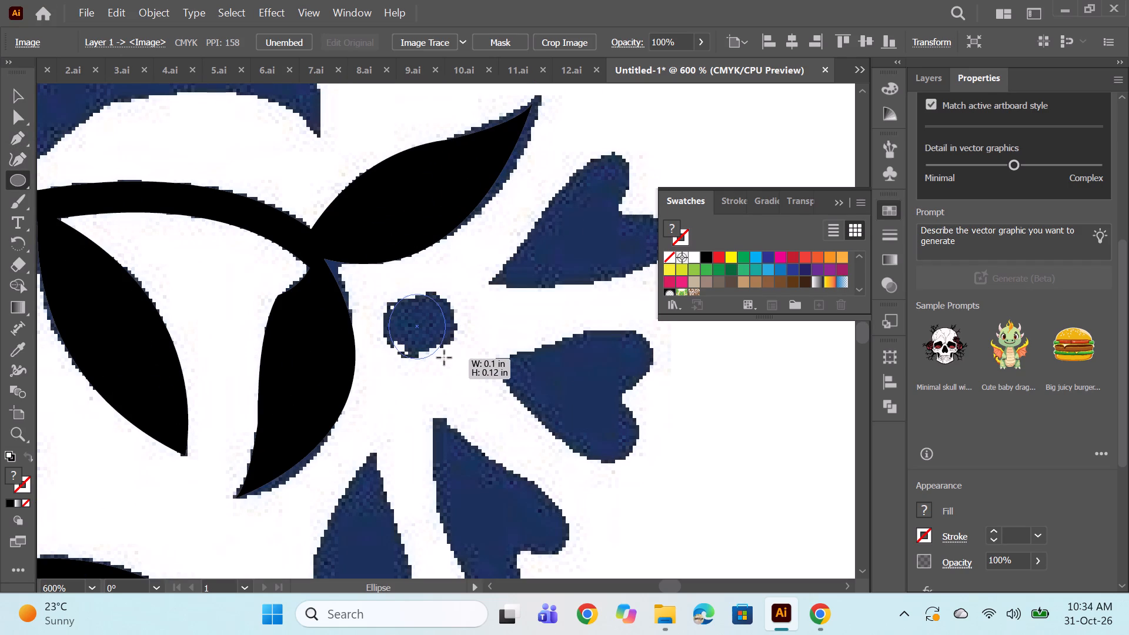
drag(444, 357, 451, 356)
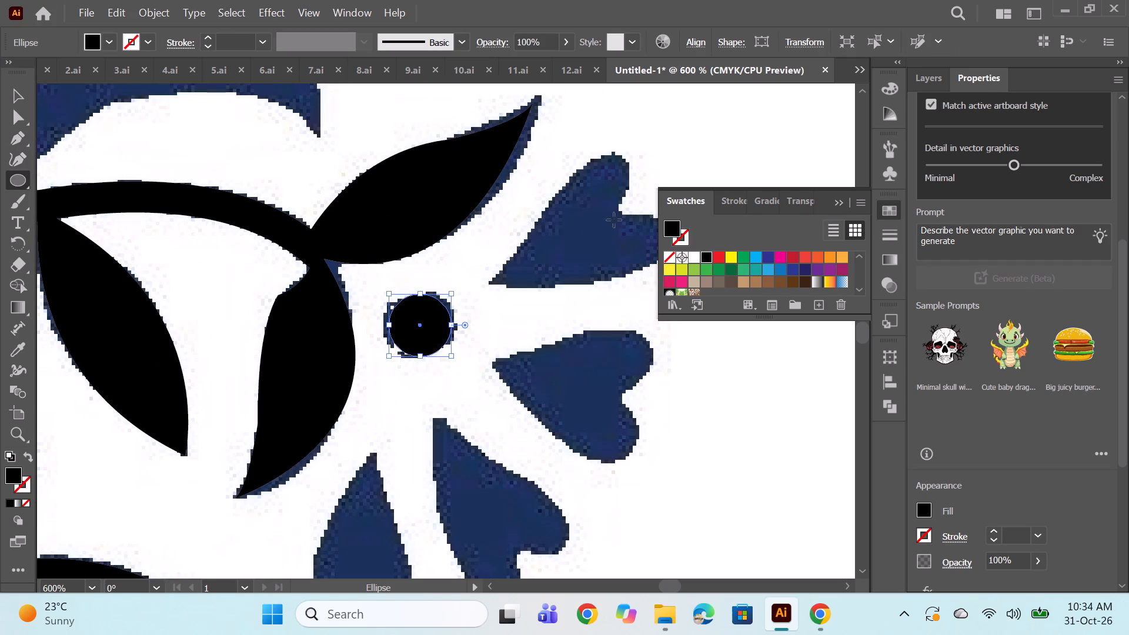
ctrl+click(659, 136)
Switch to the Pen tool for tracing the side flower's heart-shaped petals.
alt+scroll(556, 199, down, 2)
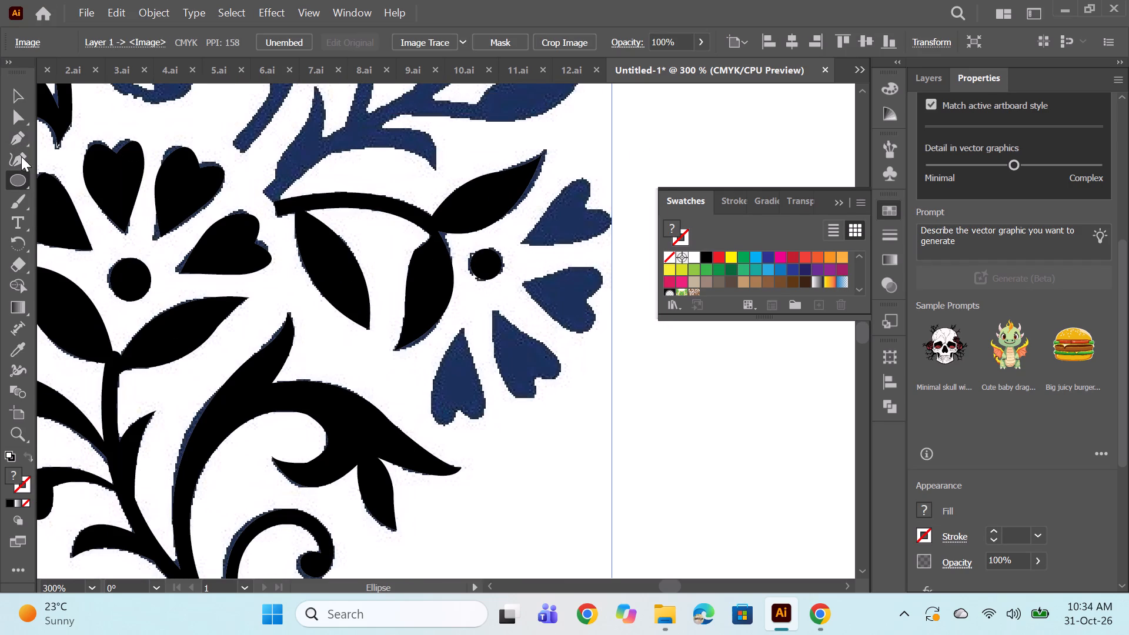
click(19, 142)
scroll(445, 203, down, 6)
alt+scroll(497, 279, down, 1)
alt+scroll(496, 279, up, 1)
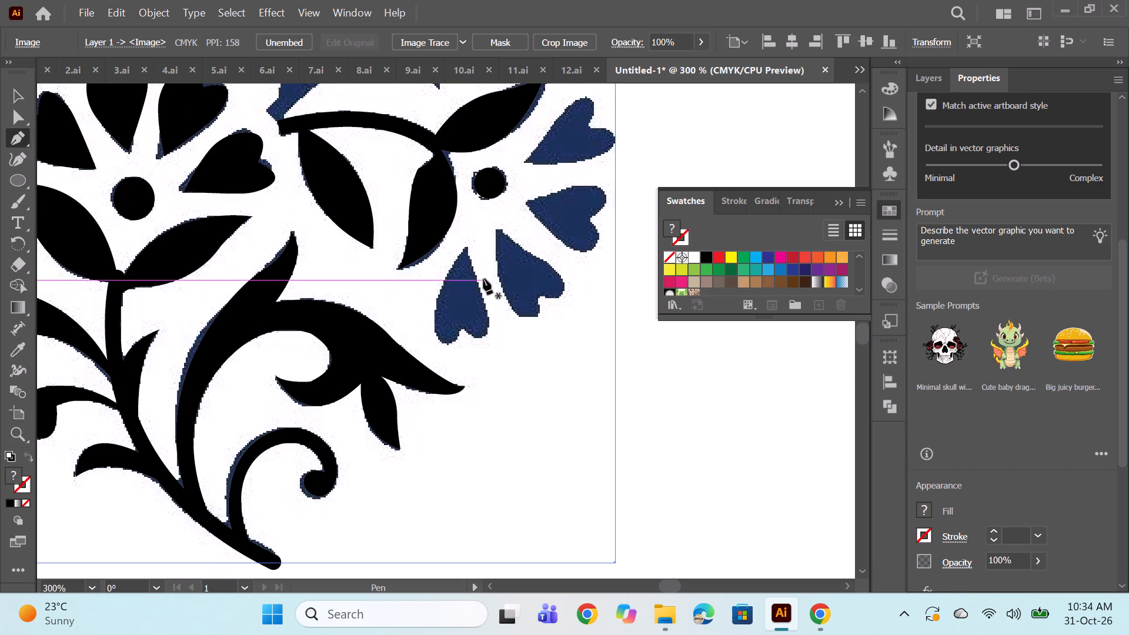
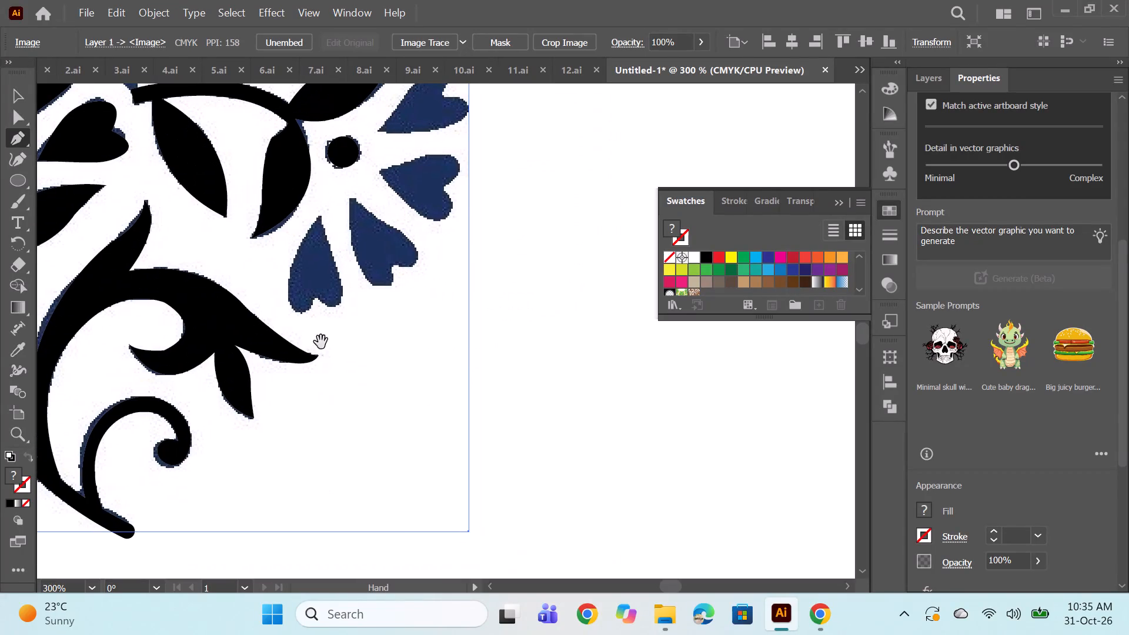
Copy the central flower's right-hand heart-shaped petal onto the side flower's topmost petal and rotate it to match.
alt+scroll(405, 192, down, 1)
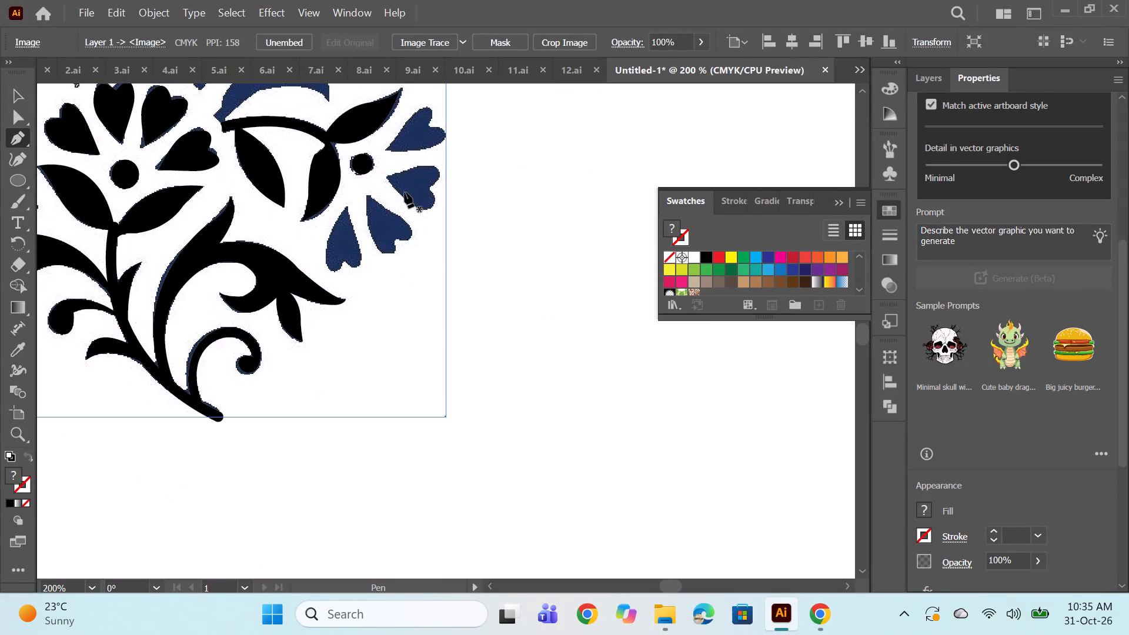
scroll(165, 146, up, 2)
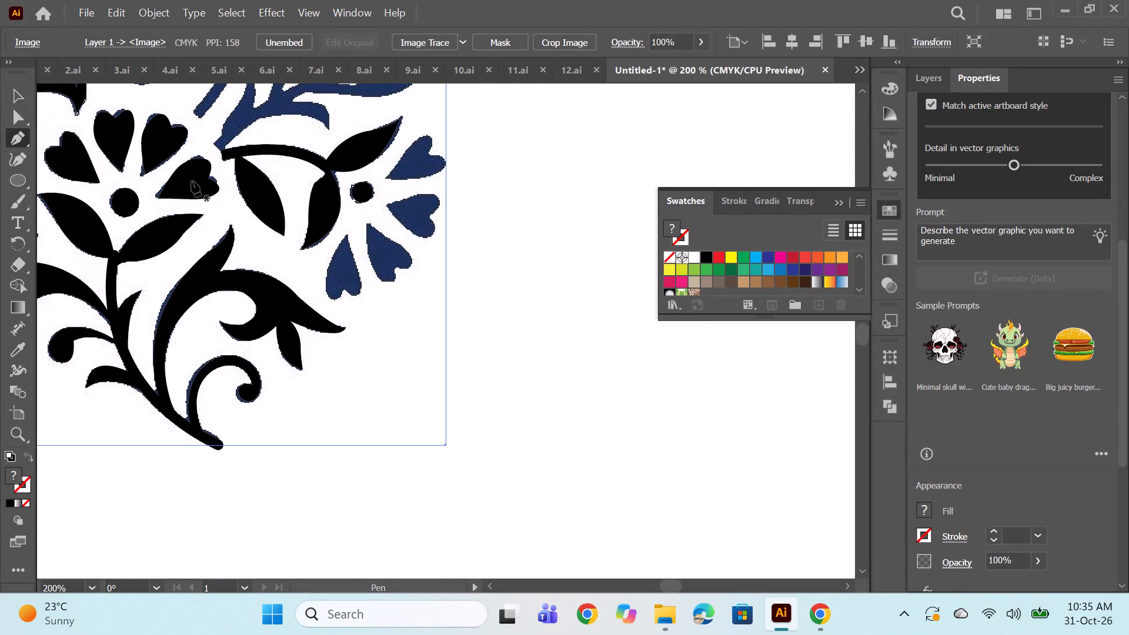
click(192, 181)
key(ctrl+z)
click(18, 95)
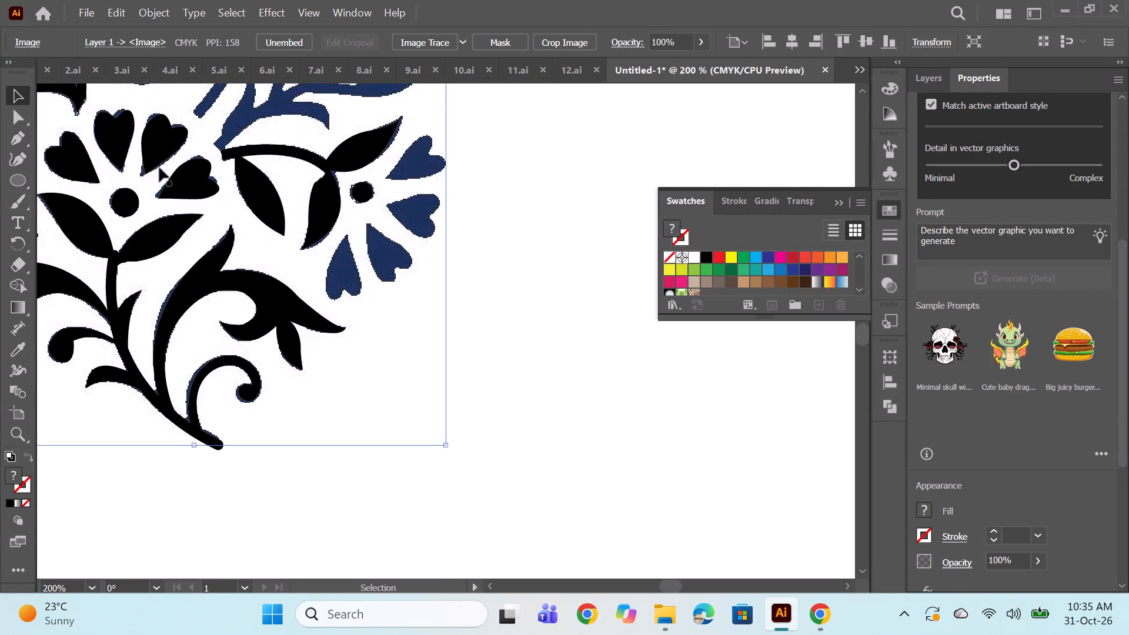
click(203, 192)
alt+shift+drag(203, 189, 334, 179)
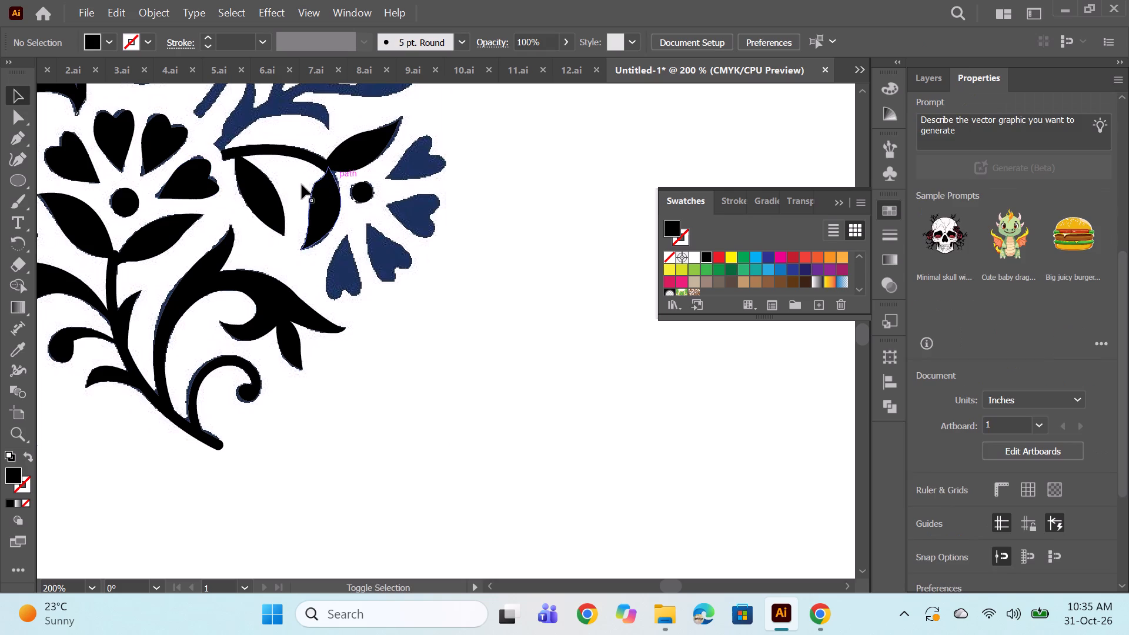
alt+shift+drag(207, 185, 443, 157)
drag(433, 176, 425, 155)
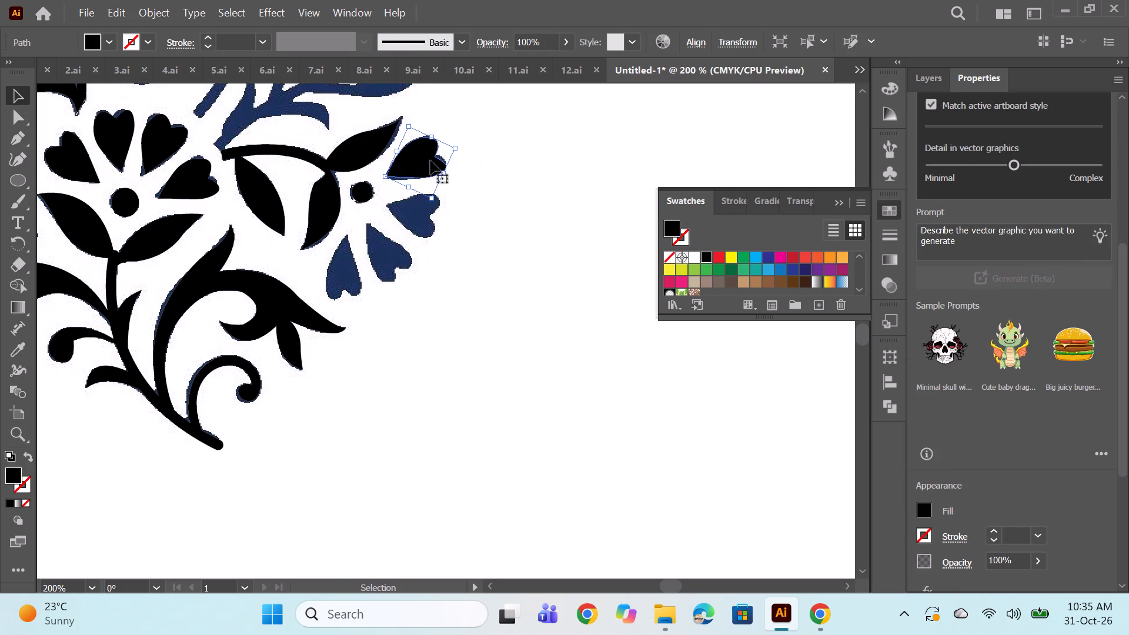
Duplicate the petal onto the side flower's second petal down, rotate it to match, and nudge it into place.
alt+drag(424, 165, 426, 212)
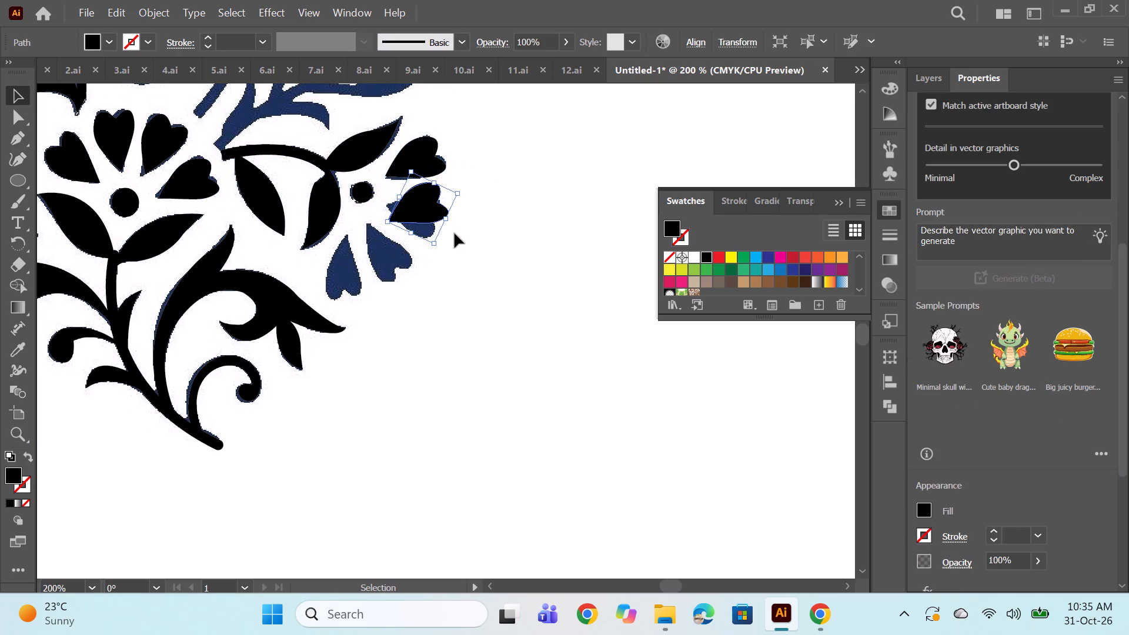
drag(435, 249, 395, 253)
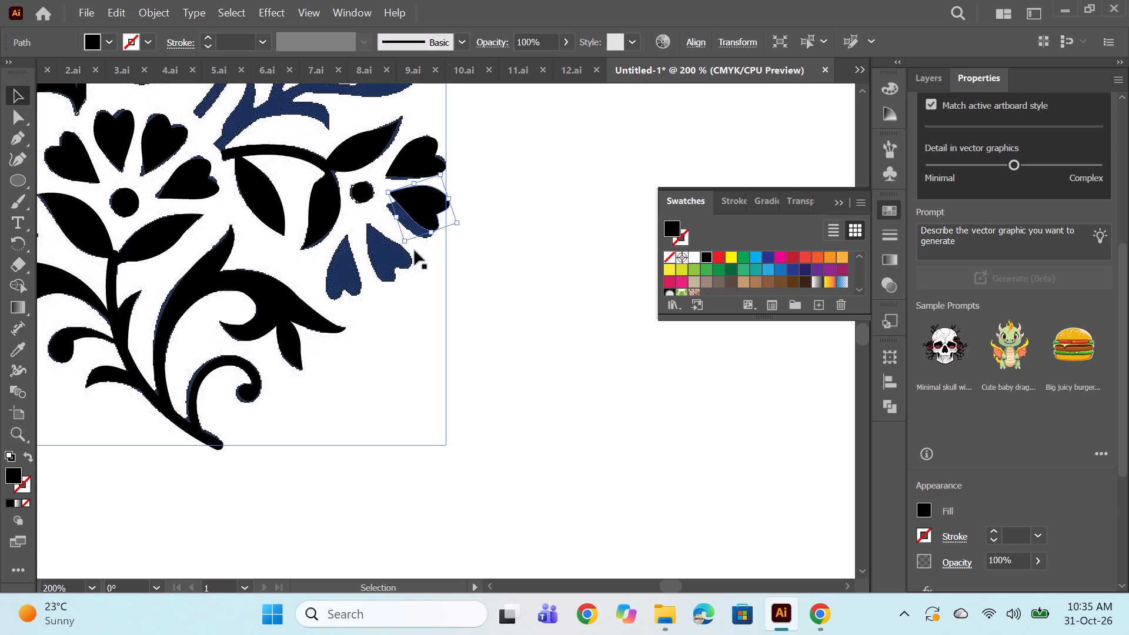
key(Down)
key(Down)
key(Down)
key(Left)
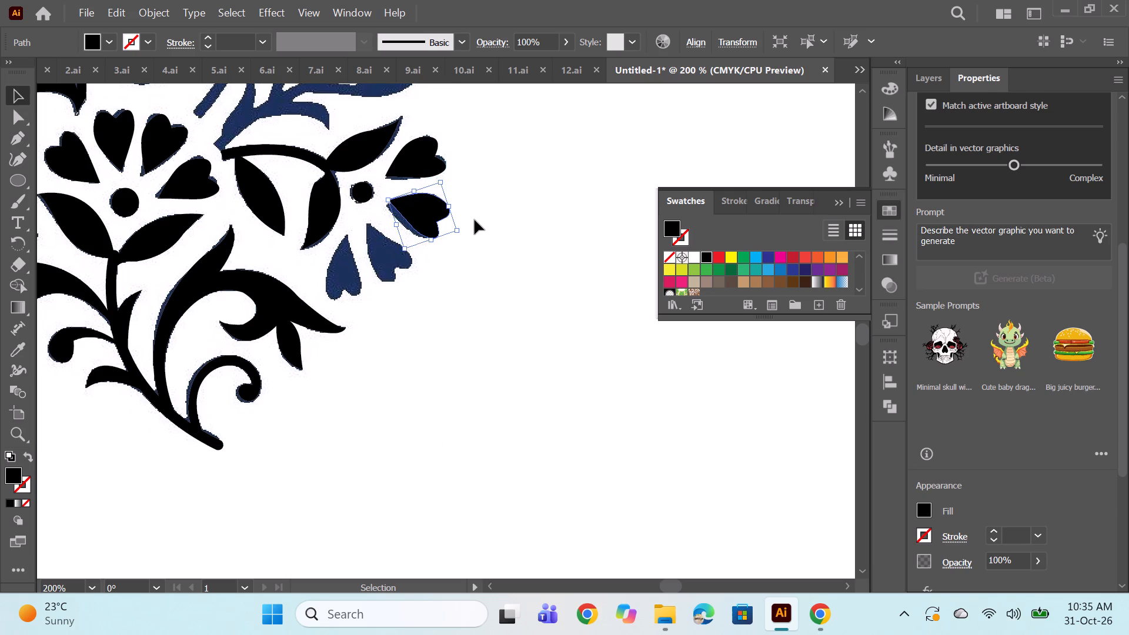
key(Down)
Duplicate the second petal onto the side flower's third petal, rotate it to match, and nudge it into place.
alt+drag(425, 212, 396, 233)
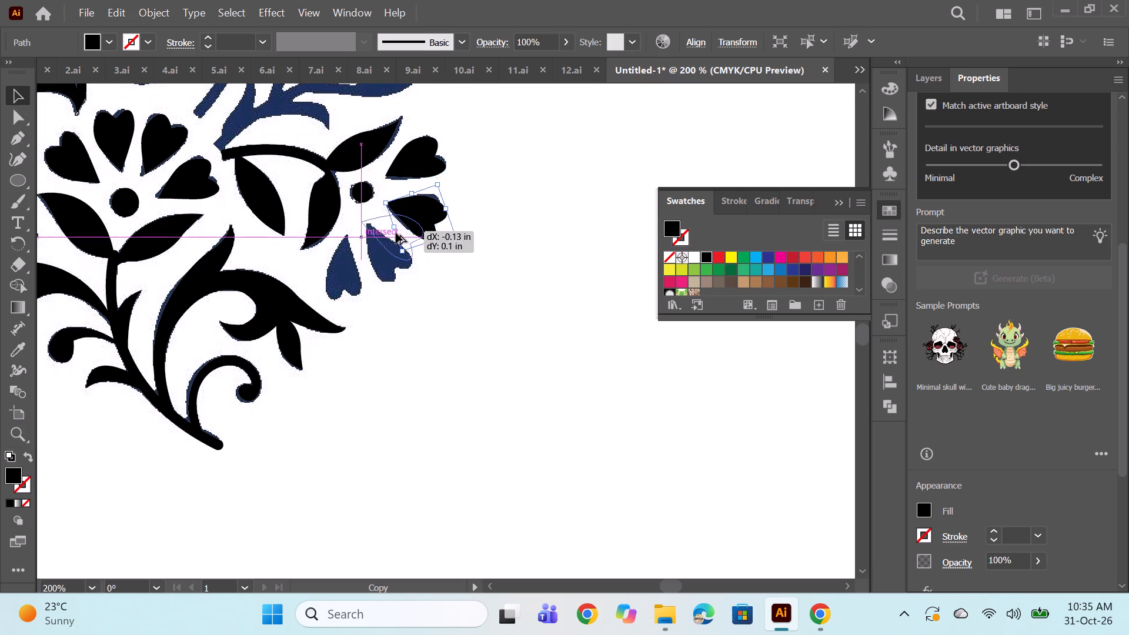
alt+drag(396, 233, 383, 240)
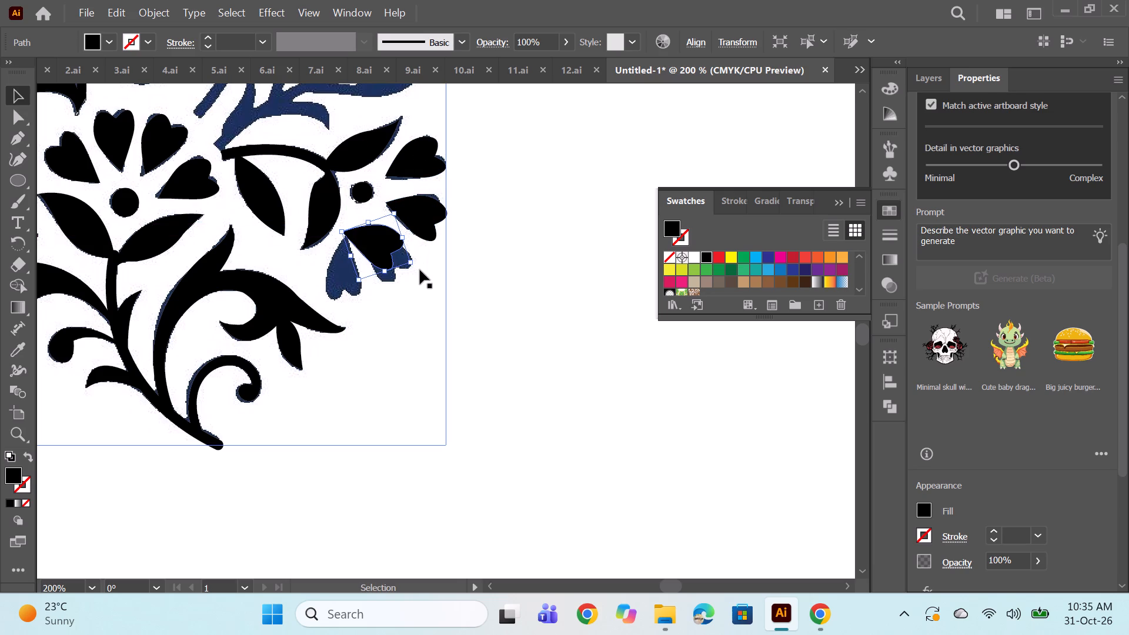
drag(416, 269, 399, 292)
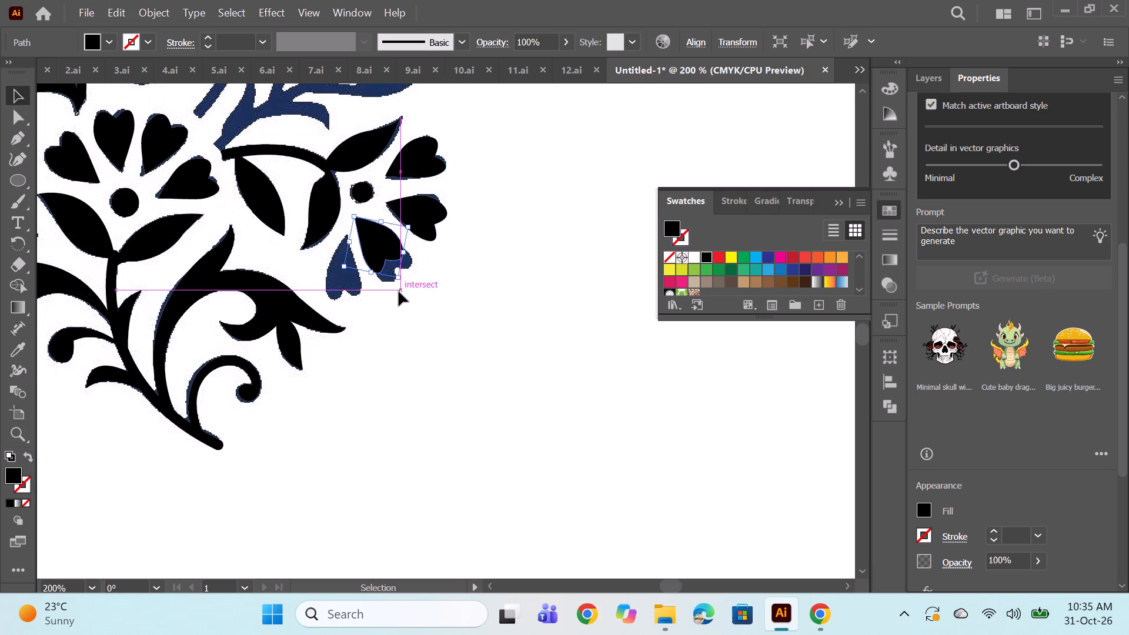
key(Down)
key(Down)
key(Right)
key(Down)
key(Down)
key(Right)
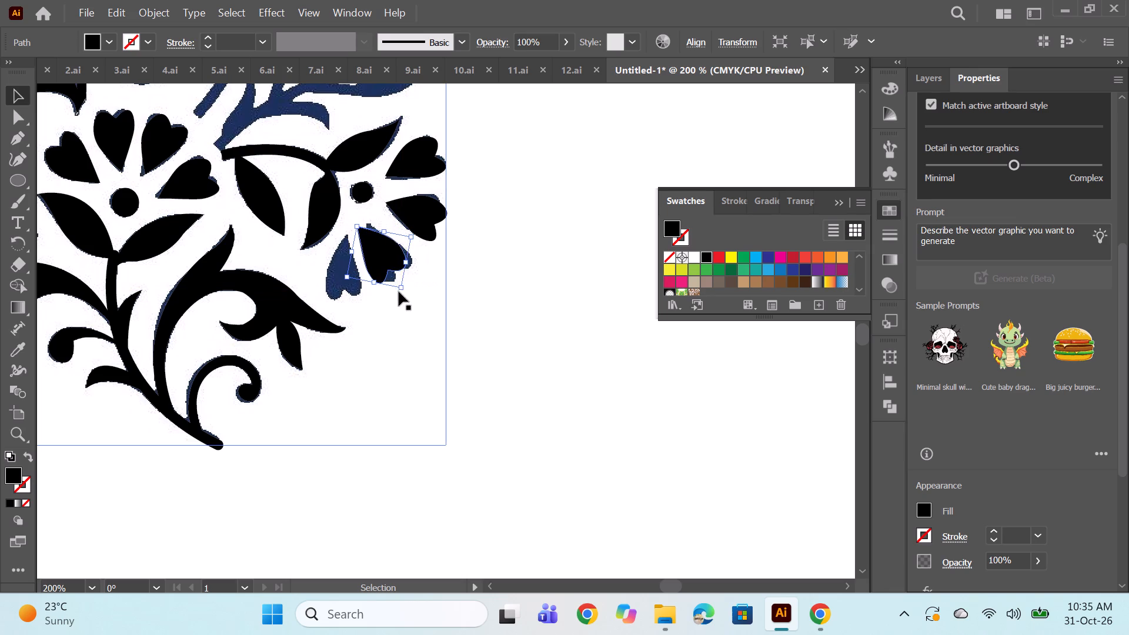
key(Right)
Duplicate the third petal onto the side flower's lowest petal, rotate and nudge it to fit, and deselect it.
alt+drag(382, 259, 329, 275)
drag(359, 299, 306, 320)
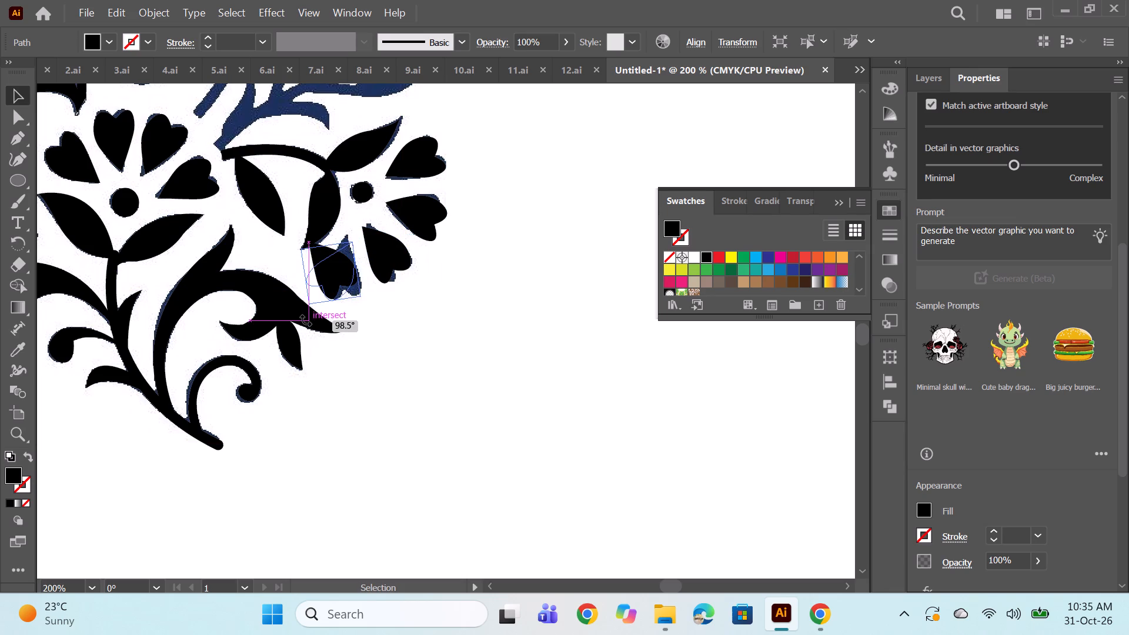
drag(306, 320, 313, 333)
key(Right)
key(Right)
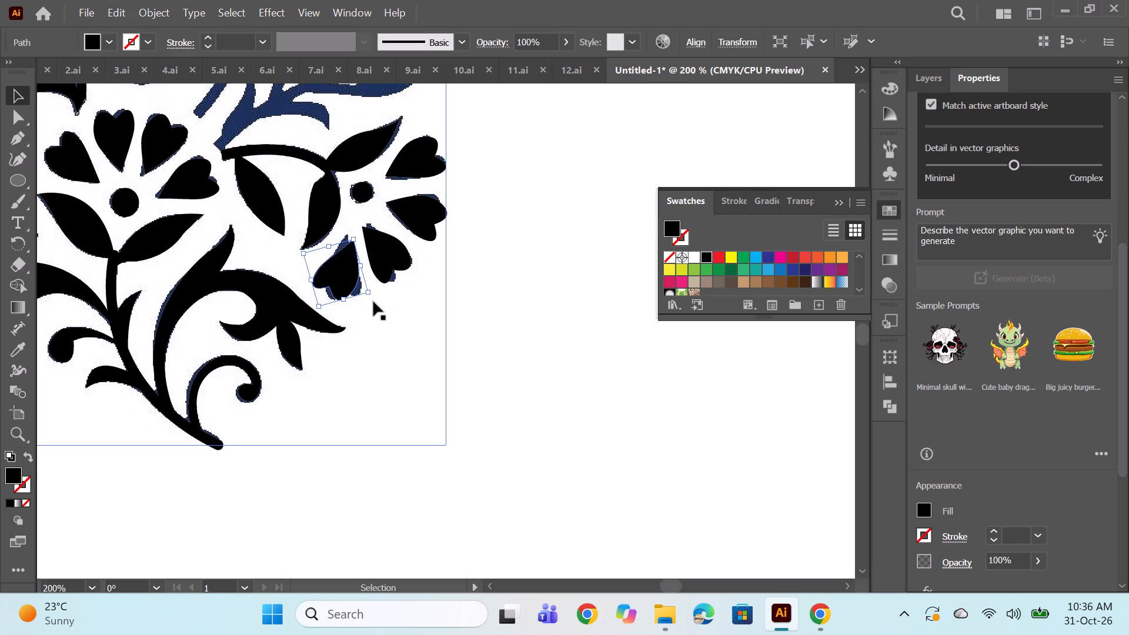
drag(374, 296, 380, 285)
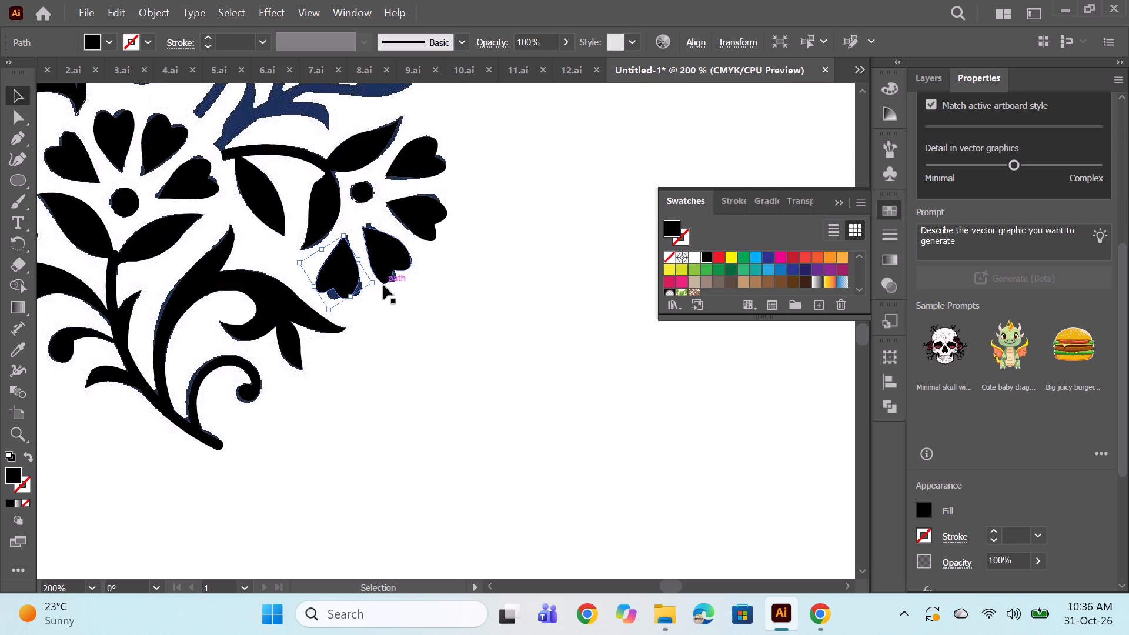
key(Right)
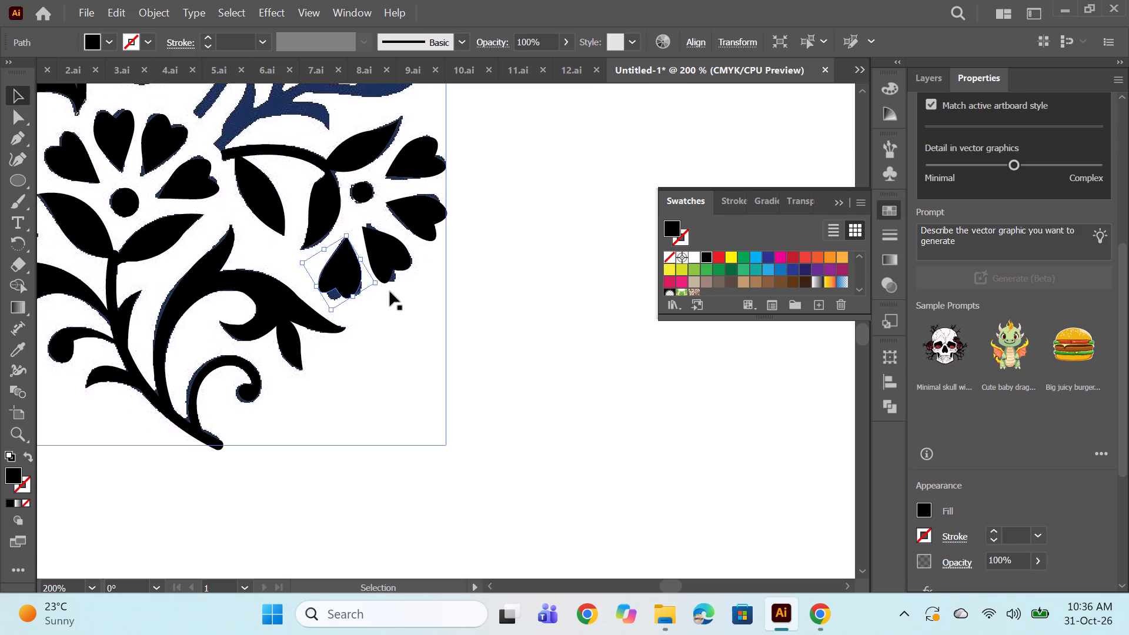
key(Down)
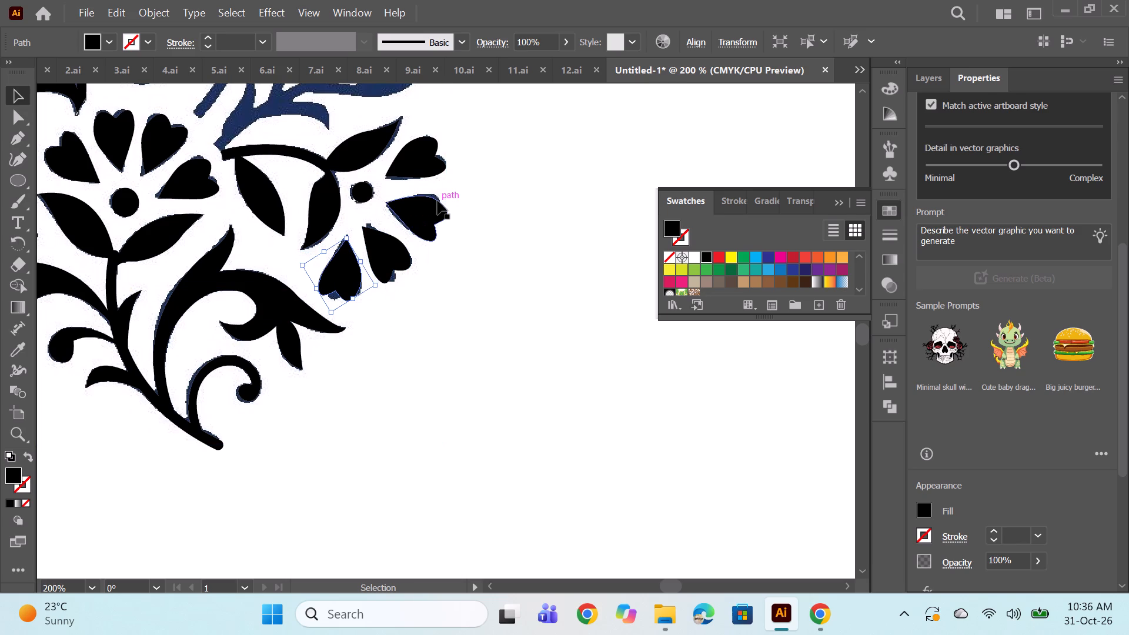
key(Up)
ctrl+click(509, 177)
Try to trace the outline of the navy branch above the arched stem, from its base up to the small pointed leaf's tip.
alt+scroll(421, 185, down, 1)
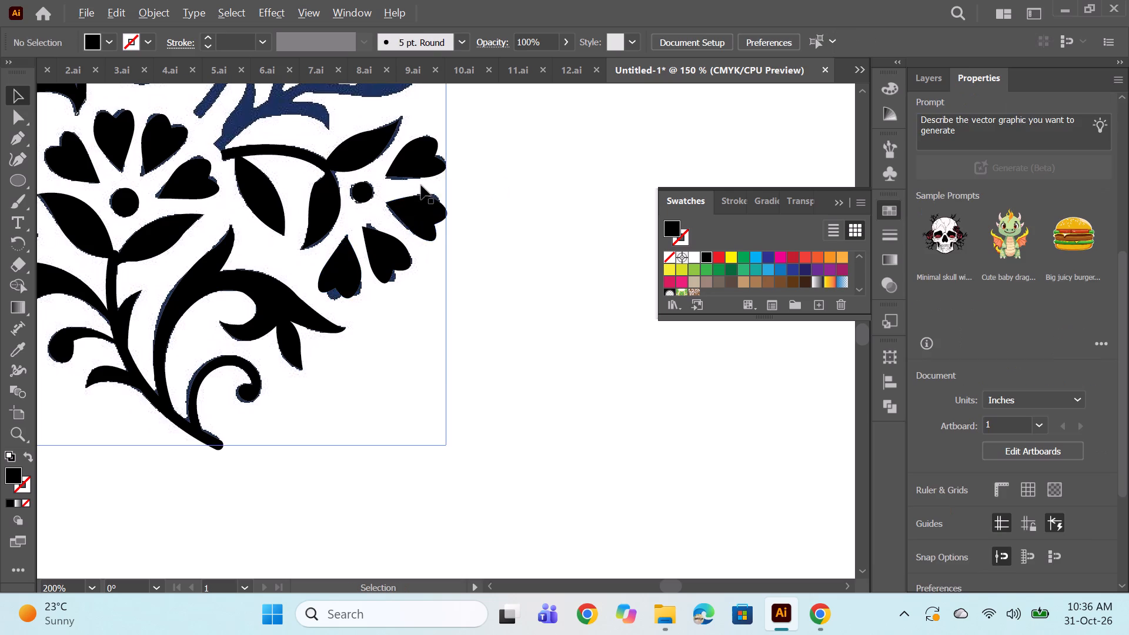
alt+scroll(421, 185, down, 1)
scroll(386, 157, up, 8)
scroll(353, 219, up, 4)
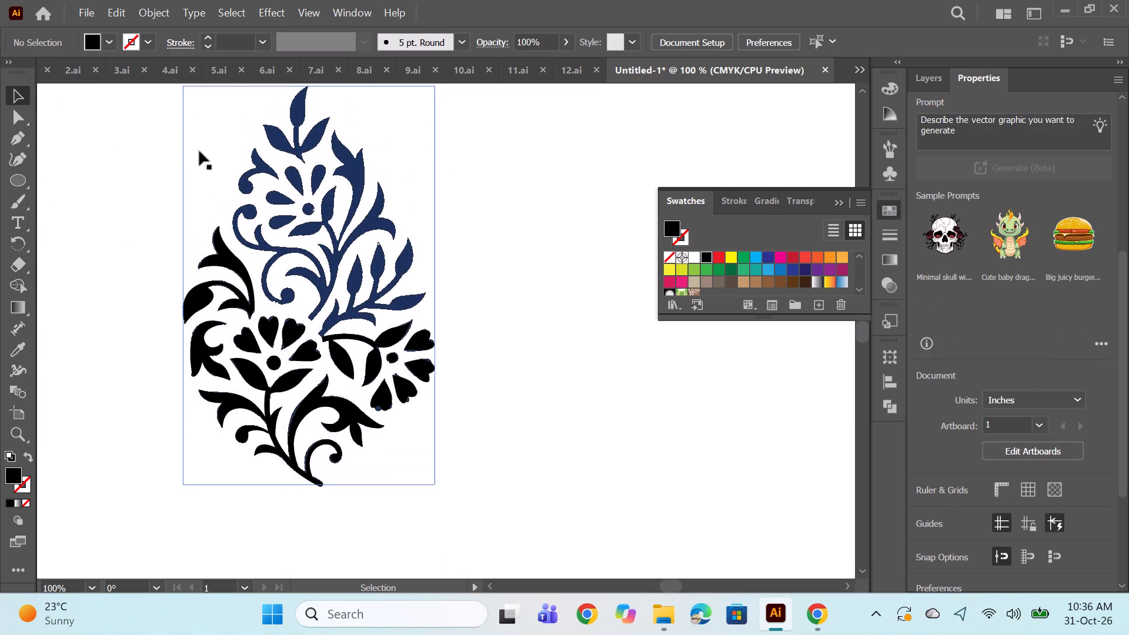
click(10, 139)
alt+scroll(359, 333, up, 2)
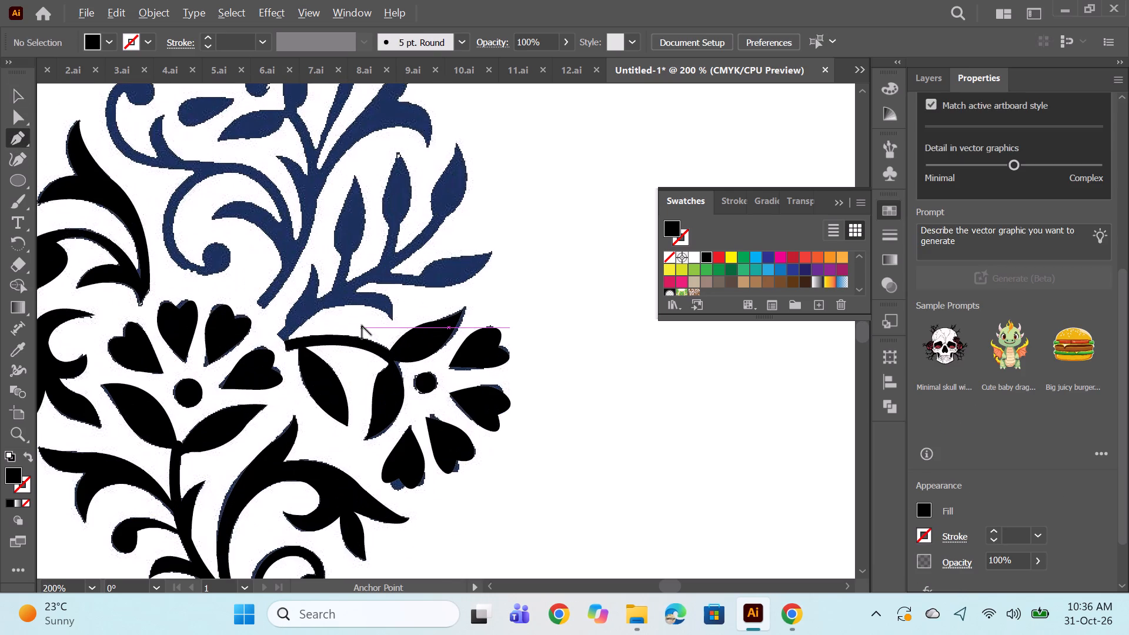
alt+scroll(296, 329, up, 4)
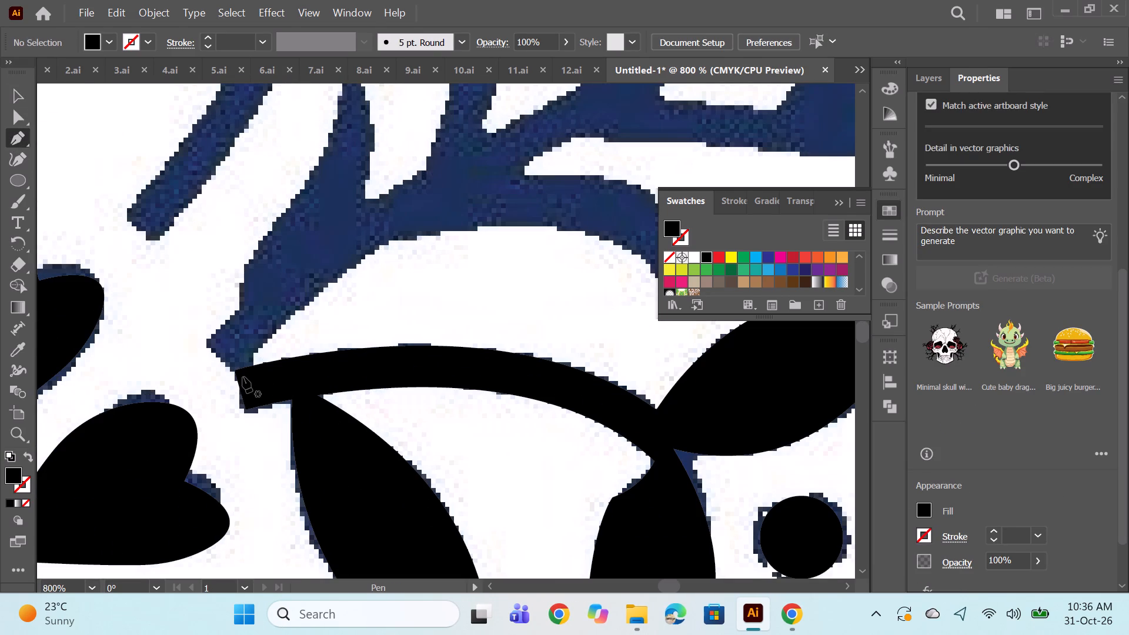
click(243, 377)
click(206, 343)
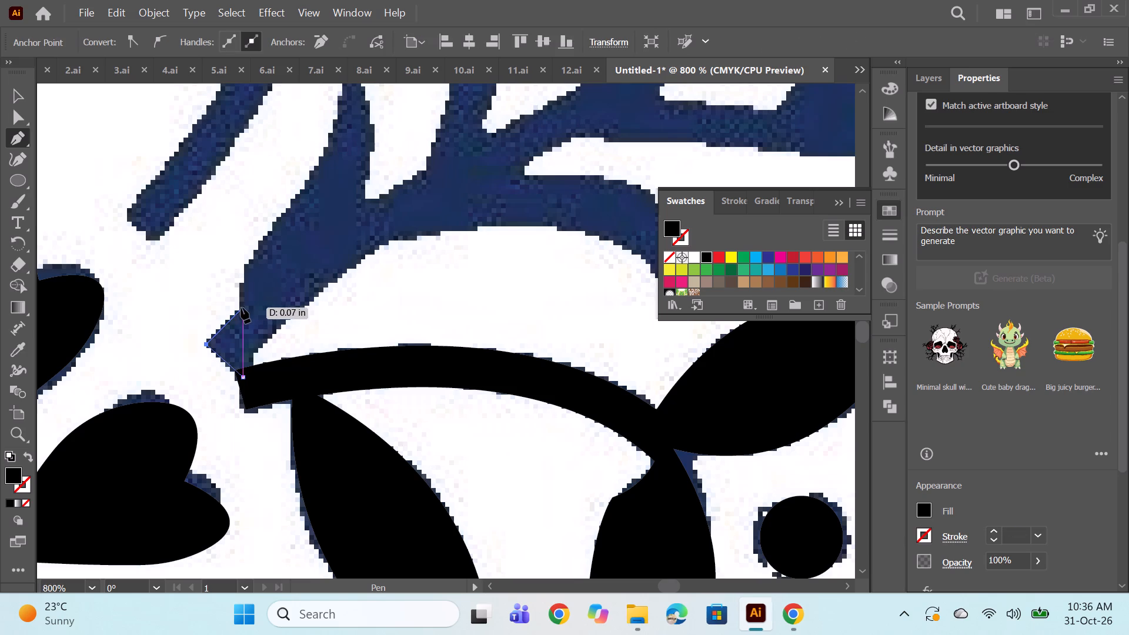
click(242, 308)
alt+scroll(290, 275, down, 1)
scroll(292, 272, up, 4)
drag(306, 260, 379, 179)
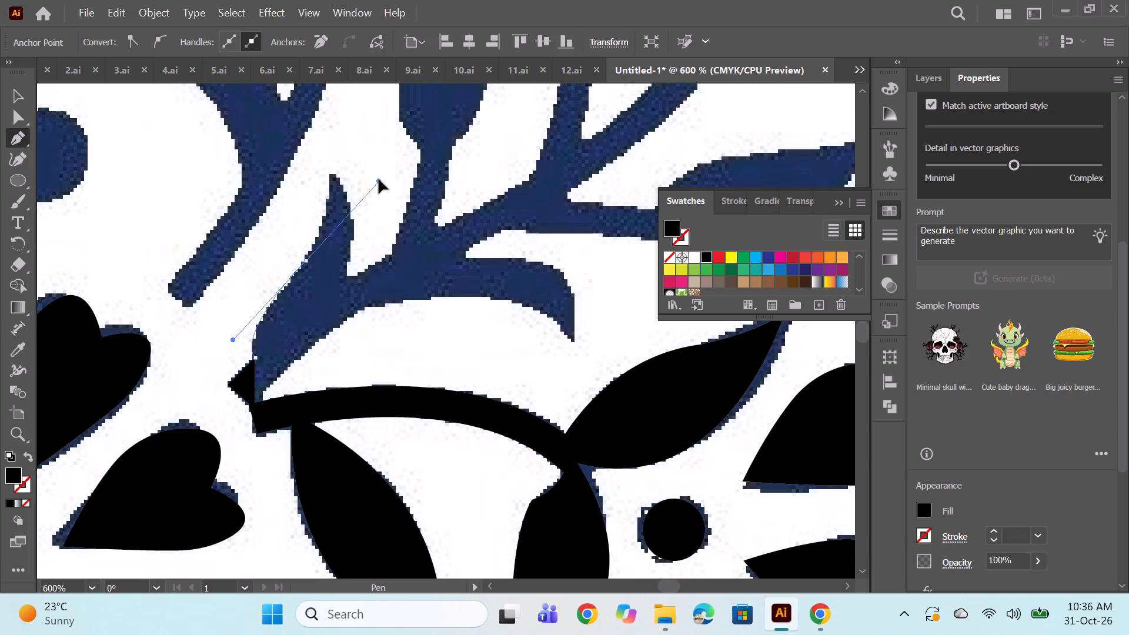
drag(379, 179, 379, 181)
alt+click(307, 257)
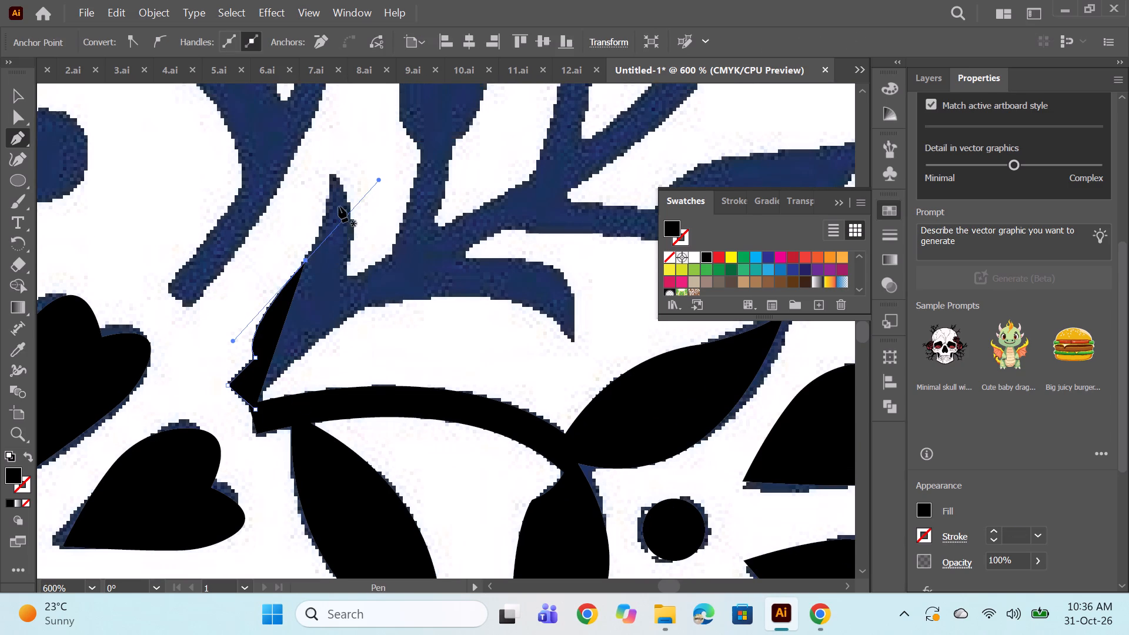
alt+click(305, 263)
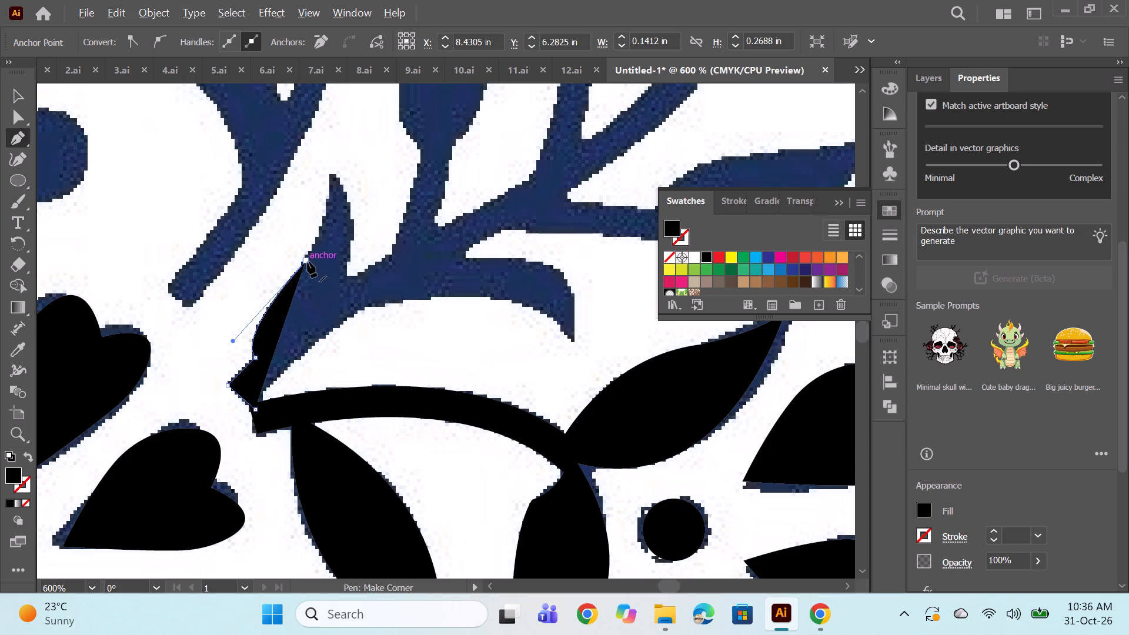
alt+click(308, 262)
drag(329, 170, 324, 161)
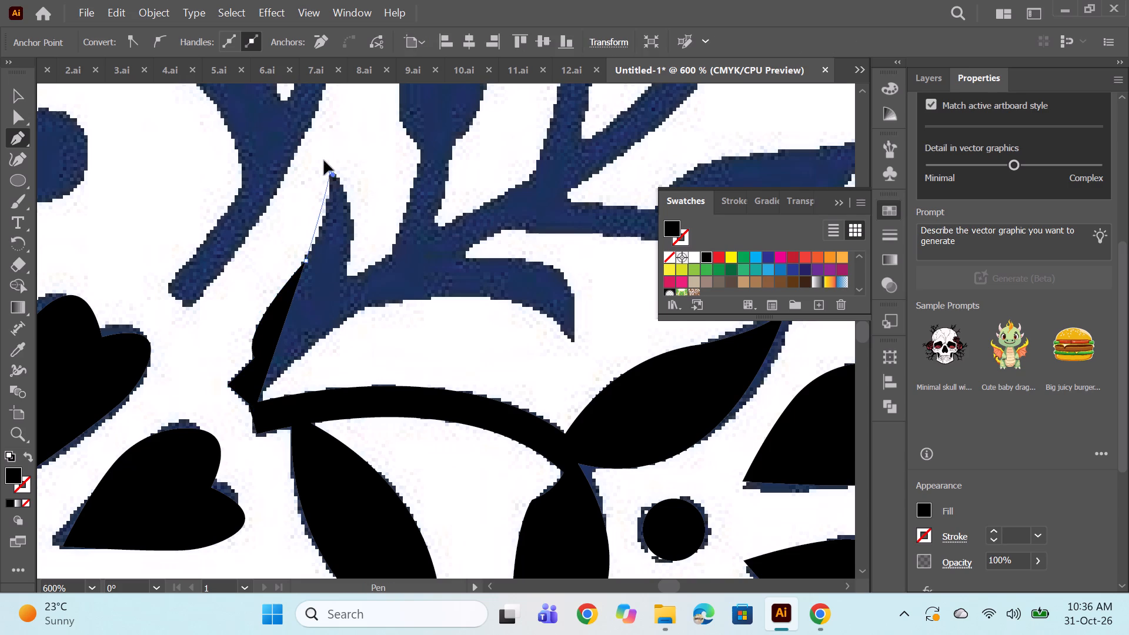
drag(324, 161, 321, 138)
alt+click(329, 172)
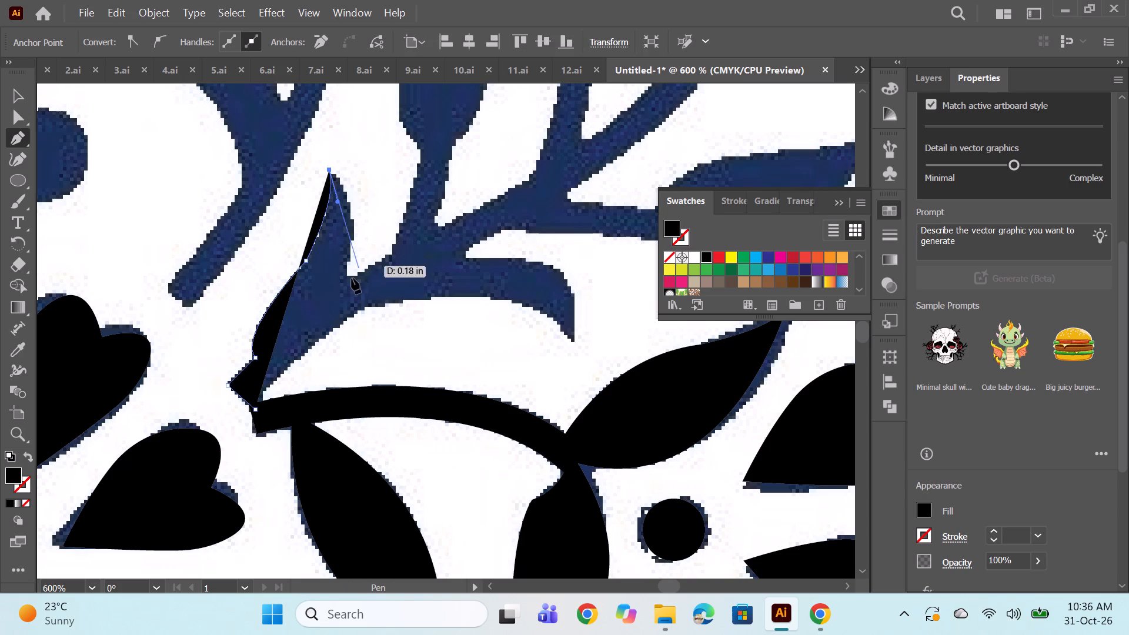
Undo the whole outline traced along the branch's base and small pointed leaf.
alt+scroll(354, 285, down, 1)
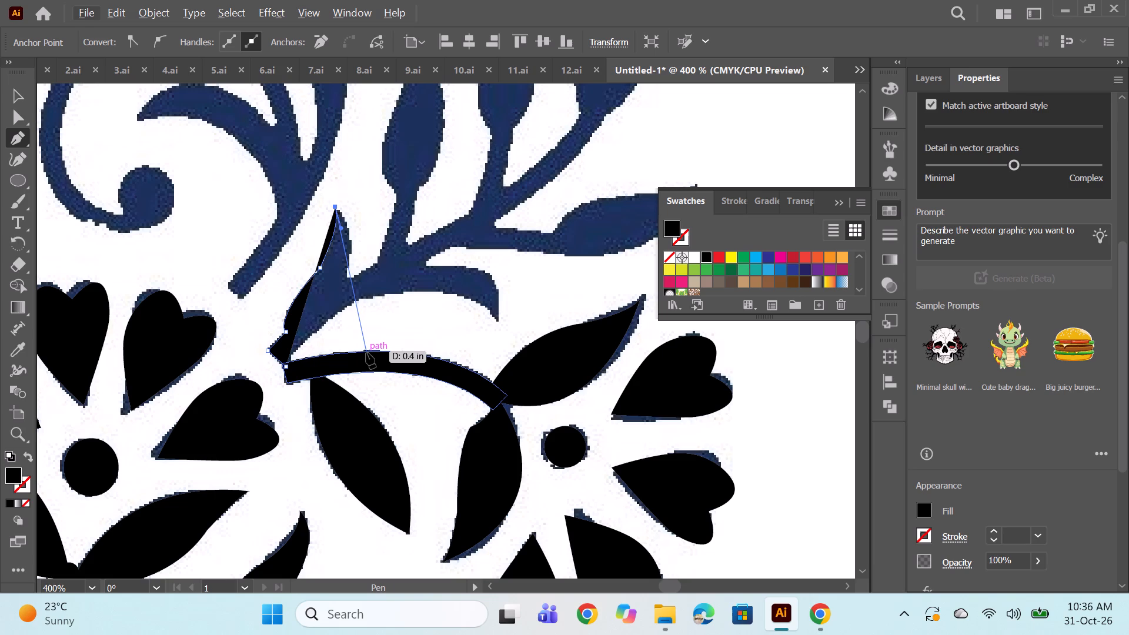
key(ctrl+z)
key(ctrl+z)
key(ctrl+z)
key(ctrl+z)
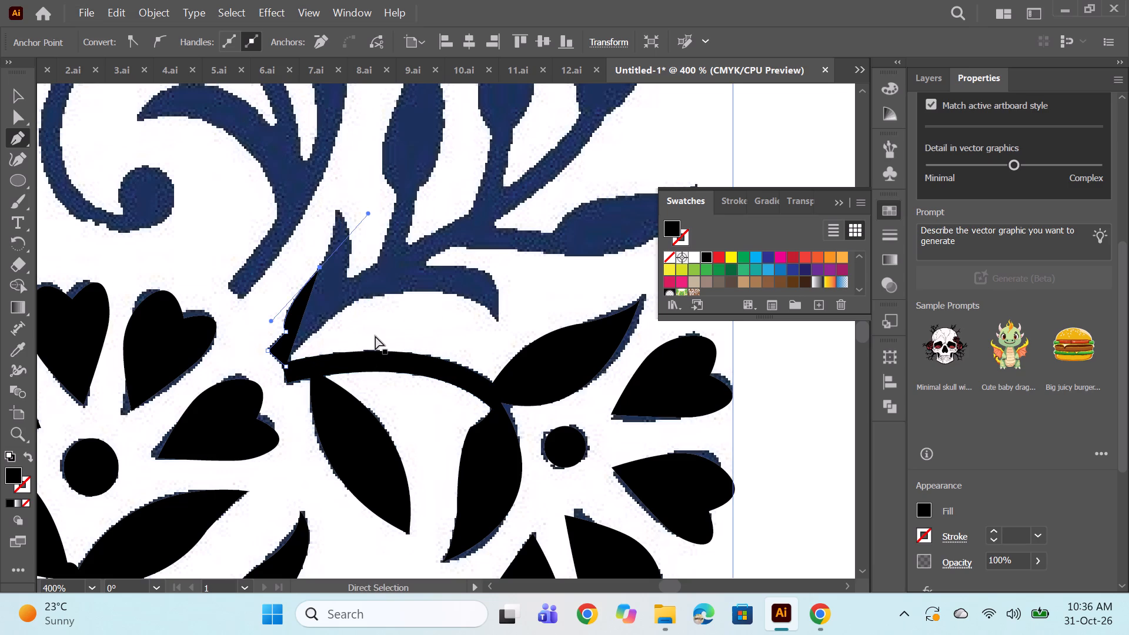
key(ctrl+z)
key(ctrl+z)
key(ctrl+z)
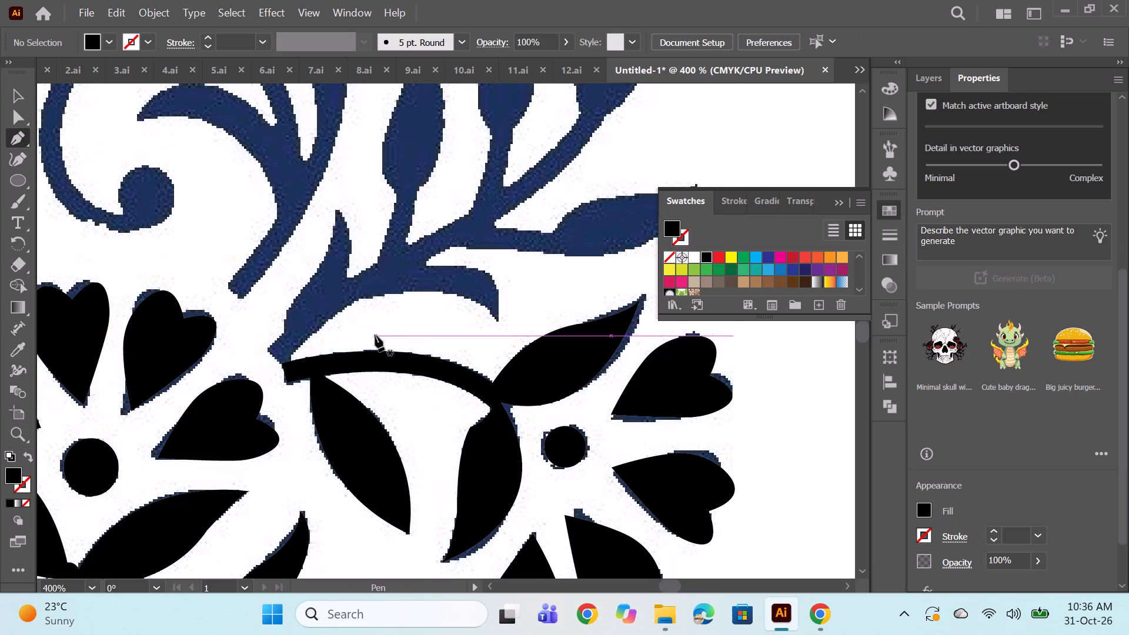
Draw an open curved path along the main navy branch, from its base above the arched stem to the base of the upper end leaf.
alt+scroll(375, 336, down, 1)
drag(380, 334, 331, 349)
key(space)
key(ctrl+z)
key(space)
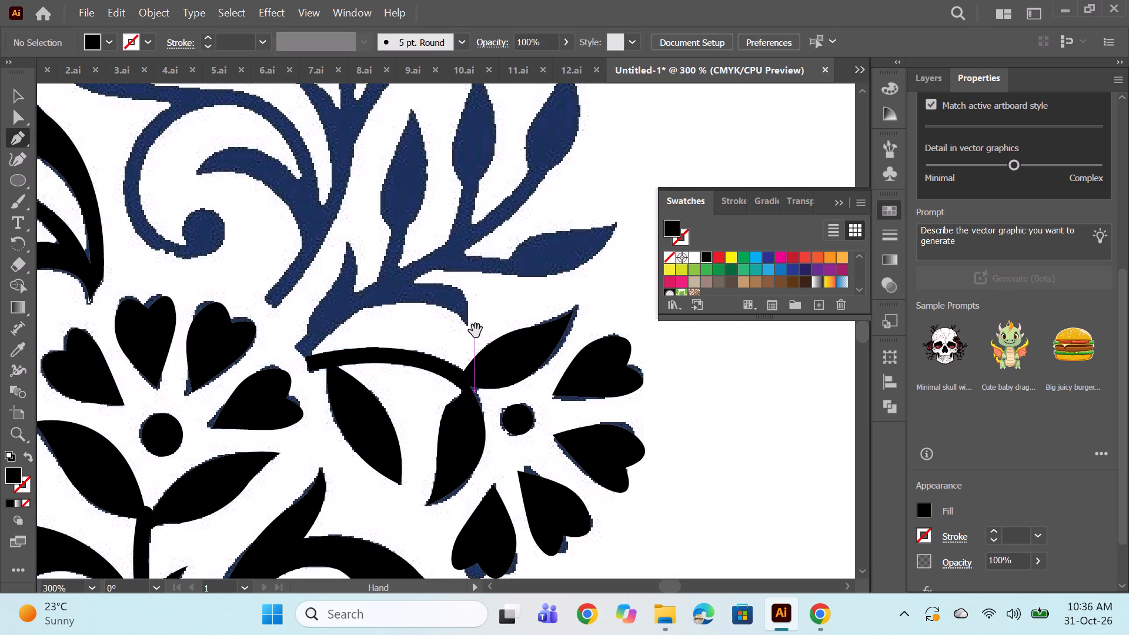
drag(476, 331, 404, 372)
alt+scroll(310, 356, up, 1)
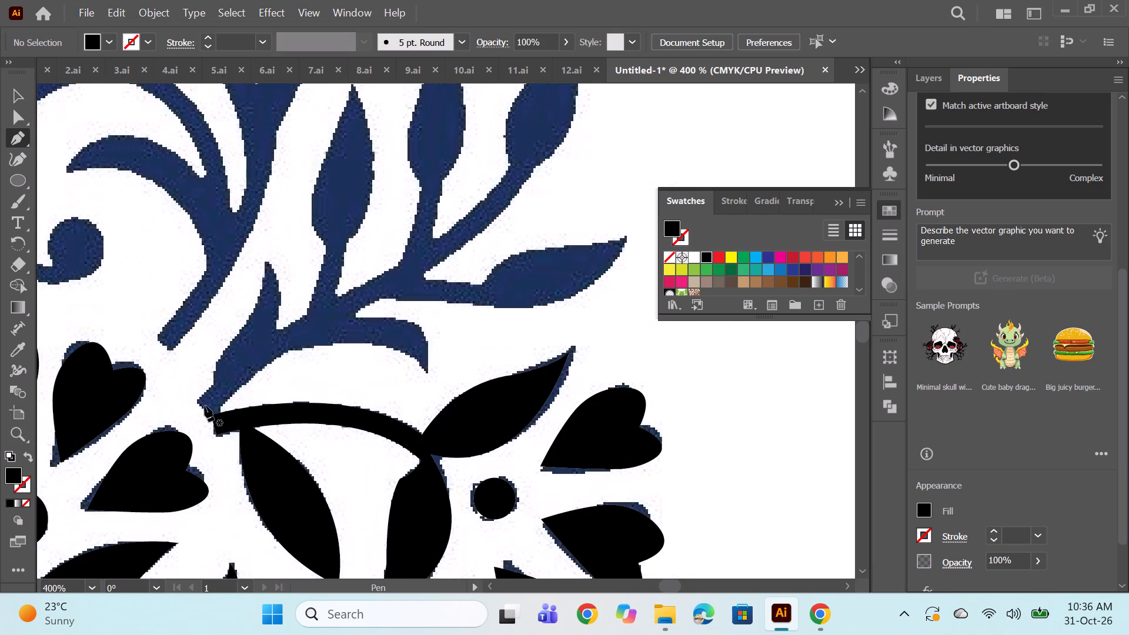
click(205, 407)
key(space)
key(space)
key(space)
key(space)
key(space)
key(space)
key(space)
drag(403, 340, 341, 387)
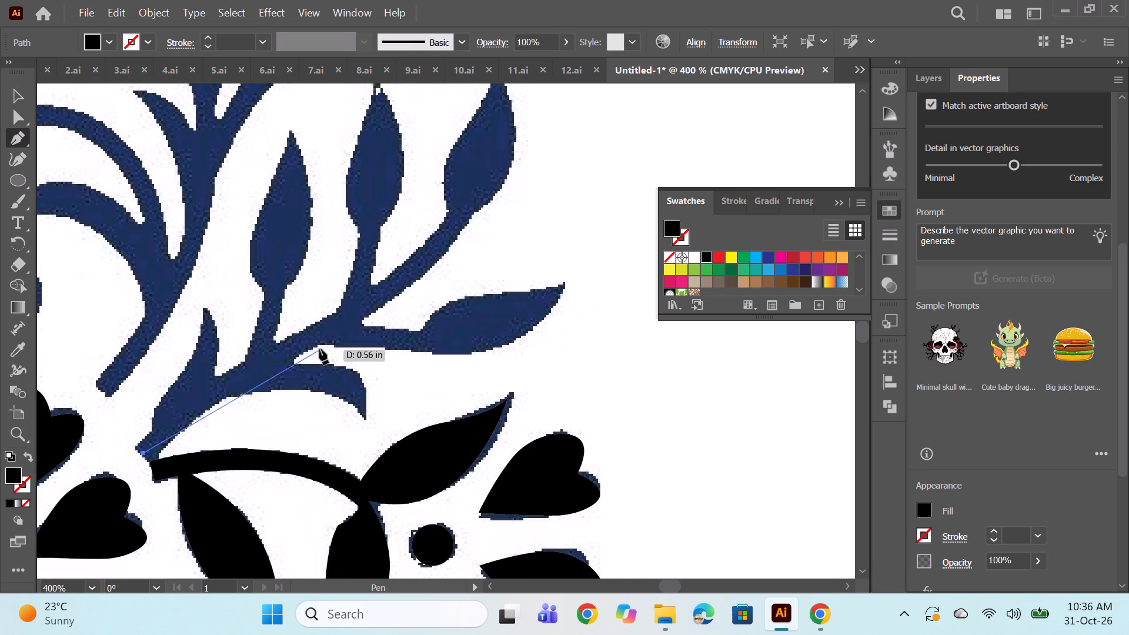
drag(342, 323, 440, 297)
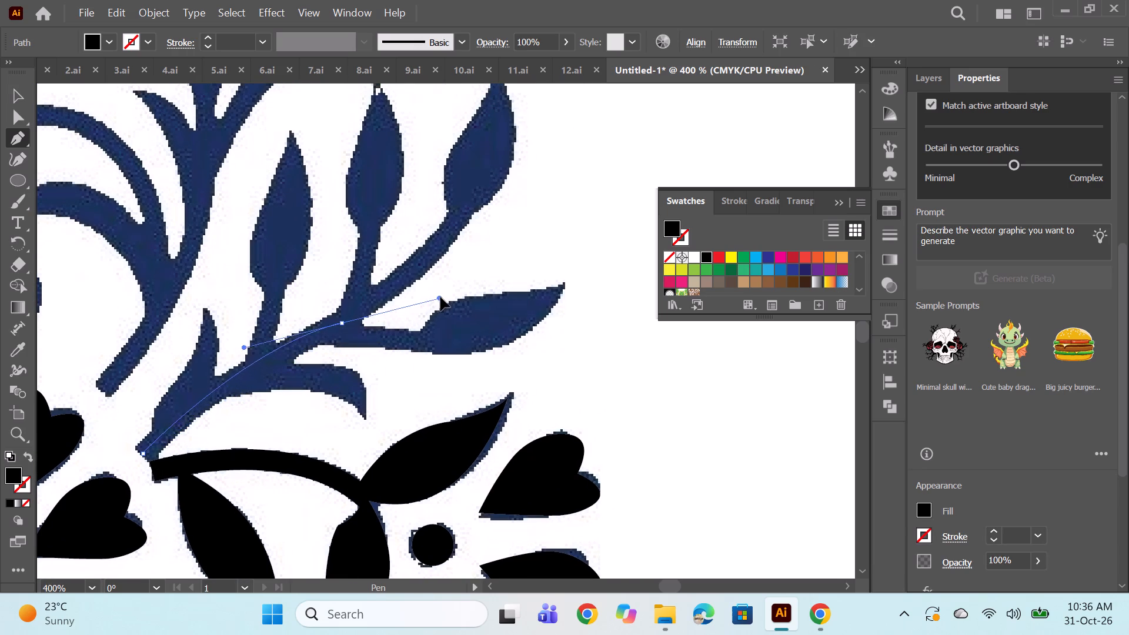
drag(440, 297, 441, 287)
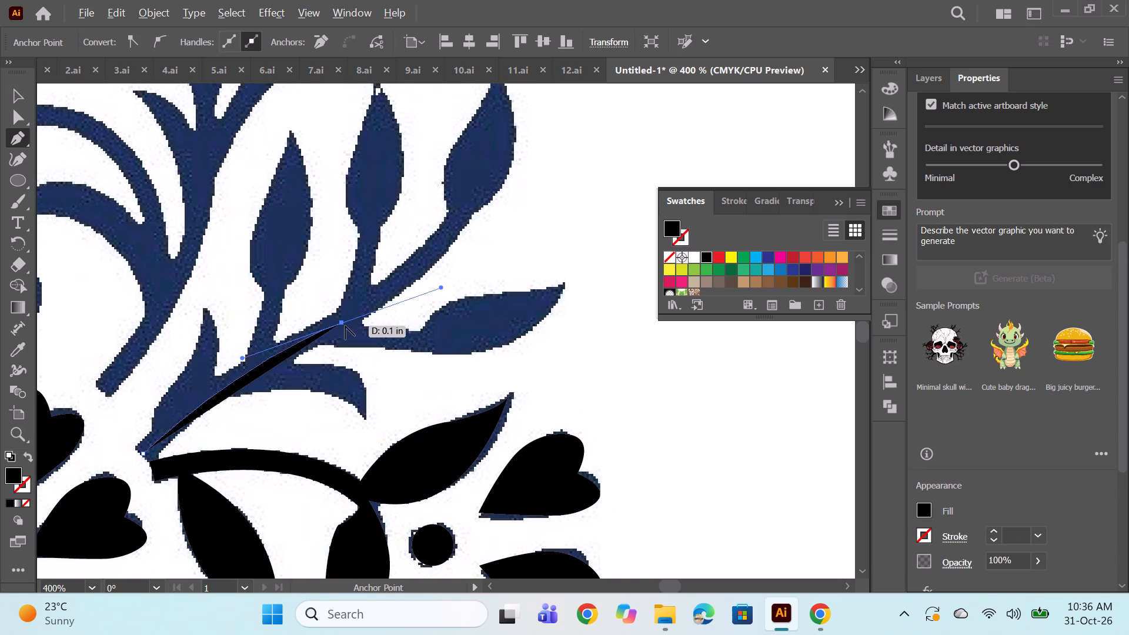
alt+click(343, 322)
drag(461, 206, 473, 158)
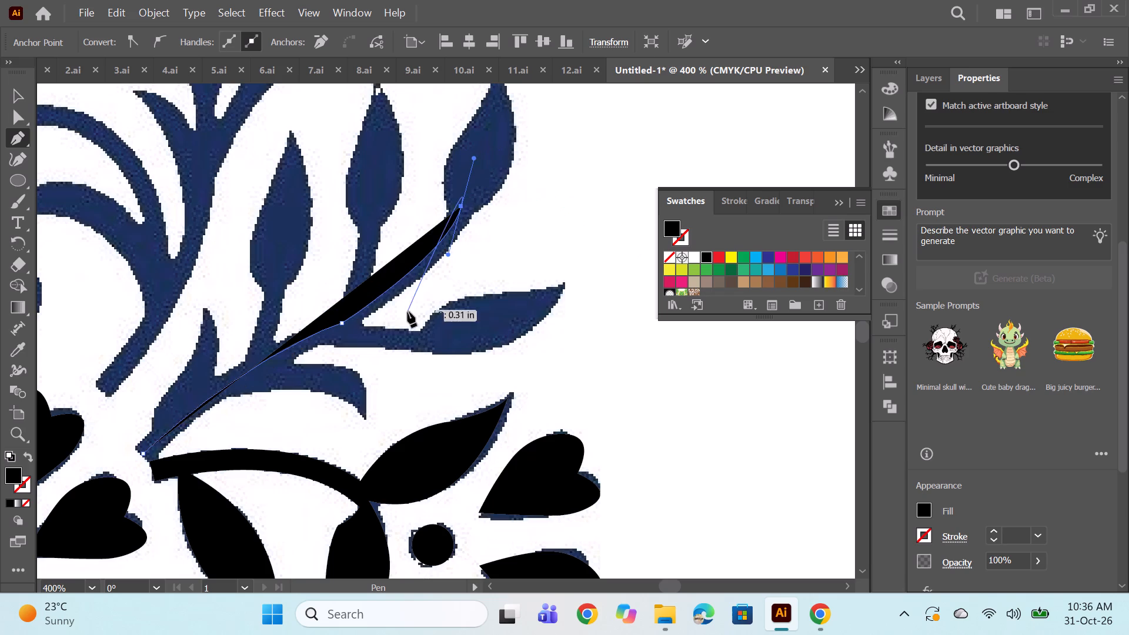
Round the corner at the branch path's middle anchor into a smooth curve.
ctrl+click(341, 324)
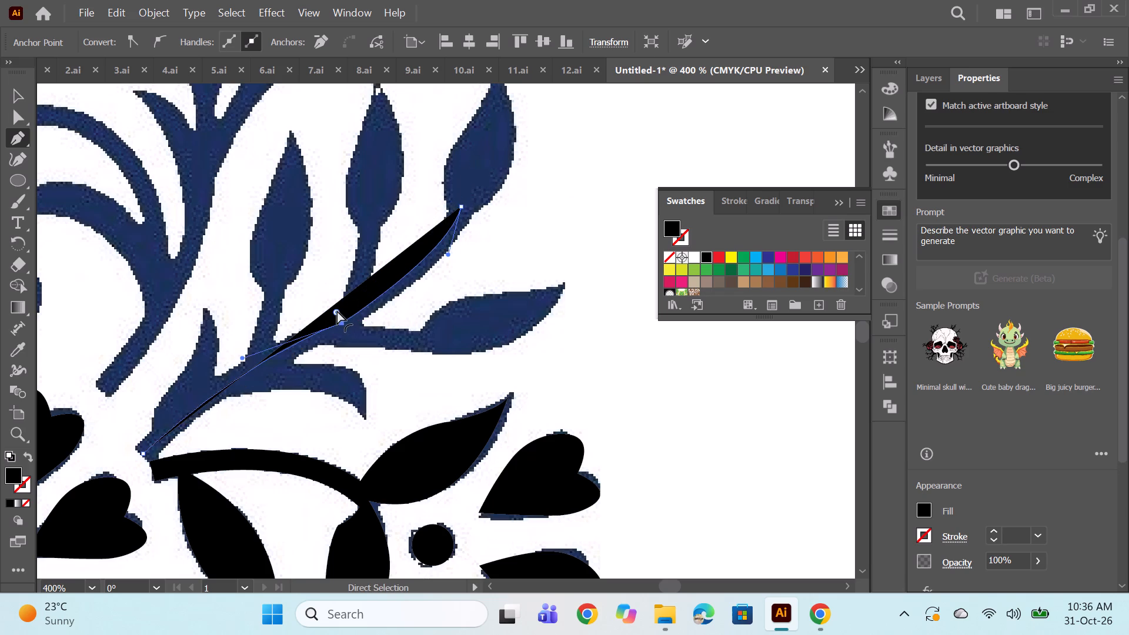
ctrl+drag(337, 310, 239, 167)
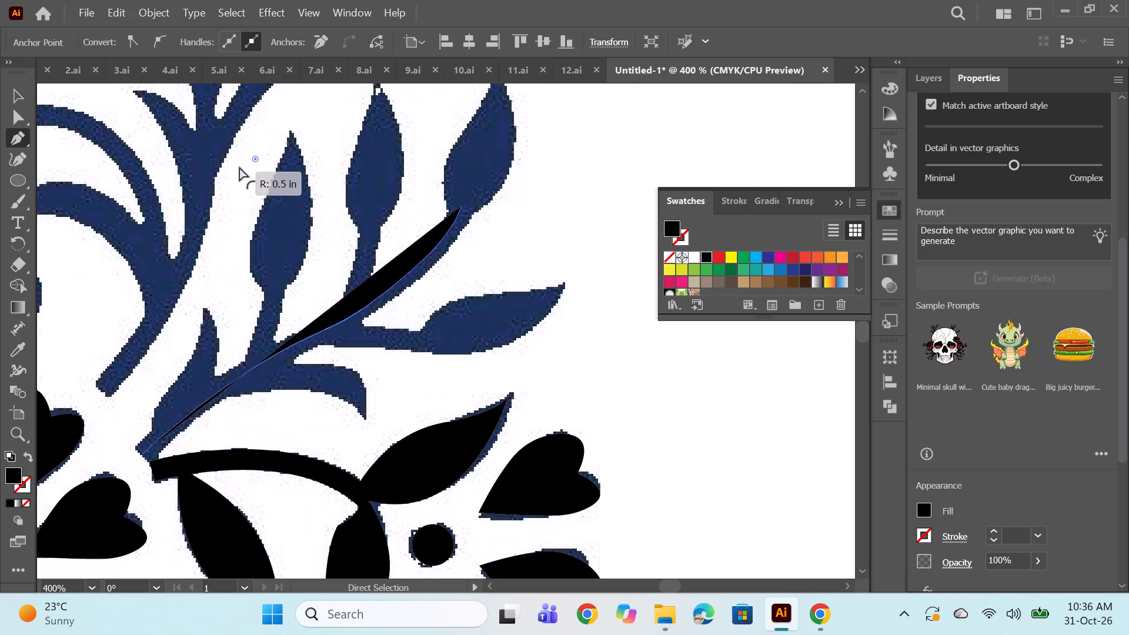
ctrl+drag(239, 167, 177, 0)
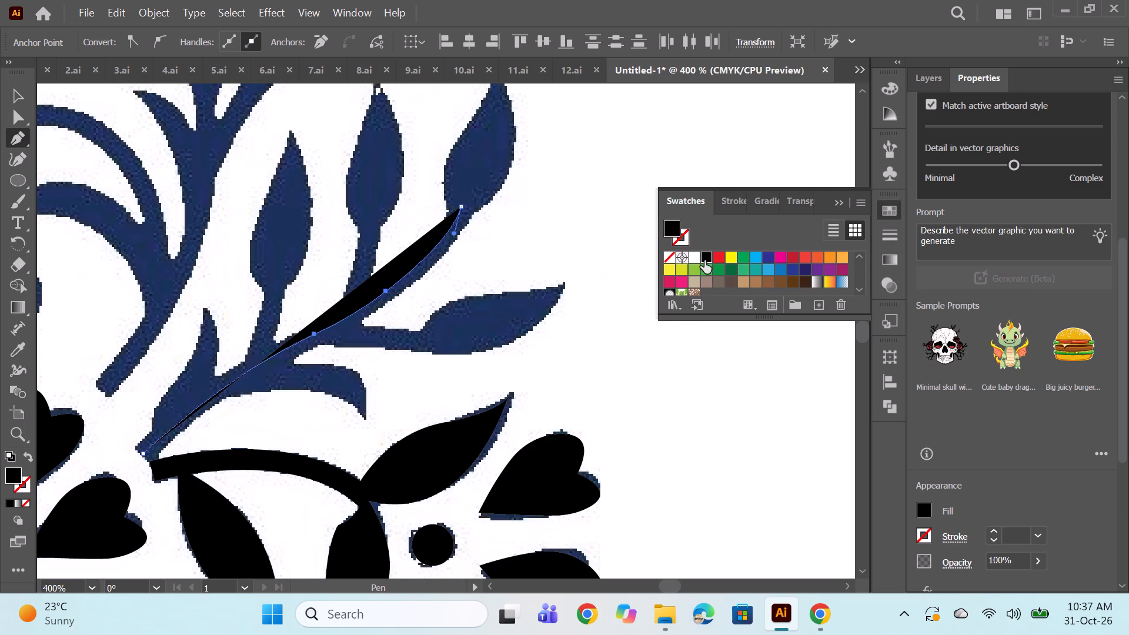
Remove the branch path's fill and give it a 4 pt black stroke.
click(921, 505)
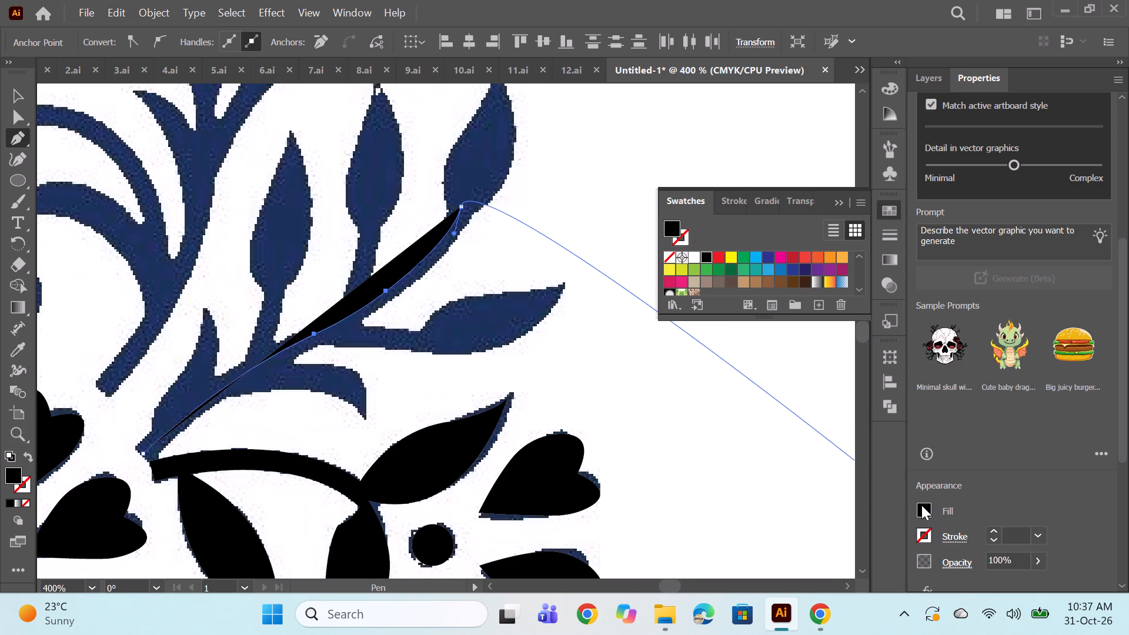
click(732, 349)
triple_click(993, 530)
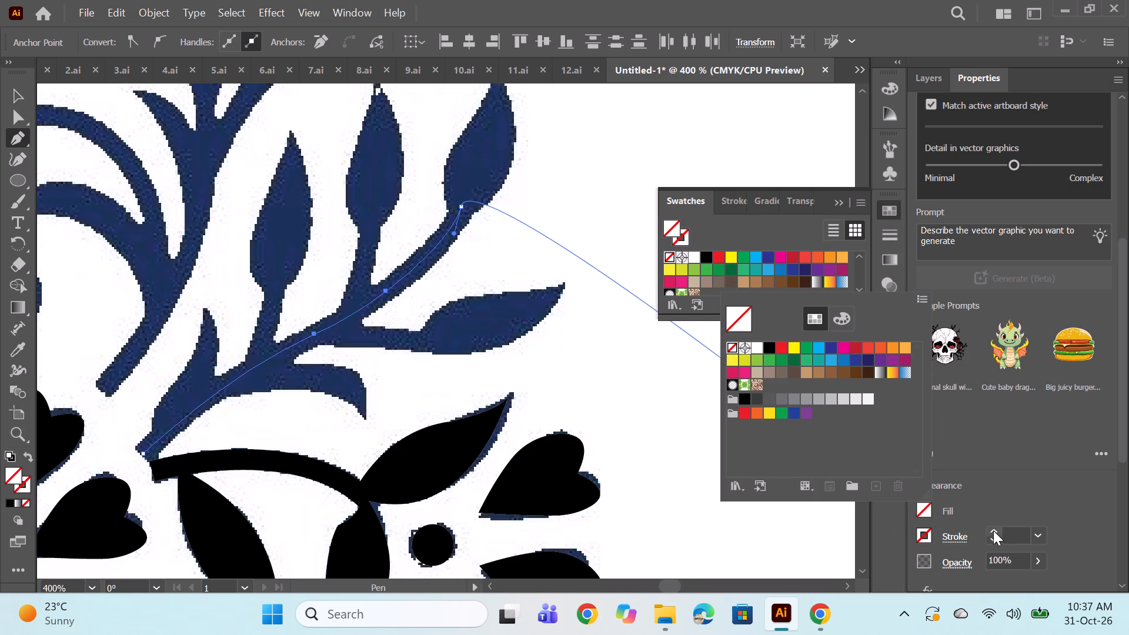
click(993, 530)
click(993, 530)
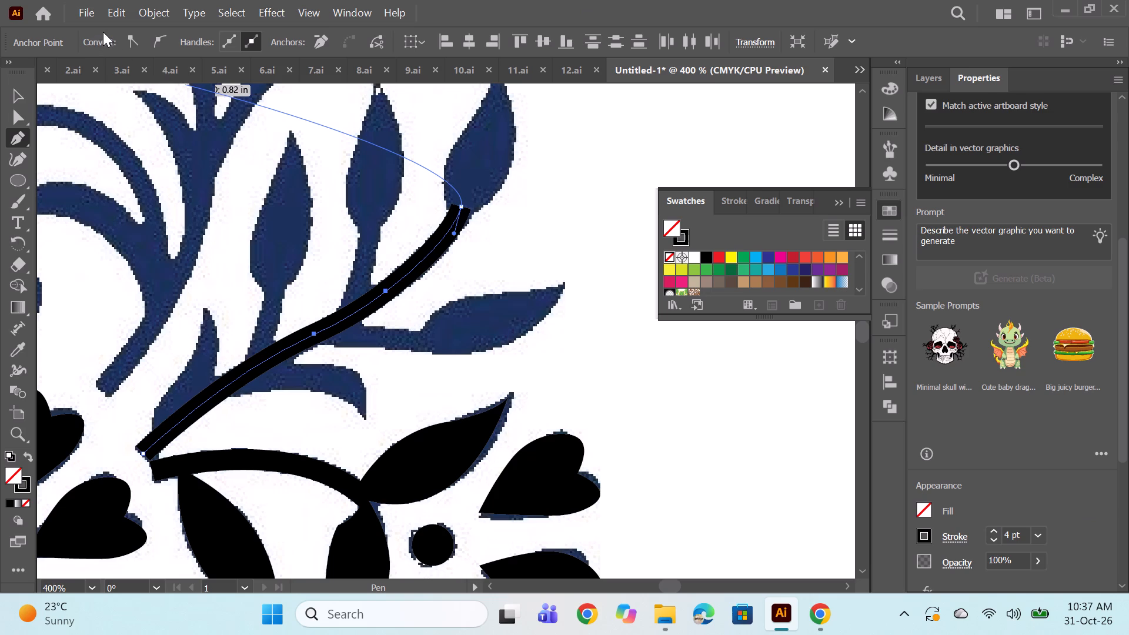
Expand the branch path's fill and stroke into a solid shape and deselect it.
click(162, 11)
click(185, 264)
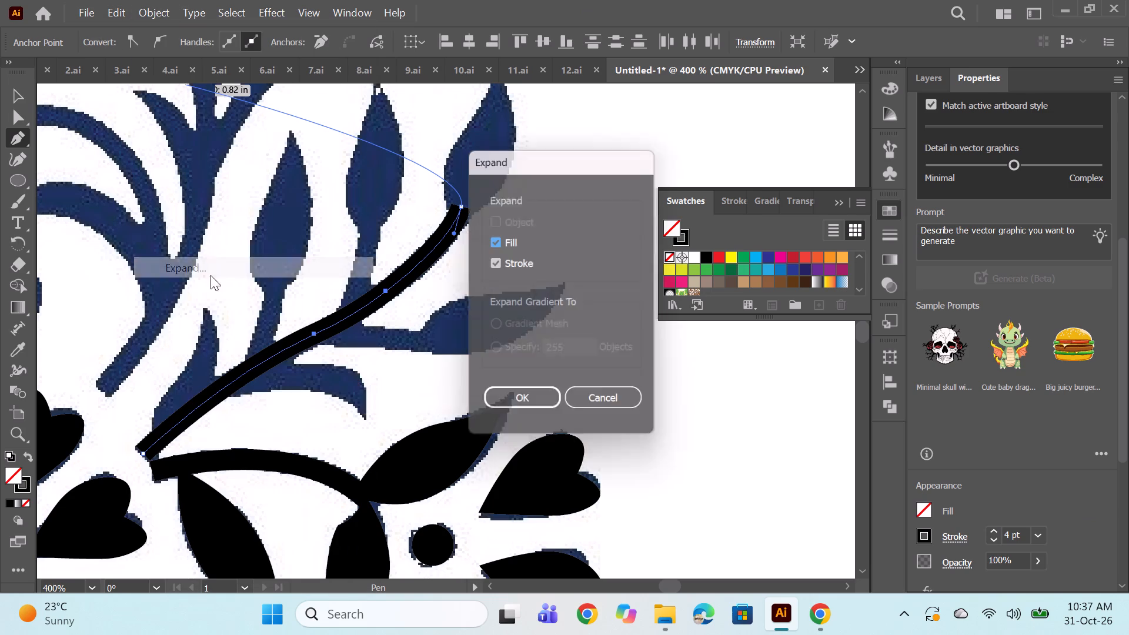
click(515, 395)
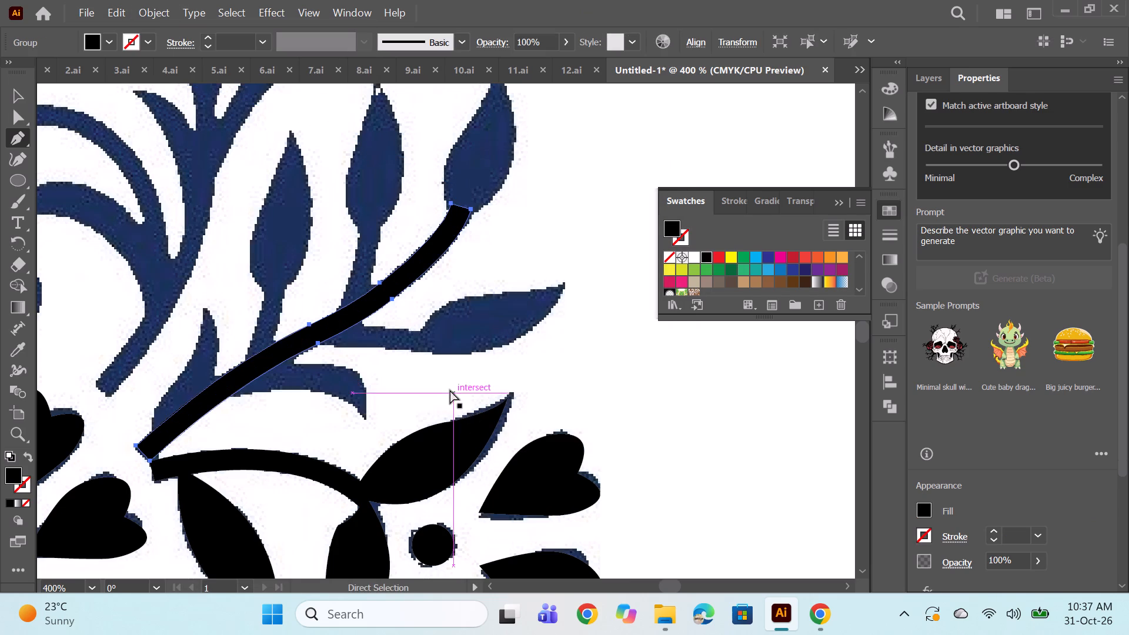
ctrl+click(447, 389)
Trace the small pointed leaf at the branch's base as a closed black-filled shape and deselect it.
alt+scroll(154, 407, up, 1)
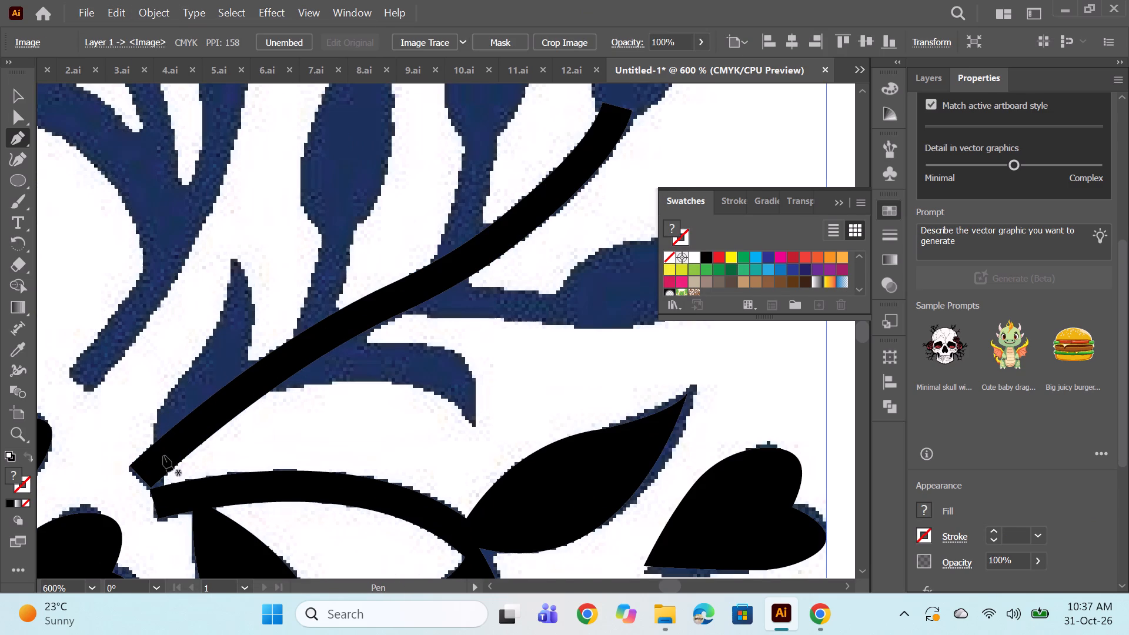
click(158, 454)
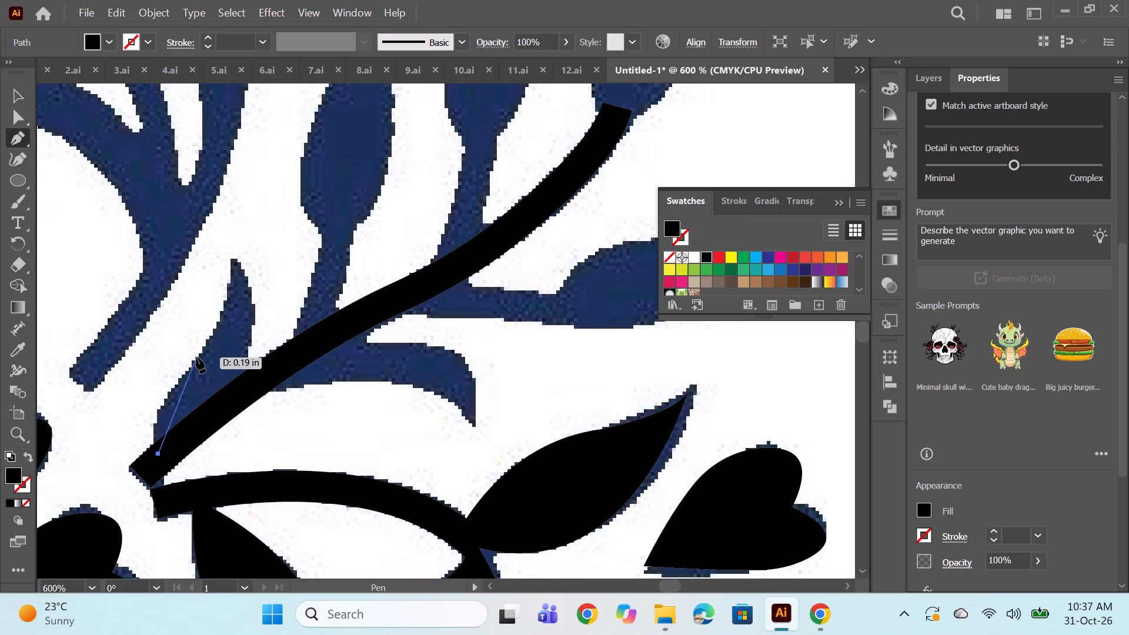
drag(196, 357, 262, 282)
alt+click(196, 356)
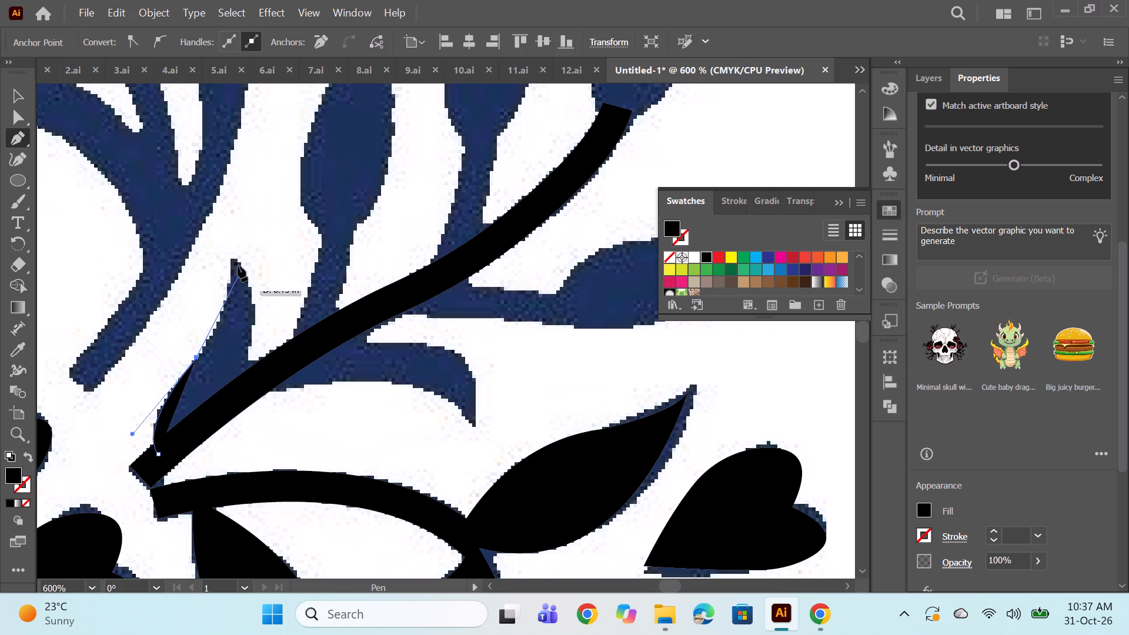
drag(232, 256, 221, 200)
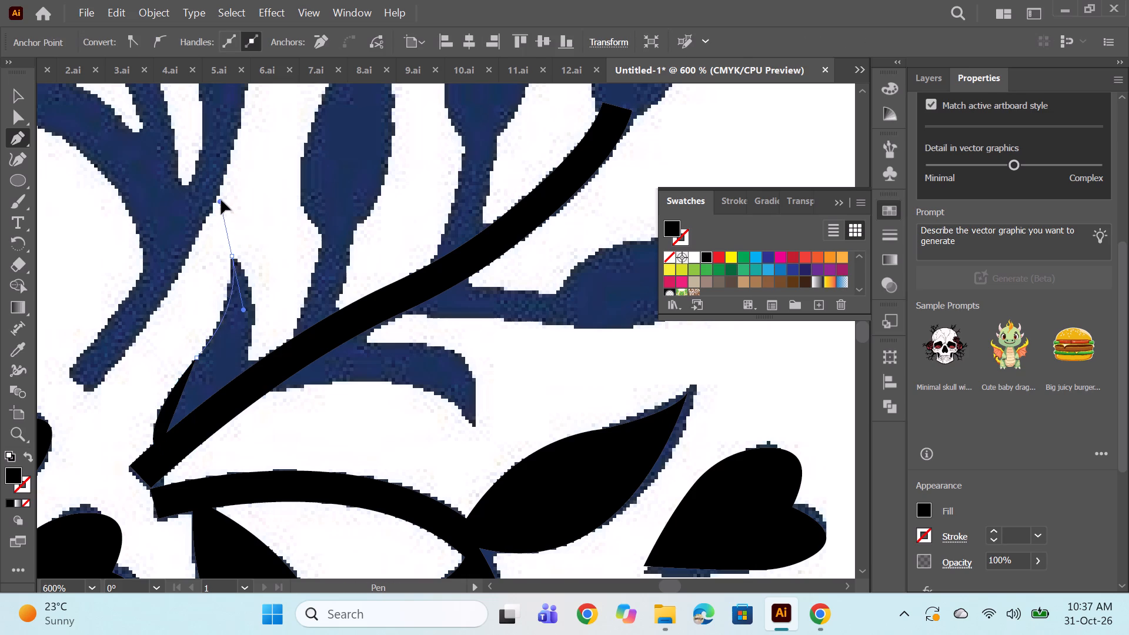
drag(221, 200, 222, 199)
alt+click(234, 256)
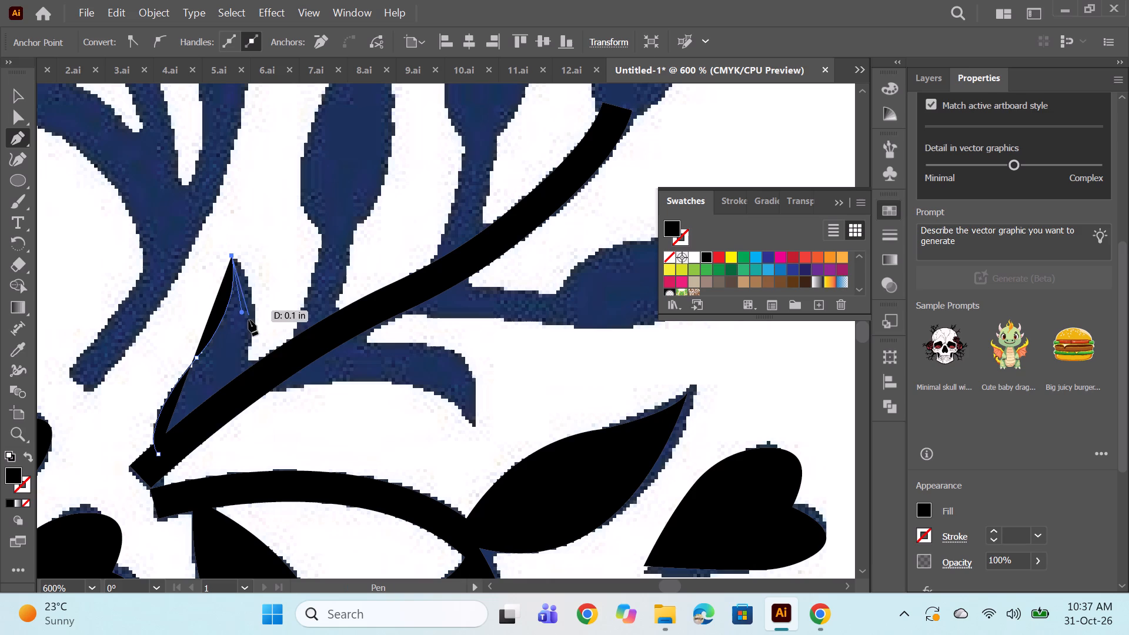
drag(241, 392, 221, 497)
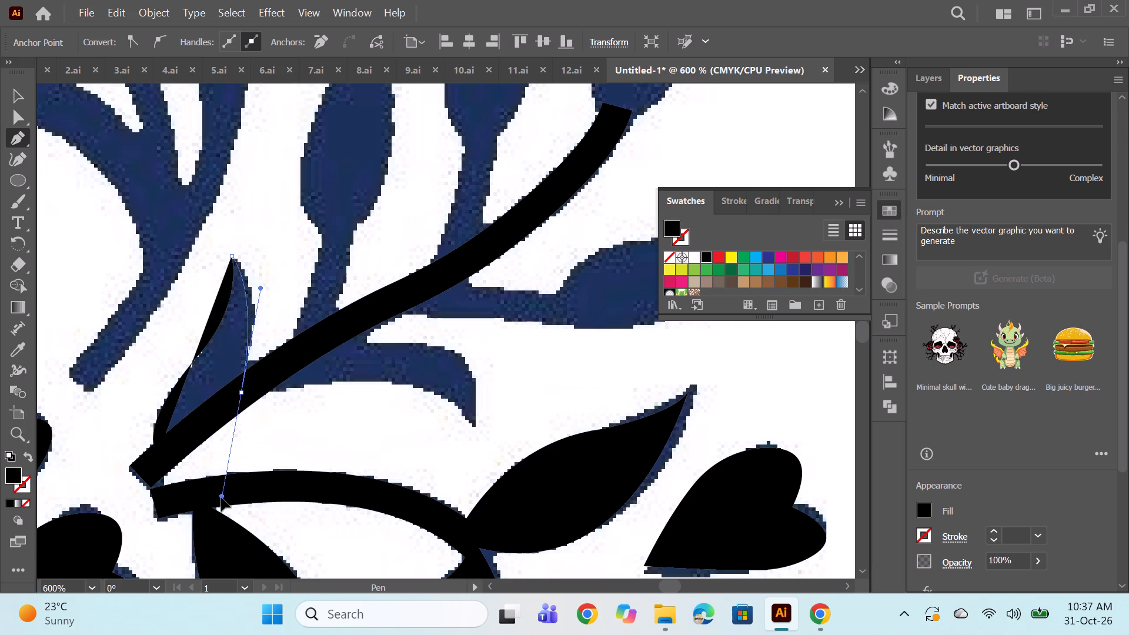
drag(221, 497, 219, 501)
alt+click(244, 393)
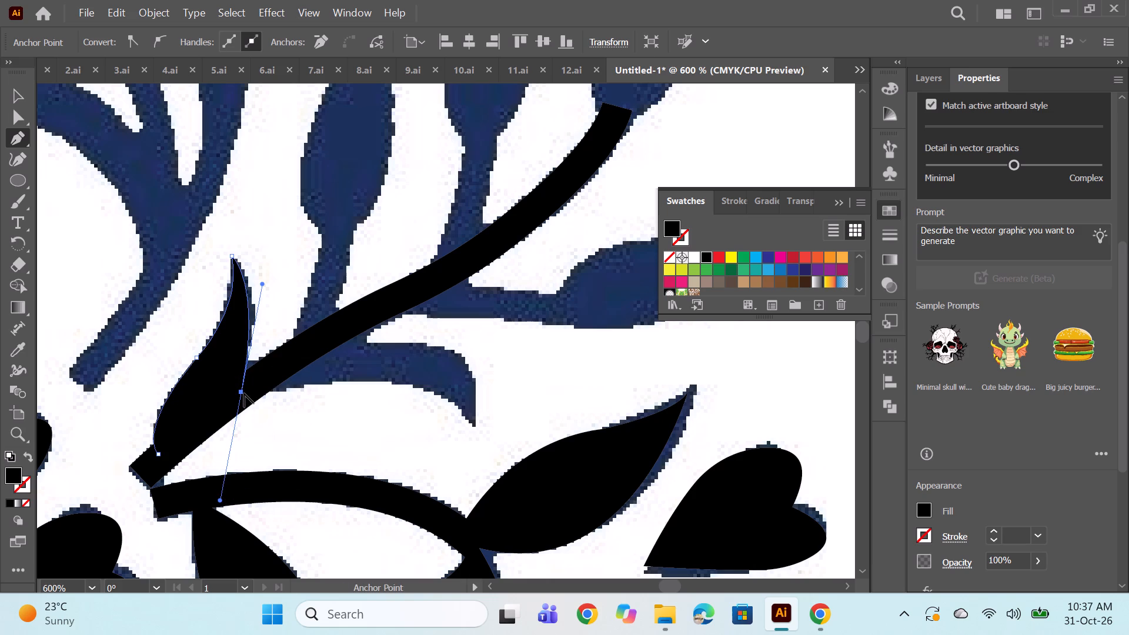
alt+click(243, 393)
click(161, 455)
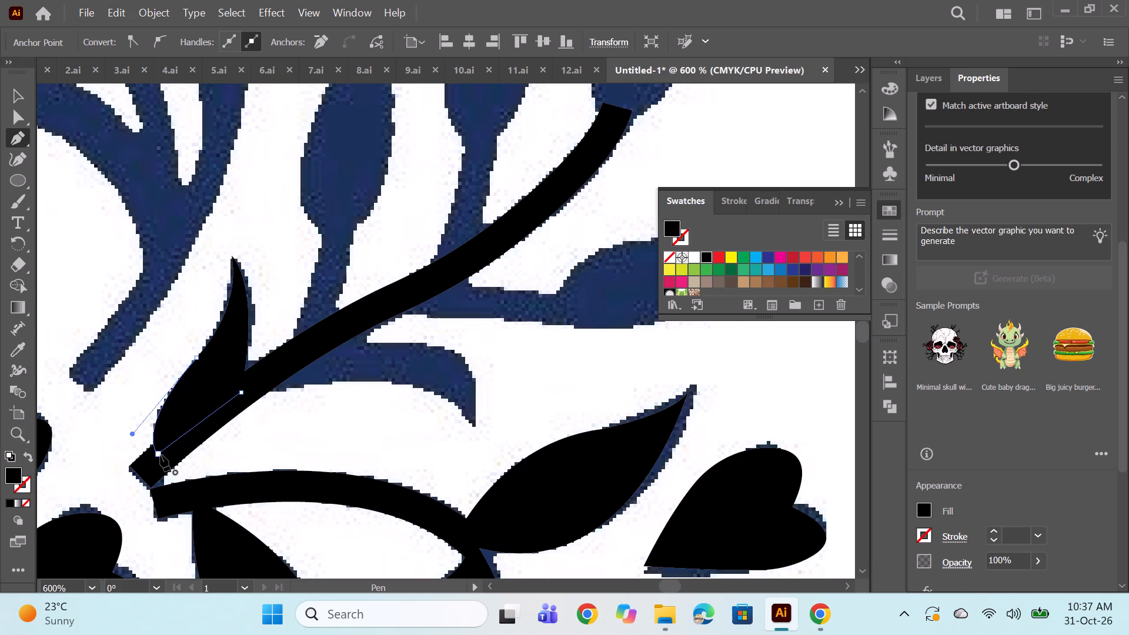
ctrl+click(496, 358)
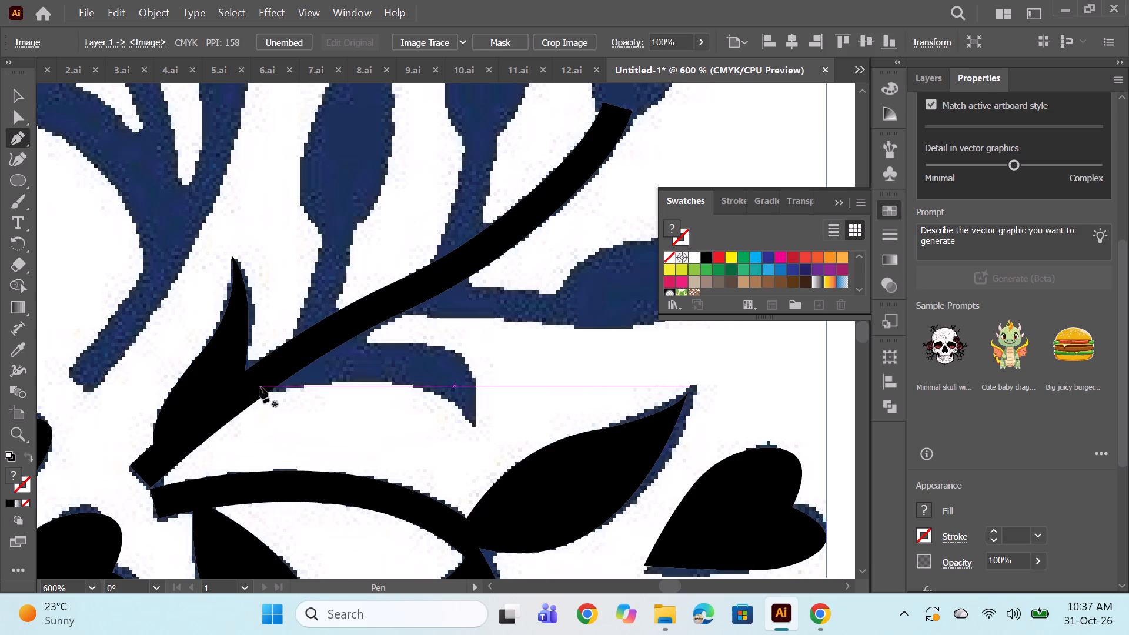
Trace the curved, hooked leaf on the underside of the branch as a closed black-filled shape and deselect it.
click(257, 389)
drag(472, 423, 529, 466)
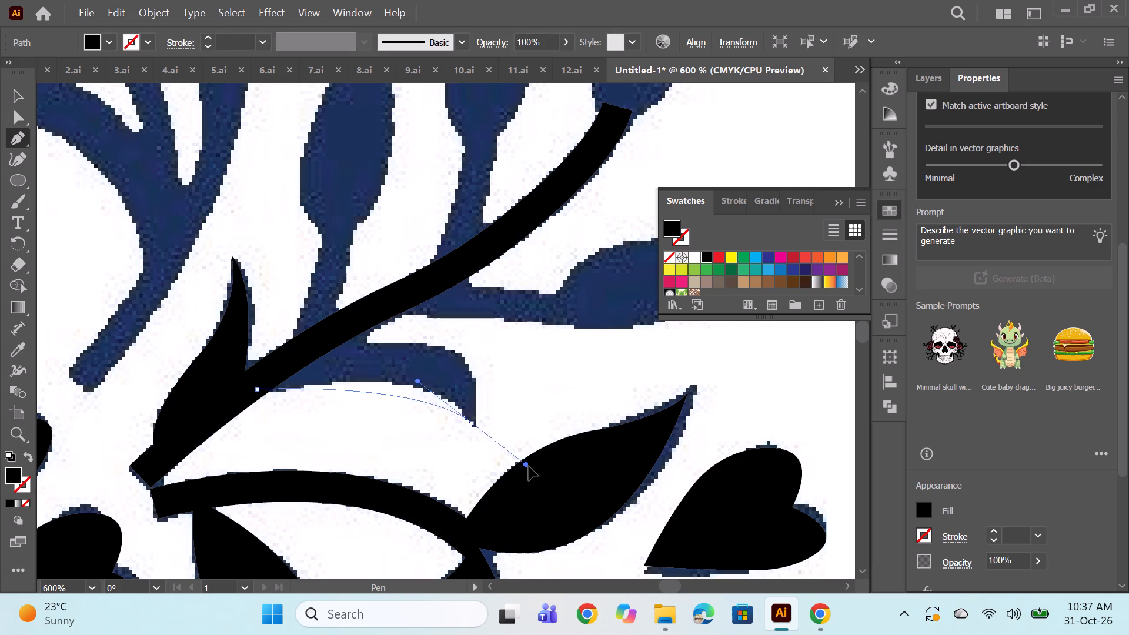
drag(529, 466, 530, 499)
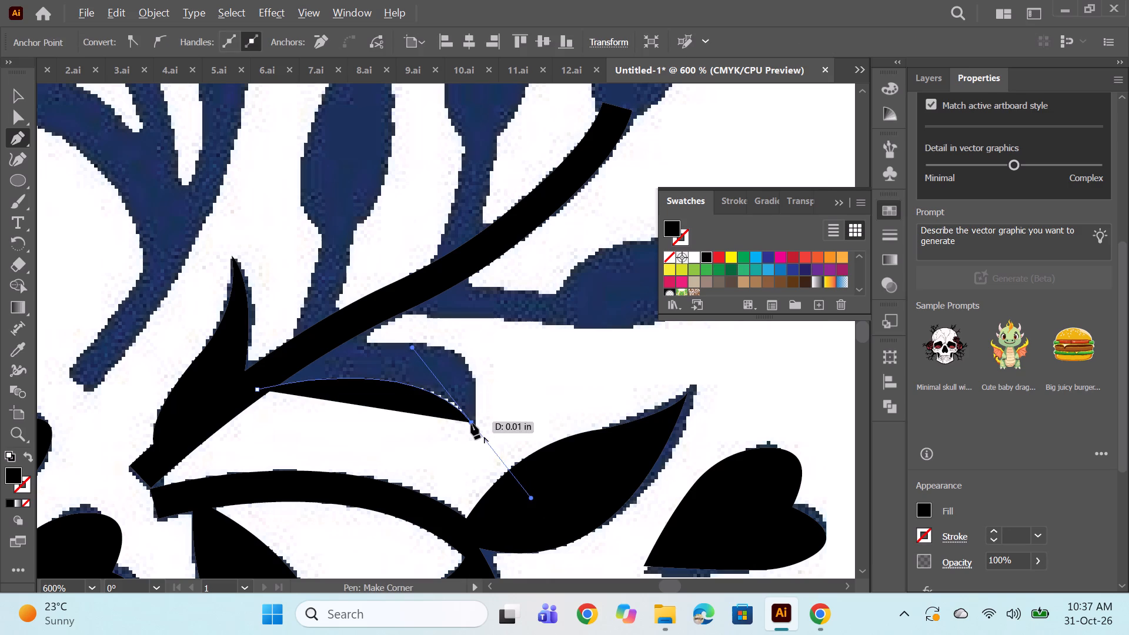
alt+click(471, 423)
drag(310, 348, 220, 357)
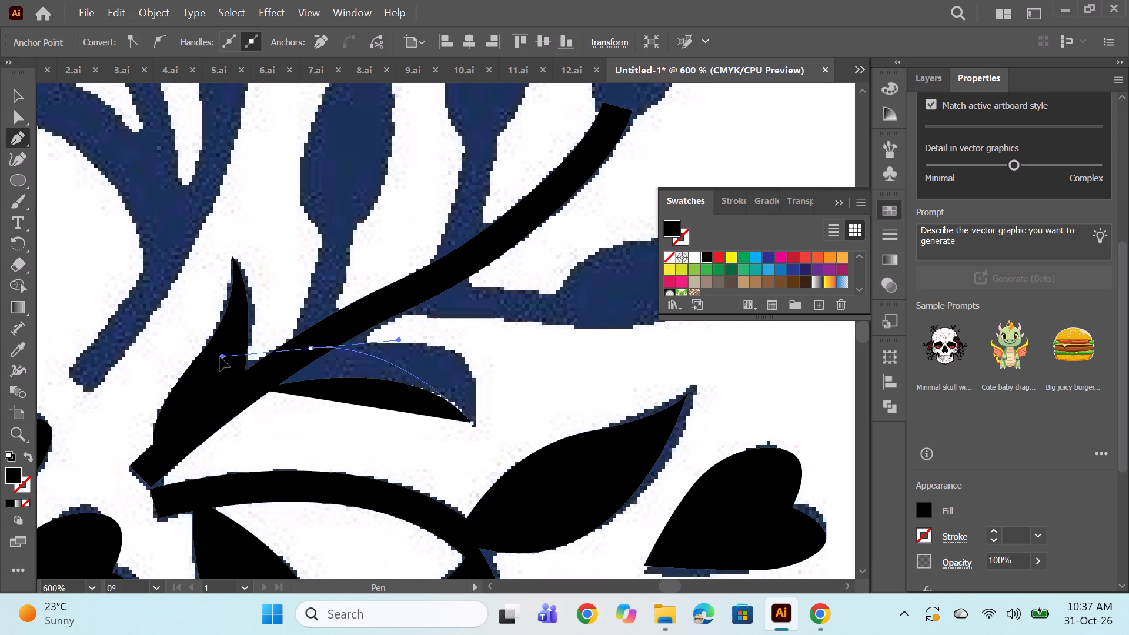
drag(220, 357, 91, 374)
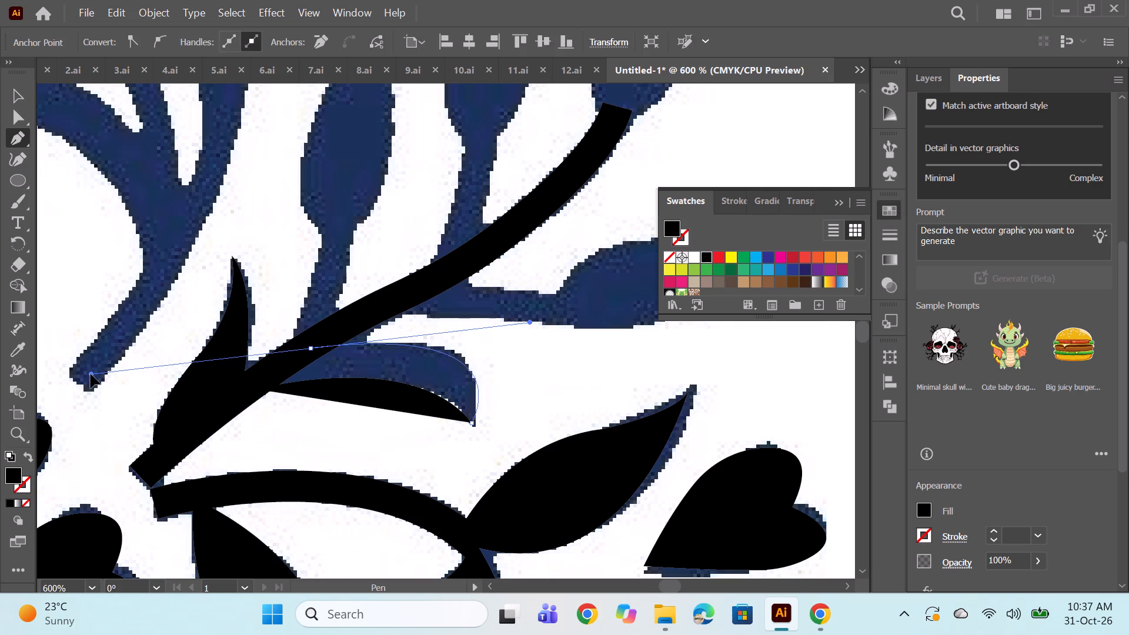
drag(91, 374, 90, 377)
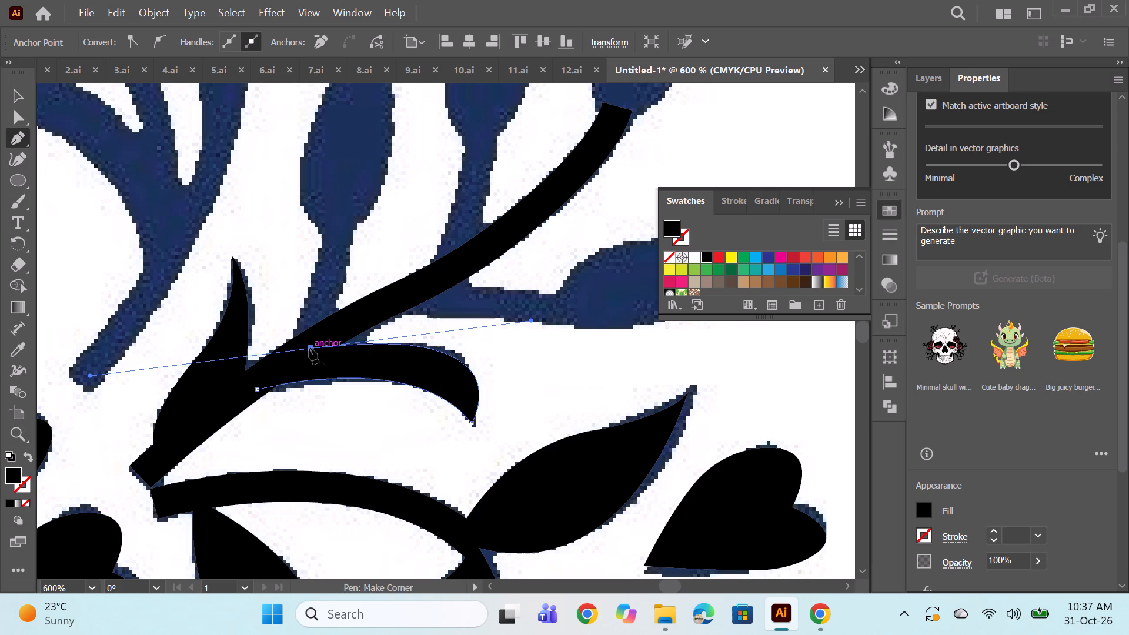
alt+click(309, 348)
click(255, 390)
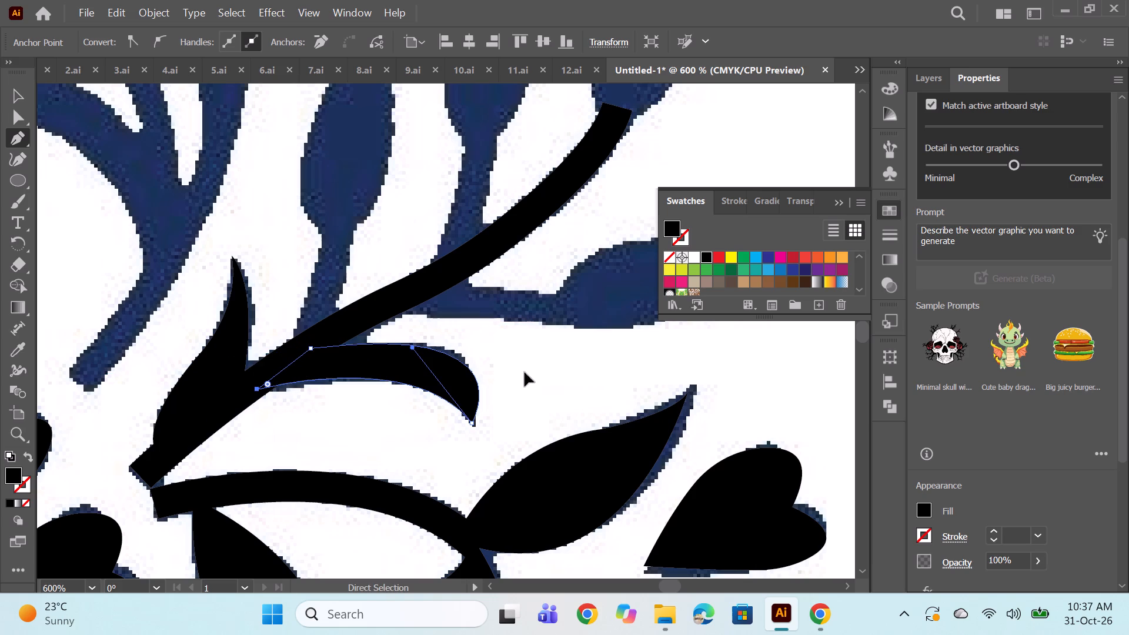
ctrl+click(525, 372)
Start outlining the first upright leaf above the branch, tracing its stalk from the branch up to the blade's base.
scroll(390, 321, up, 3)
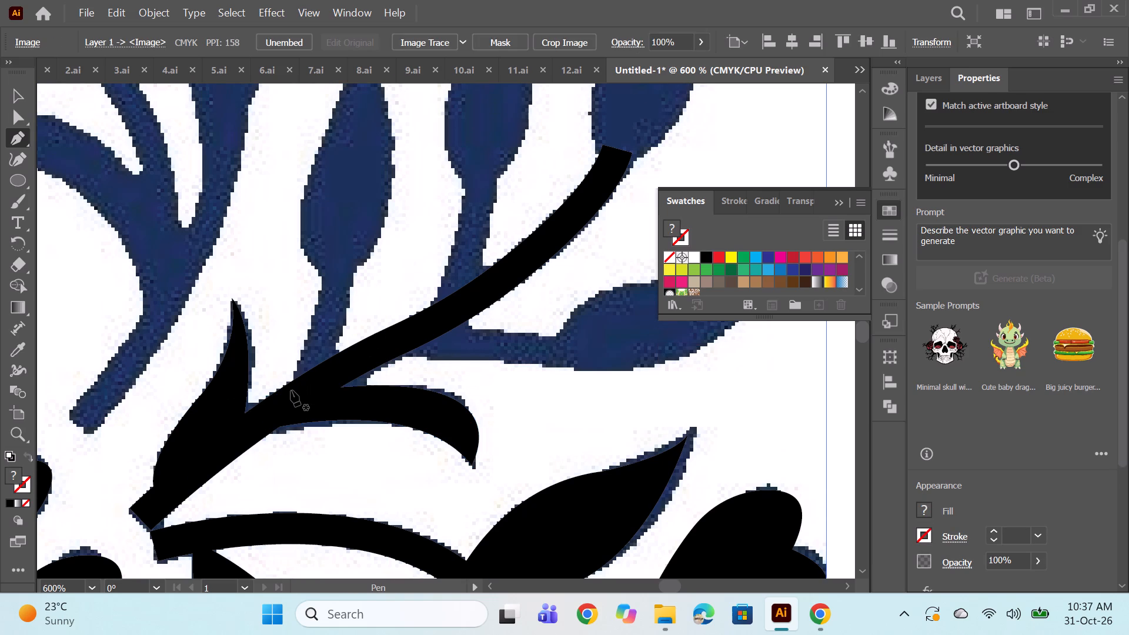
click(291, 390)
drag(323, 283, 322, 276)
alt+click(324, 282)
scroll(359, 250, up, 9)
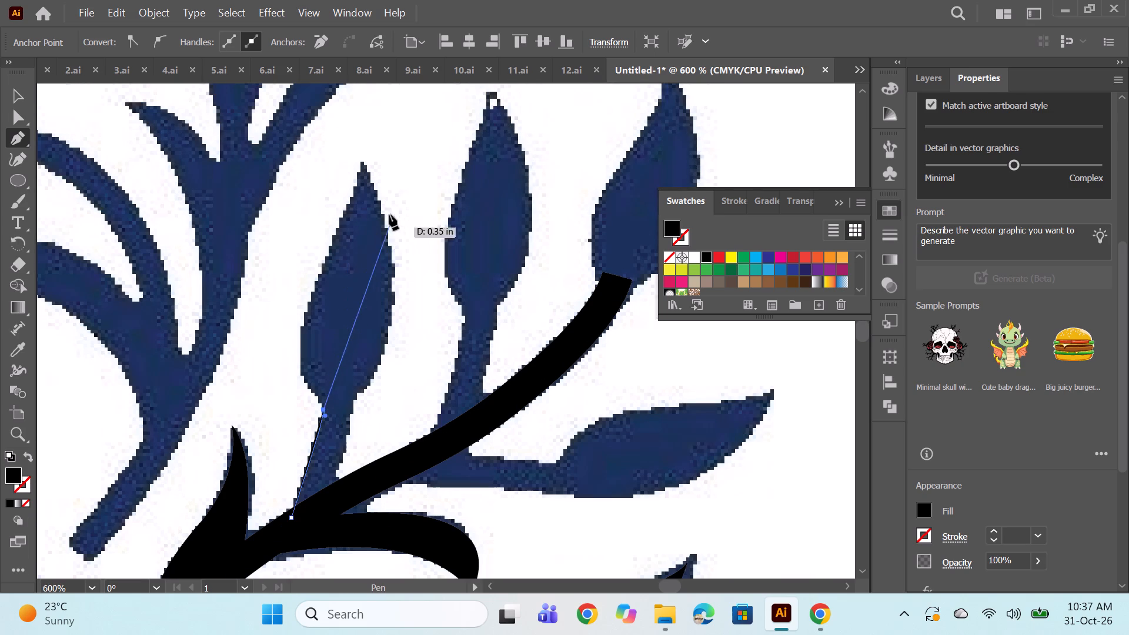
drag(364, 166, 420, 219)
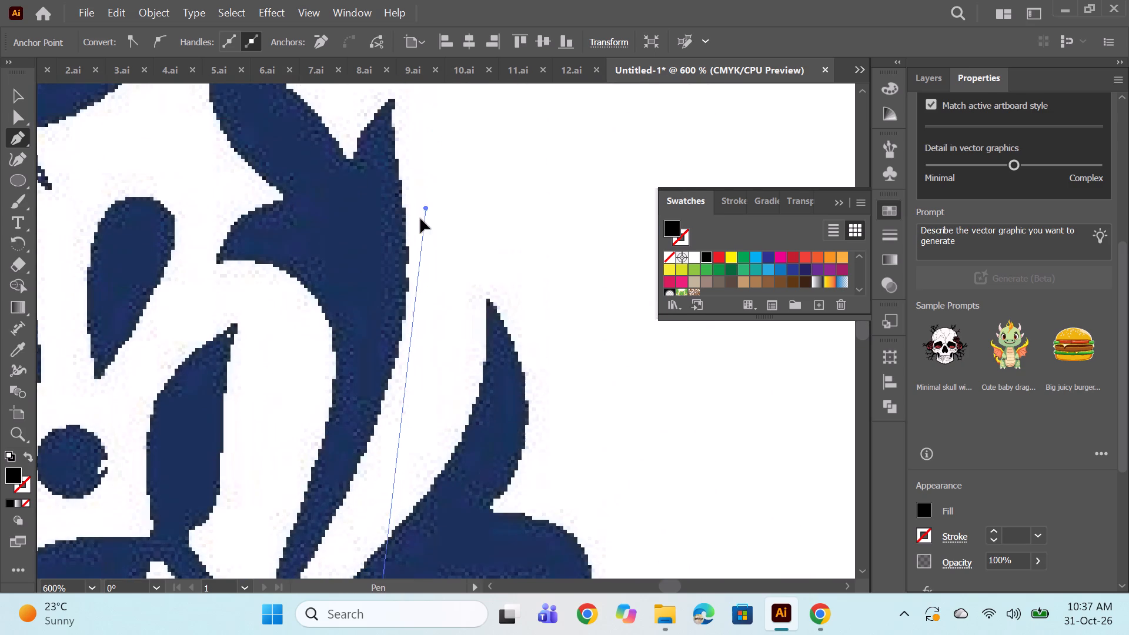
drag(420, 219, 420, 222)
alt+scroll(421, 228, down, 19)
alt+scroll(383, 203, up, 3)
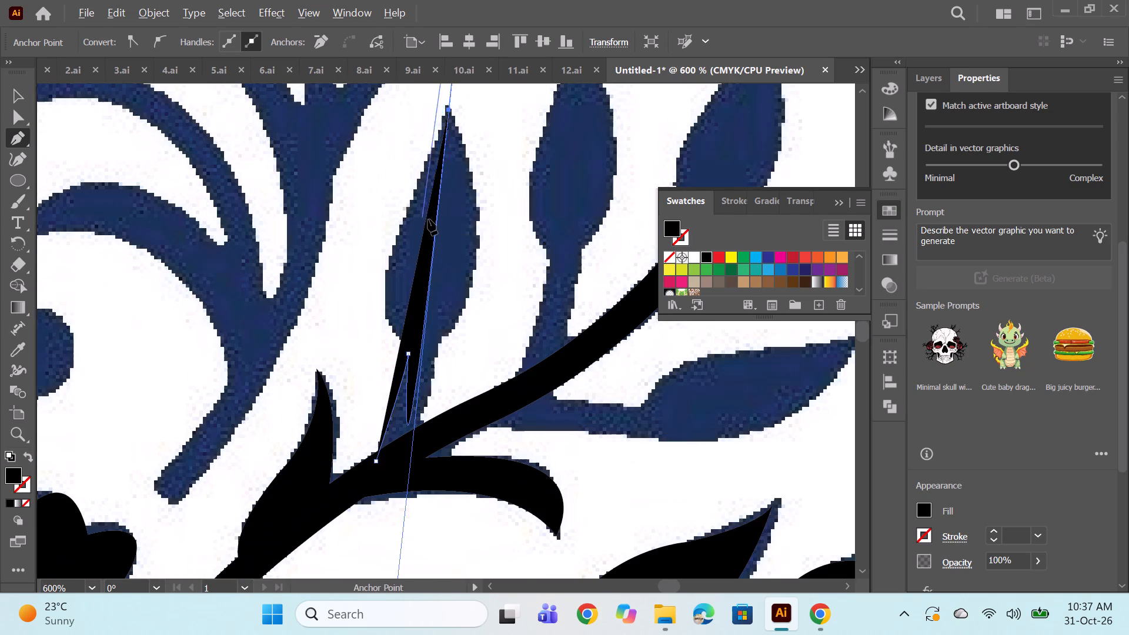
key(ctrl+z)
Finish tracing the first upright leaf above the branch as a closed black-filled shape, including its blade and stalk, and deselect it.
alt+scroll(453, 157, down, 1)
scroll(465, 160, up, 2)
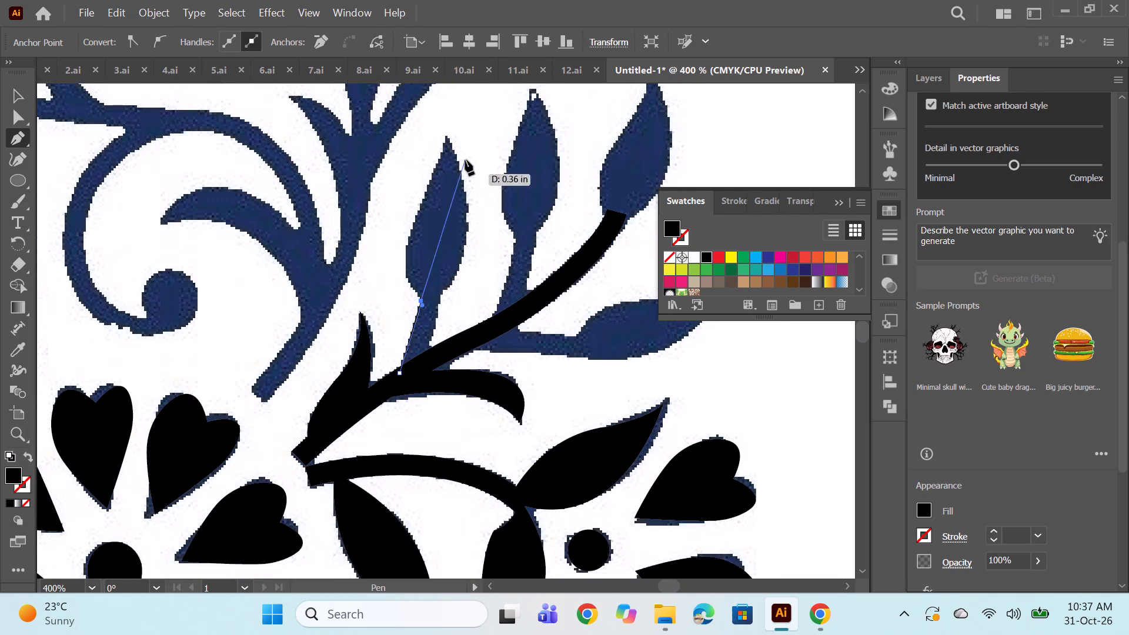
scroll(465, 160, up, 1)
drag(446, 166, 500, 99)
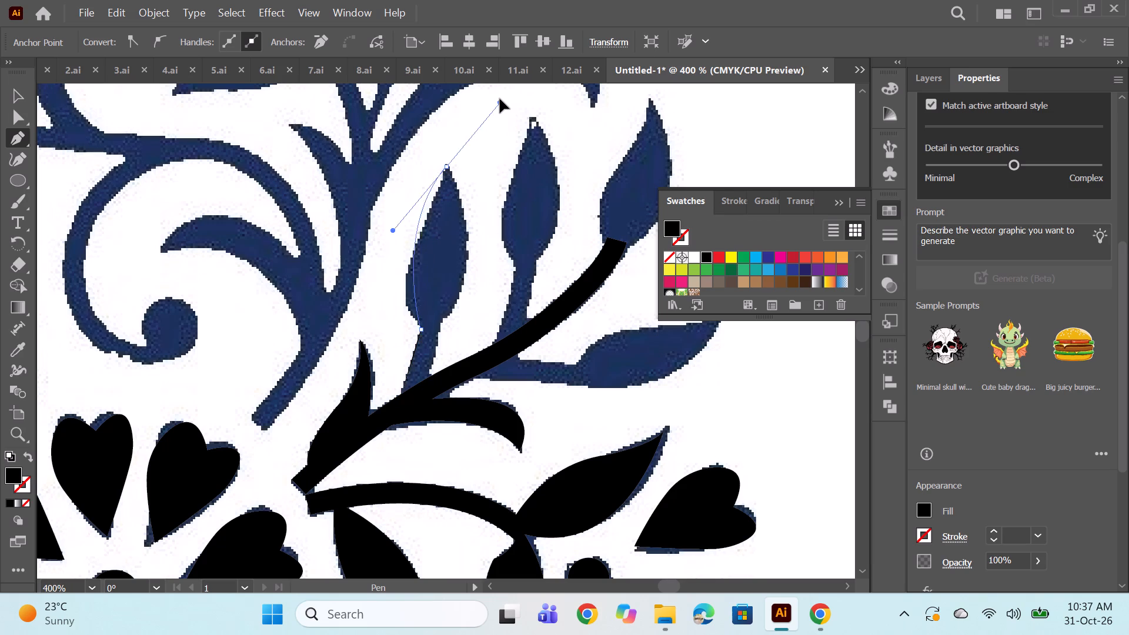
drag(500, 99, 513, 256)
alt+click(446, 392)
scroll(501, 365, down, 13)
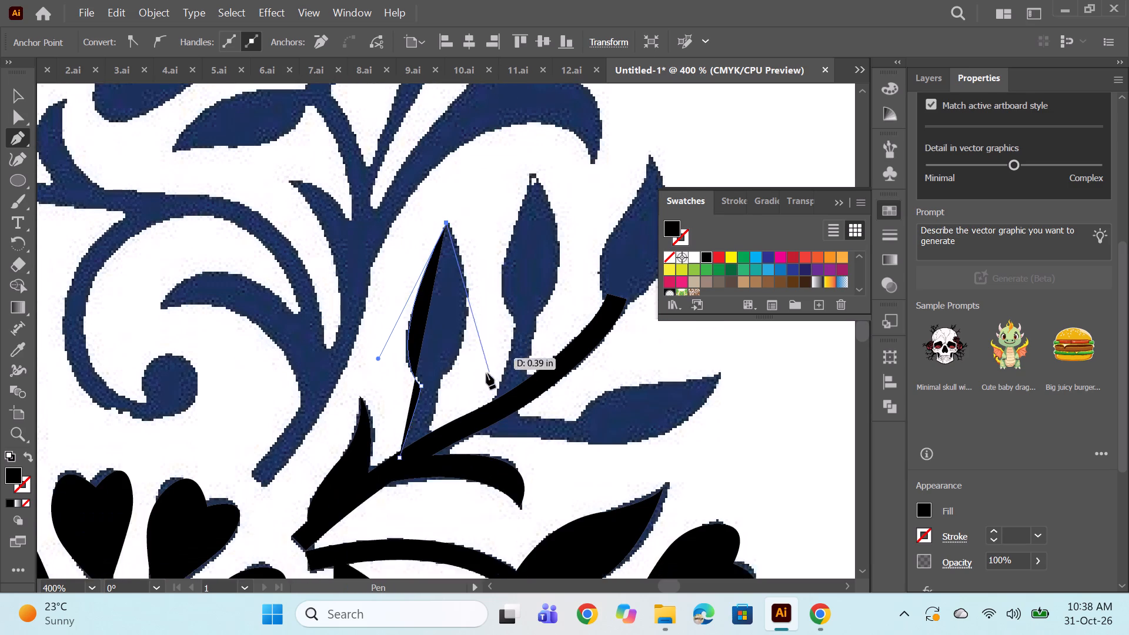
scroll(486, 373, down, 2)
alt+scroll(461, 366, up, 1)
alt+scroll(459, 362, down, 2)
scroll(456, 355, up, 2)
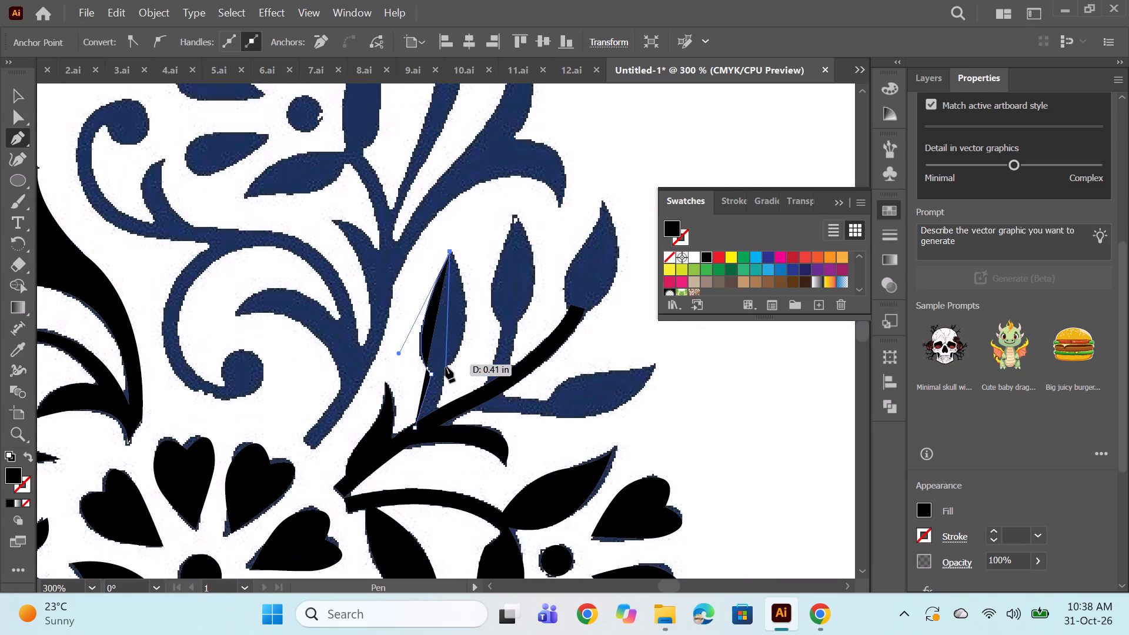
drag(446, 367, 406, 420)
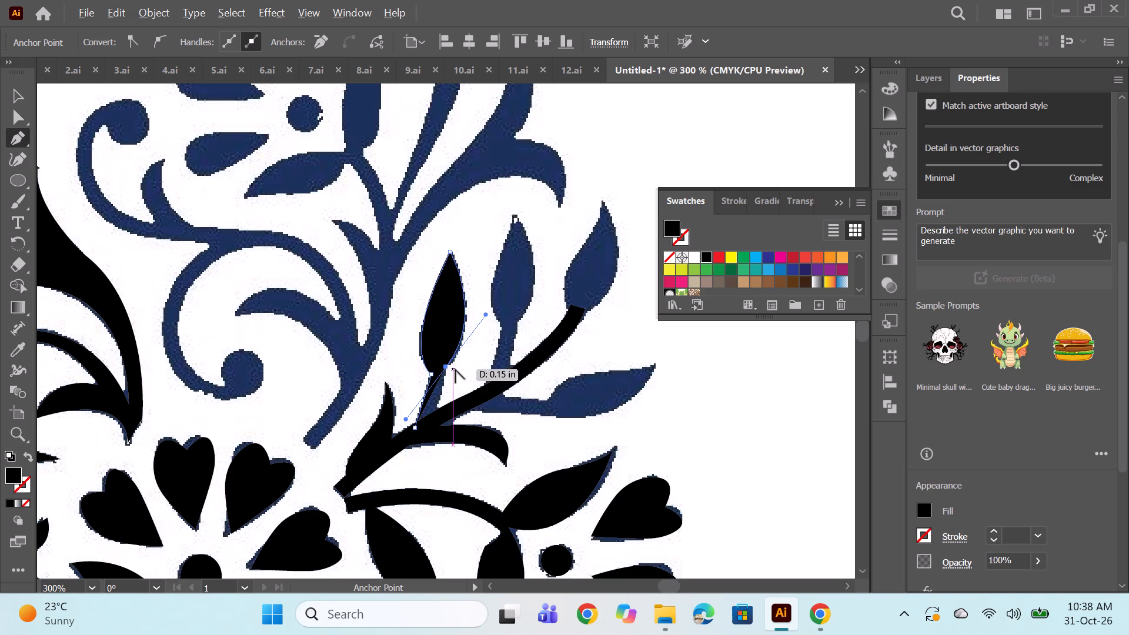
alt+click(446, 365)
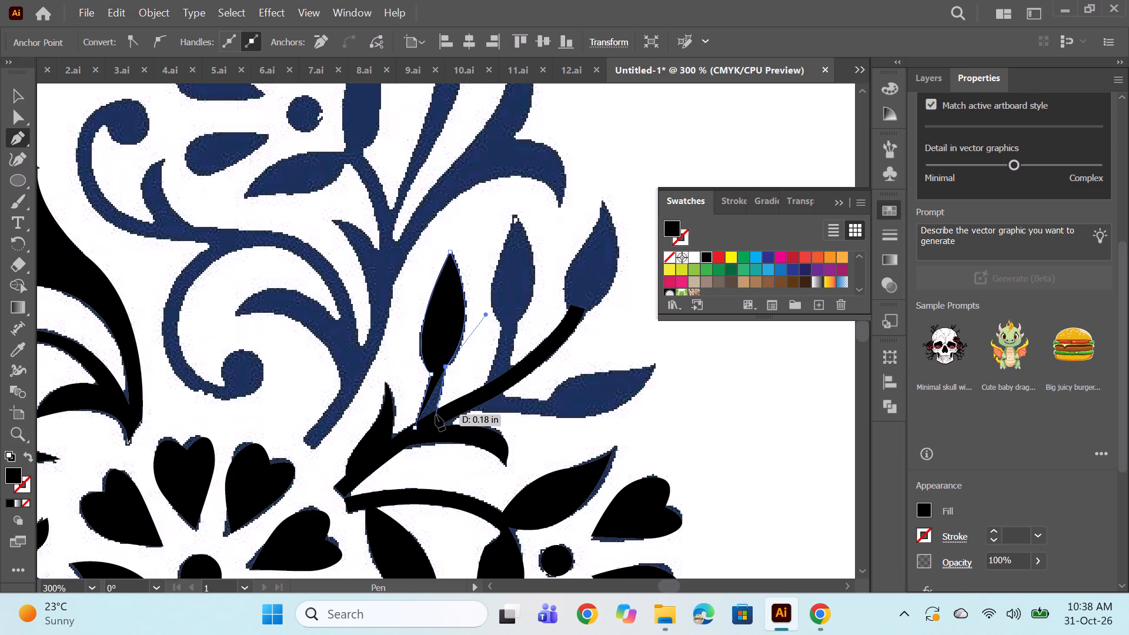
click(436, 419)
click(416, 429)
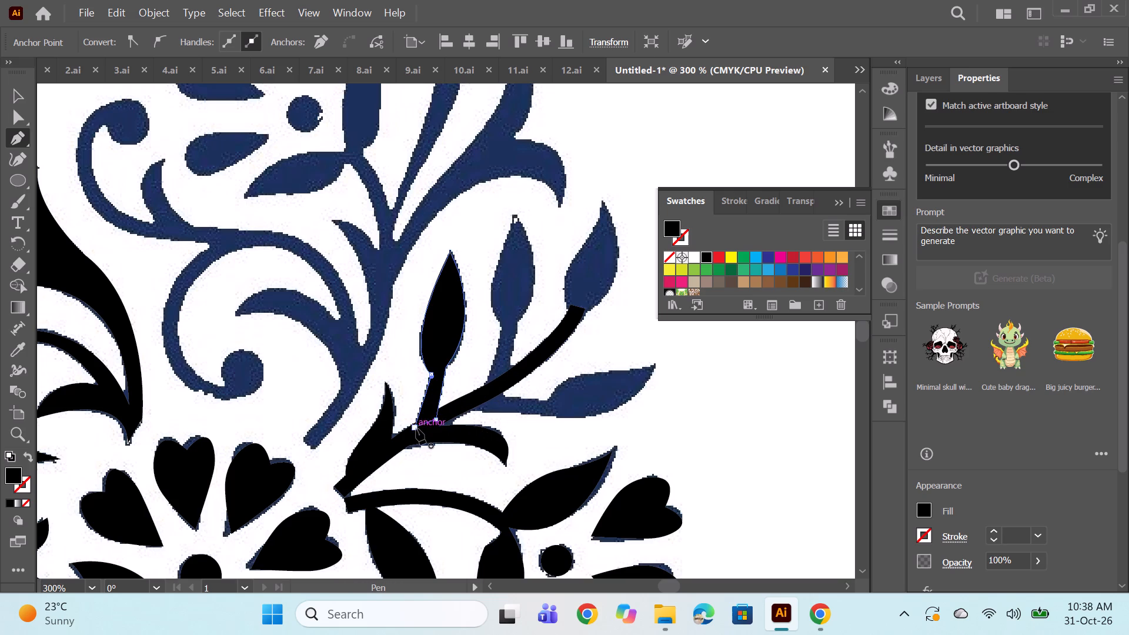
ctrl+click(540, 350)
Trace the second upright leaf above the branch, stalk included, as a closed black-filled shape and deselect it.
click(486, 392)
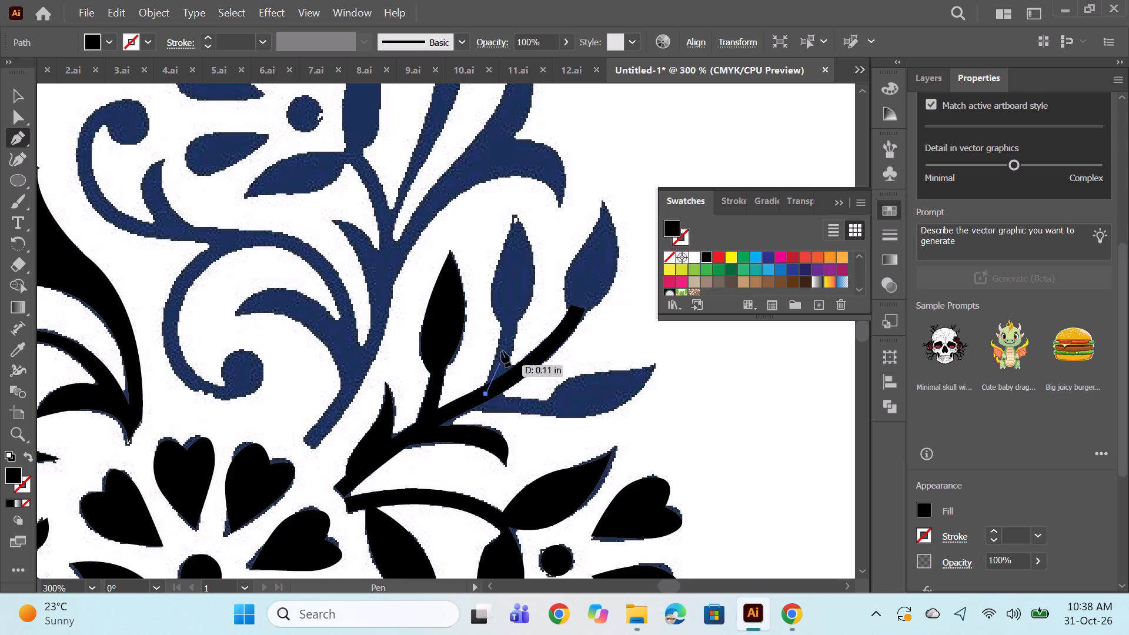
click(503, 330)
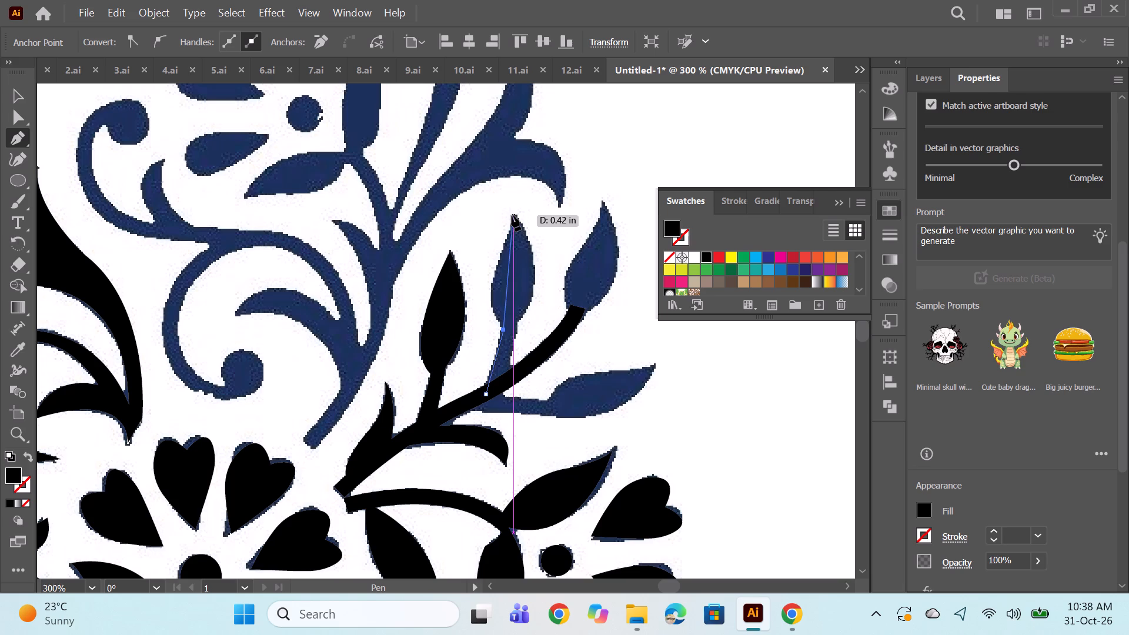
drag(516, 215, 563, 123)
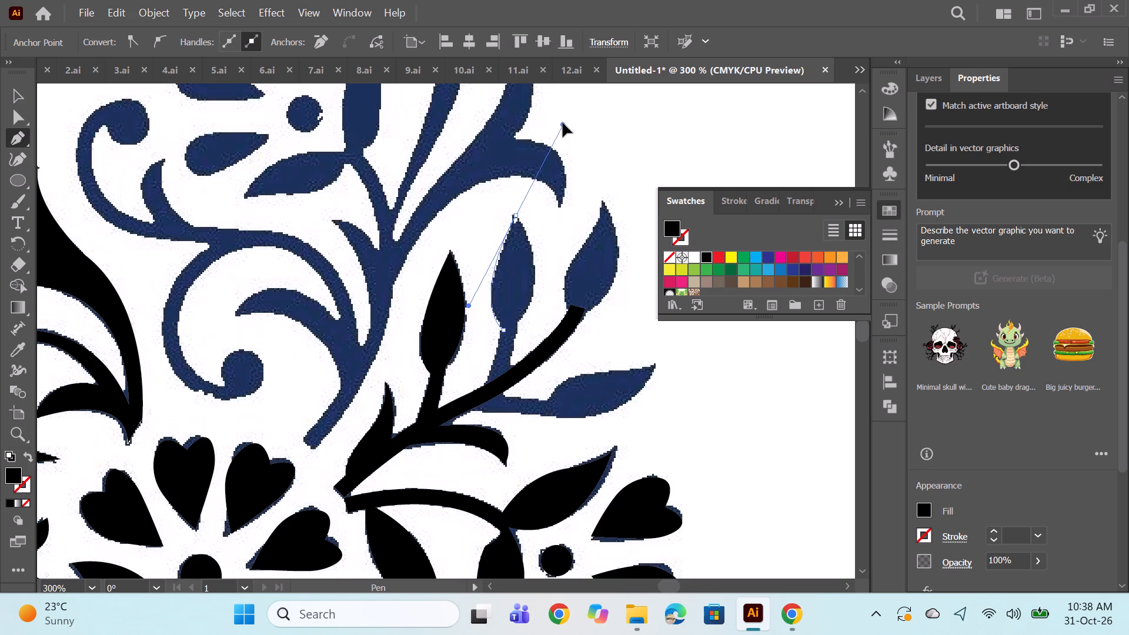
drag(563, 123, 562, 122)
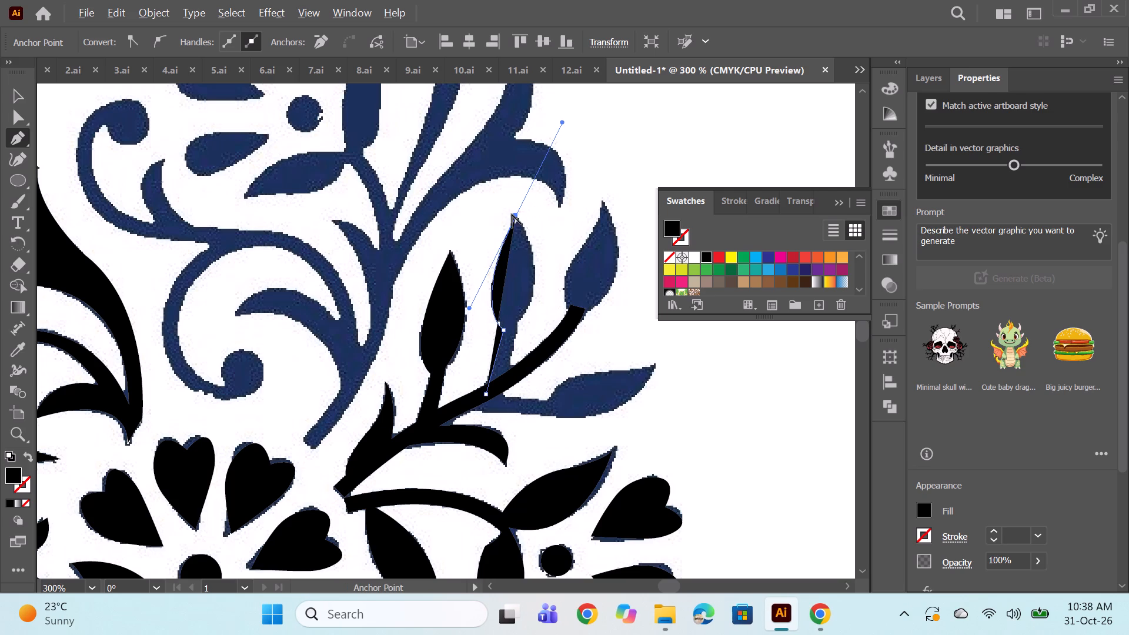
alt+click(516, 214)
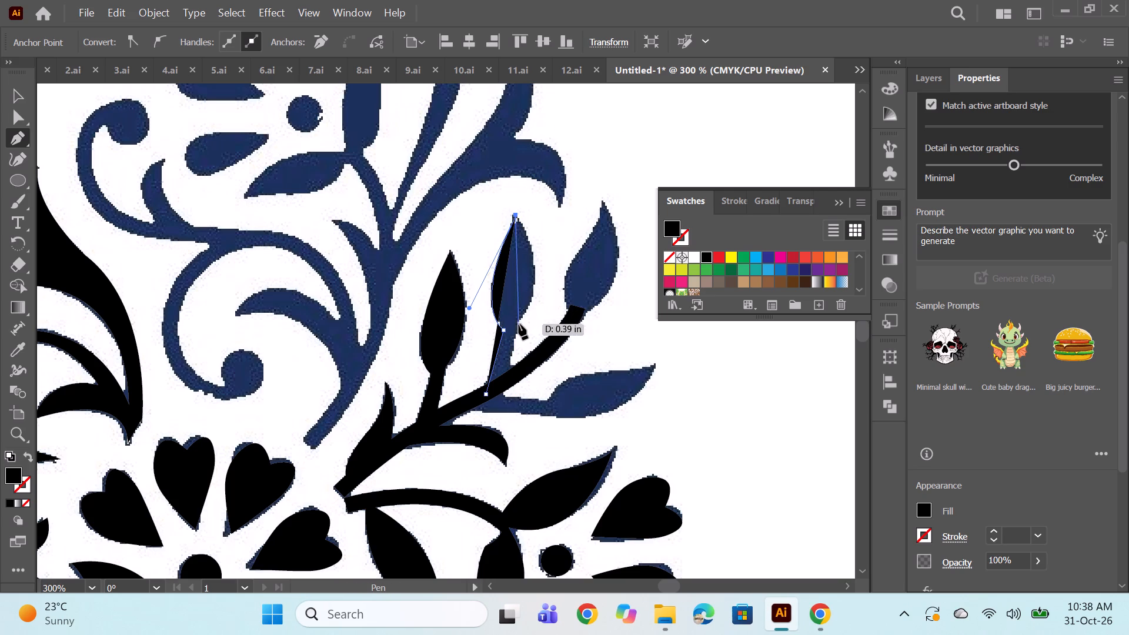
drag(517, 324, 475, 366)
alt+click(514, 324)
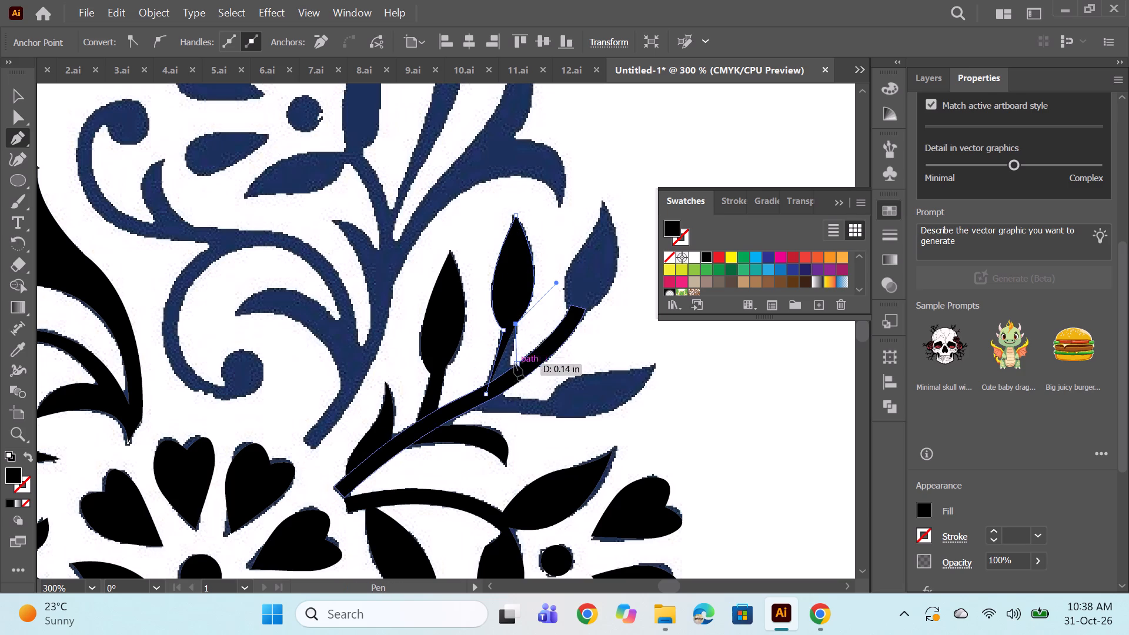
click(506, 378)
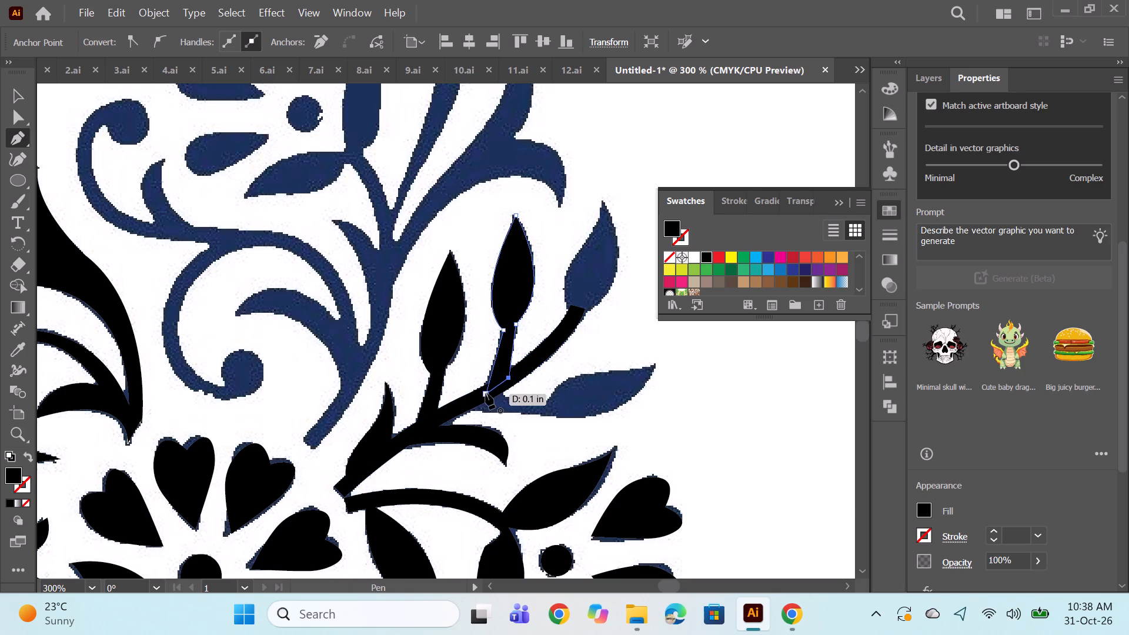
click(485, 393)
ctrl+click(637, 341)
Start outlining the sideways leaf below the branch, curving along its lower edge from the branch to the pointed tip.
alt+scroll(523, 420, up, 2)
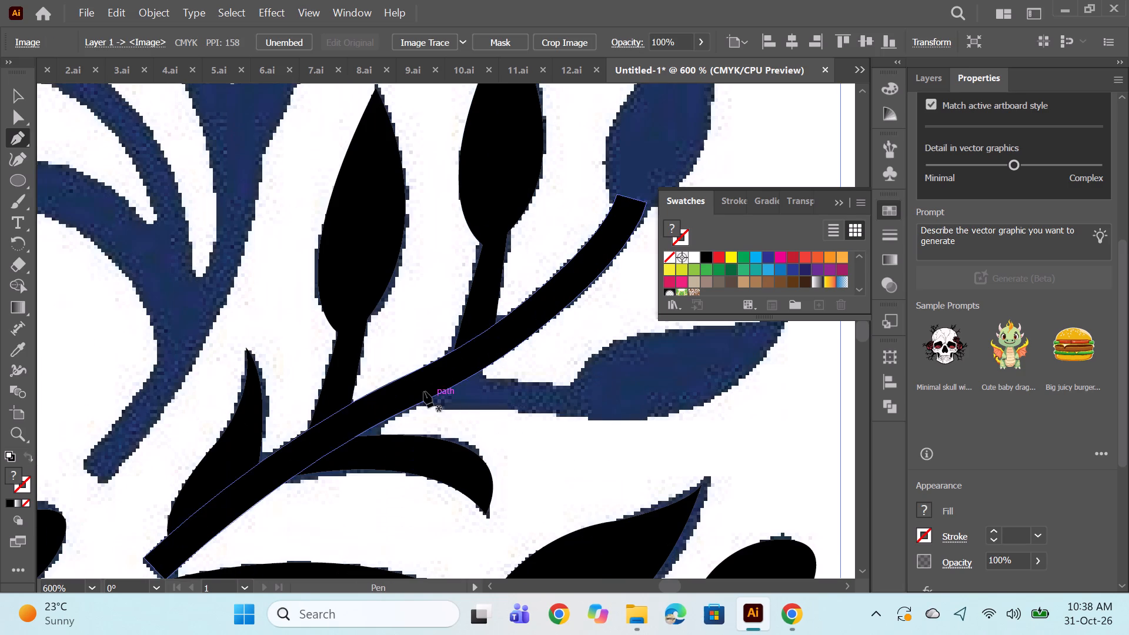
click(412, 397)
alt+scroll(657, 407, down, 1)
key(space)
drag(647, 435, 557, 461)
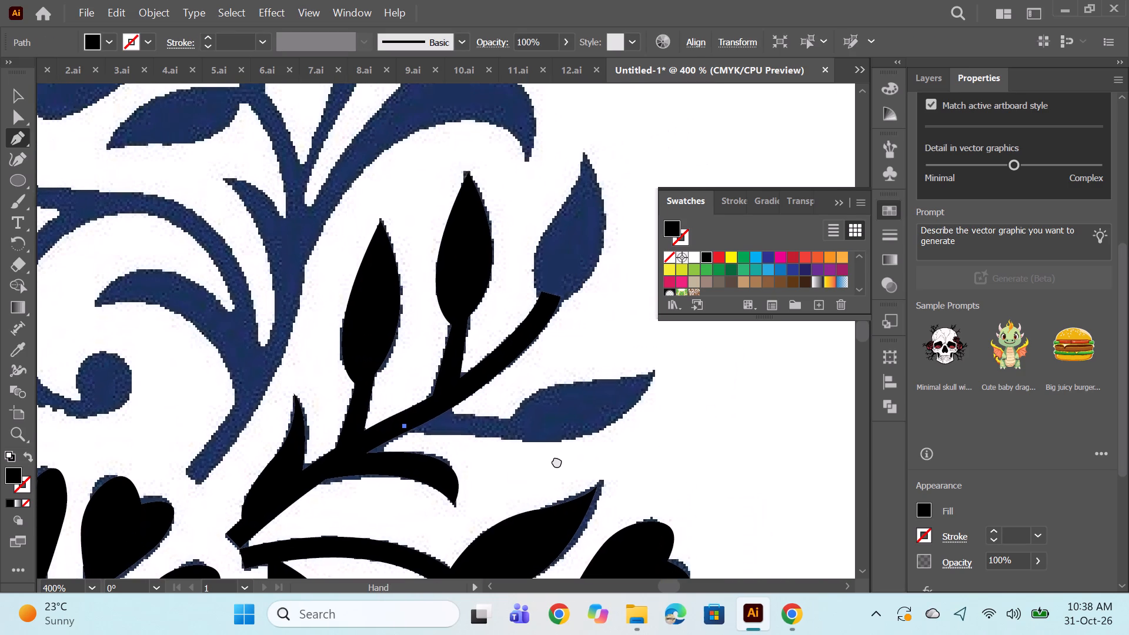
drag(557, 461, 548, 461)
alt+scroll(643, 373, down, 1)
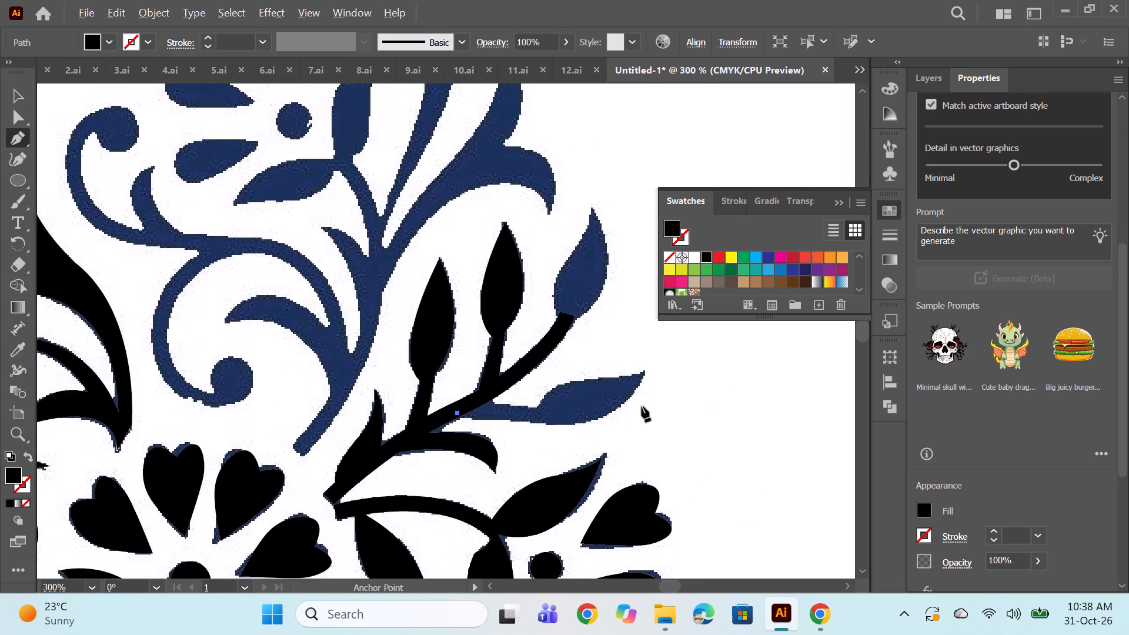
key(space)
drag(642, 412, 569, 399)
drag(572, 359, 637, 248)
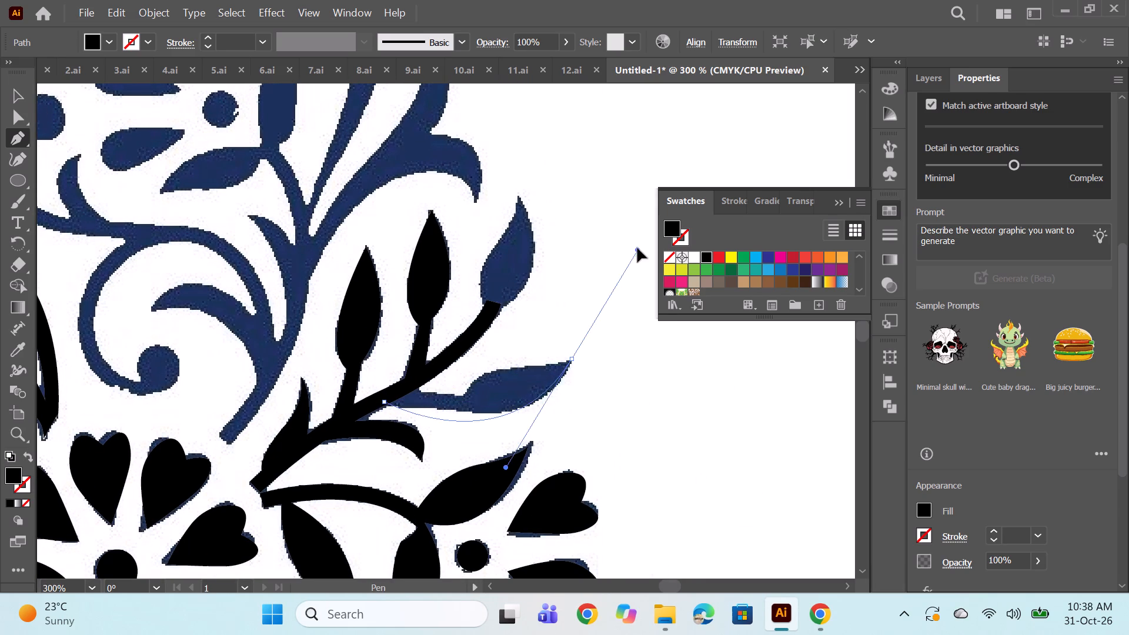
drag(637, 248, 594, 276)
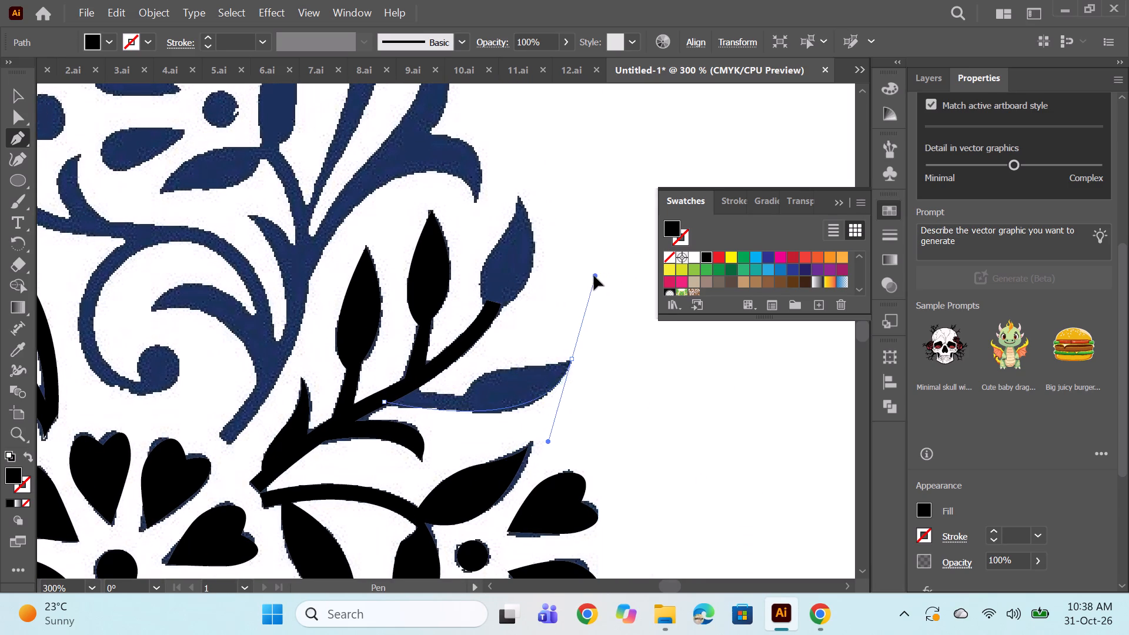
drag(594, 276, 587, 272)
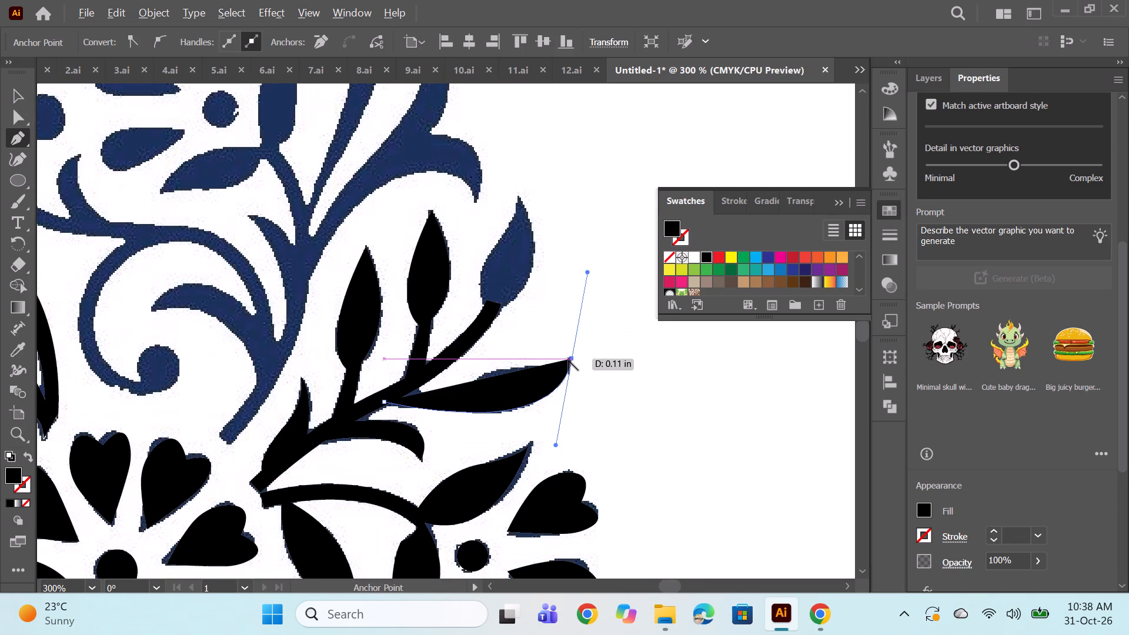
alt+click(572, 358)
Set the fill of the sideways leaf's open outline to None.
click(917, 504)
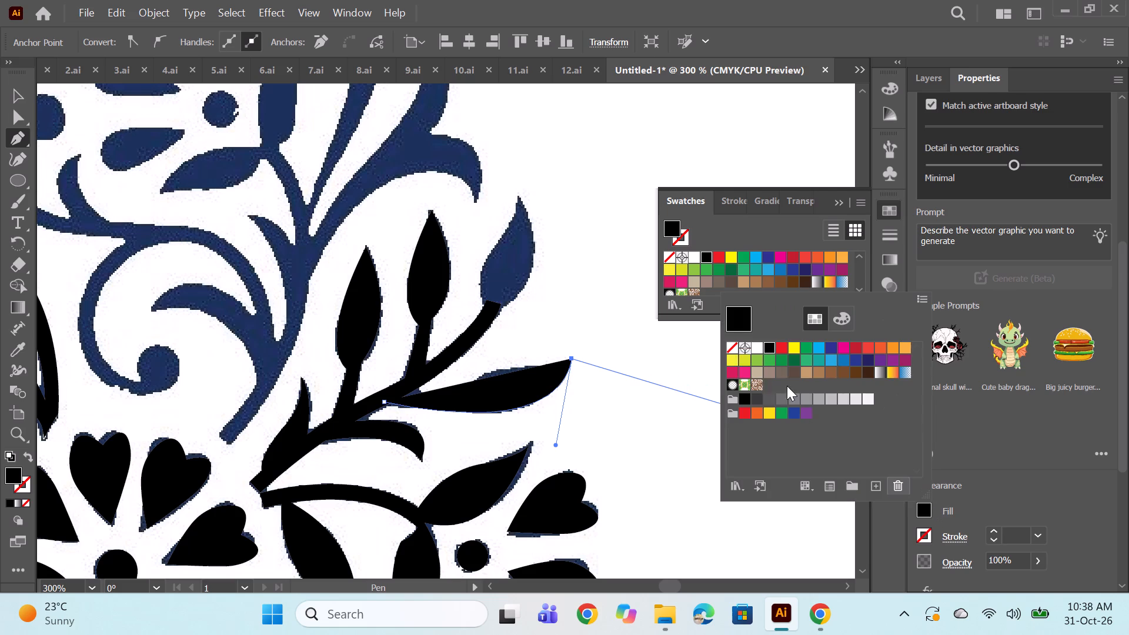
click(733, 345)
alt+scroll(559, 342, up, 1)
scroll(552, 337, down, 2)
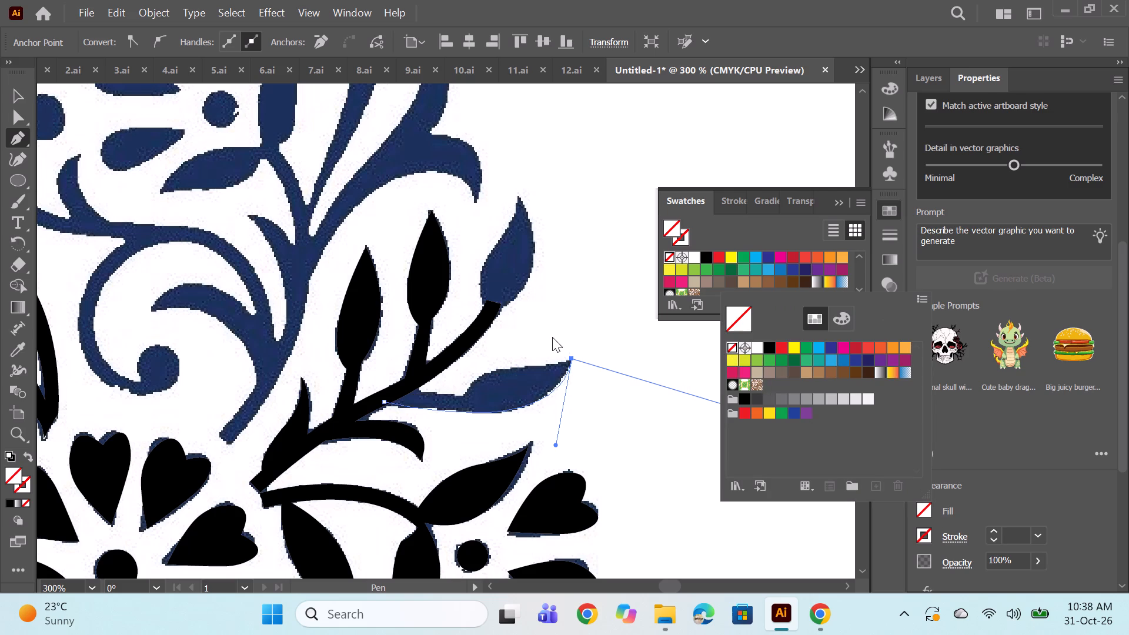
alt+scroll(466, 346, up, 3)
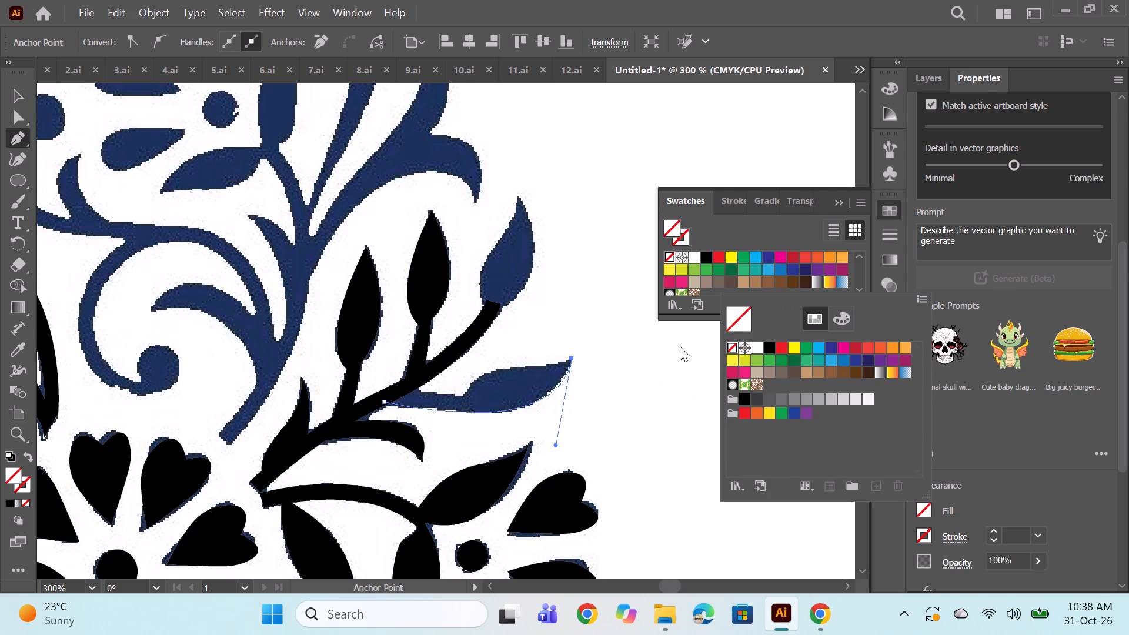
ctrl+click(652, 371)
Continue the sideways leaf's outline along the blade's upper edge from the tip to where it meets the stalk.
alt+scroll(555, 366, up, 3)
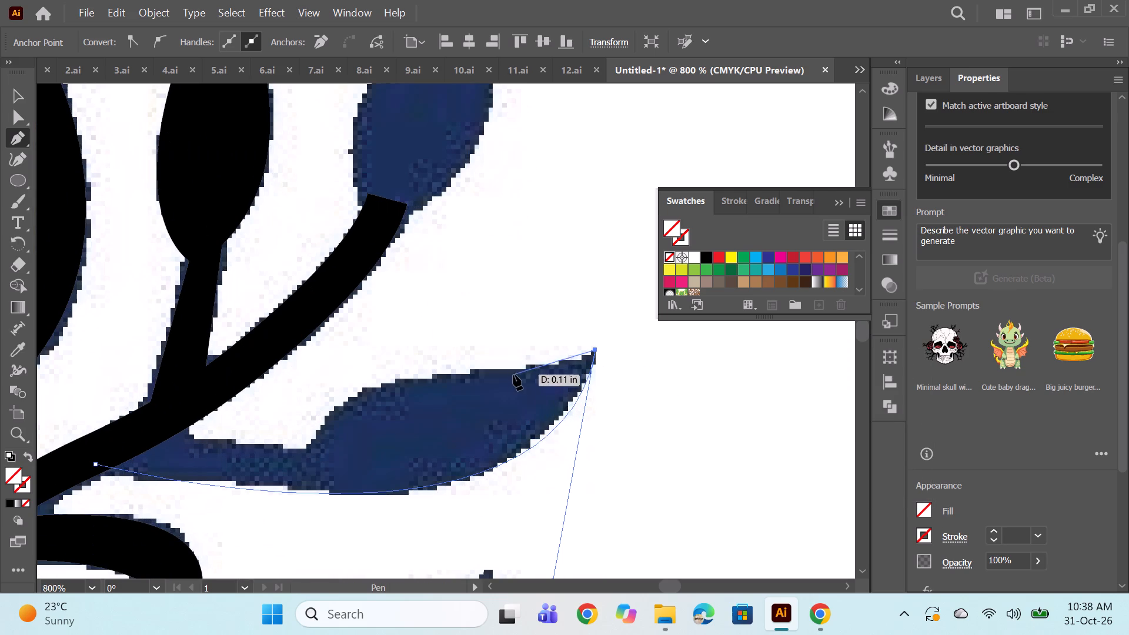
drag(498, 372, 414, 366)
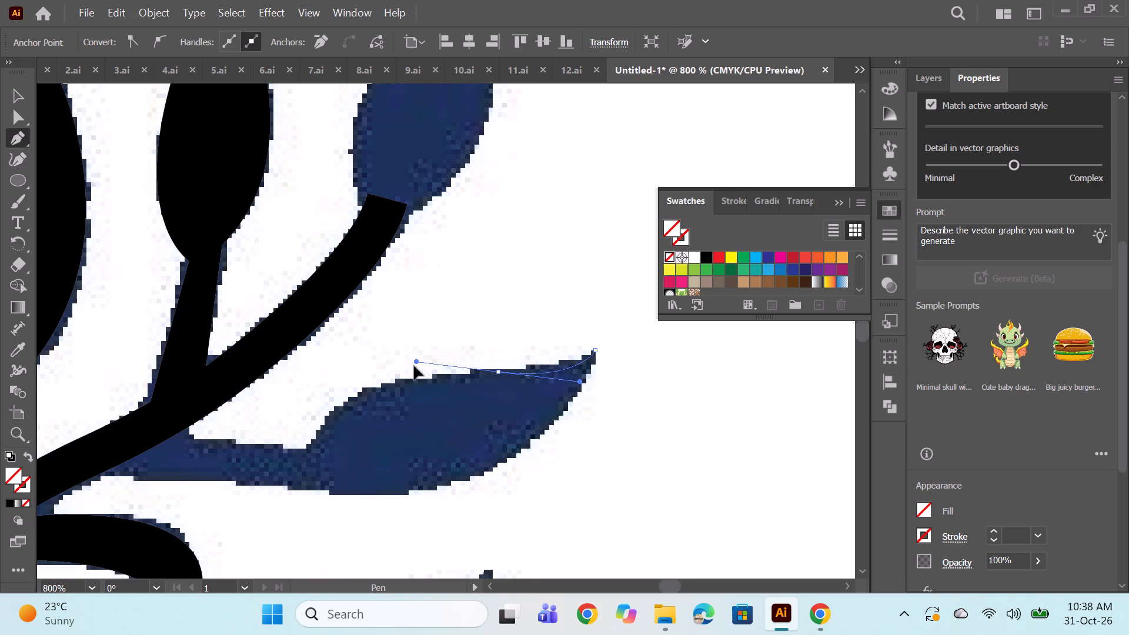
drag(414, 366, 414, 375)
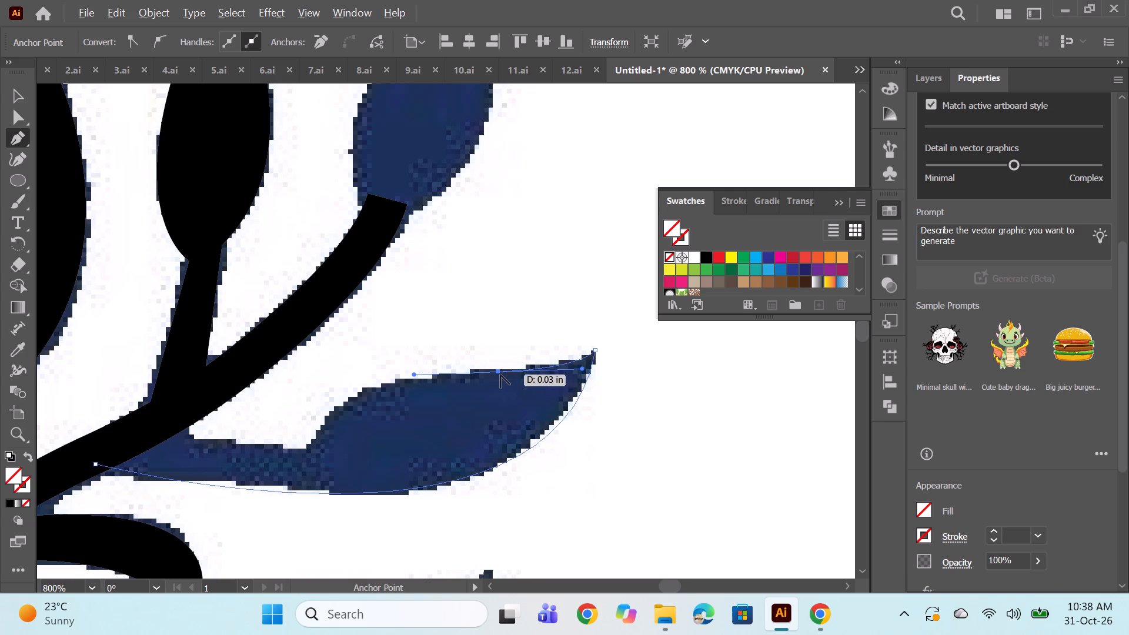
alt+click(497, 370)
drag(302, 449, 292, 479)
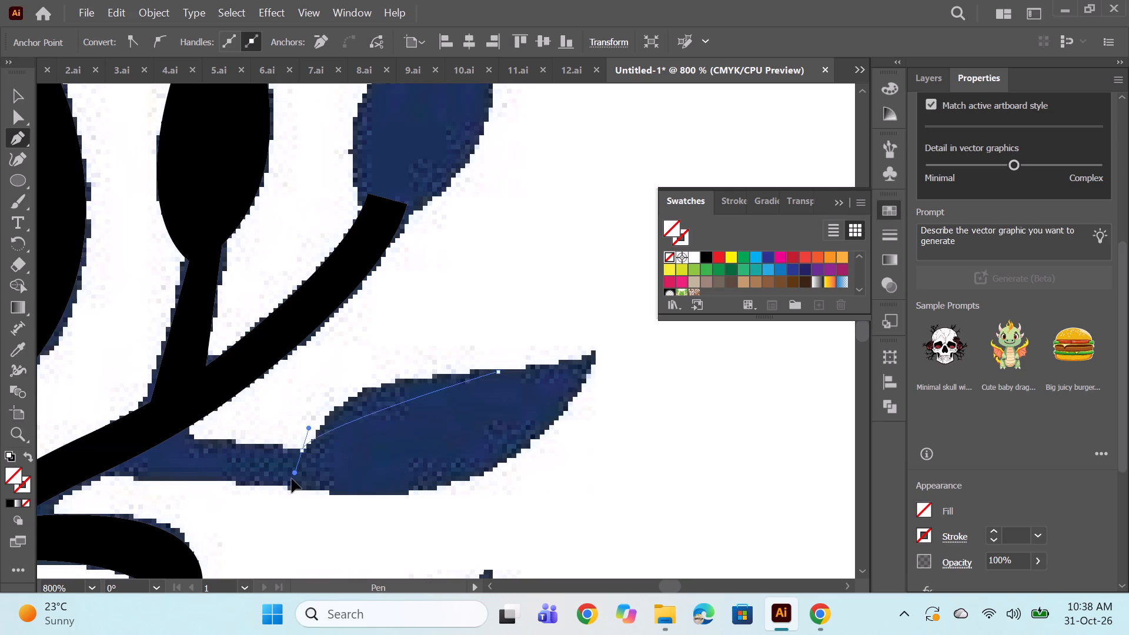
drag(292, 479, 260, 538)
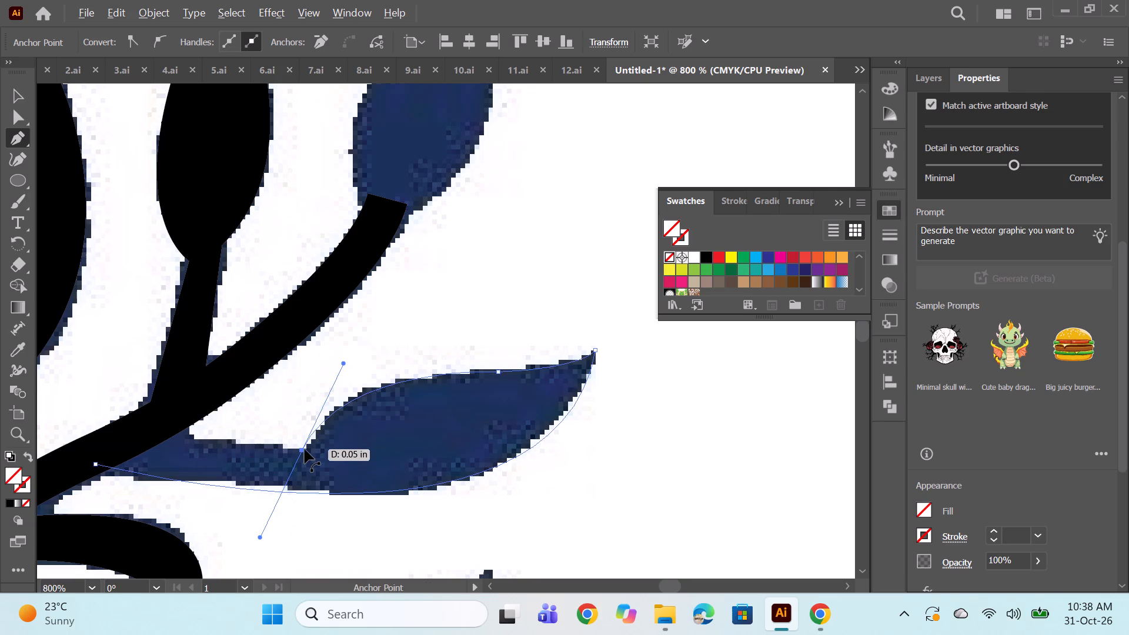
alt+click(300, 450)
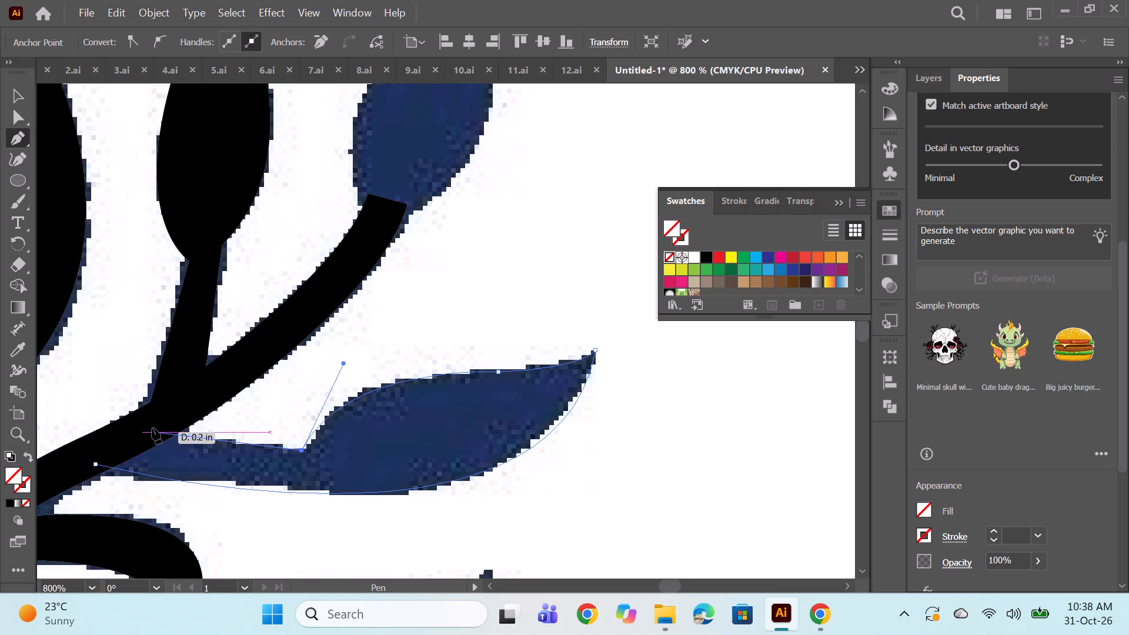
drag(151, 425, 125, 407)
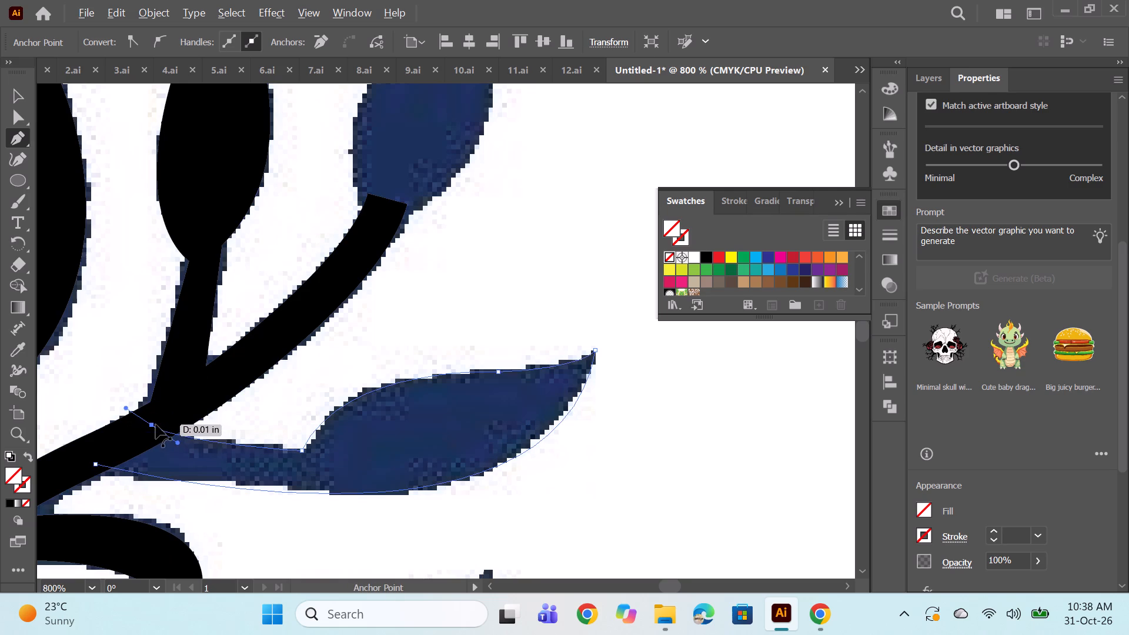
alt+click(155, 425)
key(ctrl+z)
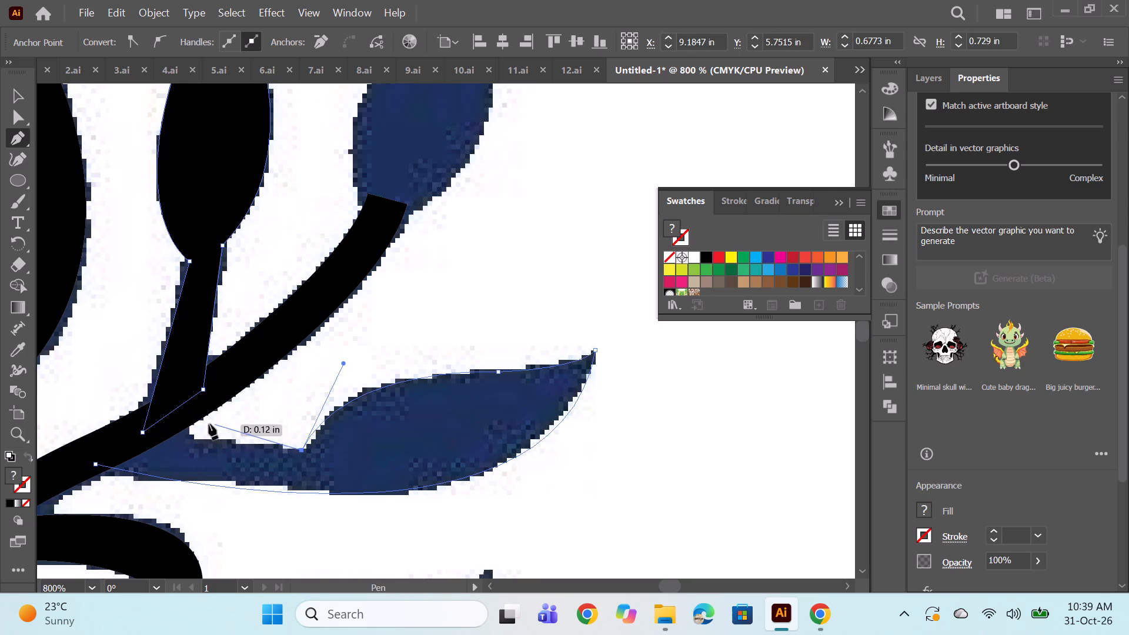
Finish the sideways leaf's outline along the stalk's upper edge to the branch and close it at the starting point.
ctrl+click(245, 411)
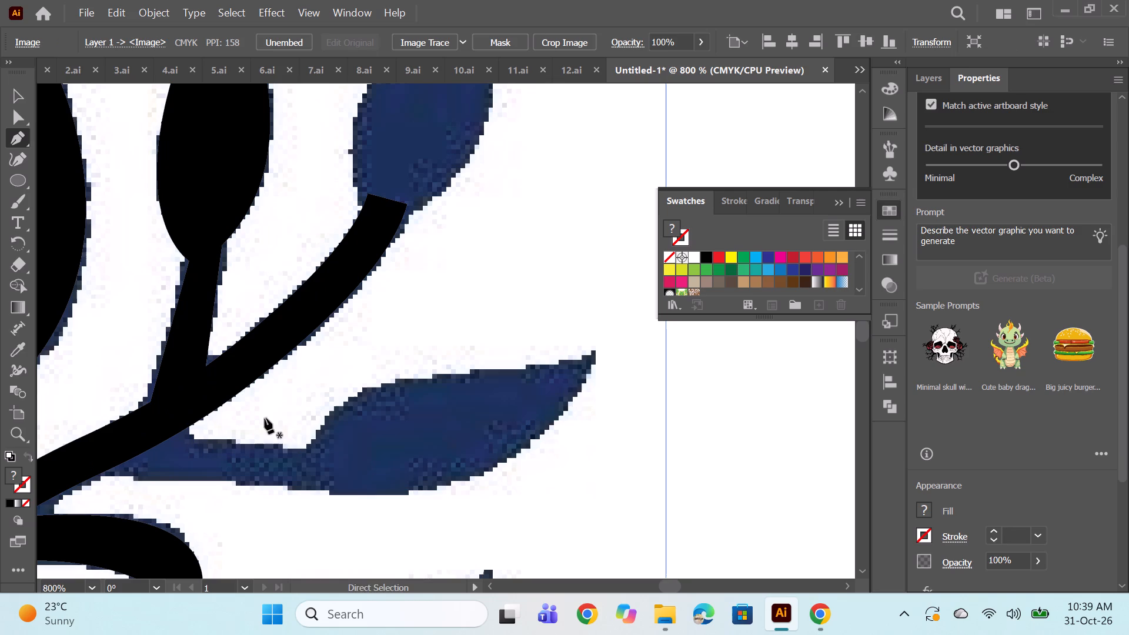
ctrl+click(302, 450)
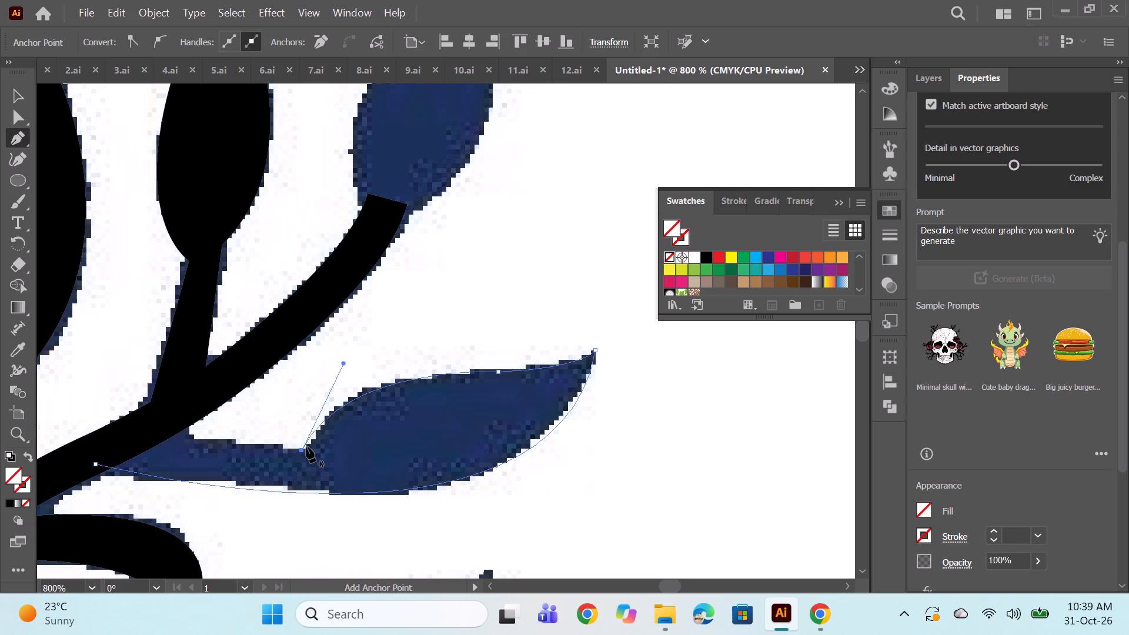
click(302, 450)
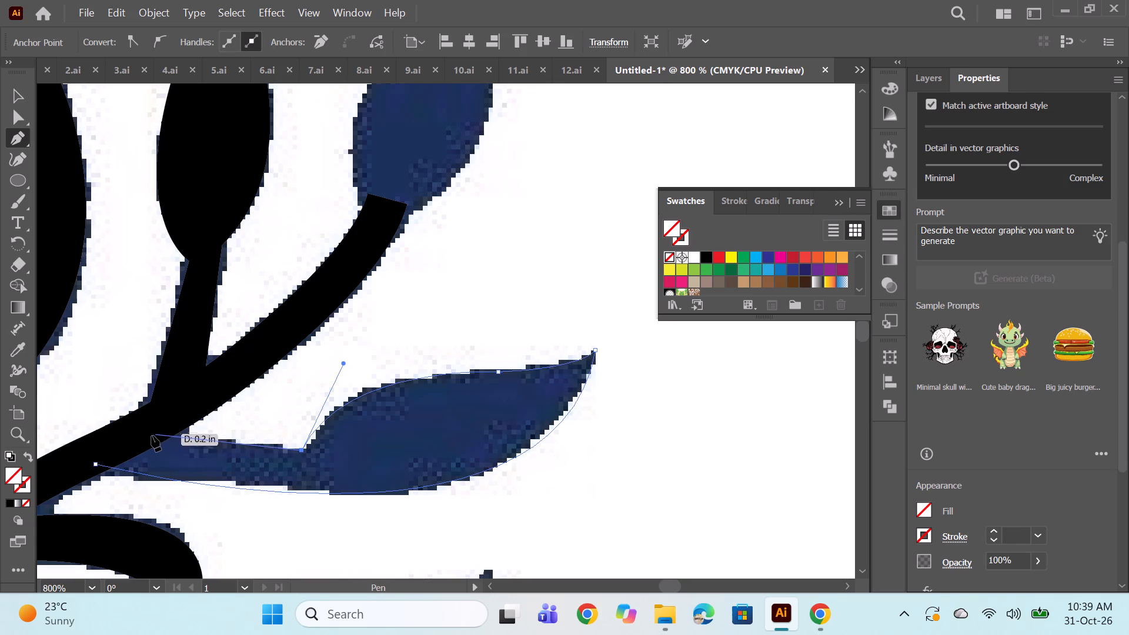
drag(148, 437, 85, 430)
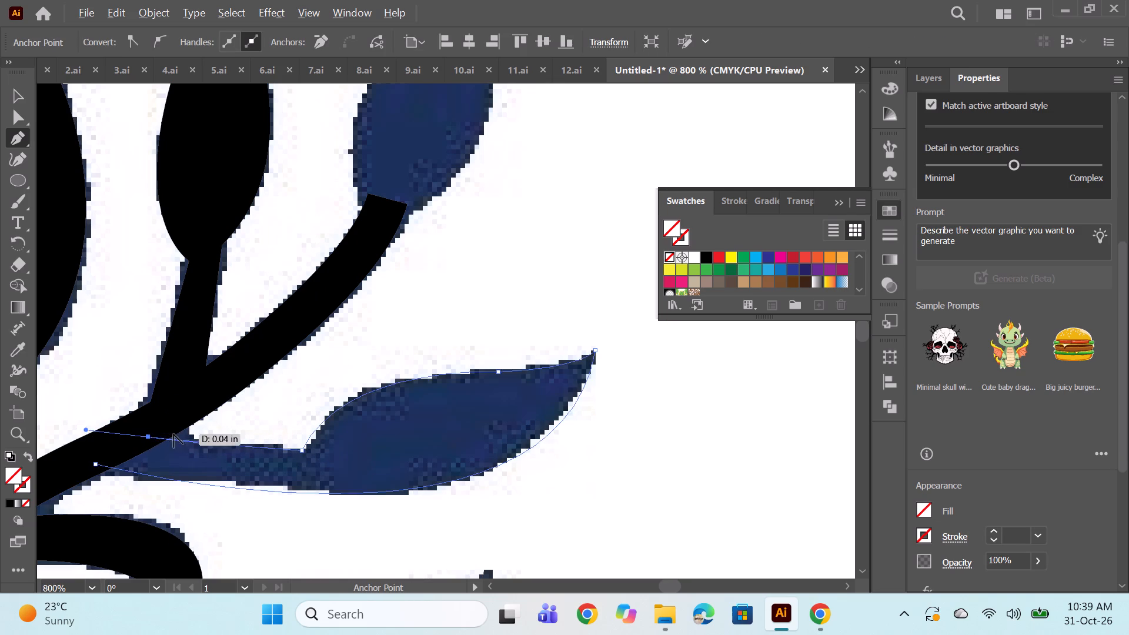
alt+click(149, 439)
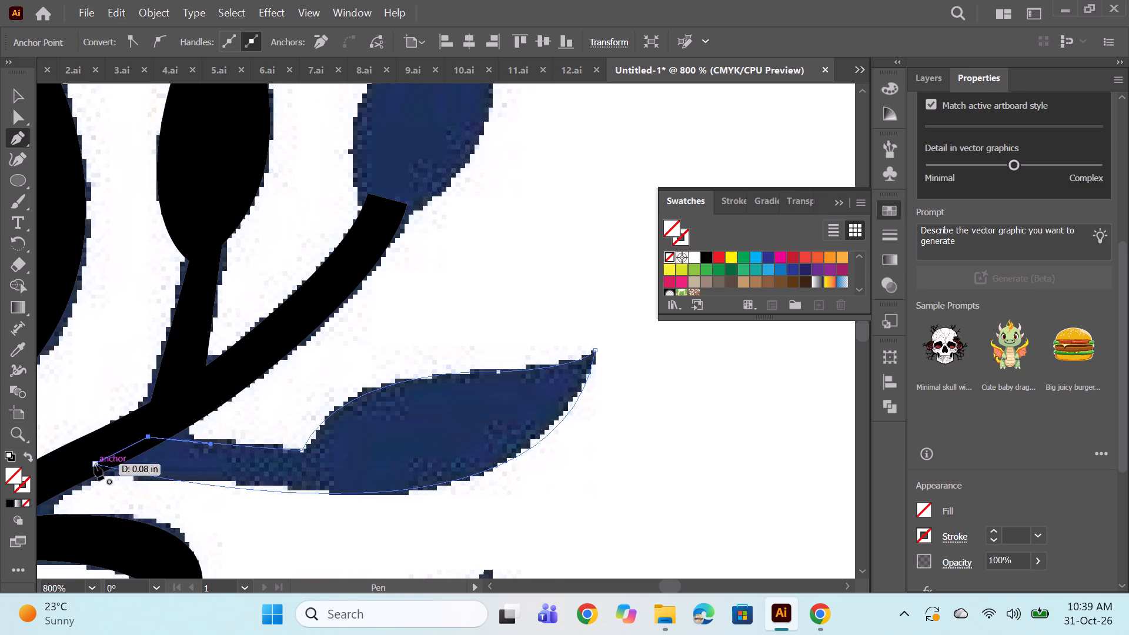
click(95, 464)
Fill the closed sideways leaf below the branch with black and deselect it.
click(926, 504)
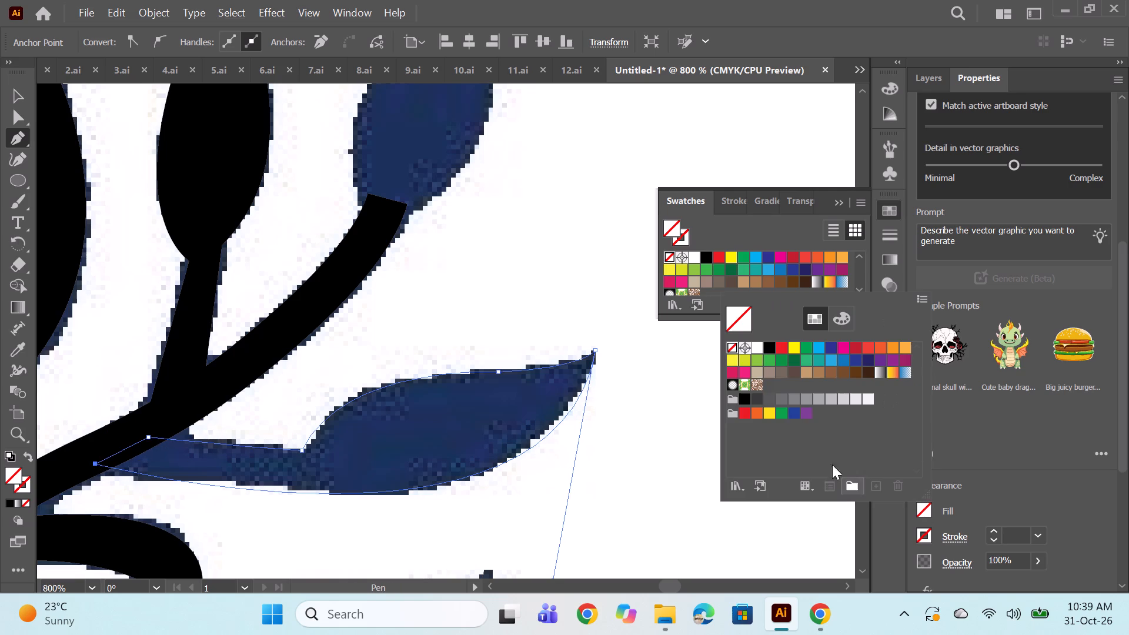
click(768, 347)
ctrl+click(589, 315)
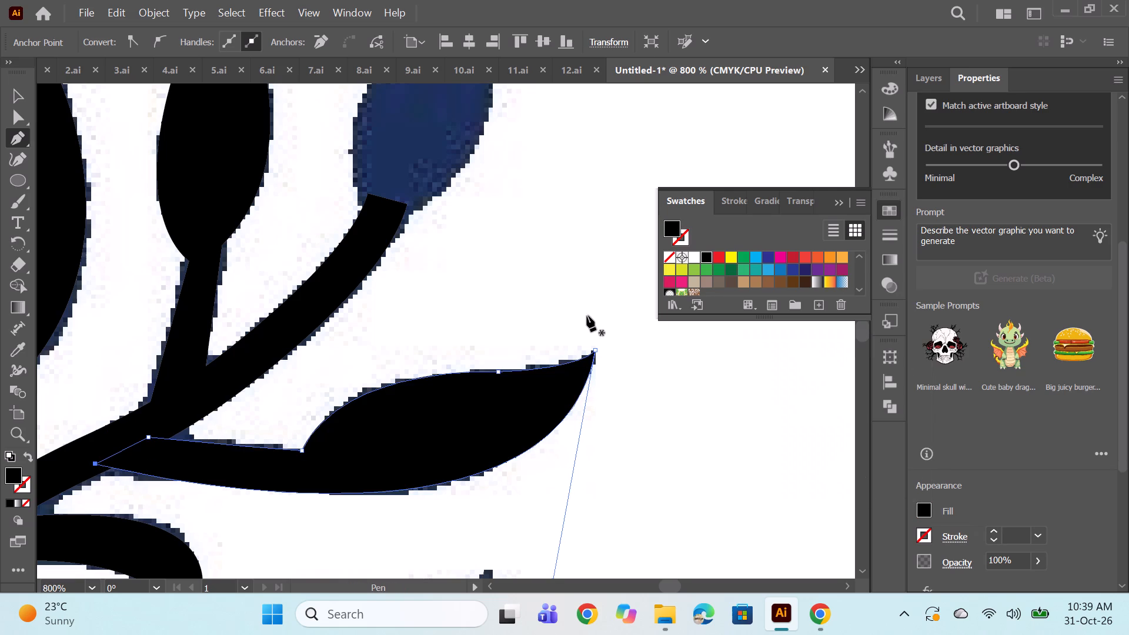
alt+scroll(557, 297, down, 1)
key(space)
drag(552, 291, 445, 402)
ctrl+click(494, 353)
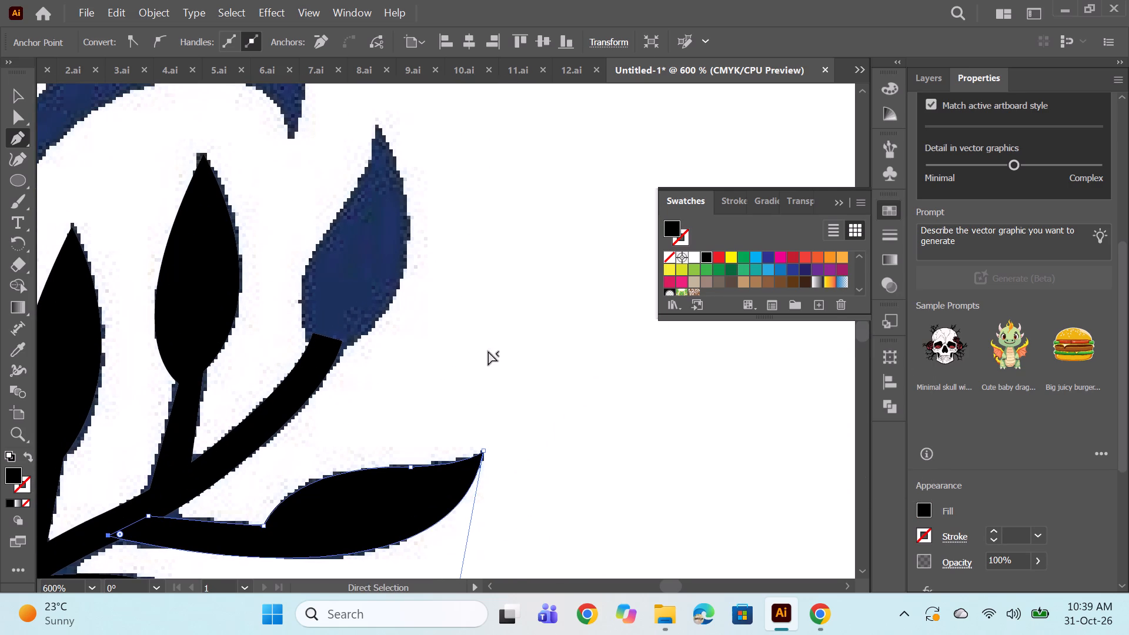
Trace the pointed leaf at the branch's upper end as a closed black-filled shape overlapping the branch, and deselect it.
alt+scroll(290, 279, up, 1)
key(space)
drag(530, 382, 502, 468)
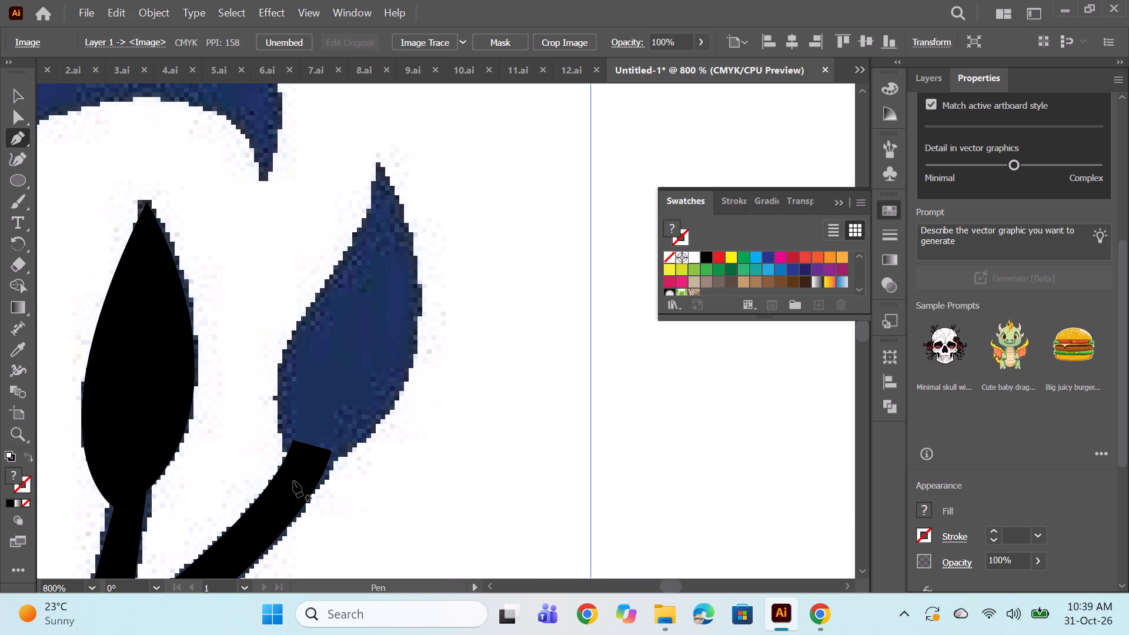
click(293, 483)
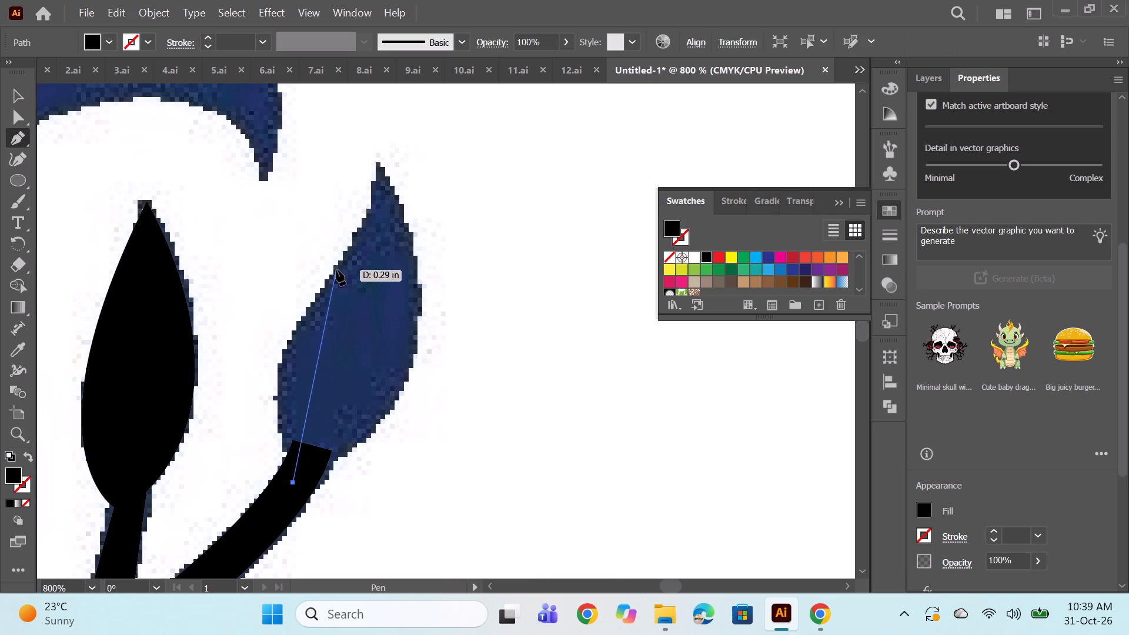
drag(336, 270, 439, 176)
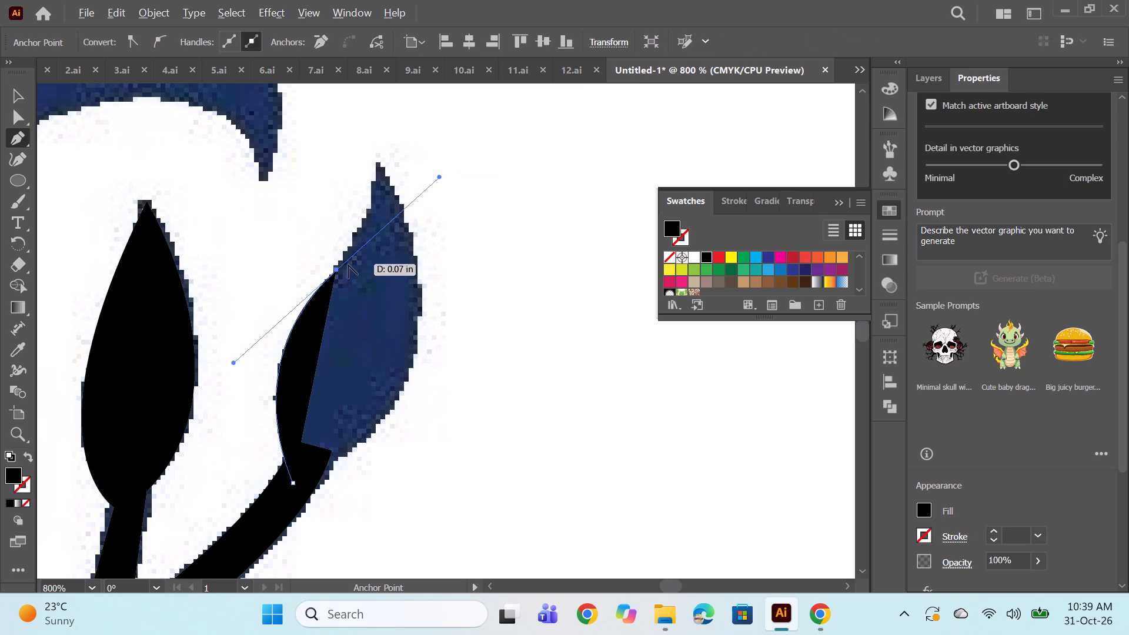
alt+click(336, 272)
drag(376, 161, 369, 115)
alt+click(378, 160)
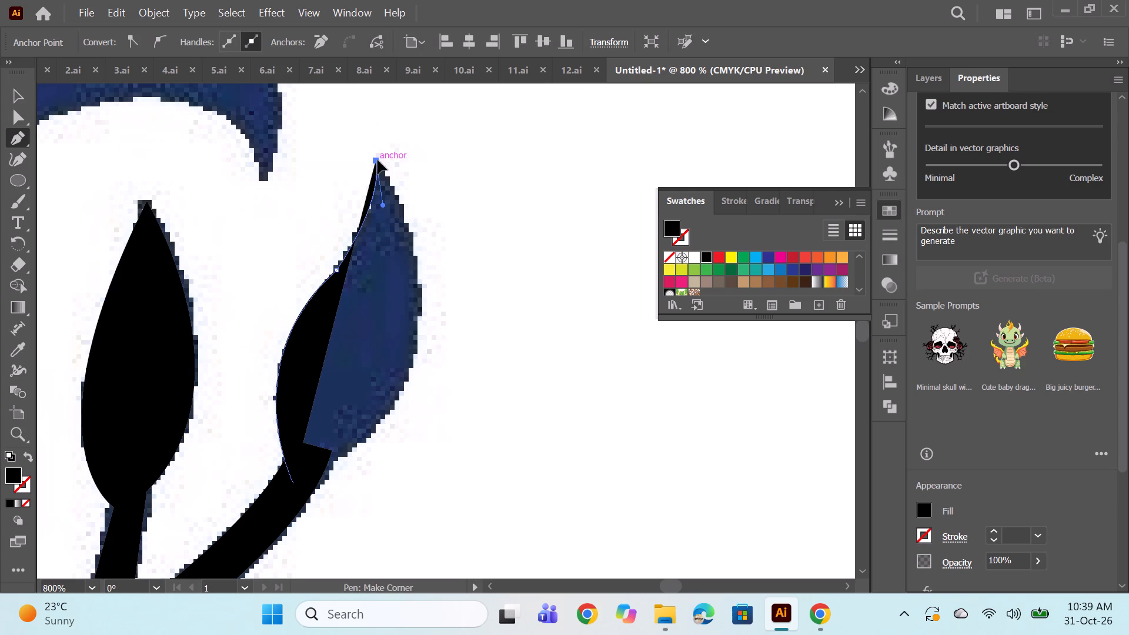
scroll(420, 182, down, 1)
drag(294, 469, 70, 557)
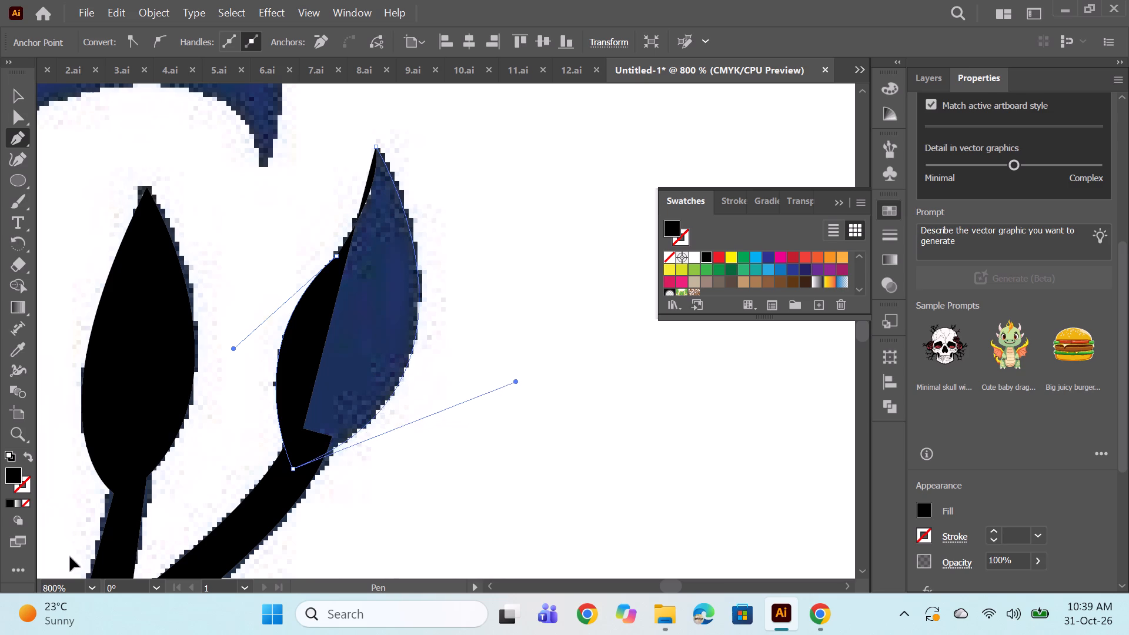
drag(70, 557, 69, 568)
ctrl+click(643, 502)
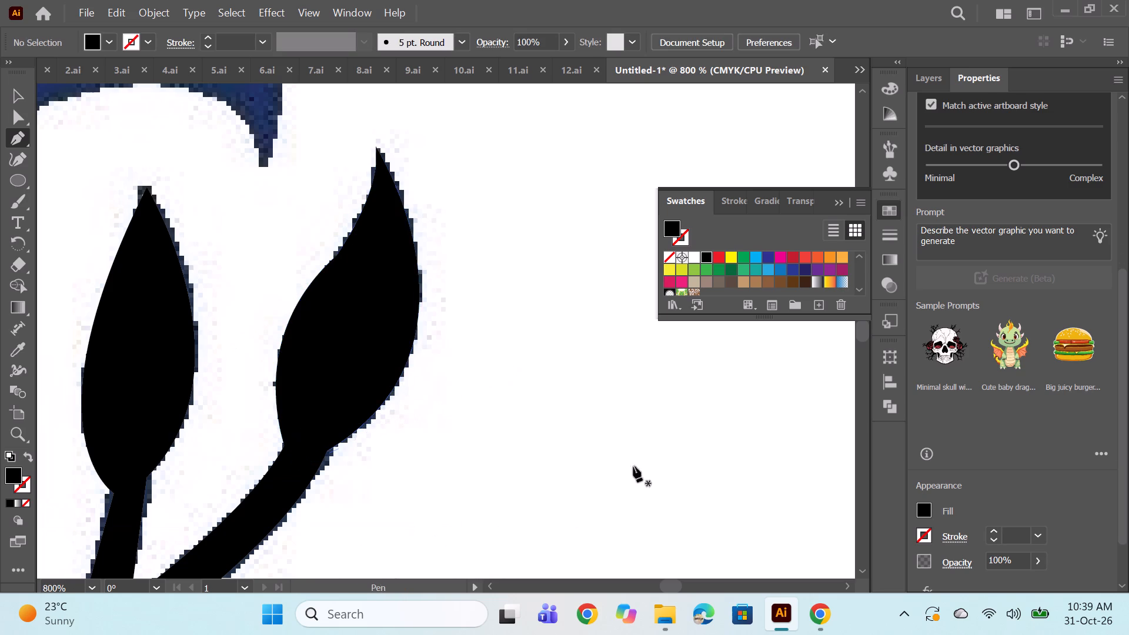
Start a new path at the bottom end of the untraced navy stem above the heart-shaped petals.
alt+scroll(555, 346, down, 4)
alt+scroll(493, 263, down, 2)
scroll(492, 262, down, 3)
alt+scroll(446, 255, up, 2)
scroll(380, 253, up, 4)
alt+scroll(386, 332, up, 1)
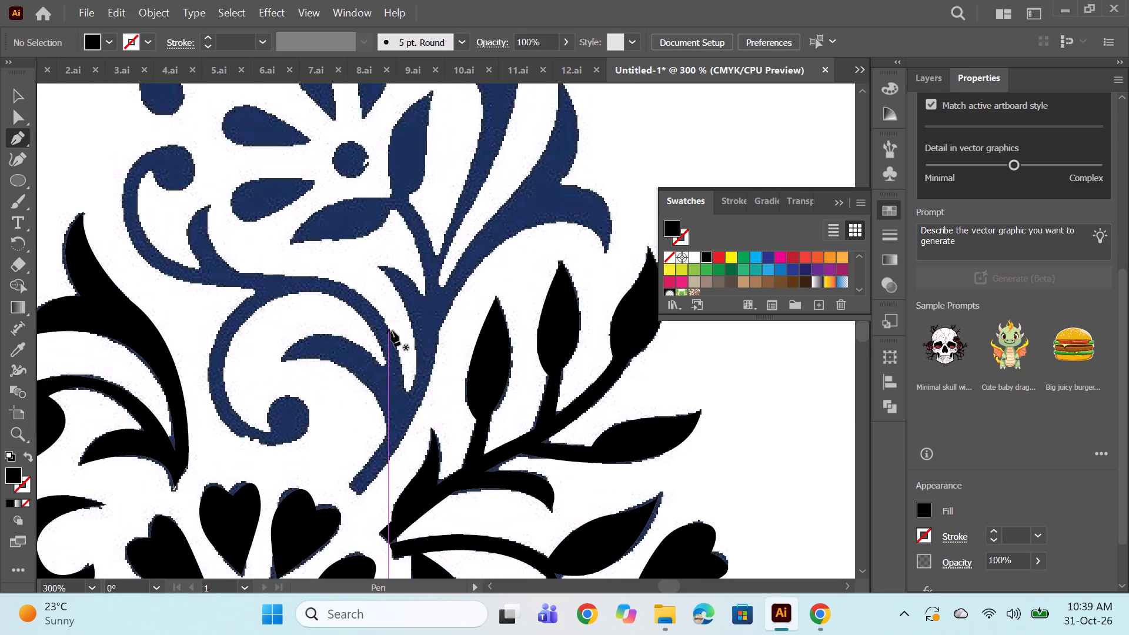
scroll(411, 317, down, 5)
scroll(411, 317, up, 11)
alt+scroll(416, 313, down, 1)
scroll(432, 329, up, 4)
scroll(432, 329, down, 5)
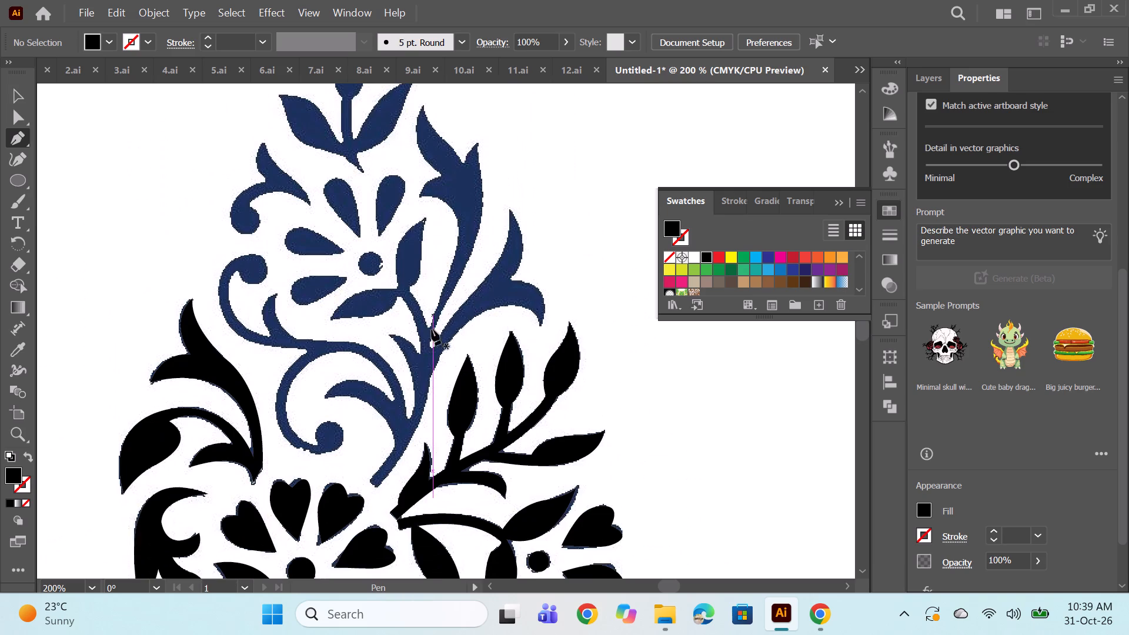
alt+scroll(402, 380, up, 2)
alt+scroll(402, 380, down, 2)
scroll(406, 378, down, 3)
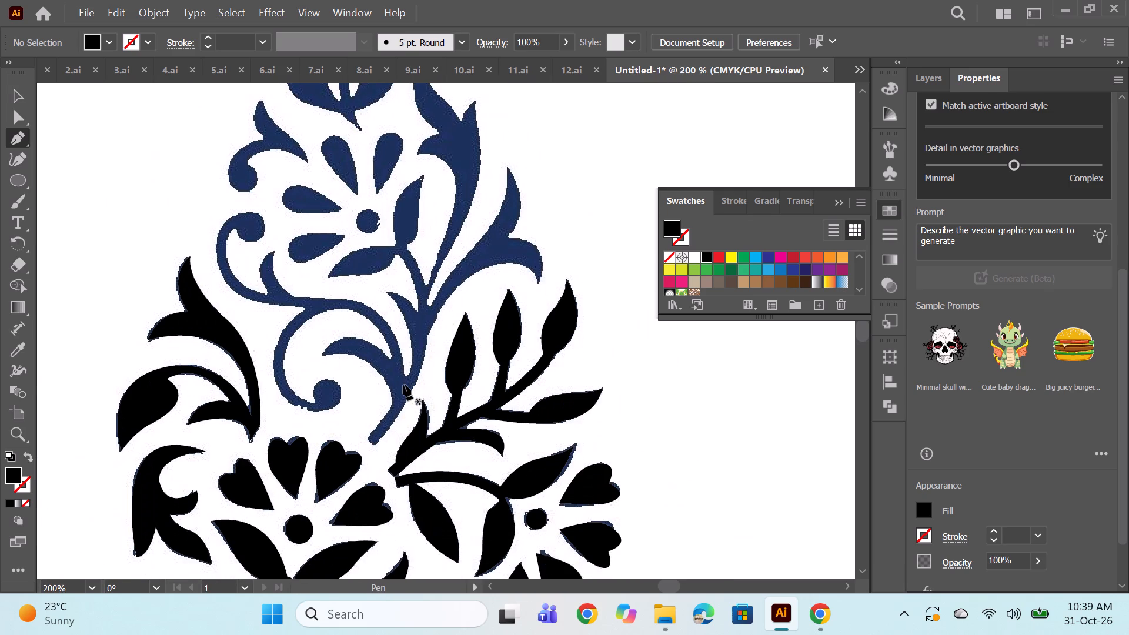
alt+scroll(421, 397, down, 1)
alt+scroll(421, 396, up, 2)
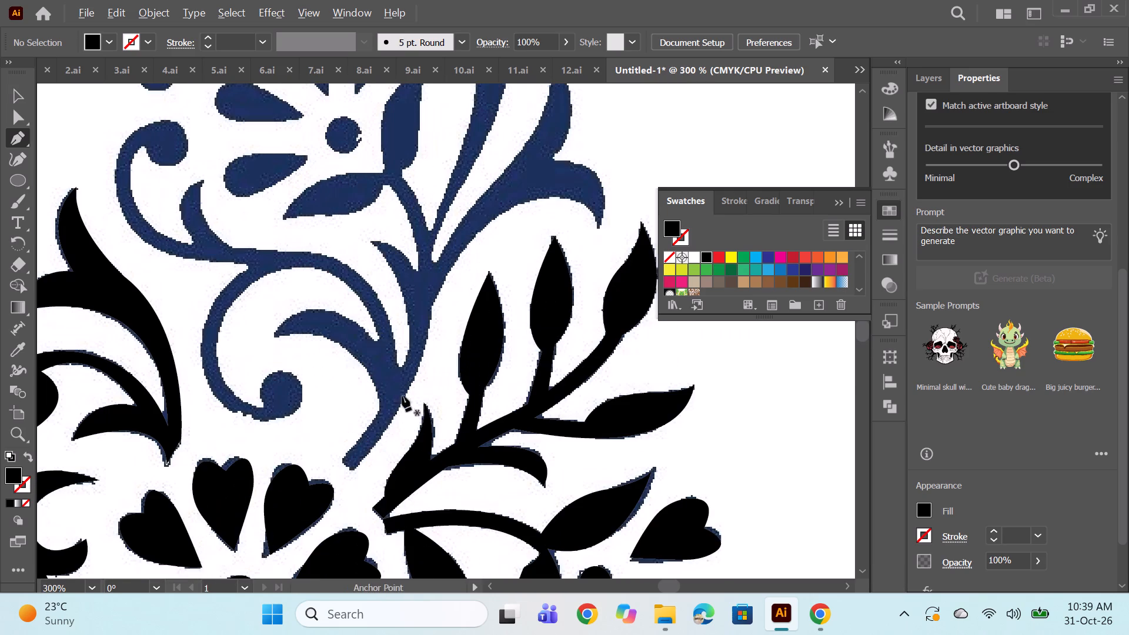
scroll(377, 377, up, 6)
scroll(377, 377, down, 3)
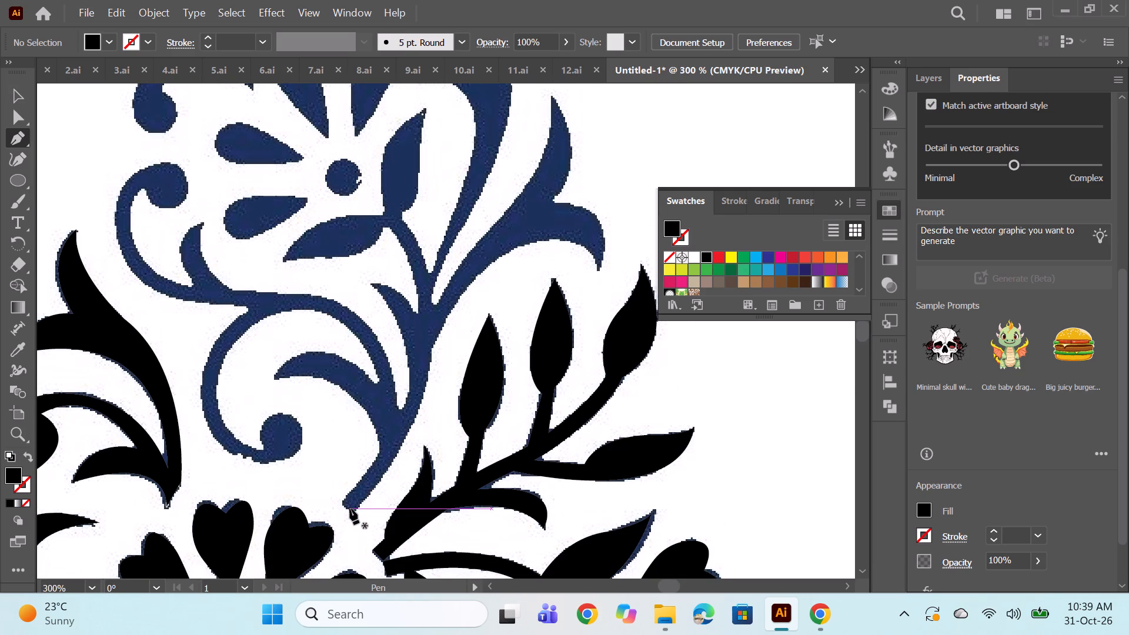
click(346, 509)
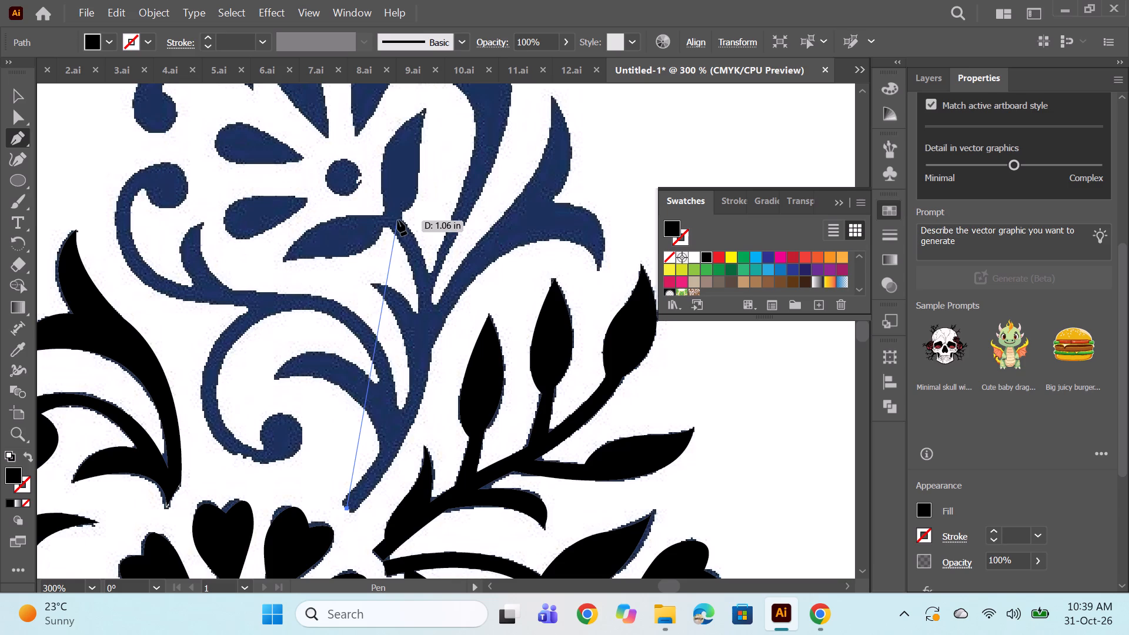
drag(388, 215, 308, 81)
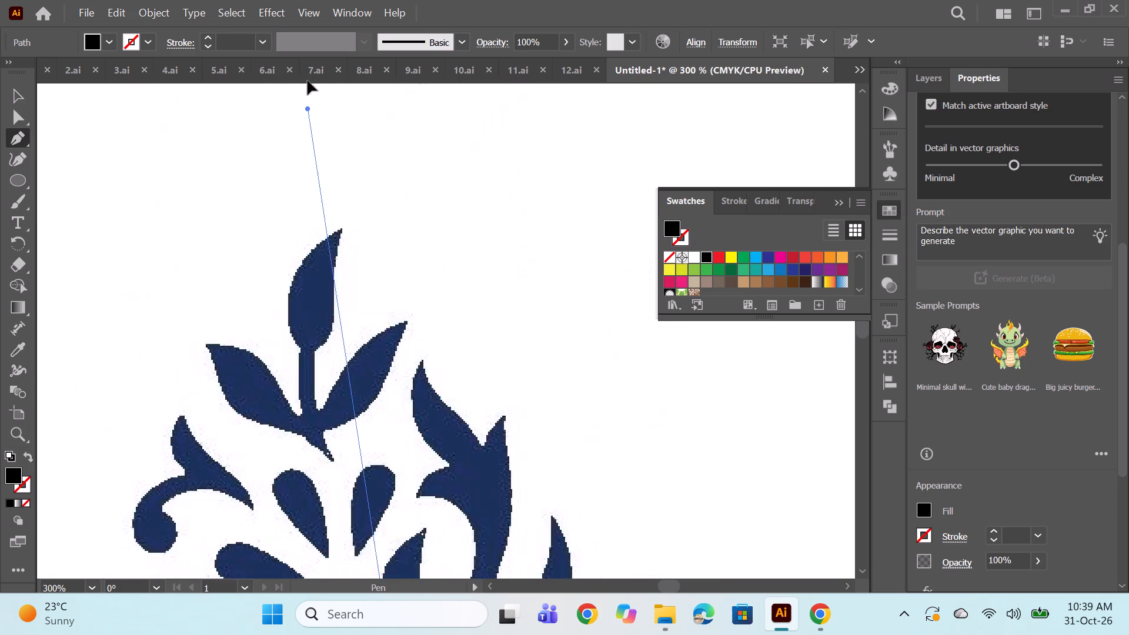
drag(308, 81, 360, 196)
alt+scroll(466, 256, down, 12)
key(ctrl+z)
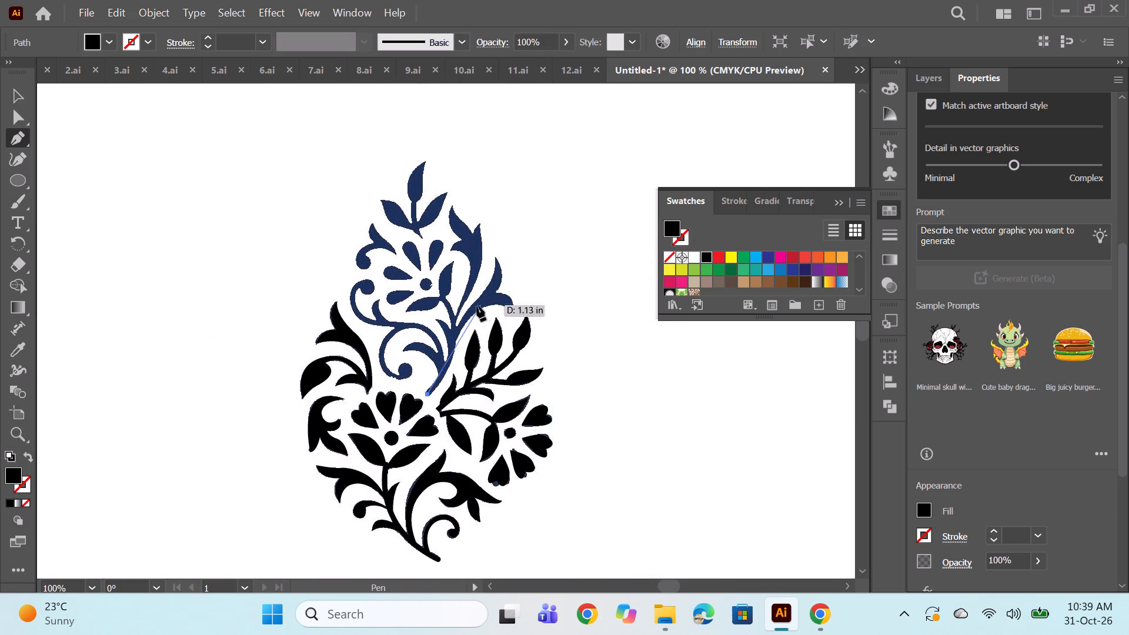
Curve the stem path along the main navy stem up to where the two leaves beside the upper flower meet.
alt+scroll(449, 306, up, 3)
alt+scroll(449, 305, down, 1)
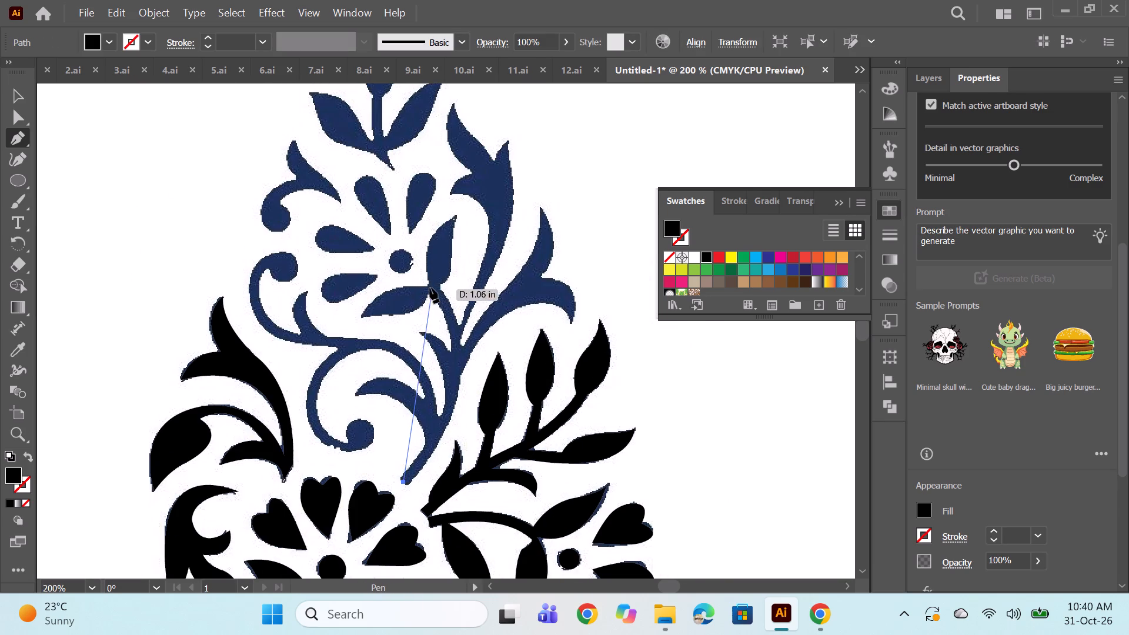
drag(432, 288, 362, 196)
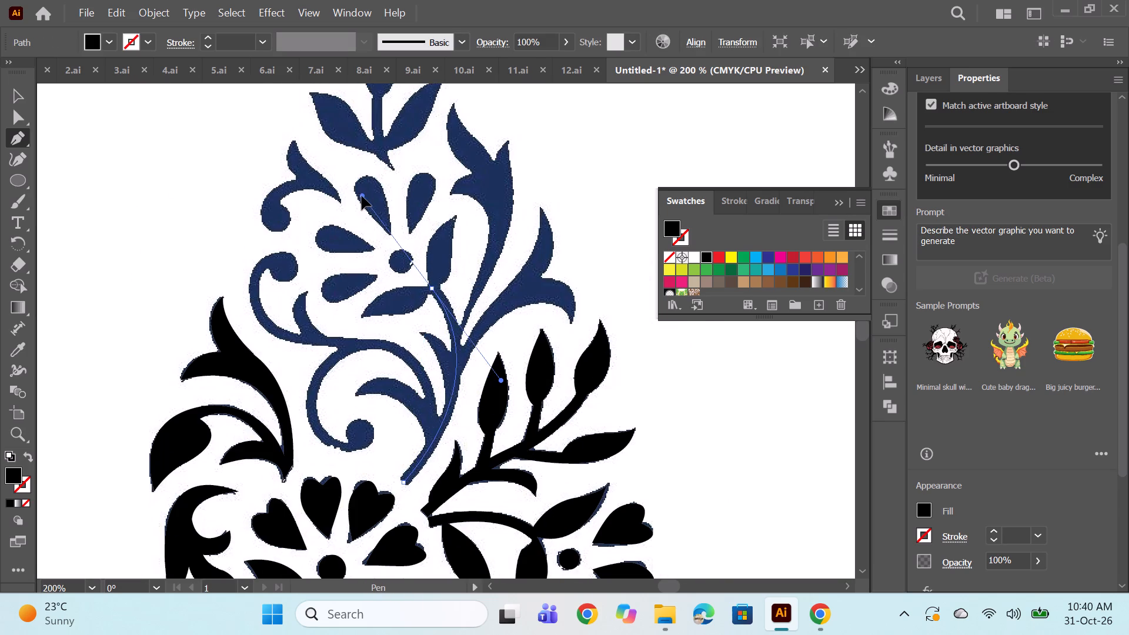
drag(362, 196, 358, 201)
Give the stem path no fill and a black 4 pt stroke.
click(924, 507)
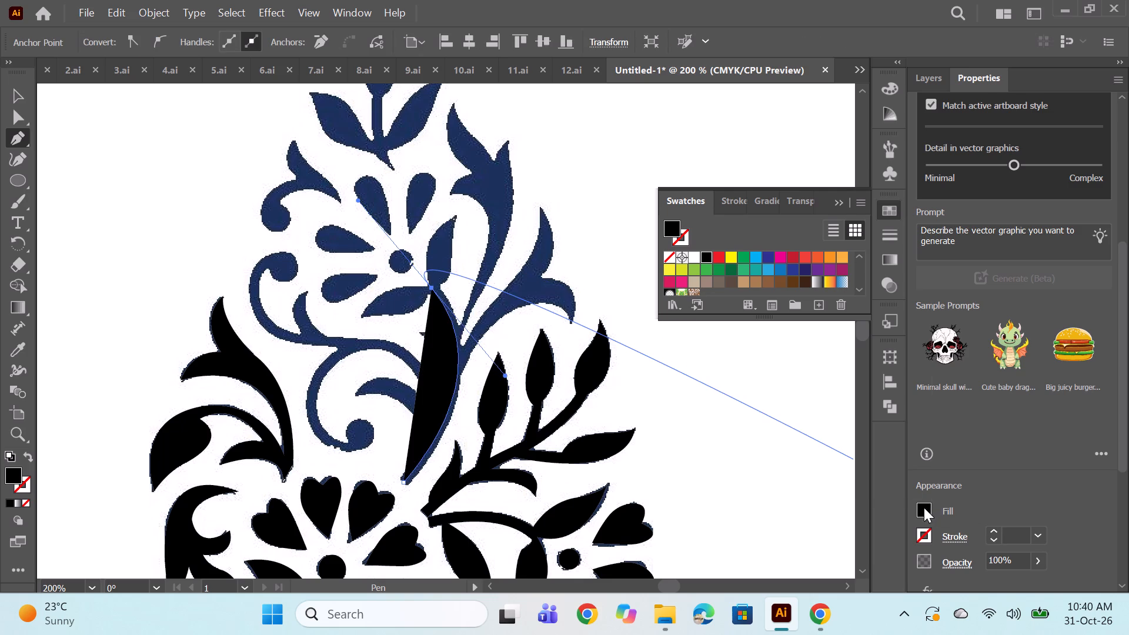
click(731, 347)
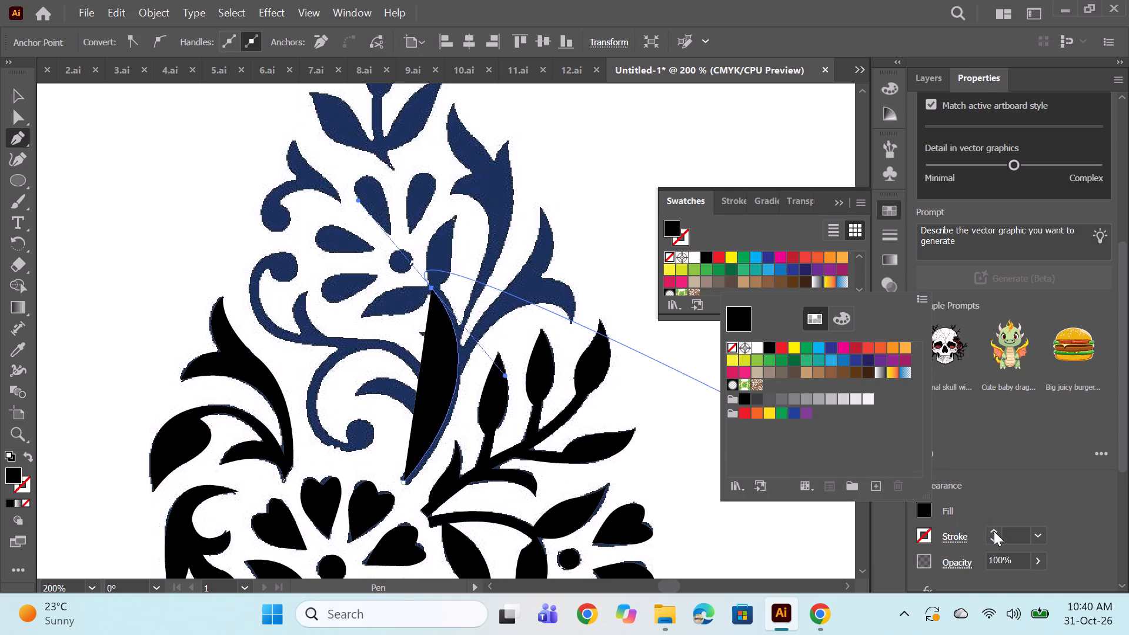
triple_click(994, 531)
double_click(994, 531)
click(994, 531)
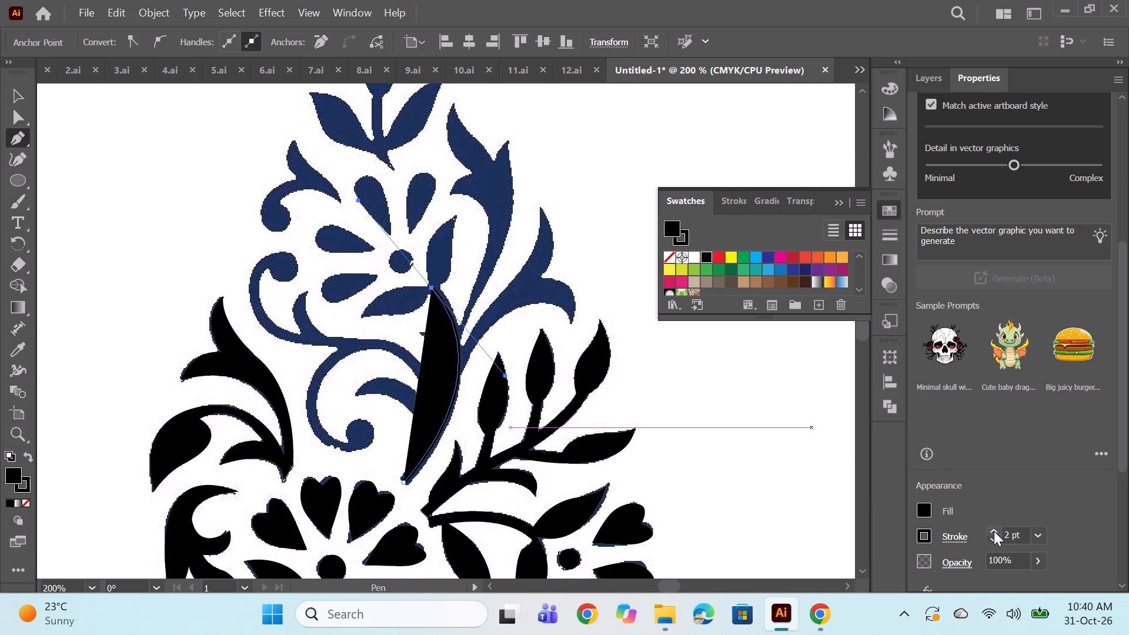
click(920, 507)
click(736, 348)
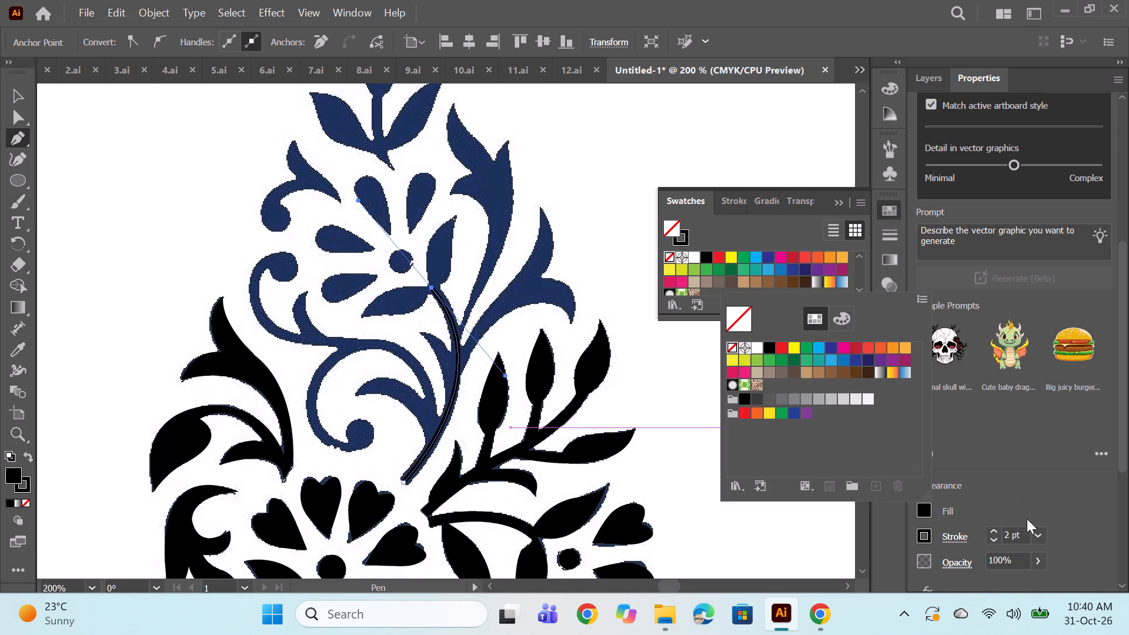
double_click(993, 530)
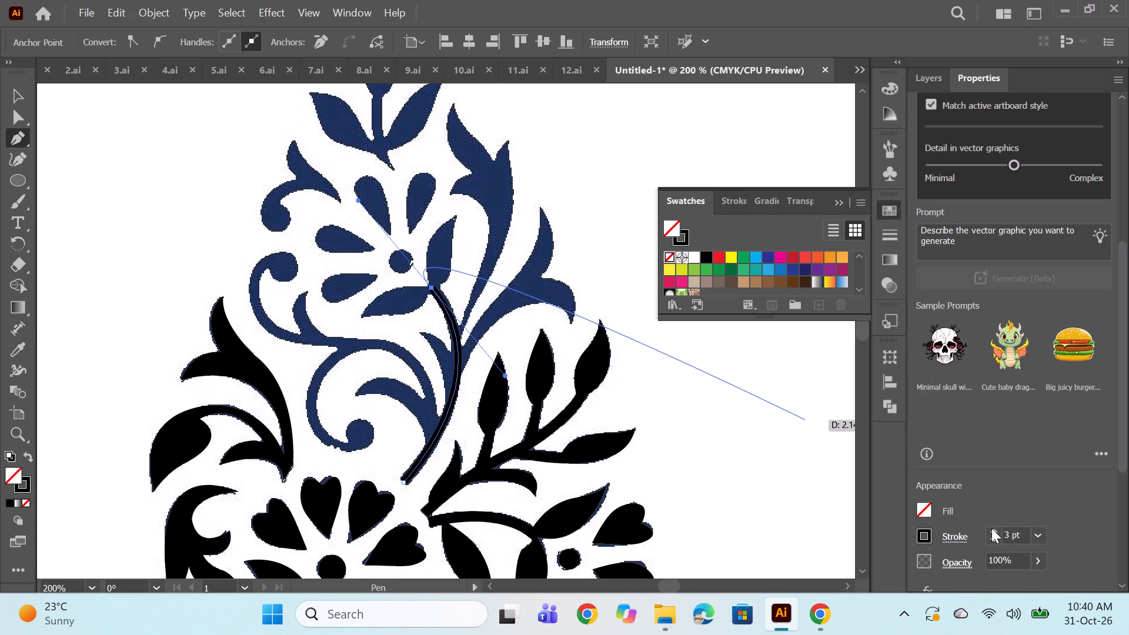
click(991, 528)
Expand the stem path with Fill and Stroke included, and deselect it.
alt+scroll(433, 294, up, 1)
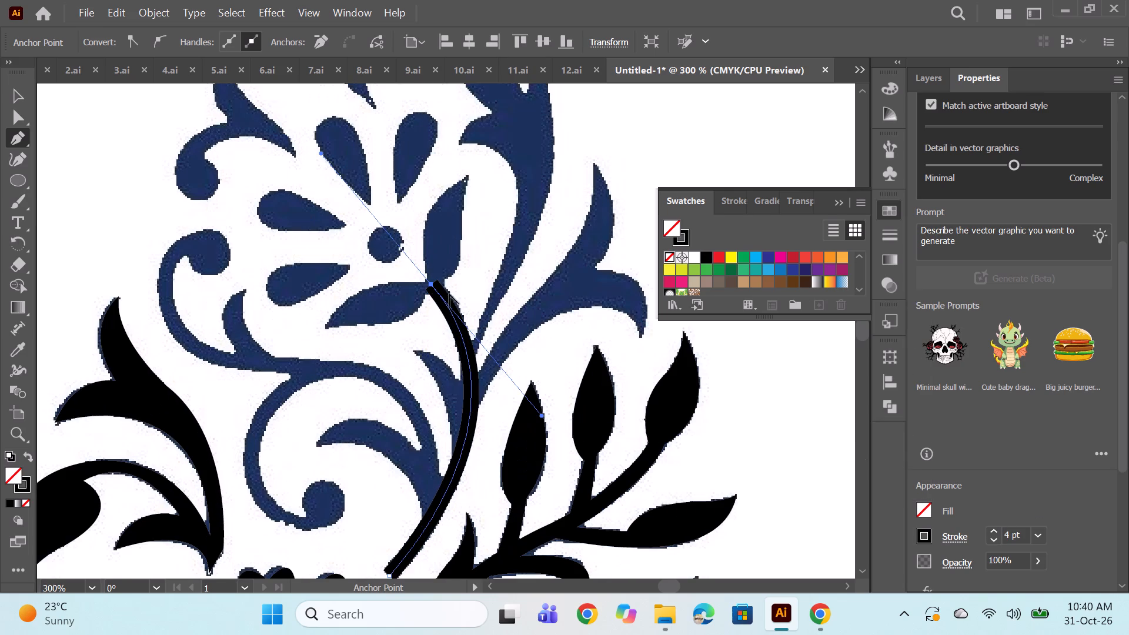
scroll(555, 263, down, 2)
click(149, 6)
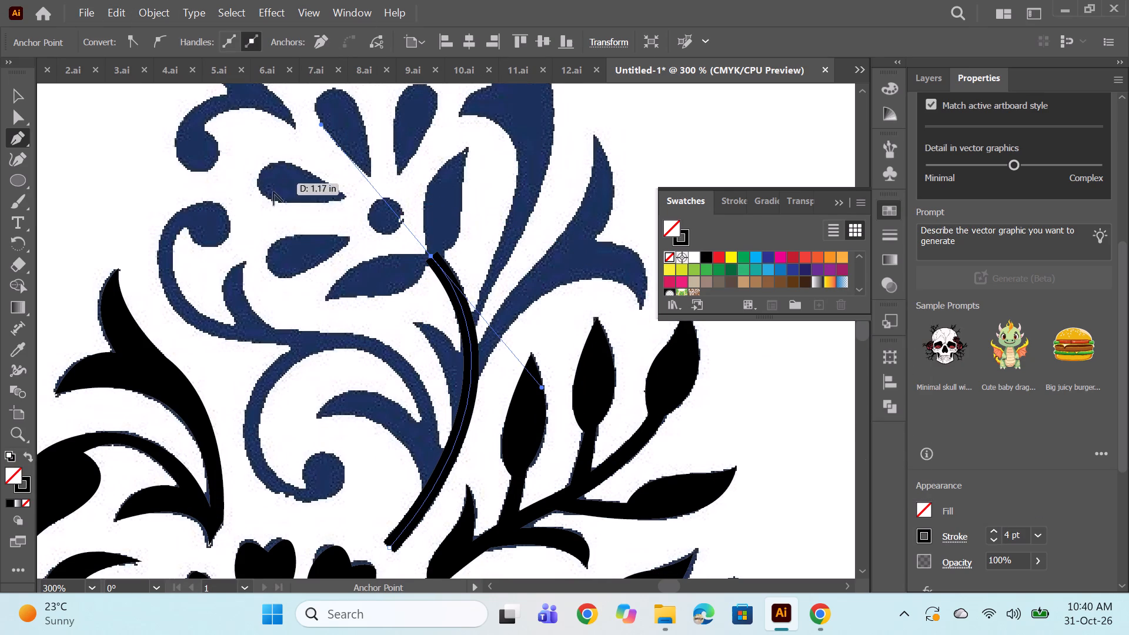
click(152, 8)
alt+scroll(209, 188, up, 1)
click(153, 8)
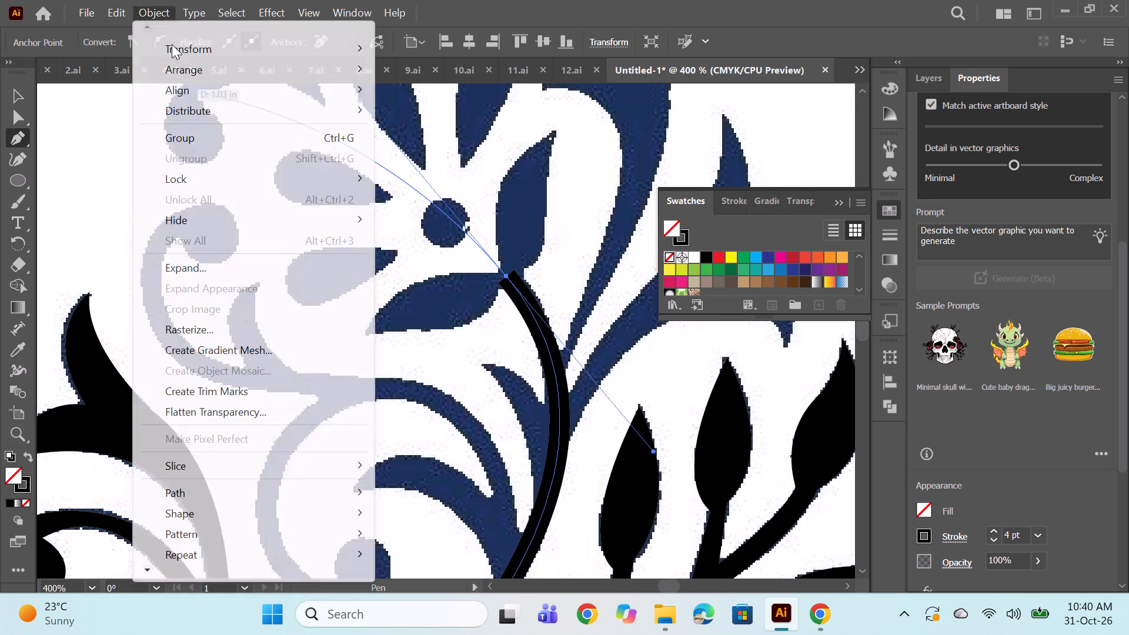
click(213, 266)
click(504, 401)
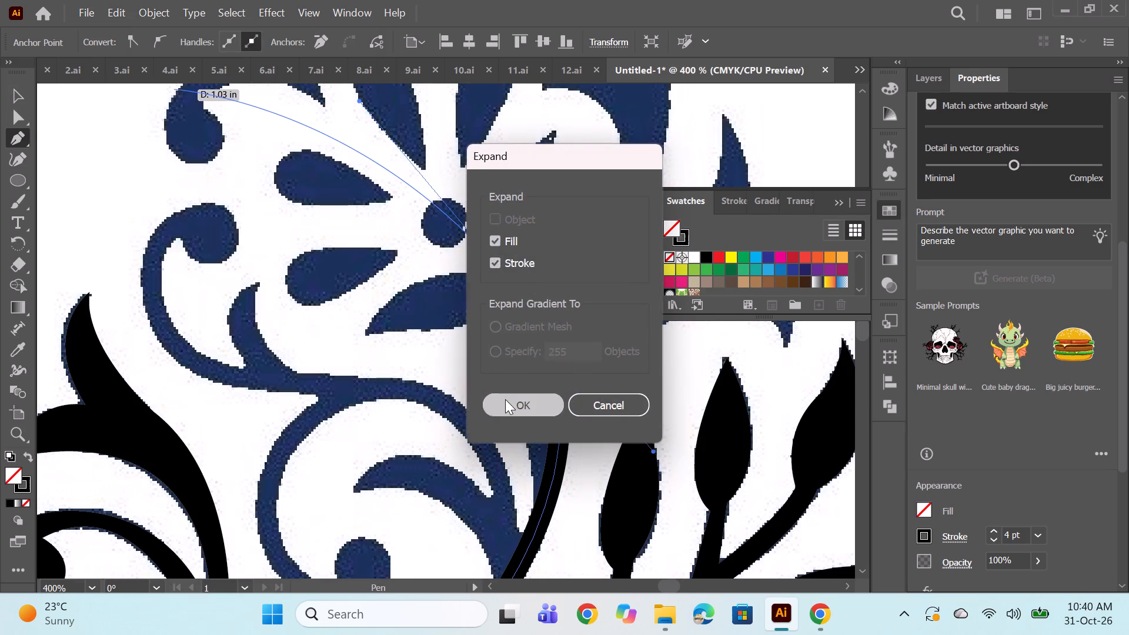
ctrl+click(115, 163)
Examine the expanded stem's lower end and the place where the navy side leaf joins it.
alt+scroll(534, 389, up, 2)
scroll(553, 322, down, 10)
scroll(555, 319, up, 2)
scroll(548, 323, down, 20)
scroll(548, 323, down, 2)
scroll(473, 347, up, 2)
alt+scroll(469, 375, up, 1)
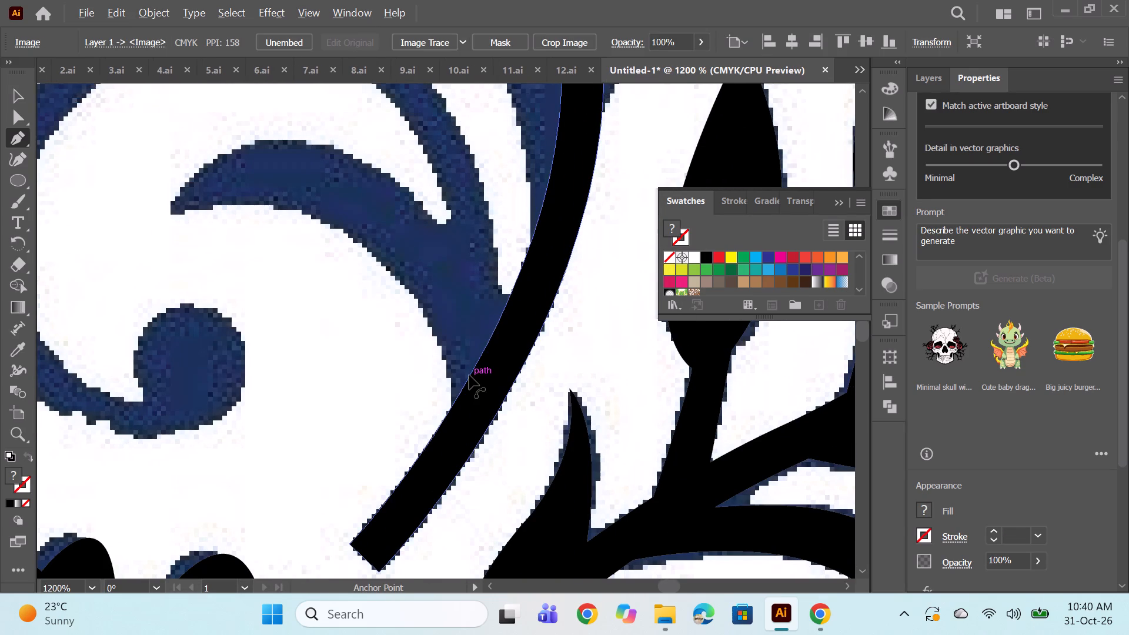
scroll(485, 367, down, 2)
alt+scroll(485, 363, down, 1)
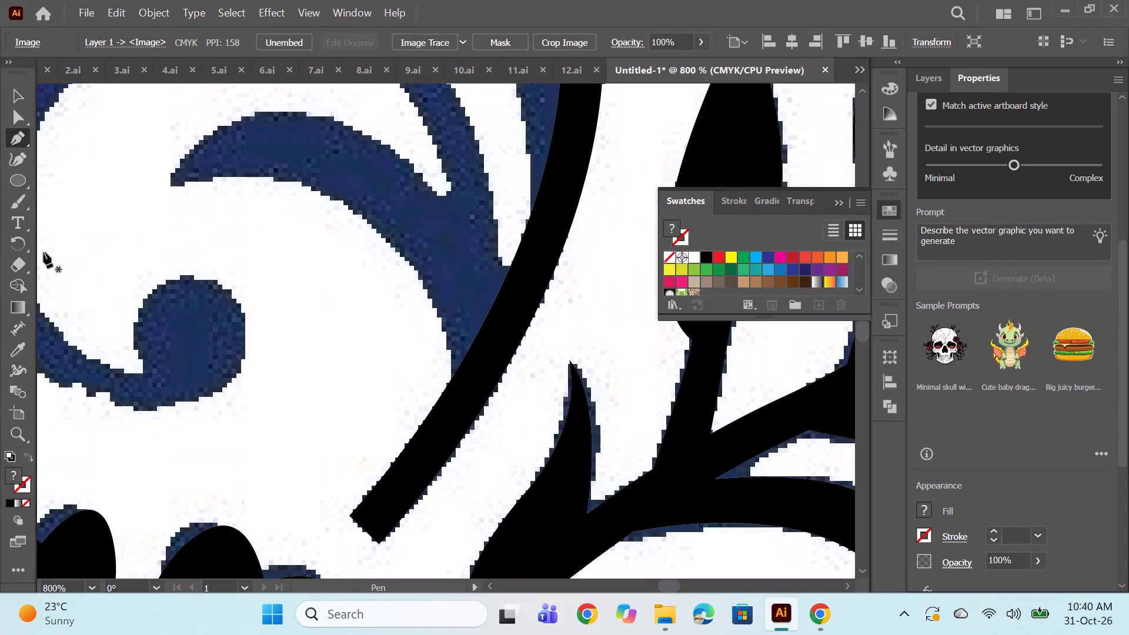
Start a black-filled Pen shape for the navy side leaf, curving its lower edge from the black stem to the leaf tip.
click(18, 139)
click(457, 402)
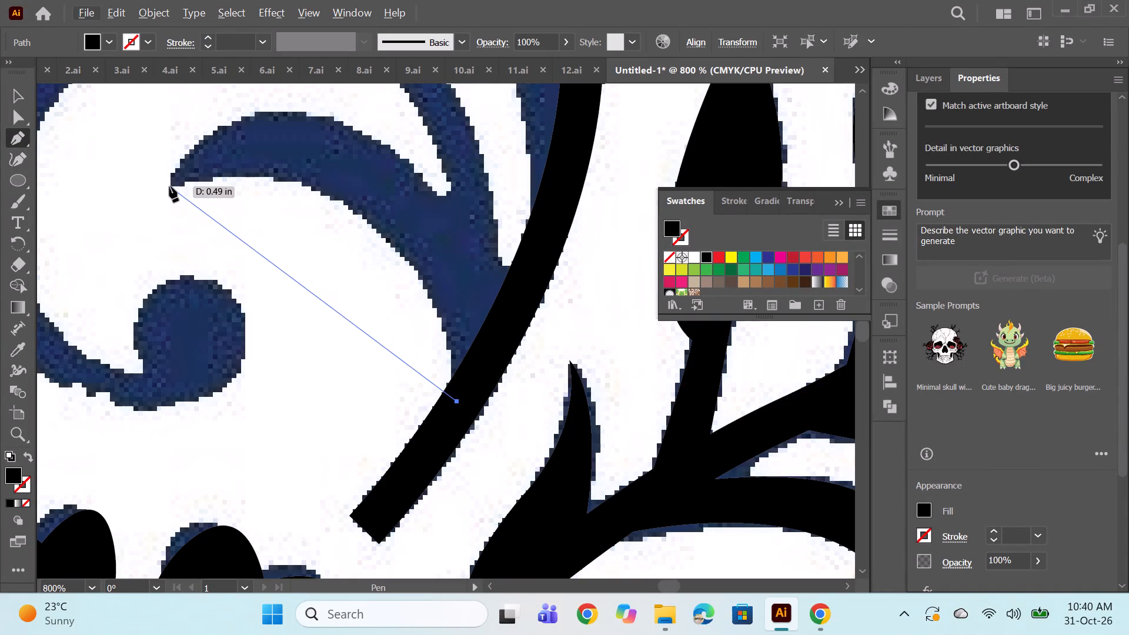
drag(170, 183, 32, 286)
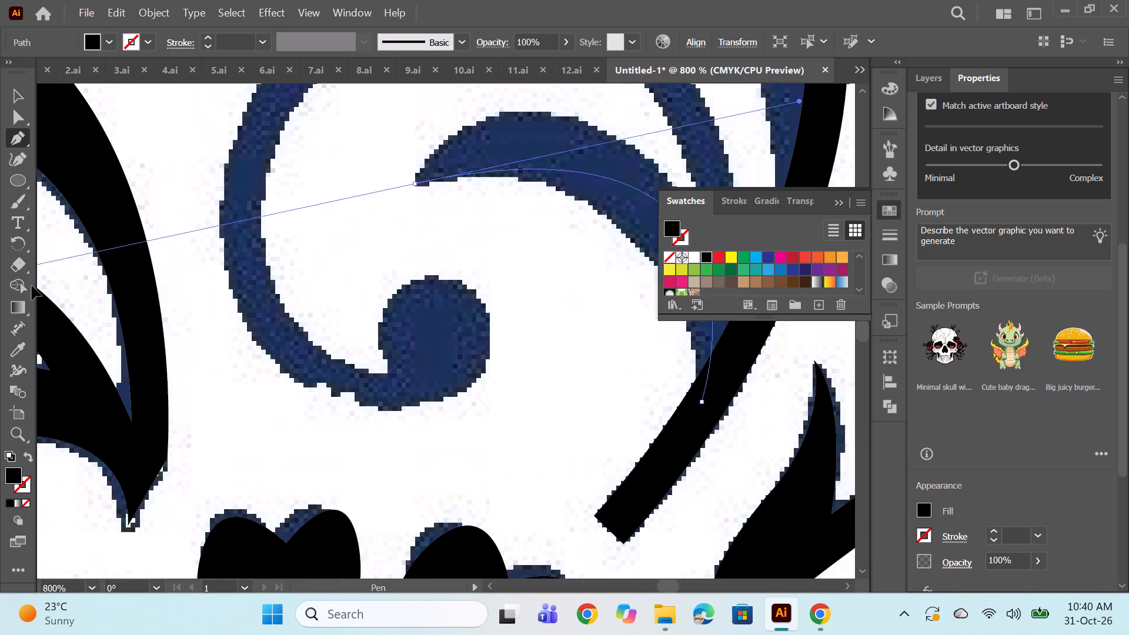
drag(32, 286, 187, 238)
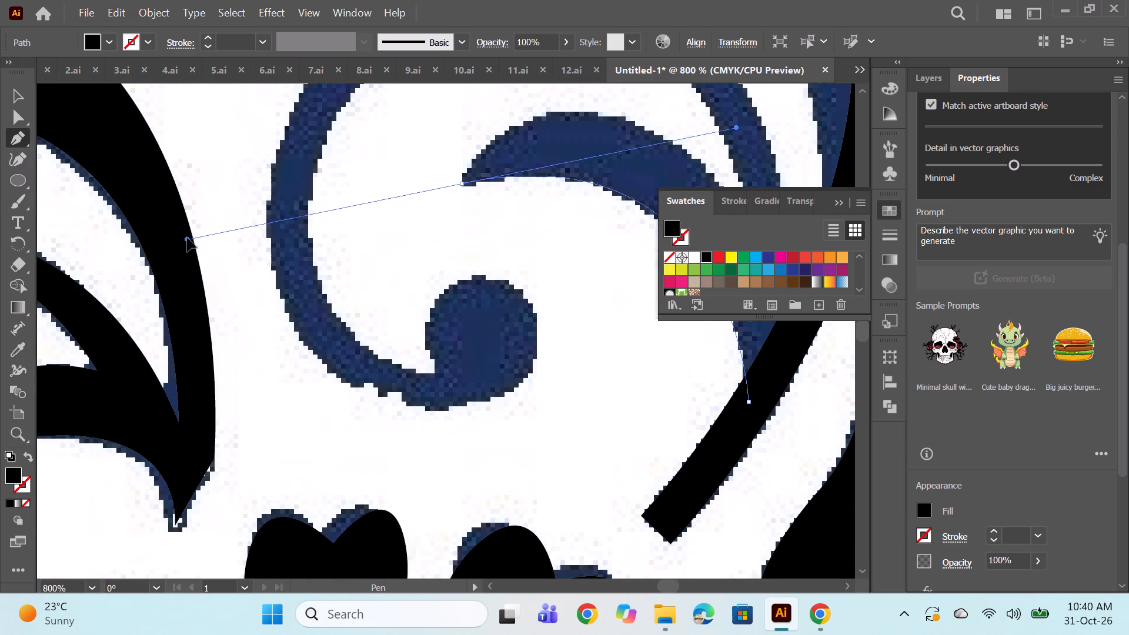
drag(187, 238, 187, 236)
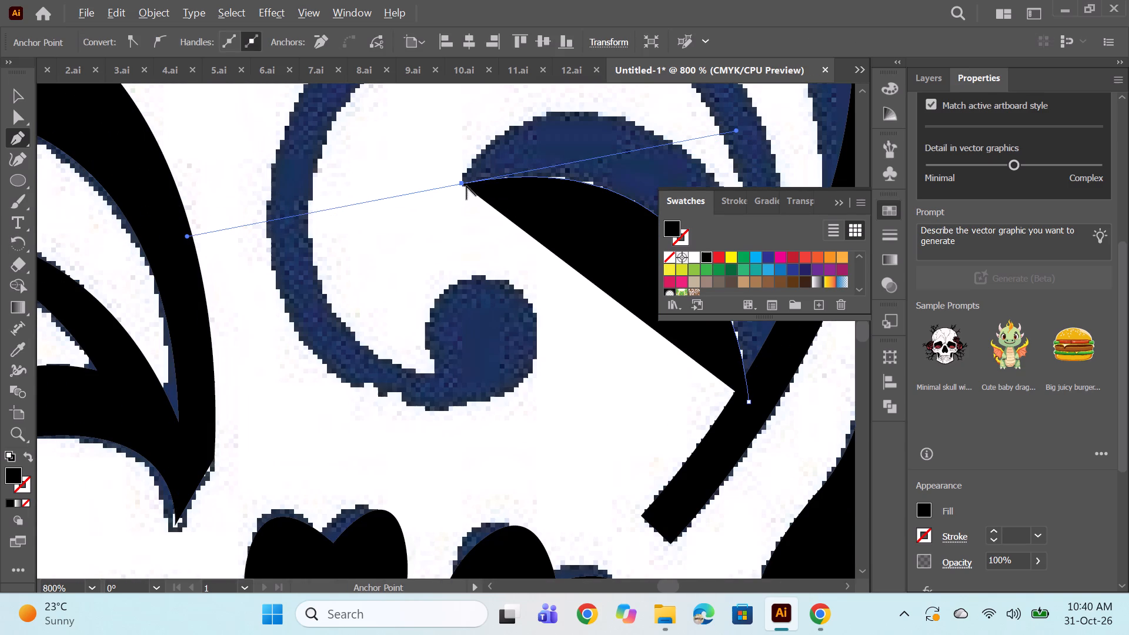
alt+click(463, 185)
alt+click(473, 236)
key(space)
scroll(478, 242, down, 1)
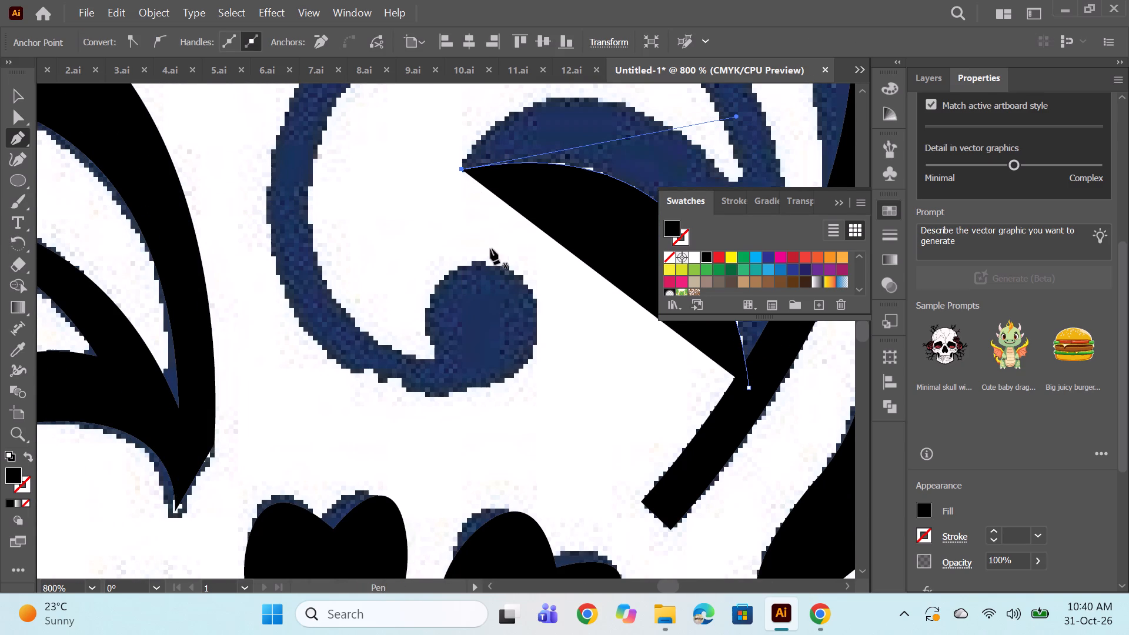
key(space)
key(space)
key(space)
key(space)
key(space)
key(space)
key(space)
key(space)
key(space)
key(space)
key(space)
key(space)
key(space)
key(space)
key(space)
key(space)
key(space)
key(space)
key(space)
key(space)
drag(490, 249, 269, 309)
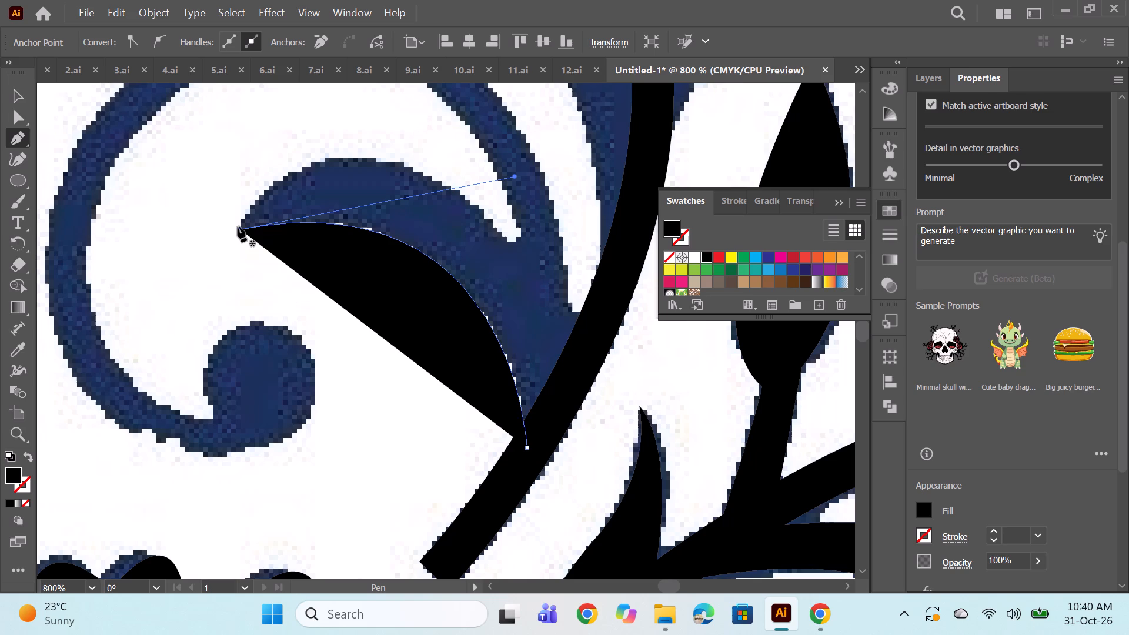
click(239, 230)
Curve the leaf's upper edge back to the black stem, close the shape at its starting point, and deselect it.
alt+scroll(626, 339, down, 2)
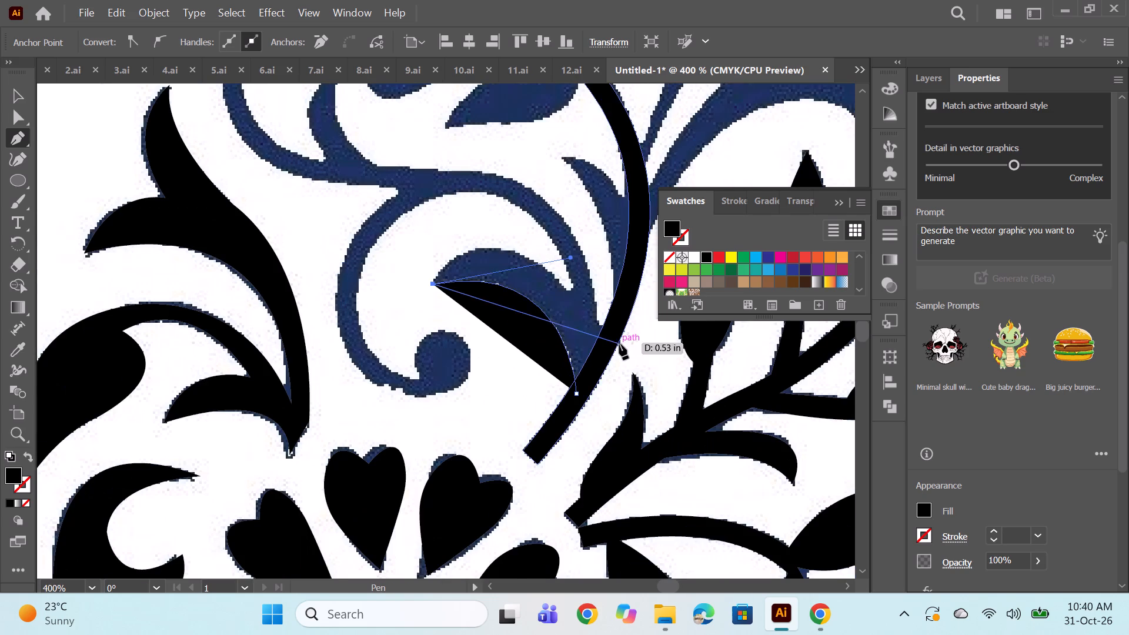
scroll(619, 357, up, 2)
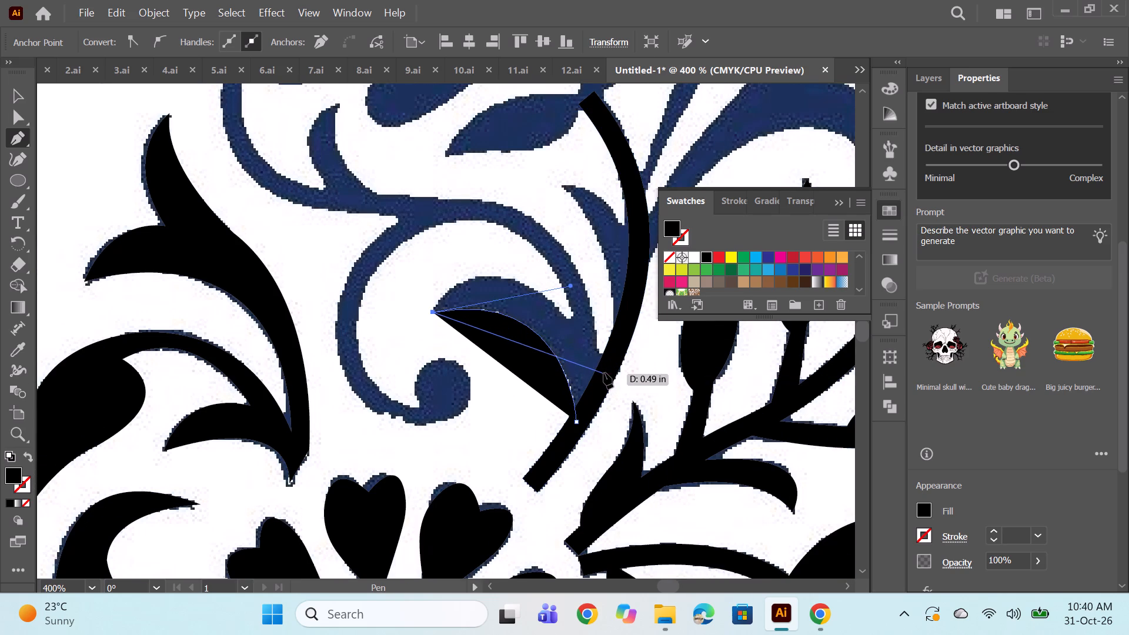
drag(609, 363, 697, 489)
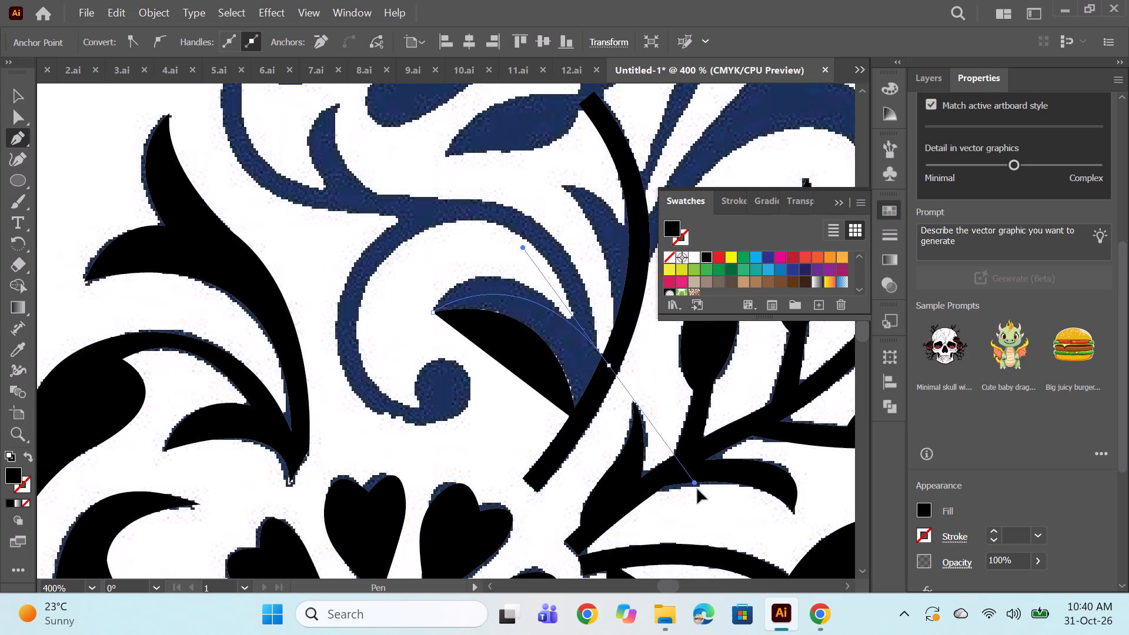
drag(697, 489, 720, 527)
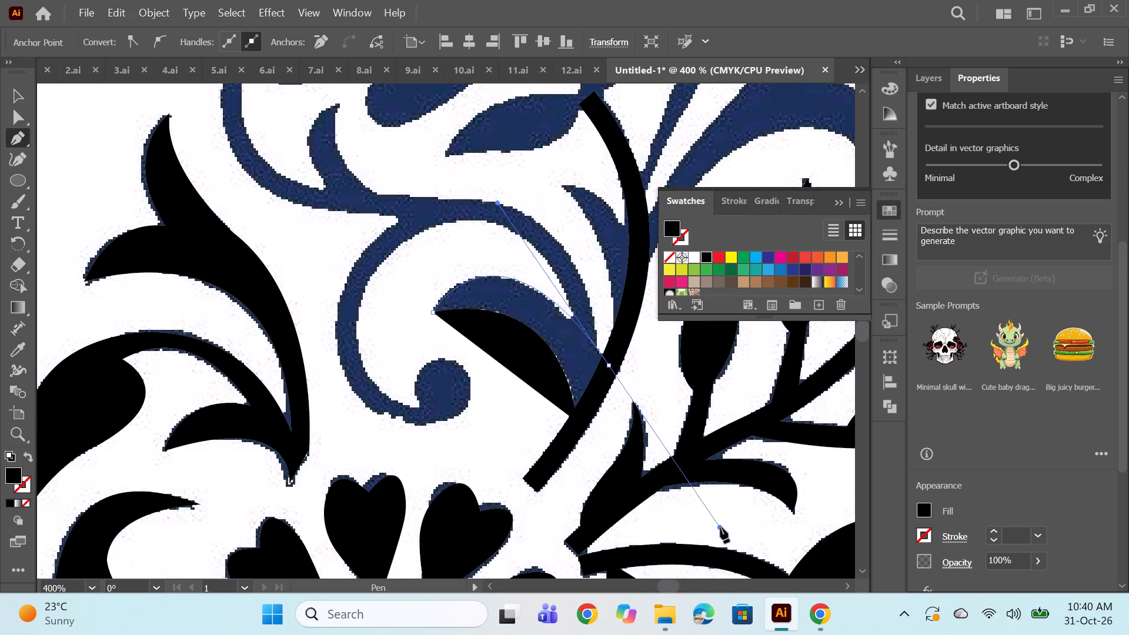
ctrl+click(664, 350)
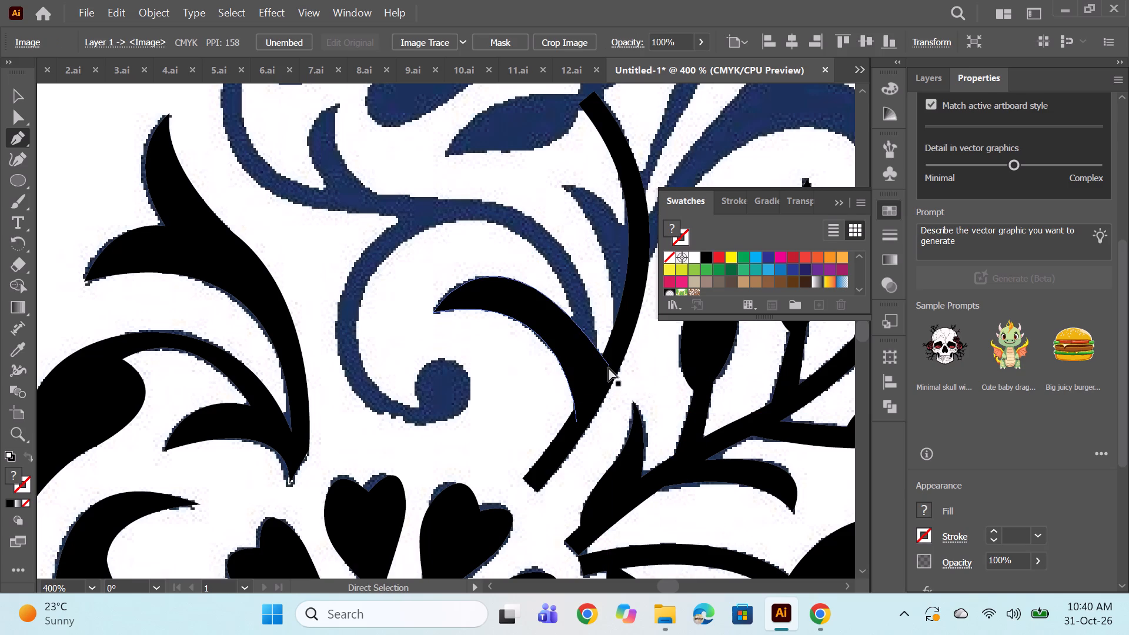
ctrl+click(608, 365)
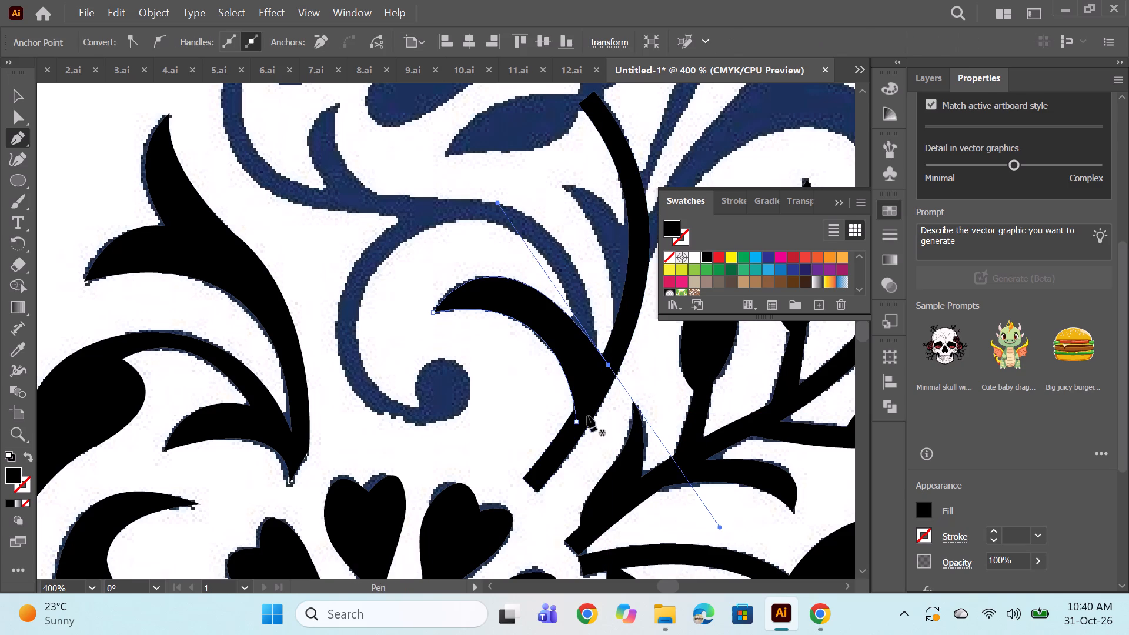
click(609, 367)
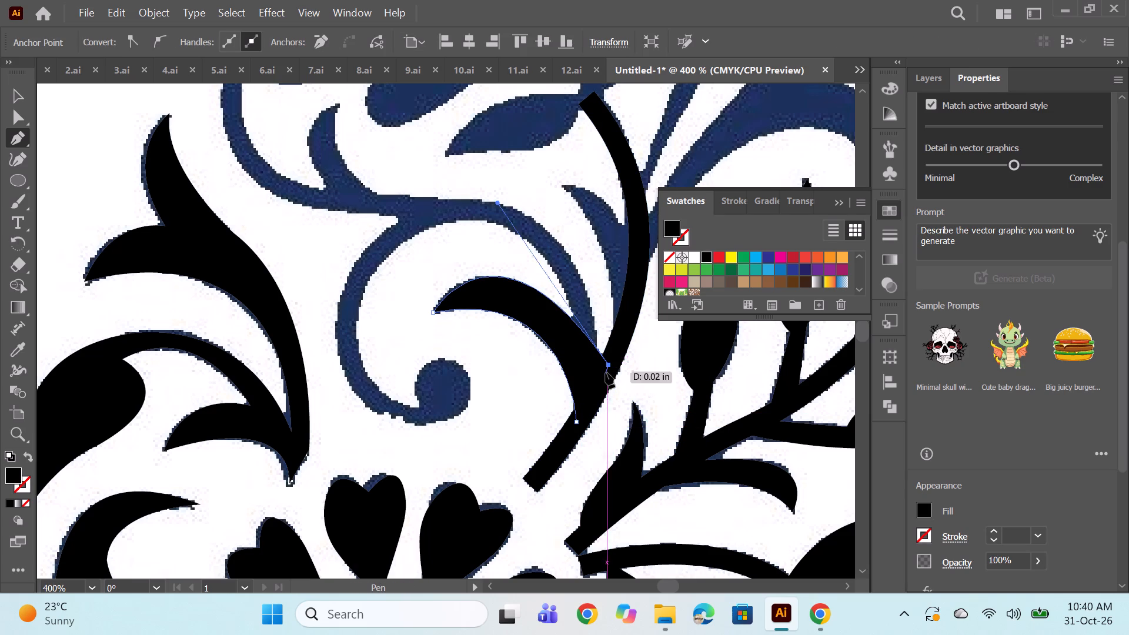
click(577, 423)
ctrl+click(637, 400)
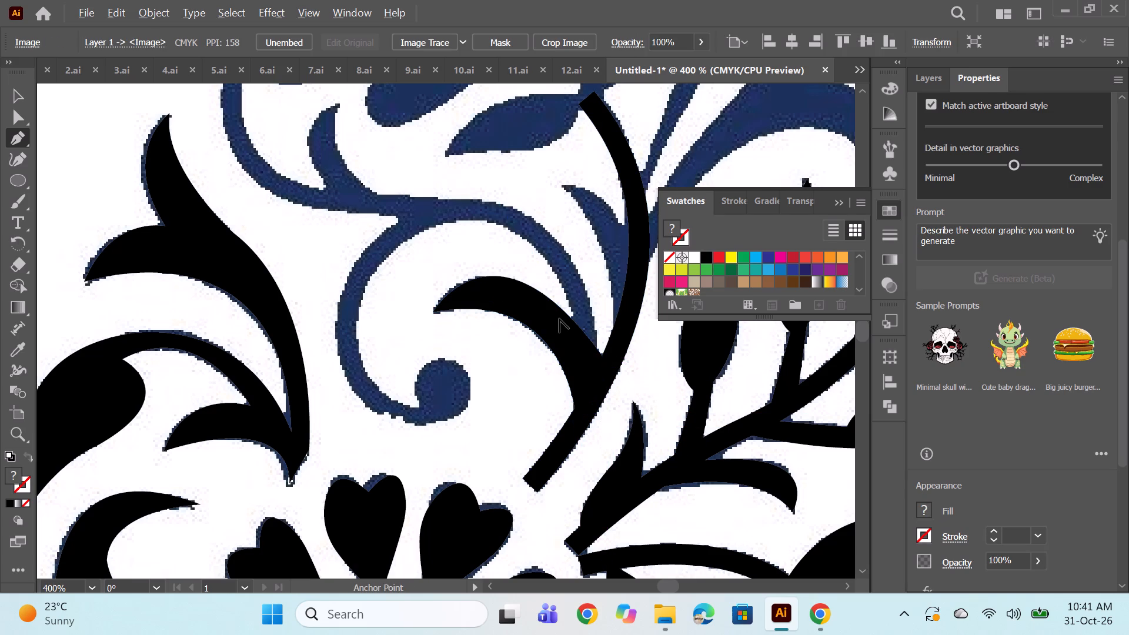
Start a Pen path for the navy curl, following its inner edge from the traced side leaf around to the round end.
alt+scroll(559, 319, up, 1)
alt+scroll(572, 319, down, 1)
scroll(630, 396, up, 4)
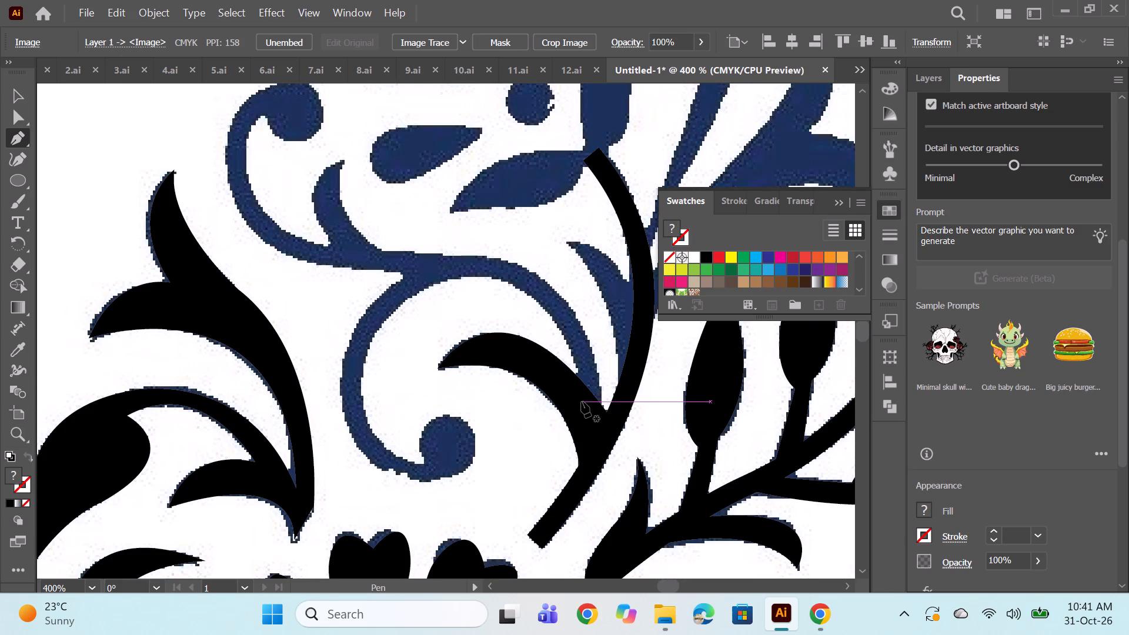
click(580, 401)
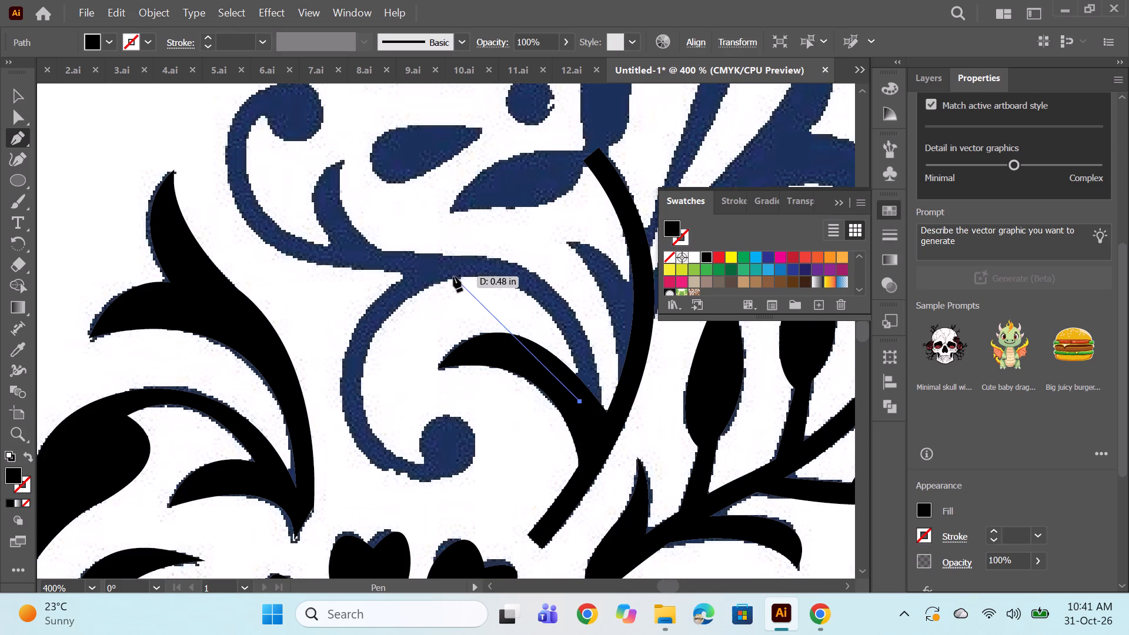
drag(453, 276, 349, 289)
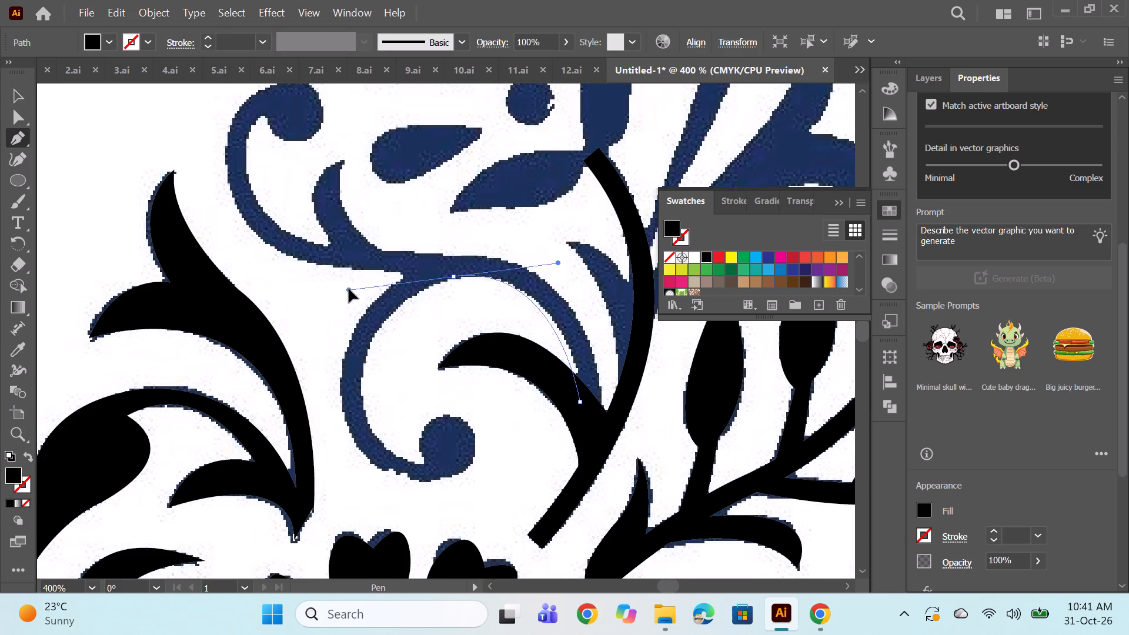
drag(349, 289, 328, 286)
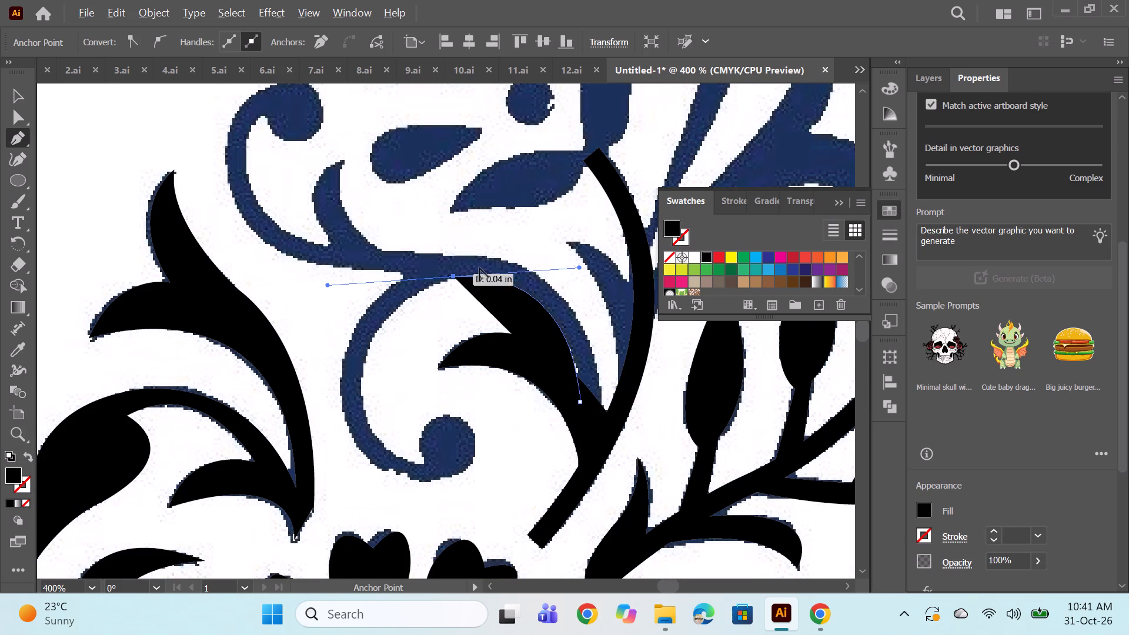
alt+click(453, 278)
drag(370, 426, 407, 505)
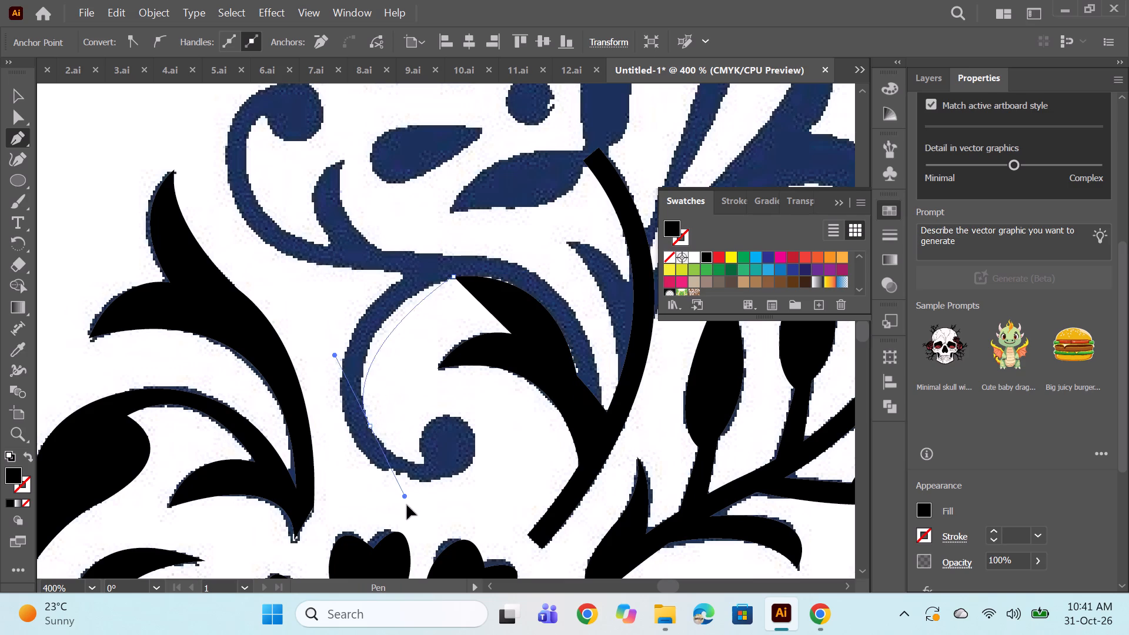
drag(407, 505, 409, 540)
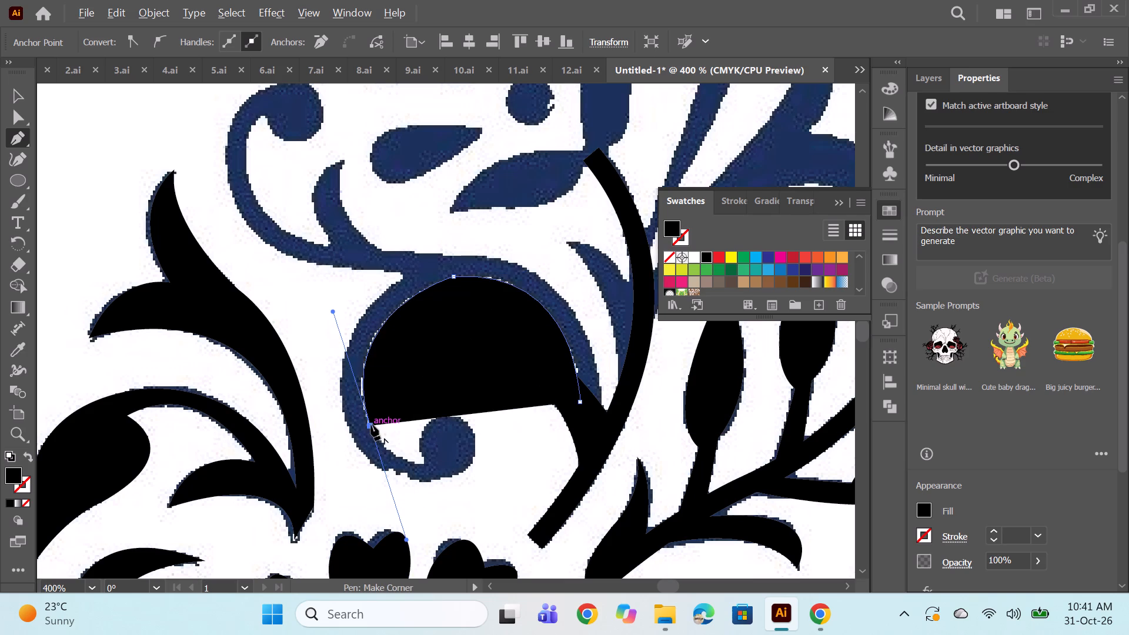
alt+click(370, 426)
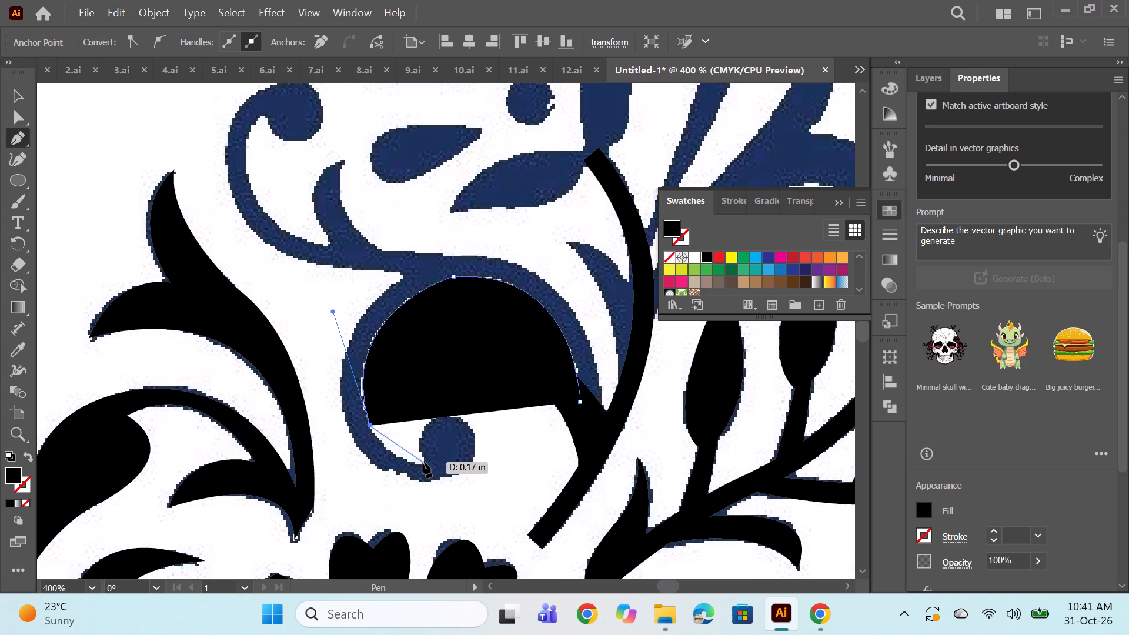
drag(423, 462, 461, 463)
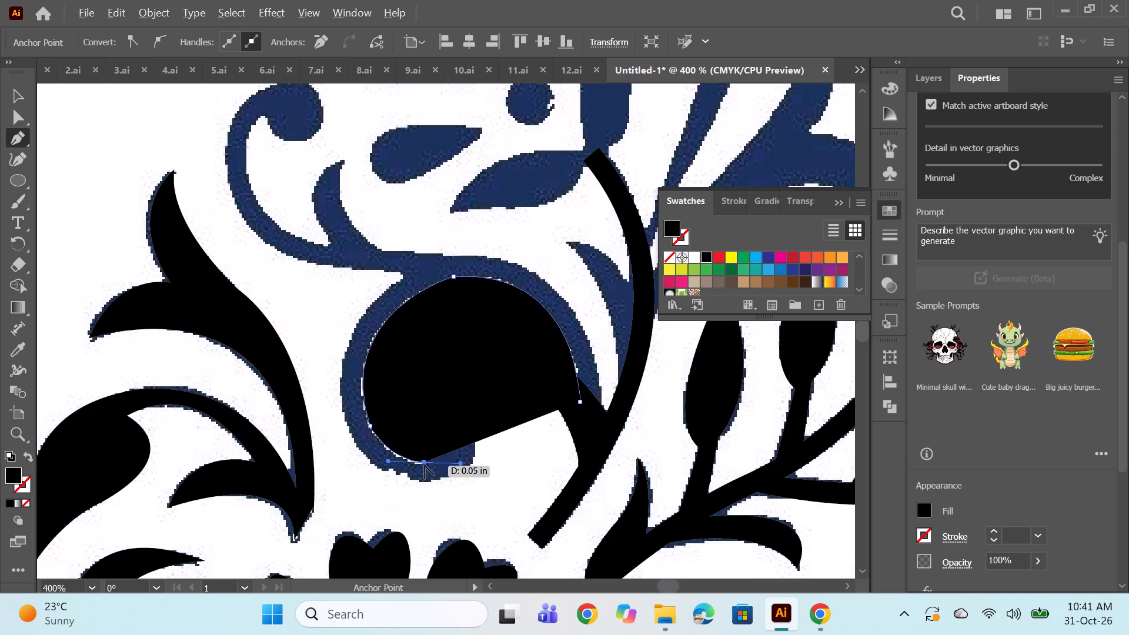
alt+click(425, 463)
Set the unfinished curl path's fill to None so the reference stays visible.
click(926, 511)
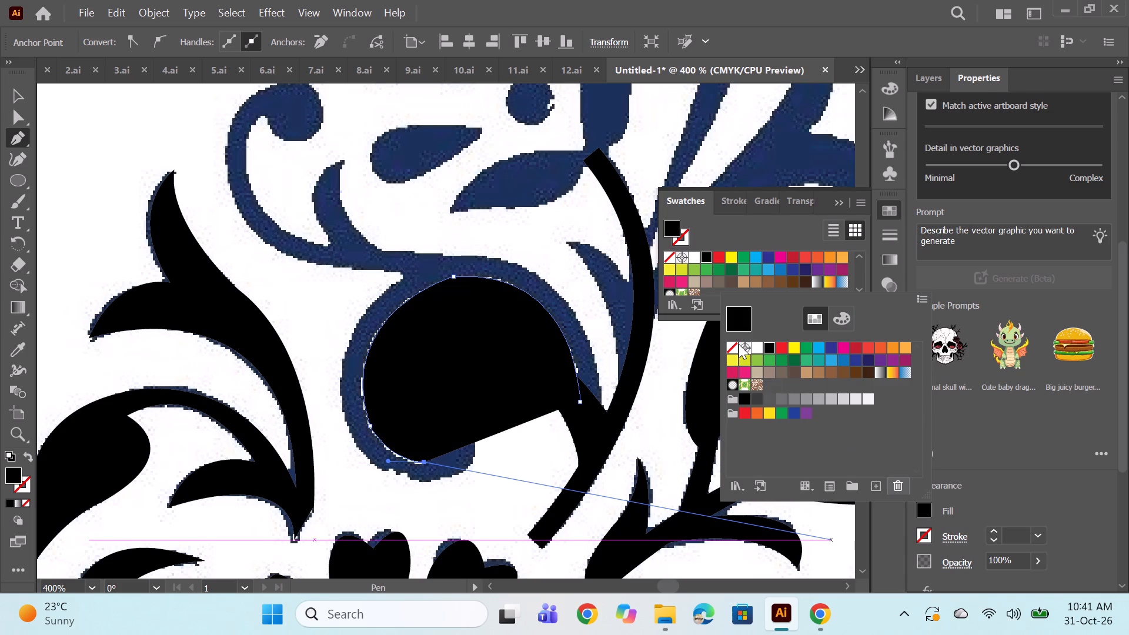
click(739, 344)
click(736, 346)
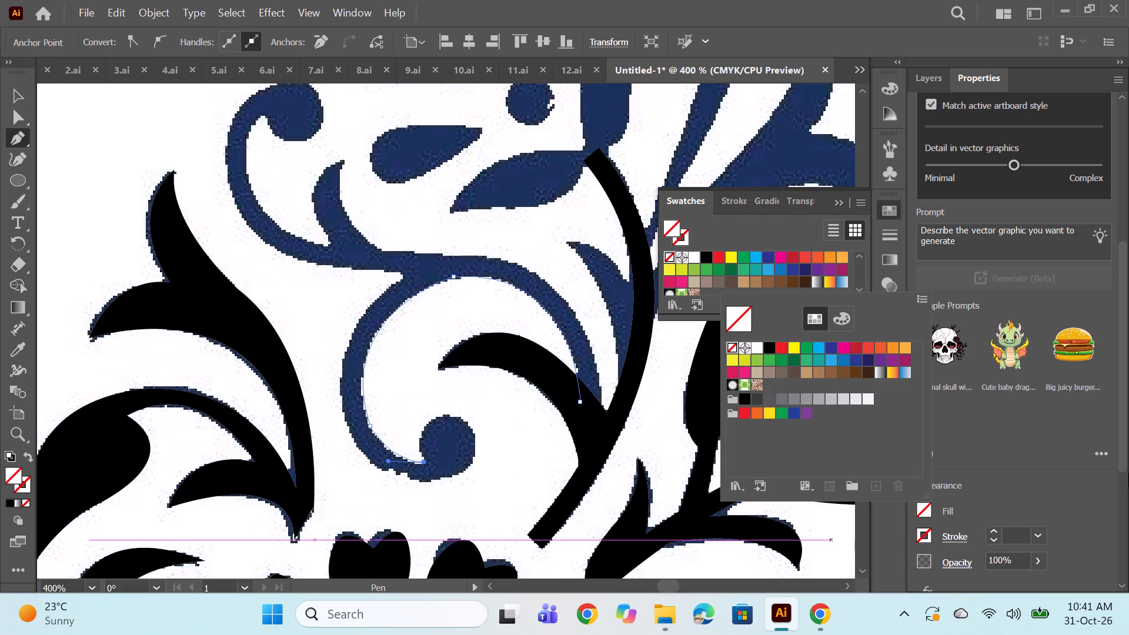
Continue the curl path around the navy ball end, over its top and down to its lower edge.
alt+click(425, 461)
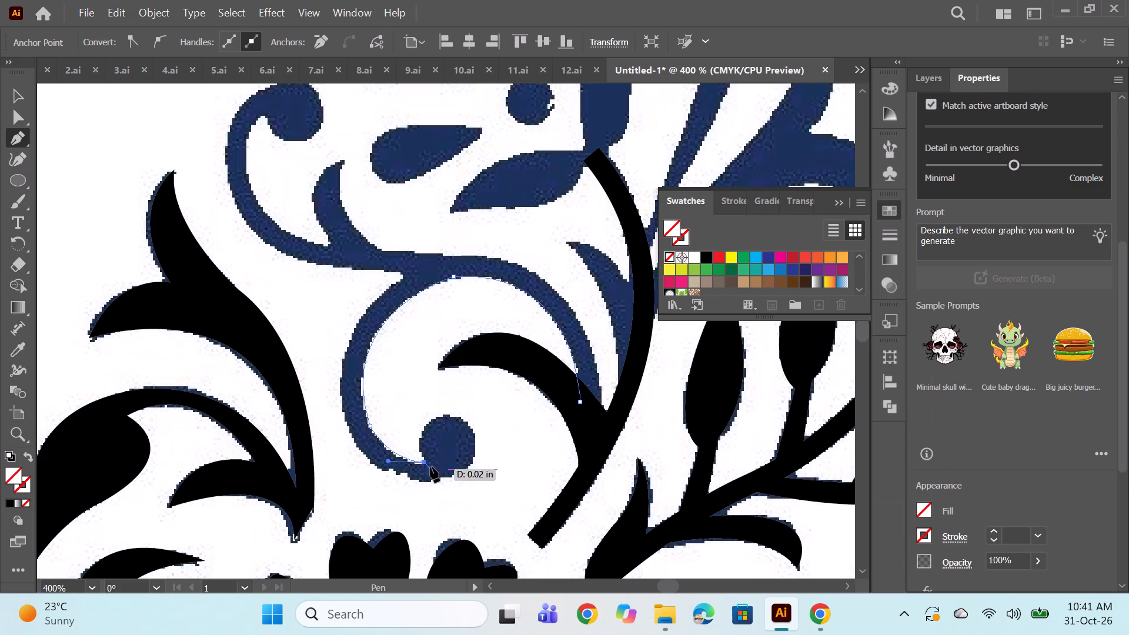
drag(459, 417, 506, 417)
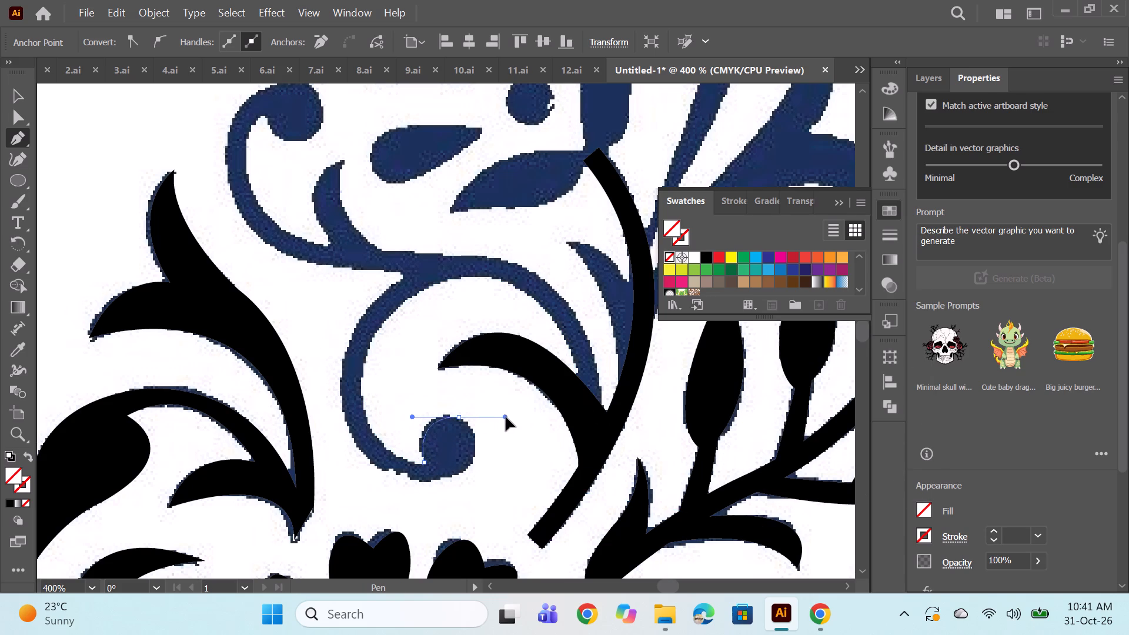
drag(506, 417, 513, 421)
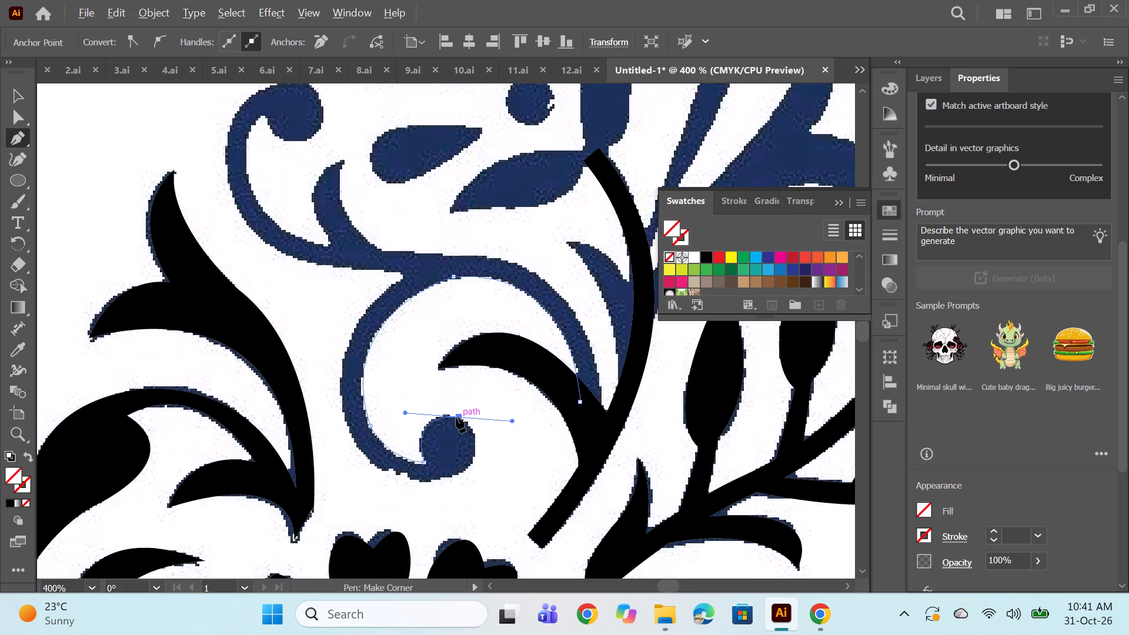
alt+click(457, 417)
scroll(505, 373, down, 4)
drag(453, 419, 432, 436)
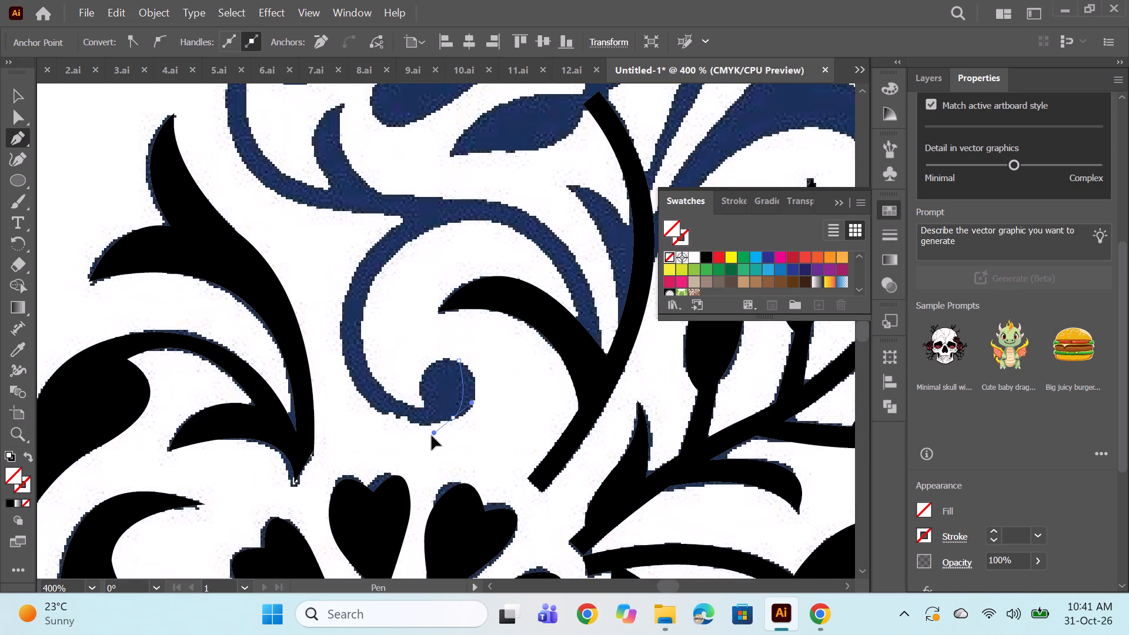
drag(432, 436, 406, 439)
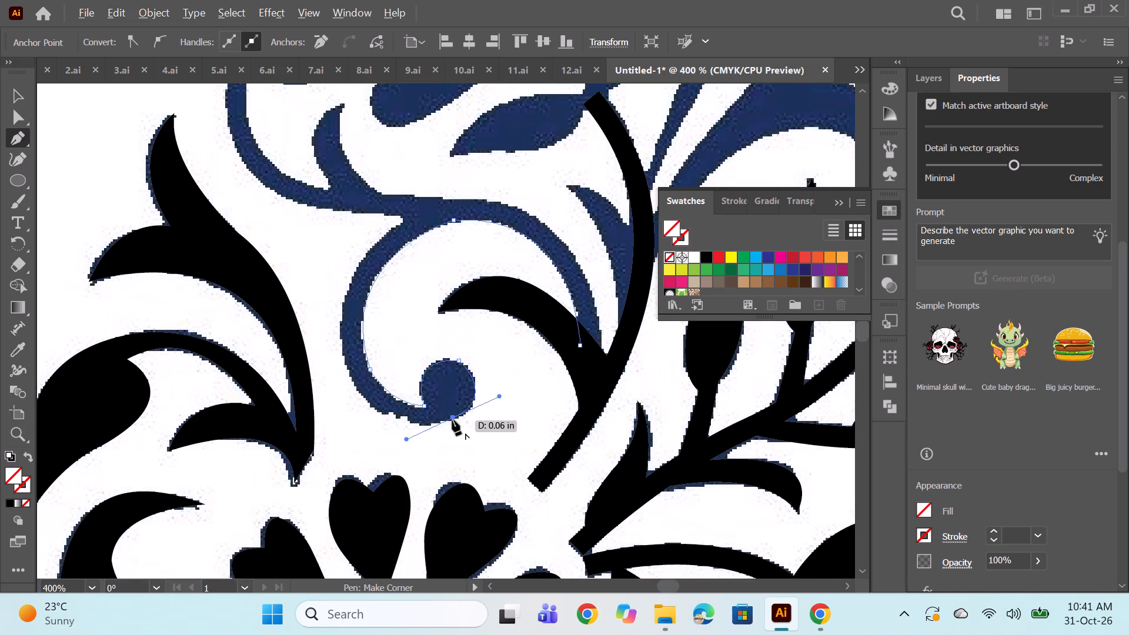
alt+click(453, 417)
Continue the path along the curl's outer edge up to where it meets the navy branch, ending at a corner anchor.
drag(340, 325, 348, 202)
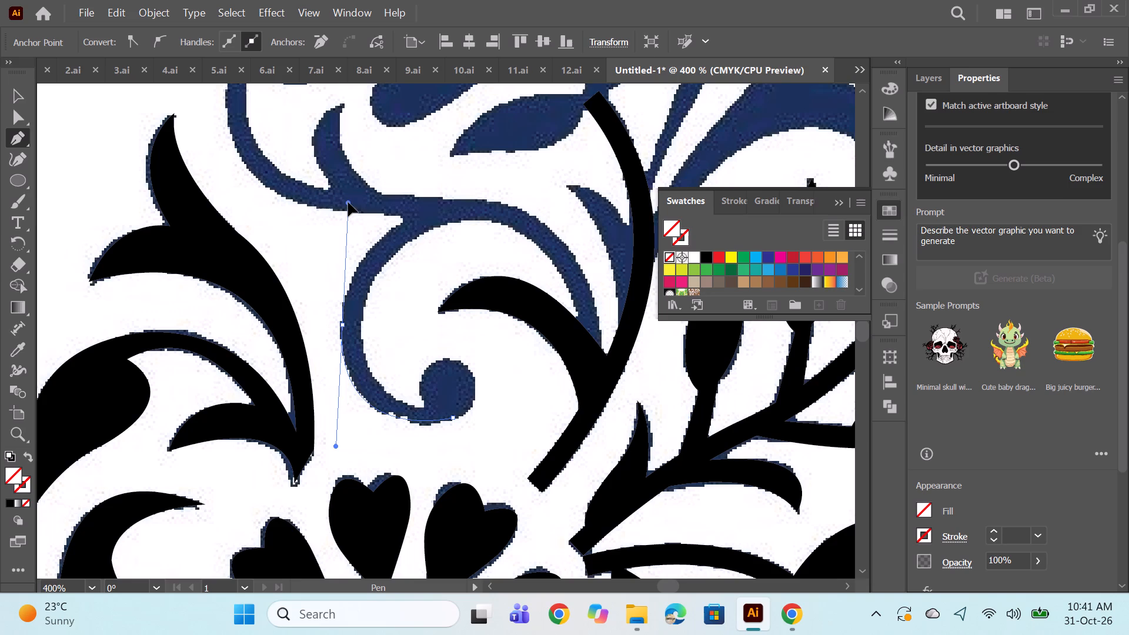
drag(348, 202, 343, 208)
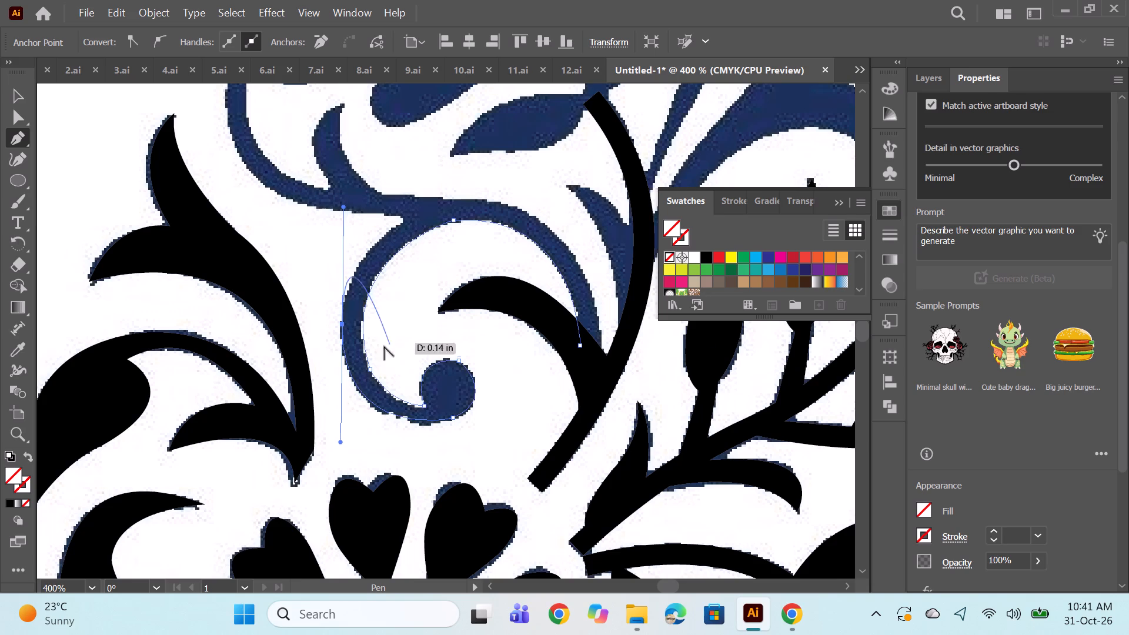
alt+click(343, 323)
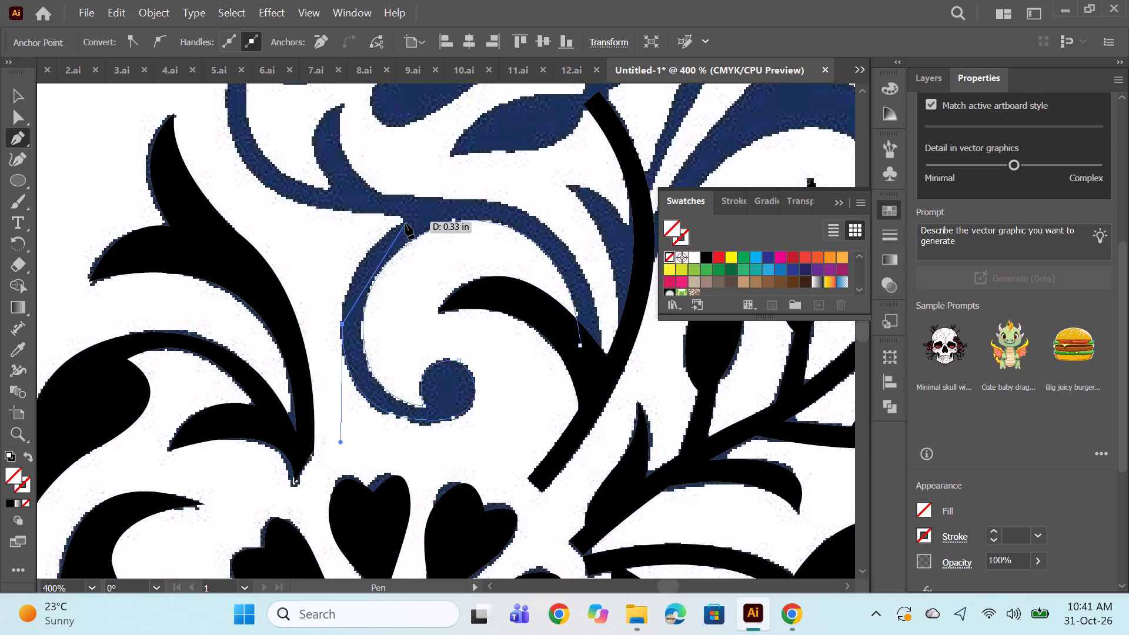
drag(405, 222, 469, 185)
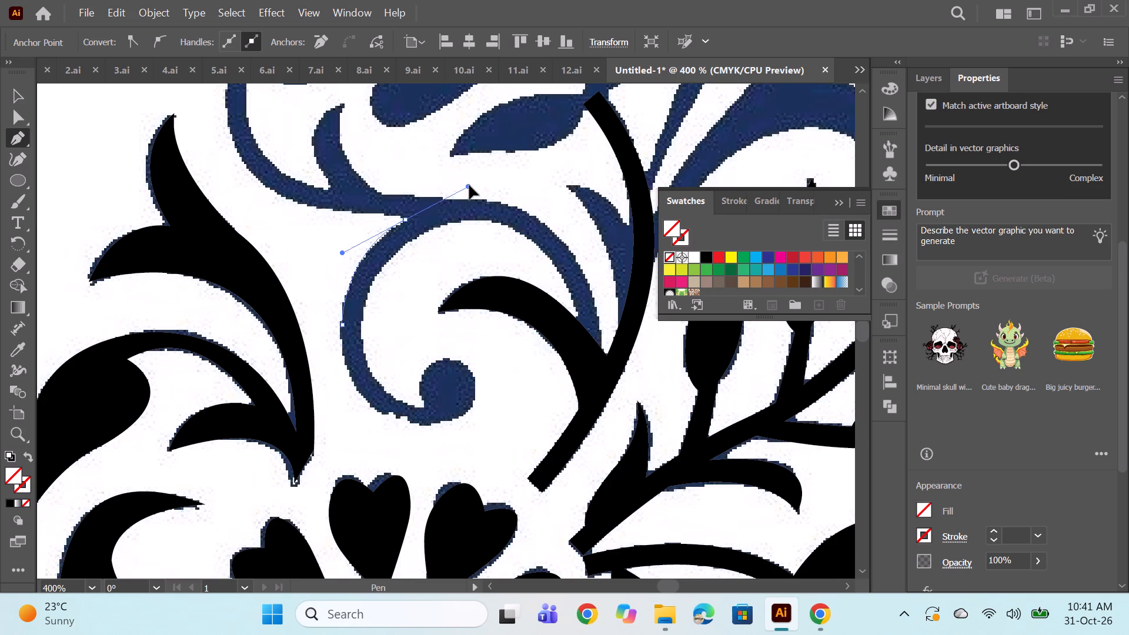
drag(469, 185, 473, 179)
alt+click(409, 220)
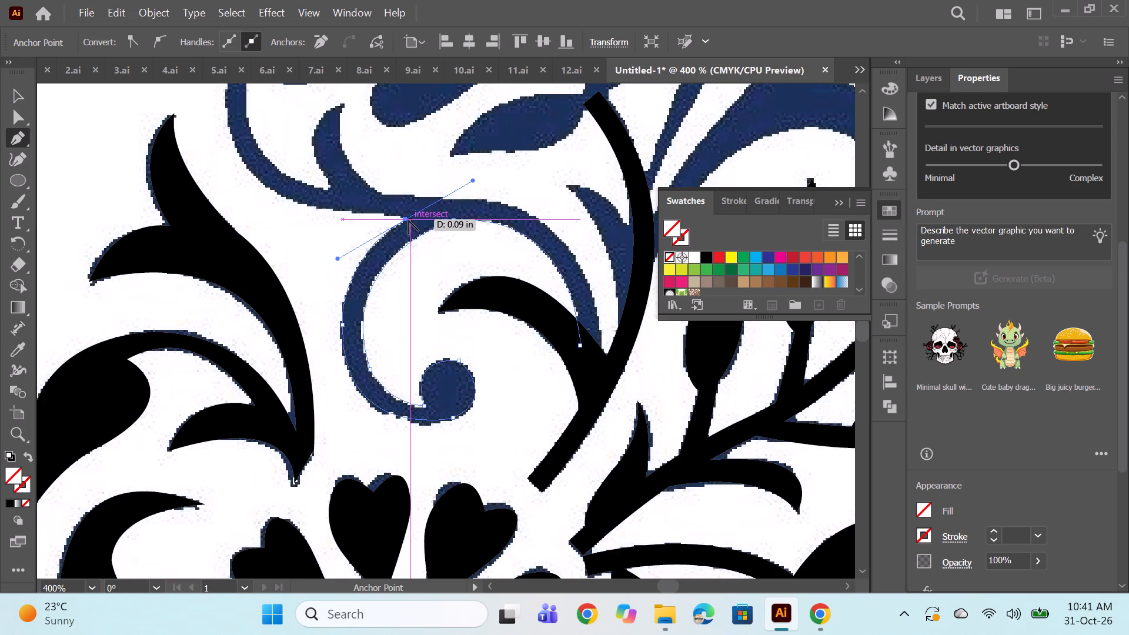
Continue the path from the branch junction along the upper curl's outer edge to the top of its round end.
alt+click(406, 219)
scroll(424, 263, up, 7)
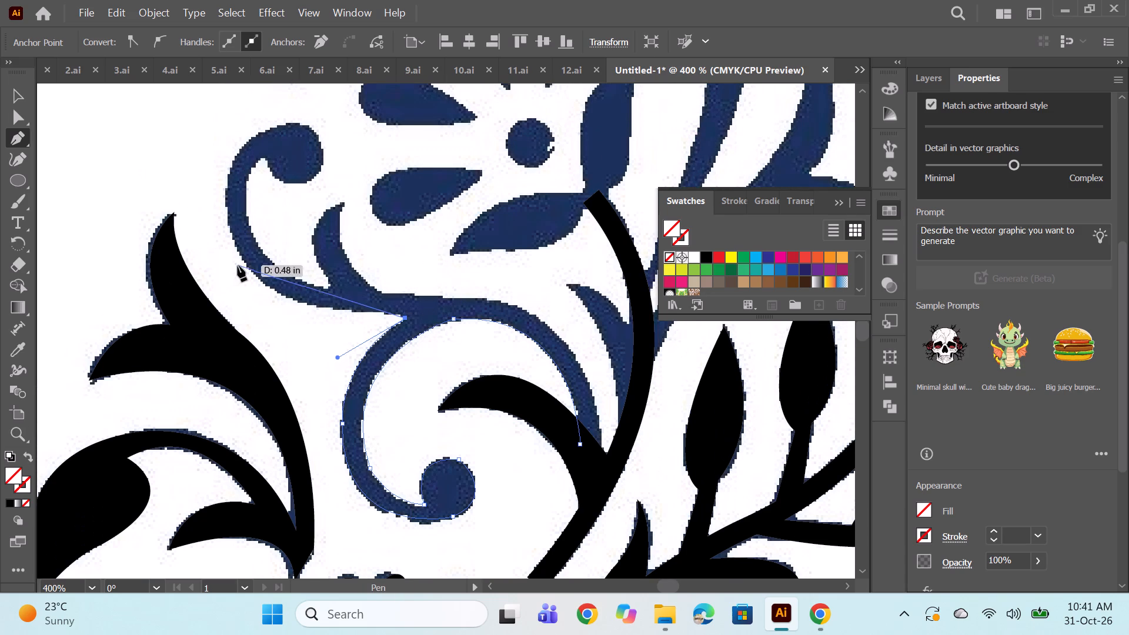
drag(244, 261, 213, 192)
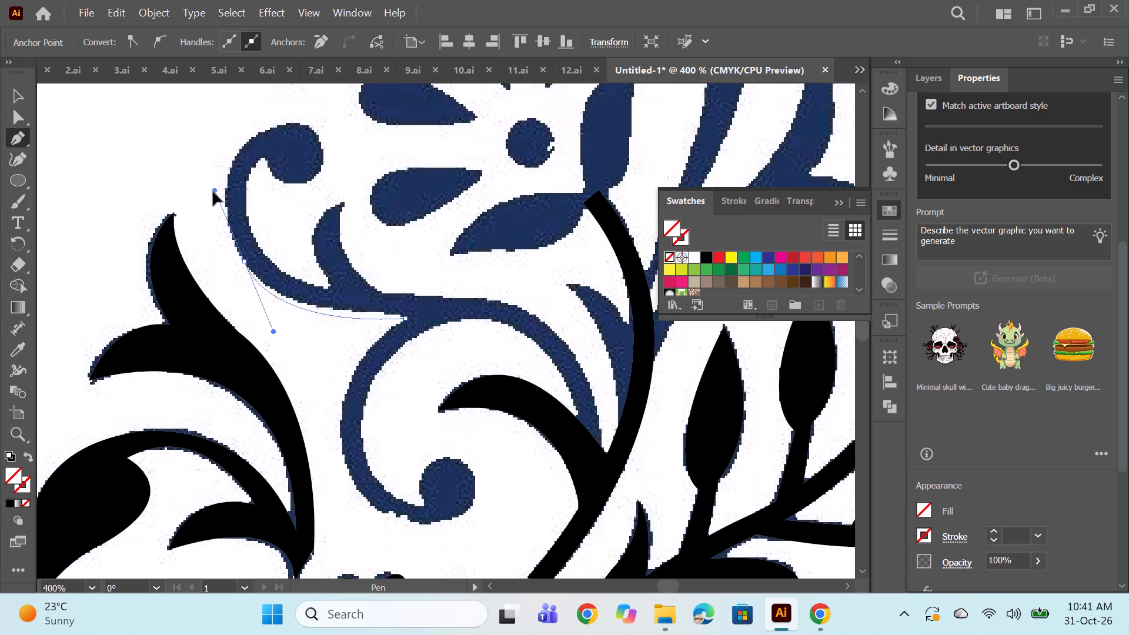
drag(213, 192, 203, 199)
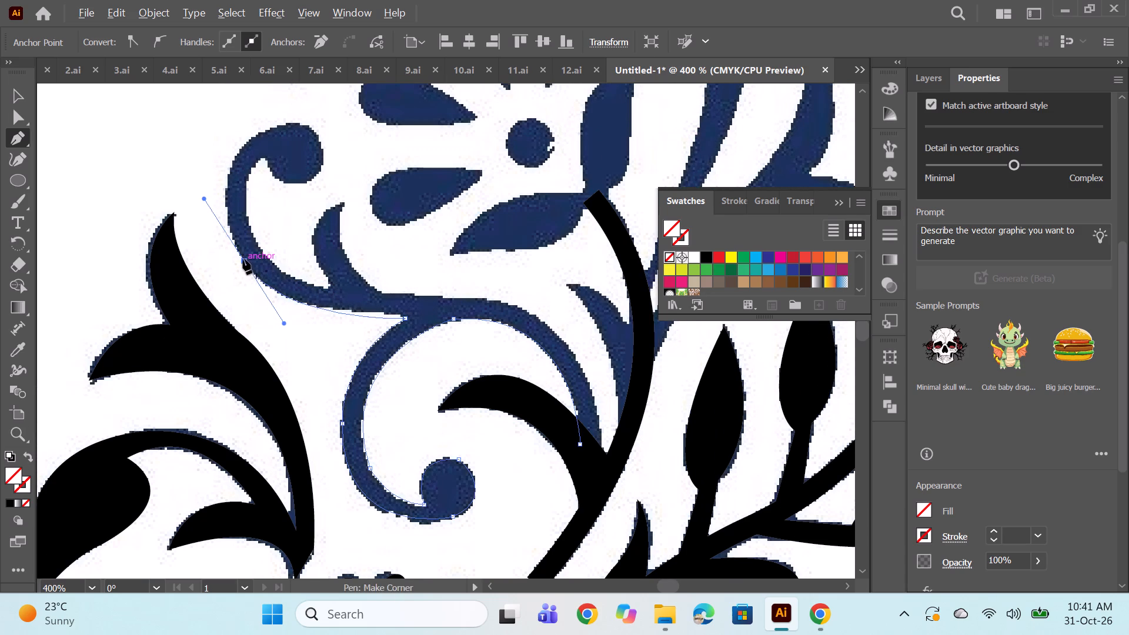
alt+click(243, 259)
scroll(287, 223, up, 5)
drag(294, 193, 361, 183)
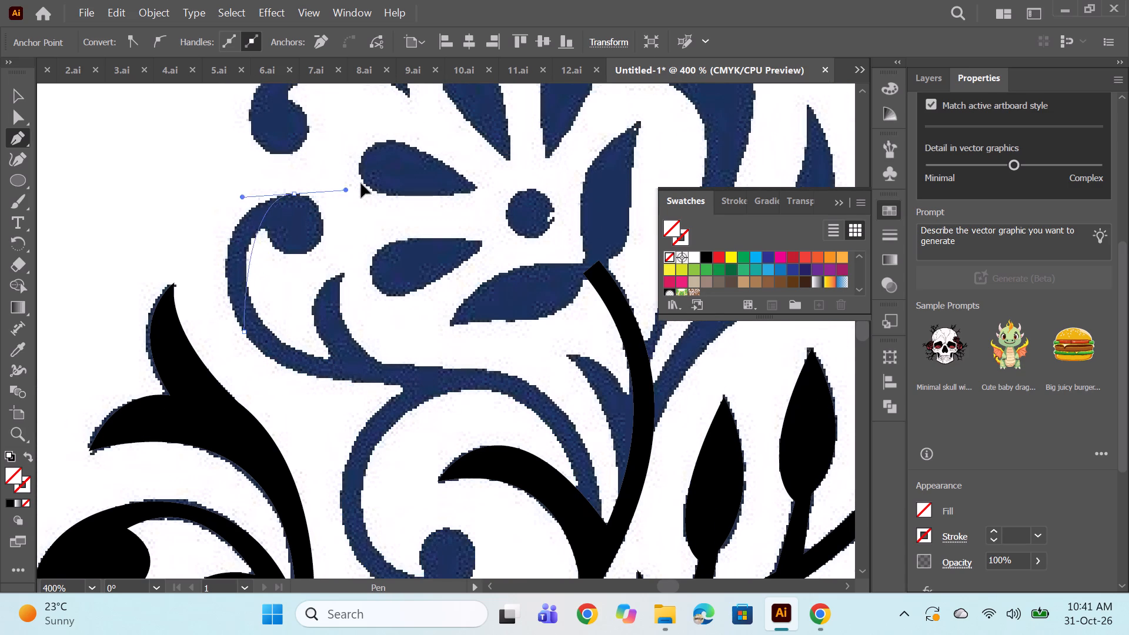
drag(361, 183, 405, 166)
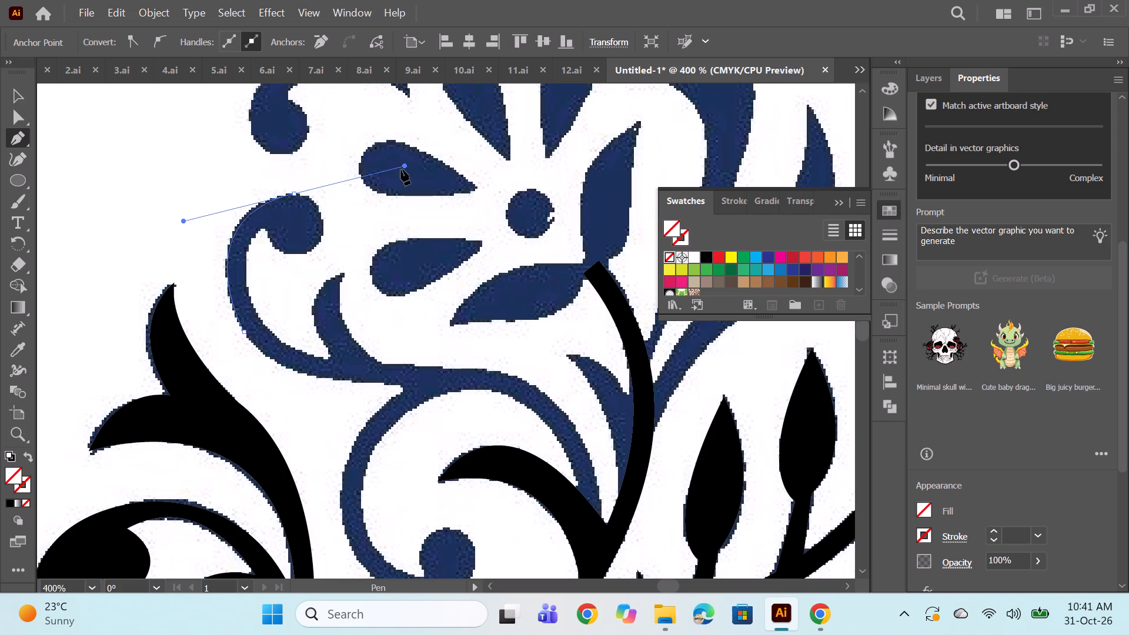
alt+click(295, 193)
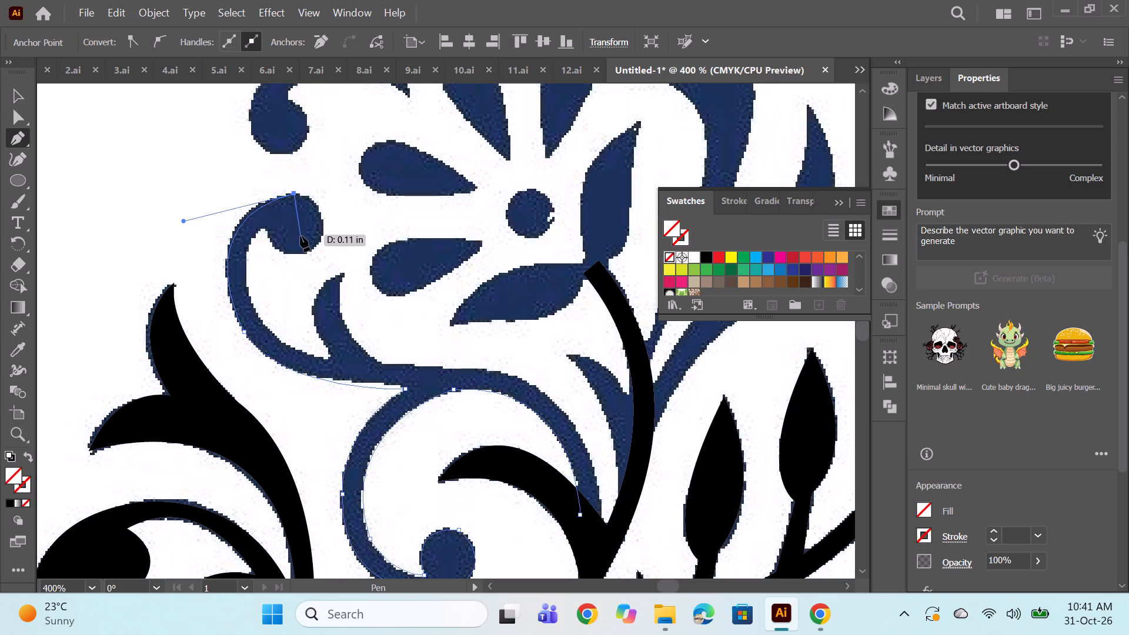
Trace around the upper curl's ball end and back along its inner edge to the small leaf's base.
drag(300, 253, 254, 295)
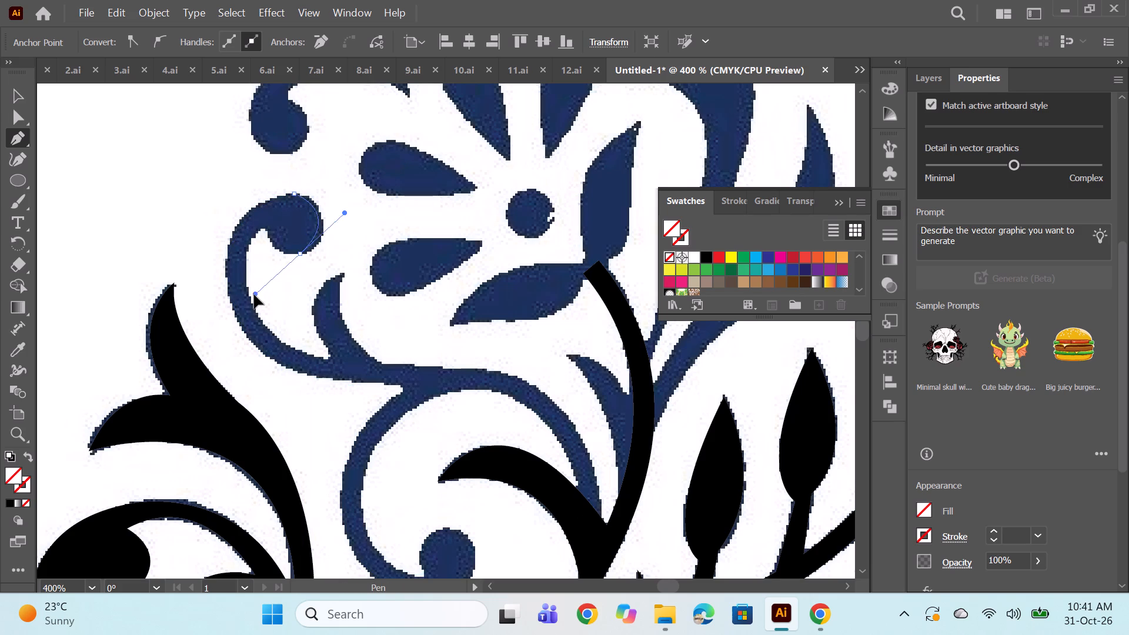
drag(254, 295, 249, 289)
alt+click(299, 253)
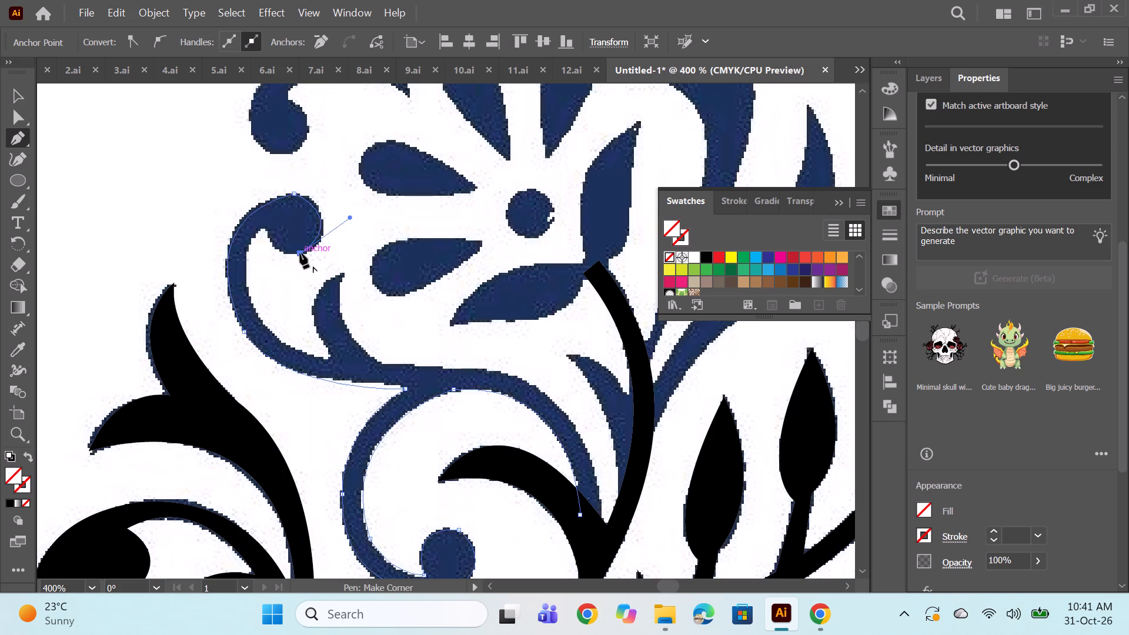
drag(263, 228, 258, 196)
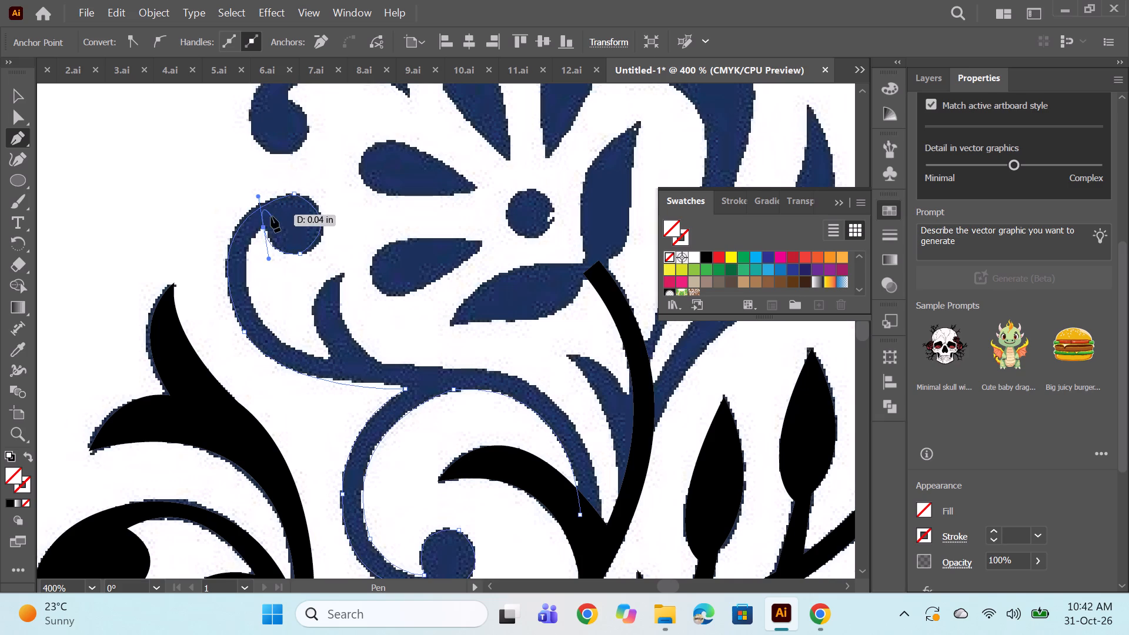
alt+click(265, 229)
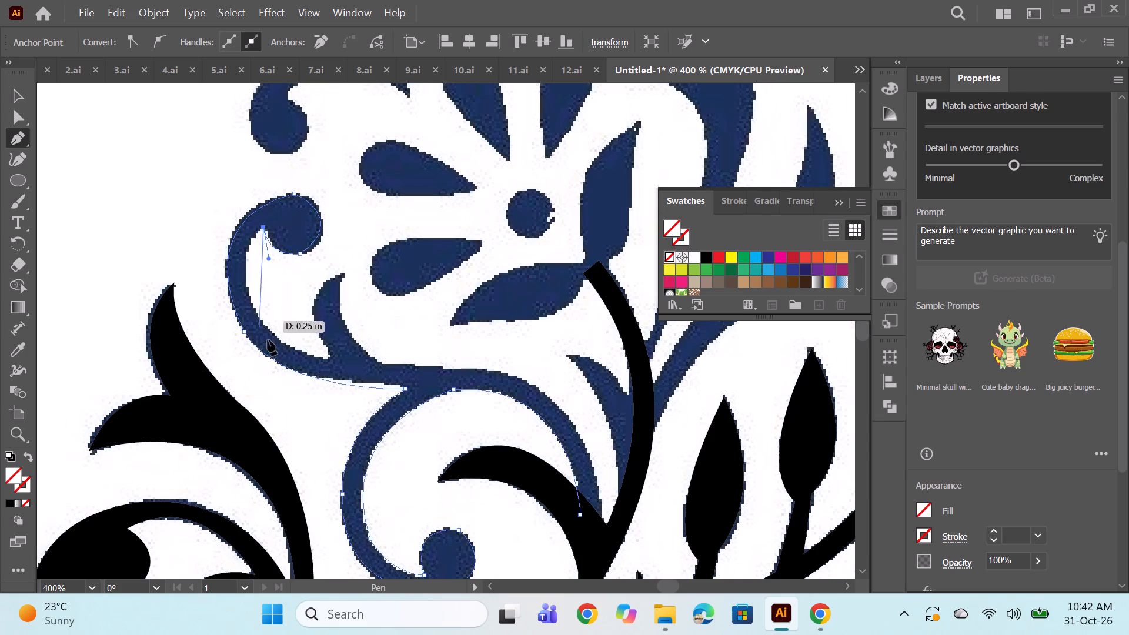
drag(328, 358, 461, 398)
alt+click(326, 356)
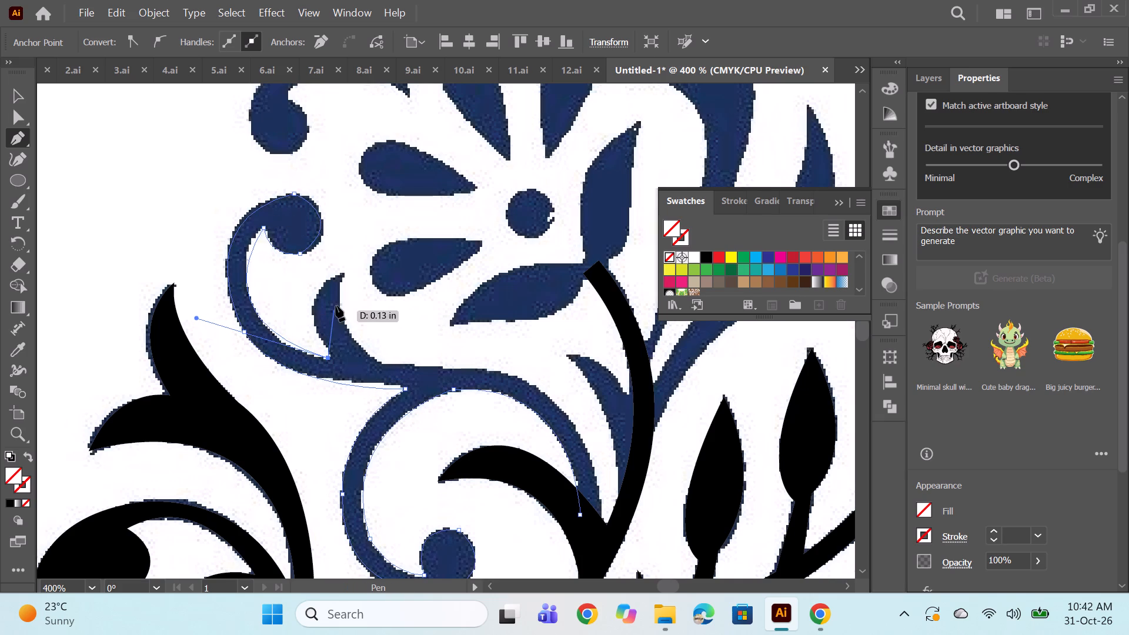
Trace the small navy leaf up to its tip and back down to the branch, ending at a corner anchor.
drag(343, 272, 403, 243)
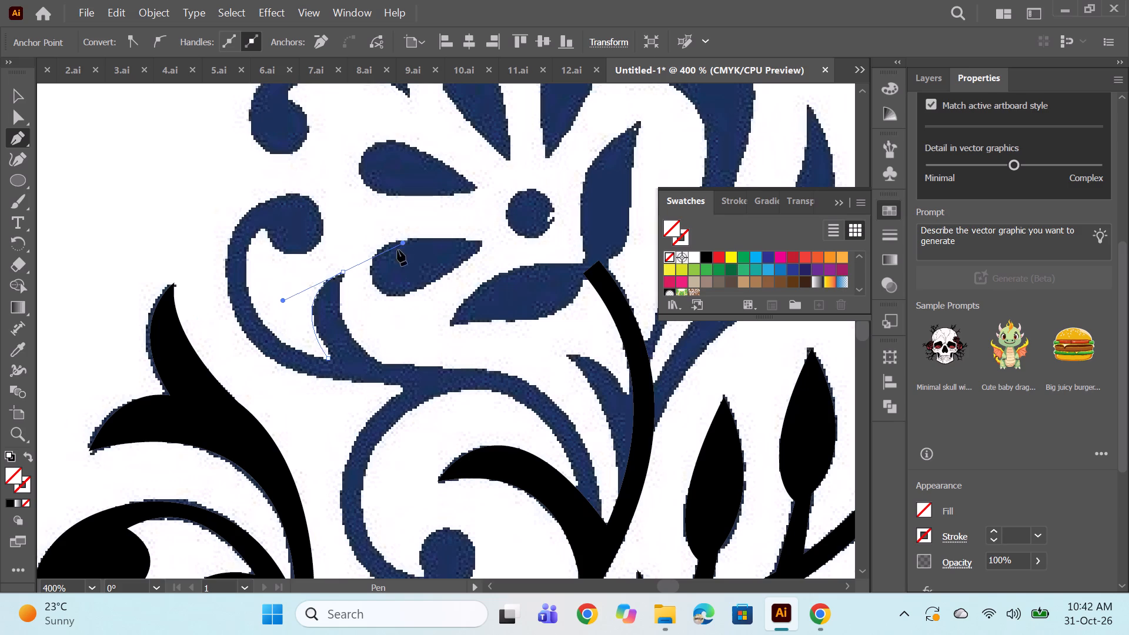
alt+click(345, 272)
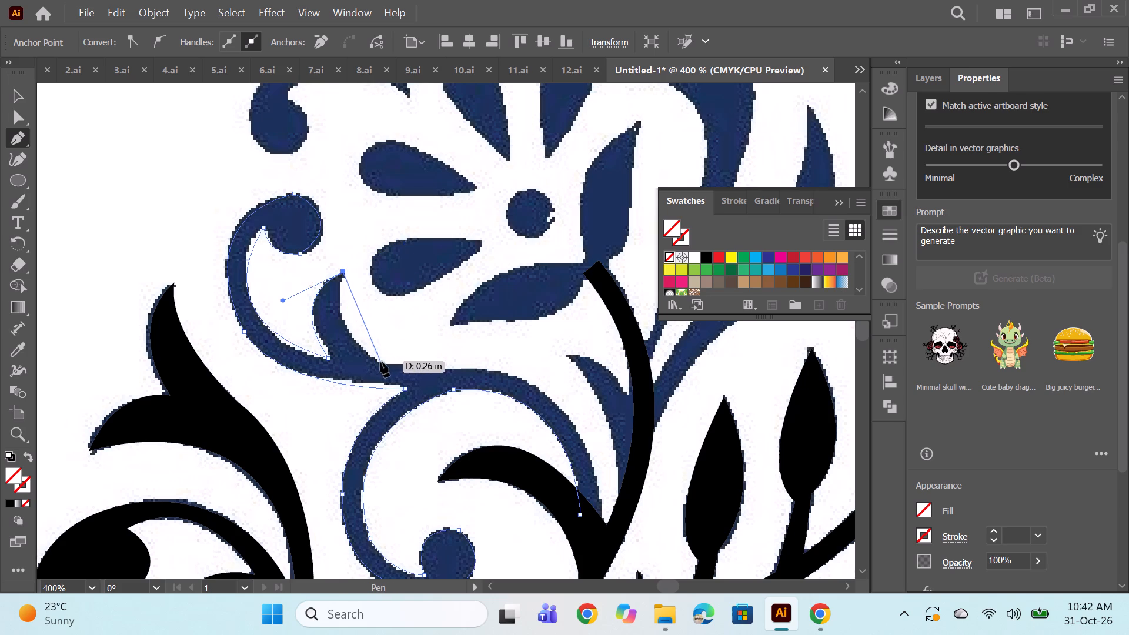
drag(380, 362, 437, 390)
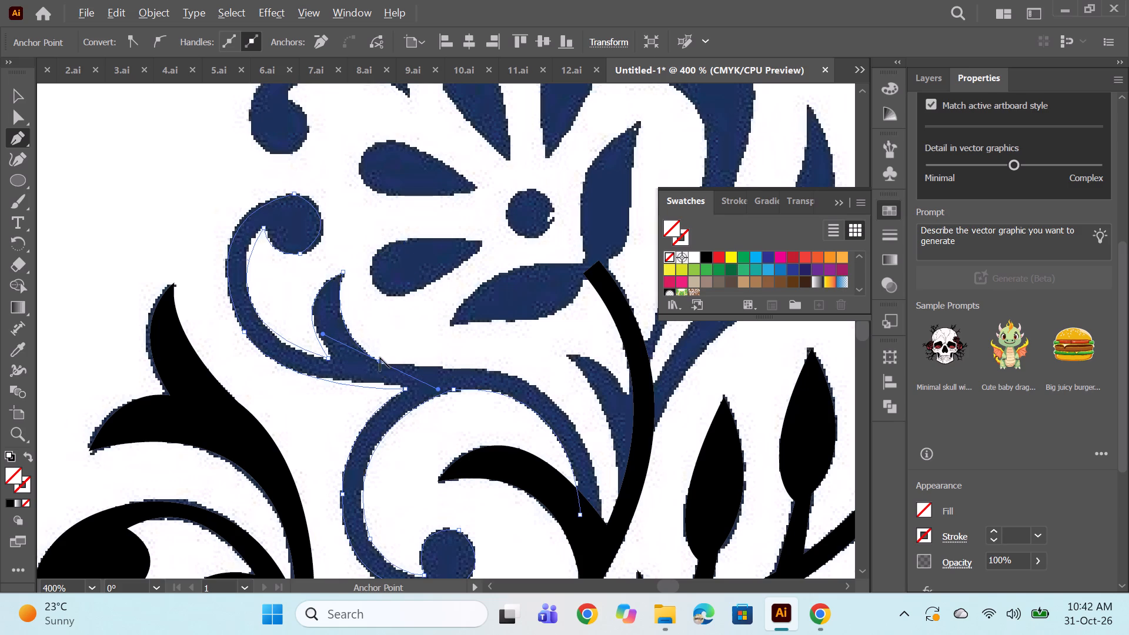
alt+click(380, 365)
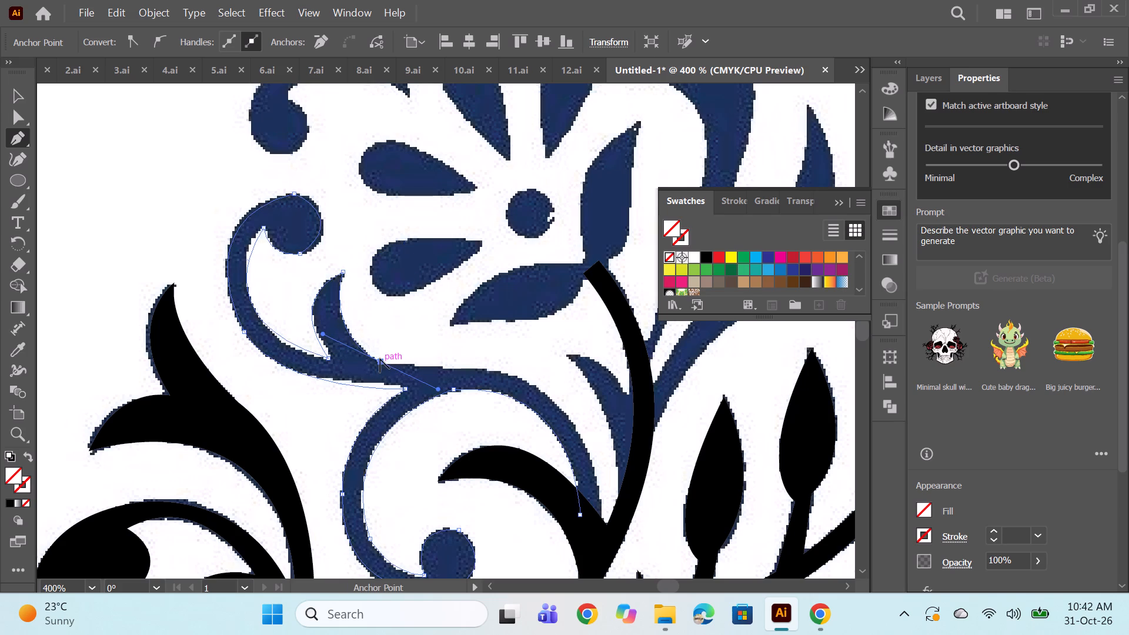
alt+click(380, 359)
Continue the path along the branch's upper edge down to the traced side leaf and close it at its starting anchor.
scroll(498, 369, down, 2)
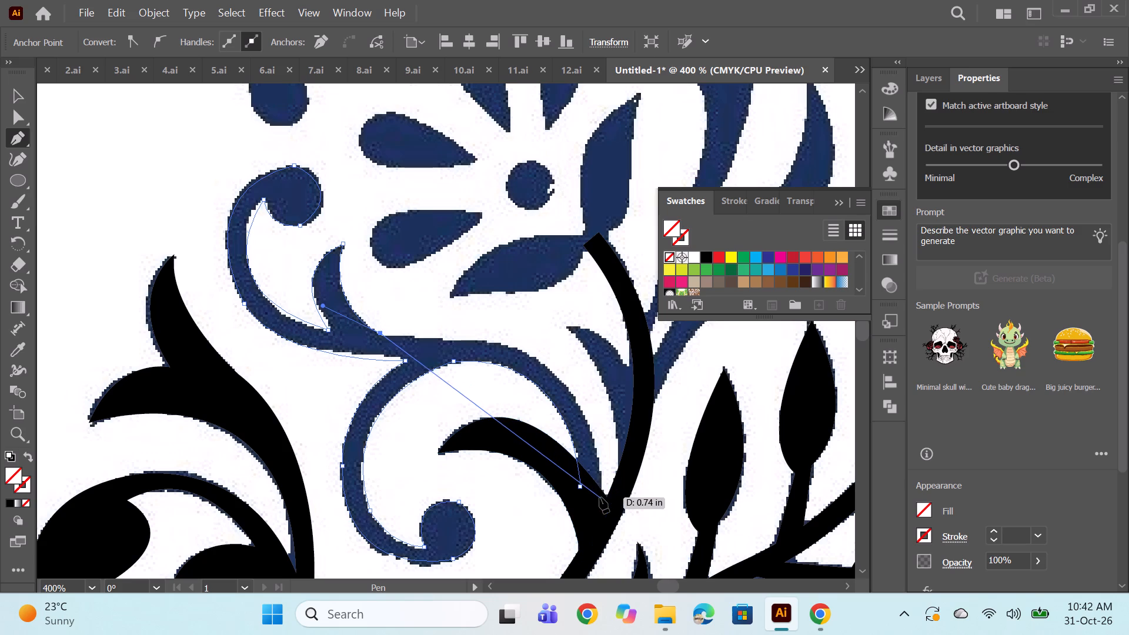
drag(481, 342, 513, 336)
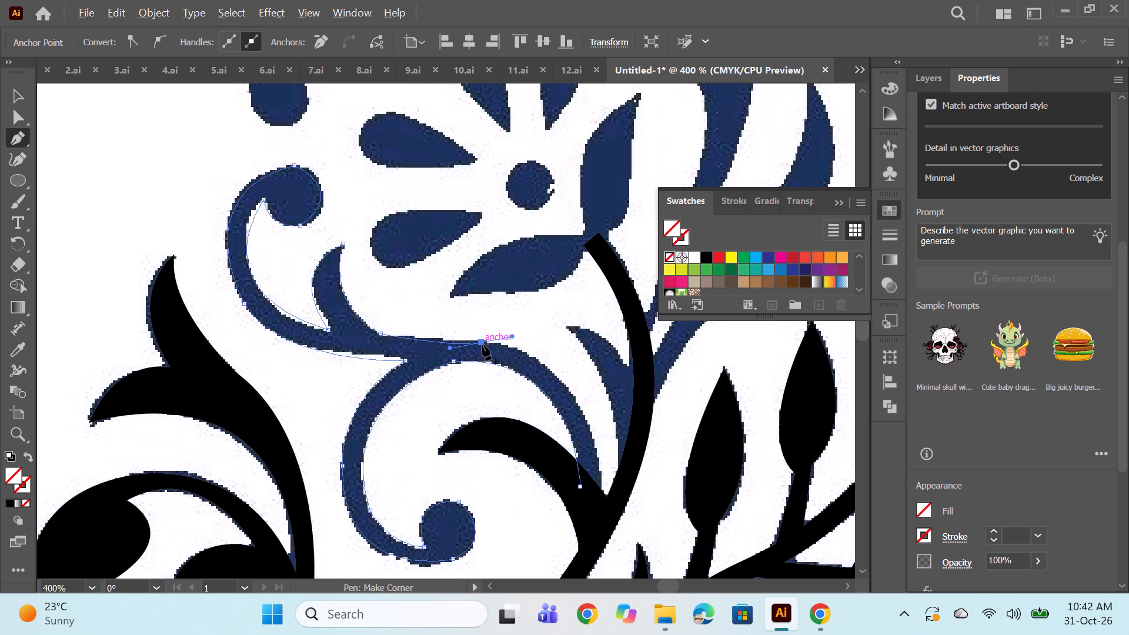
alt+click(482, 345)
scroll(526, 353, down, 4)
drag(603, 444, 603, 467)
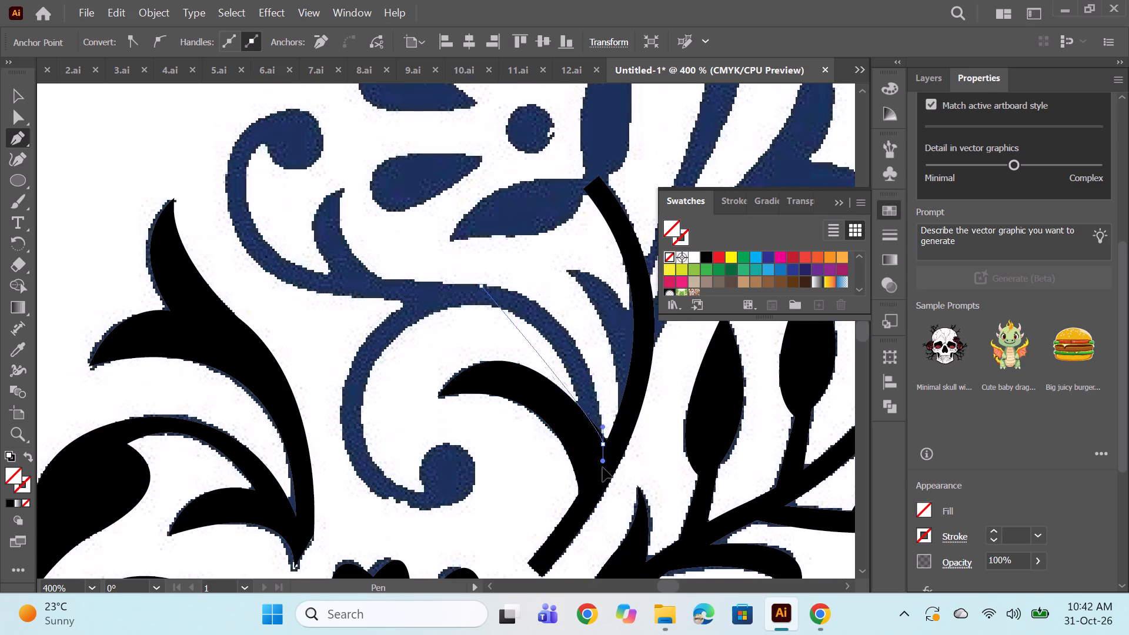
drag(603, 467, 614, 503)
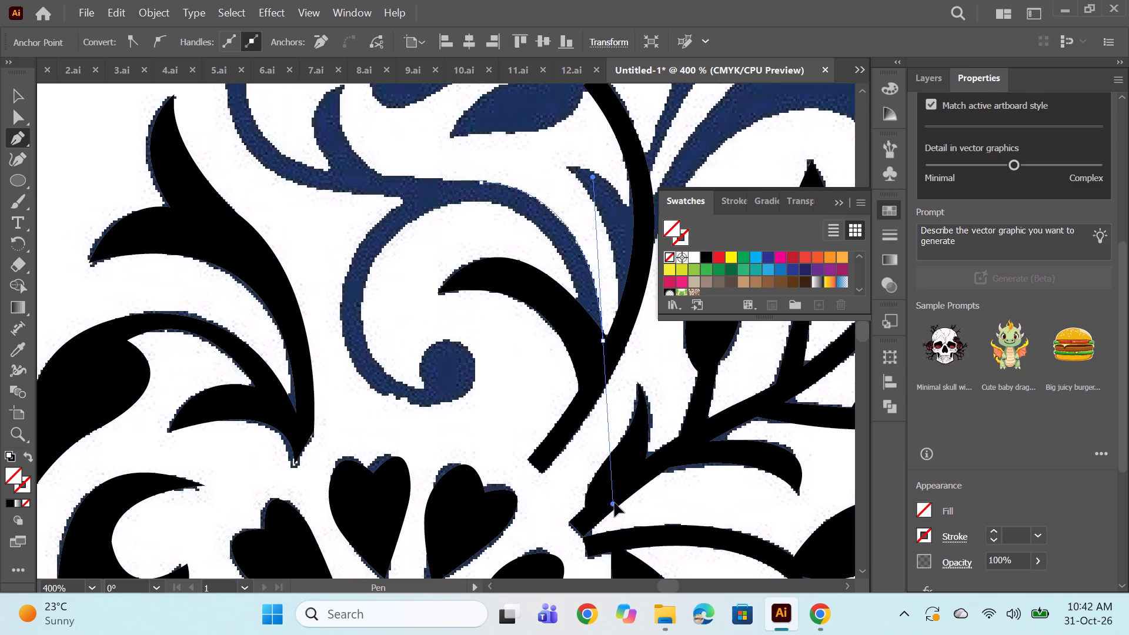
drag(614, 503, 615, 496)
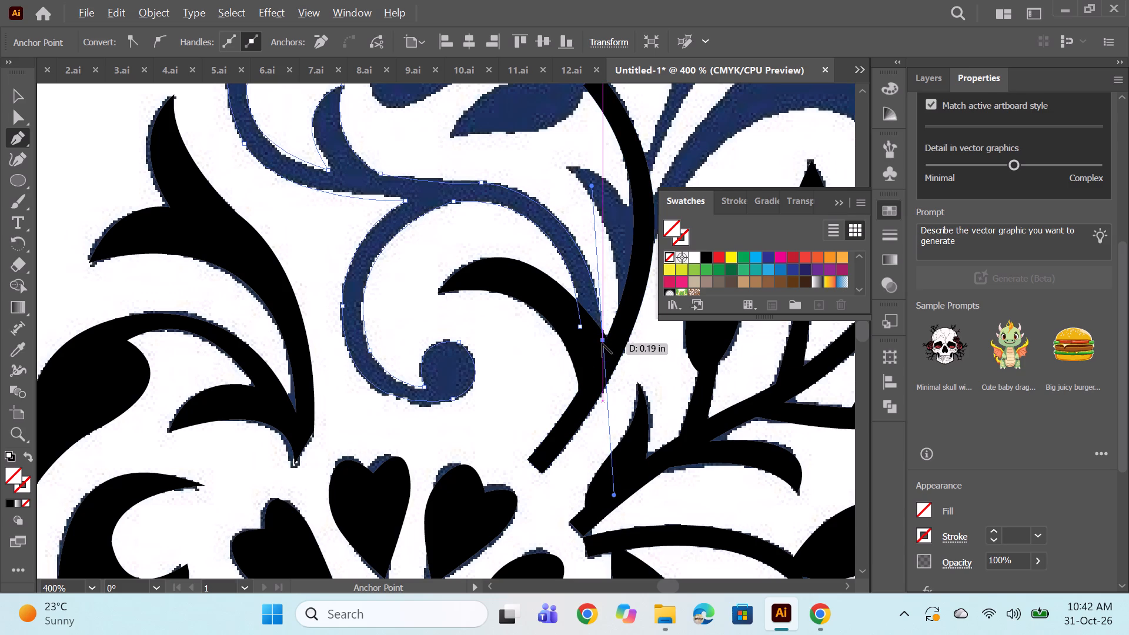
alt+click(602, 340)
click(580, 326)
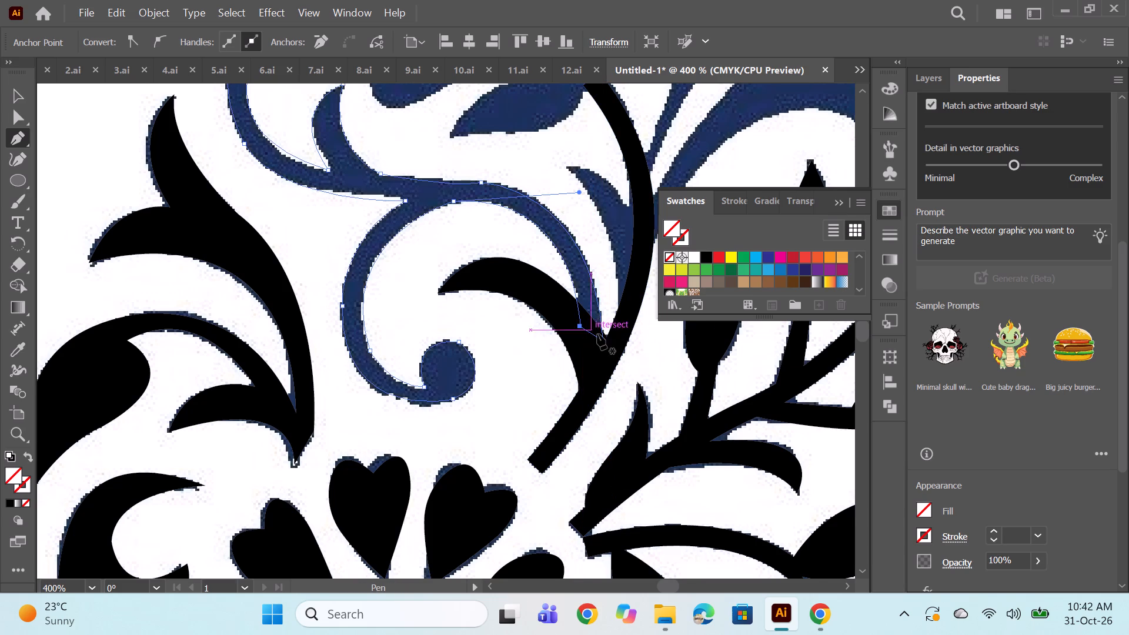
Round the corner anchors around the lower curl's ball end and along its inner edge to smooth the outline.
scroll(602, 337, down, 1)
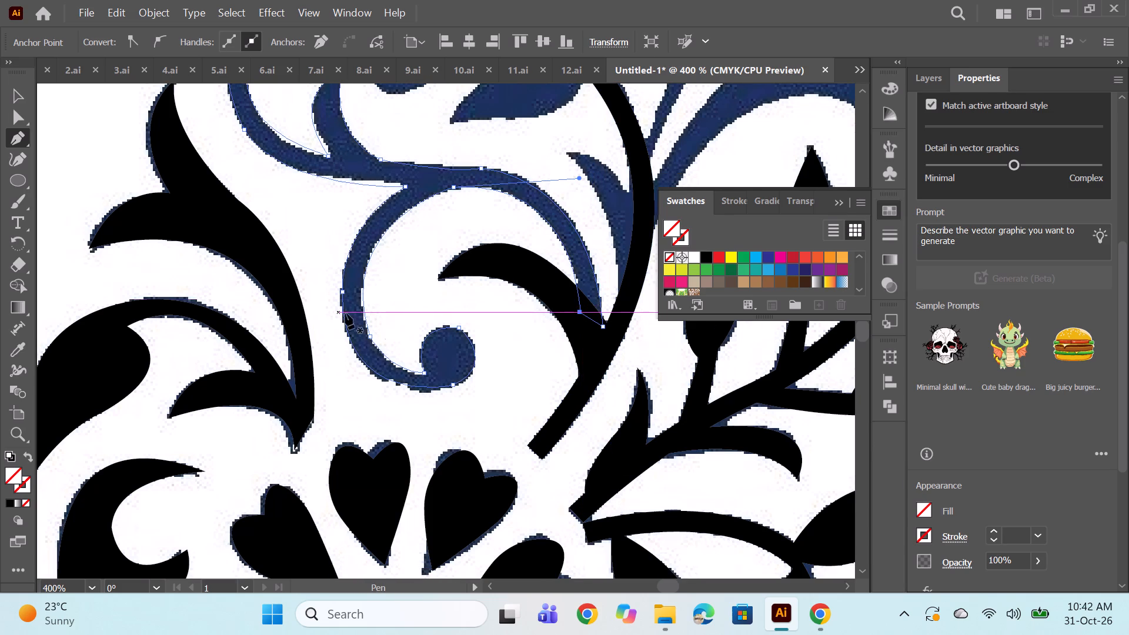
ctrl+click(459, 327)
ctrl+drag(456, 339, 433, 386)
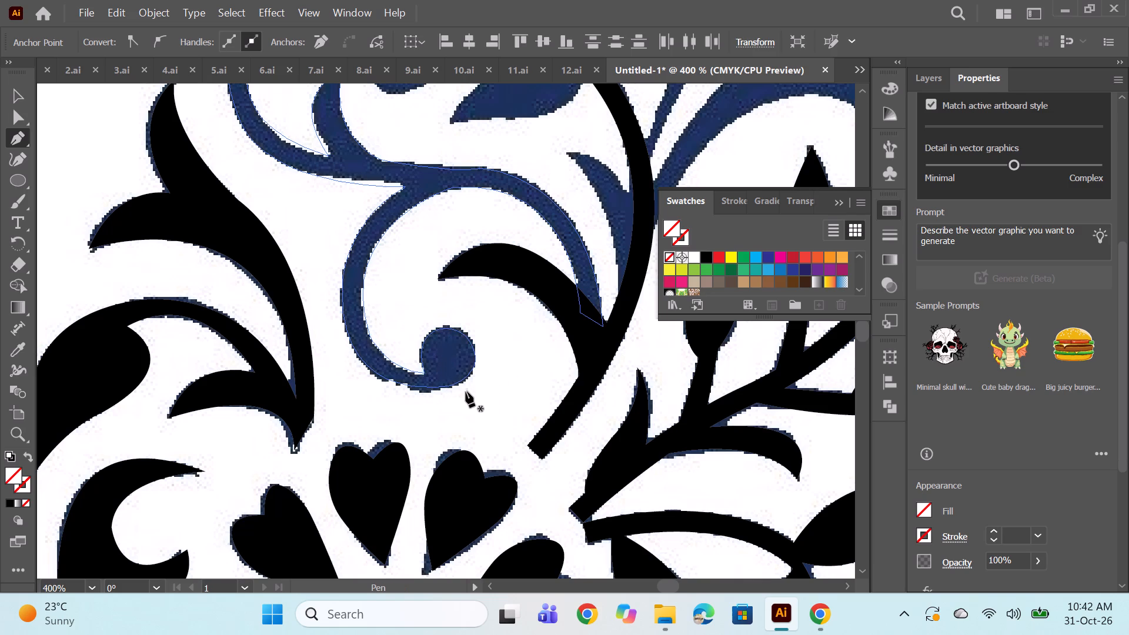
ctrl+click(455, 385)
ctrl+drag(450, 372, 440, 351)
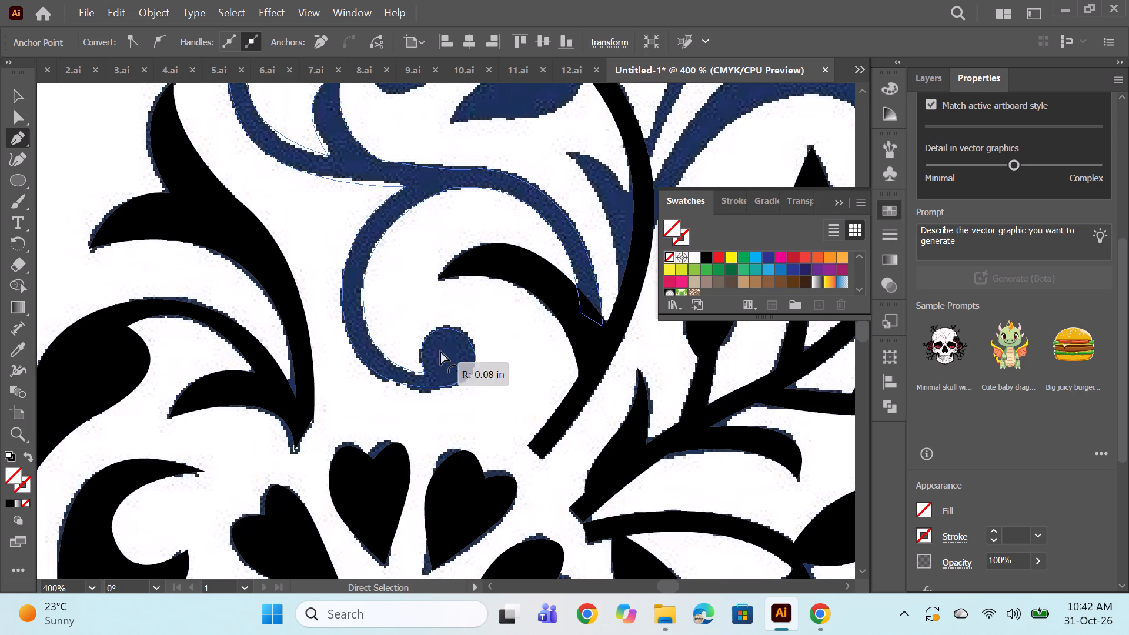
ctrl+drag(440, 351, 438, 322)
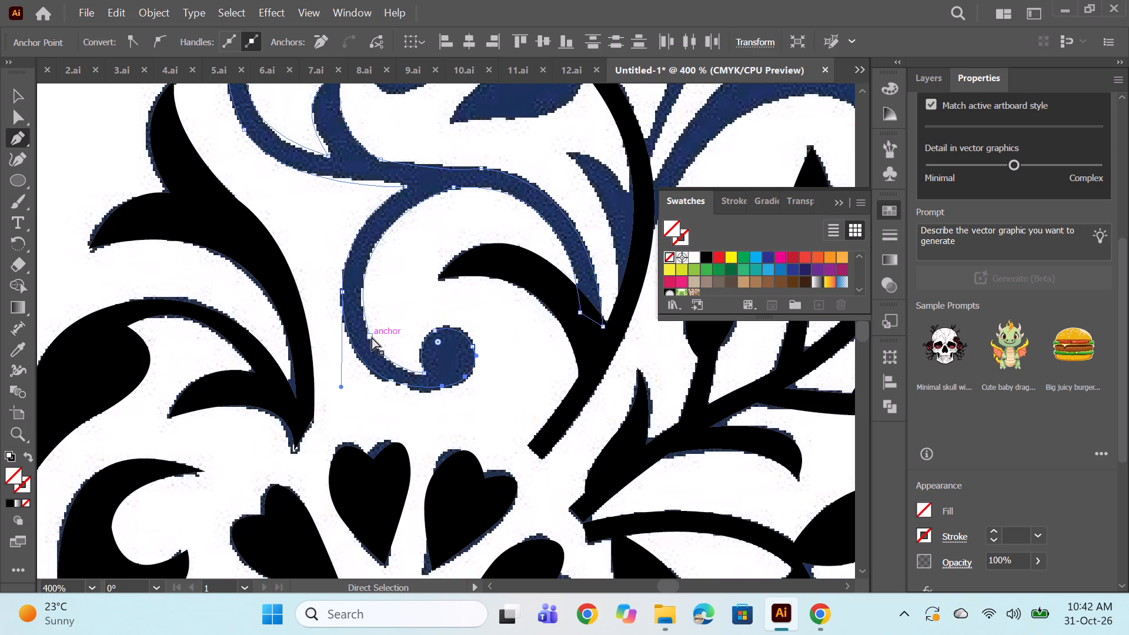
ctrl+click(372, 337)
ctrl+drag(380, 331, 627, 305)
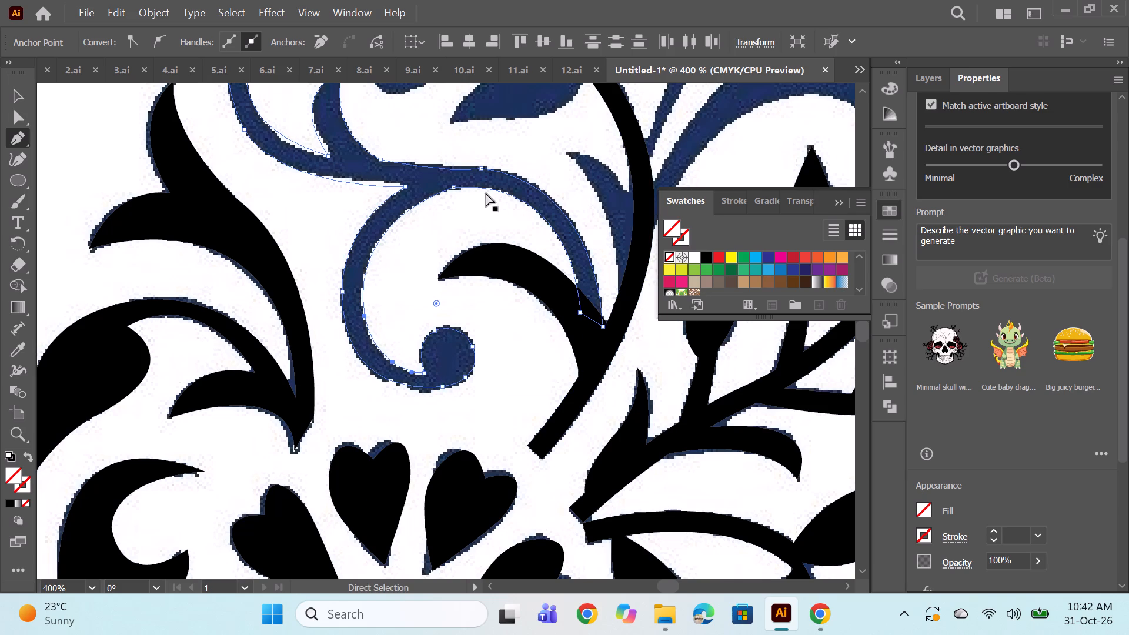
ctrl+click(452, 188)
ctrl+drag(457, 201, 497, 377)
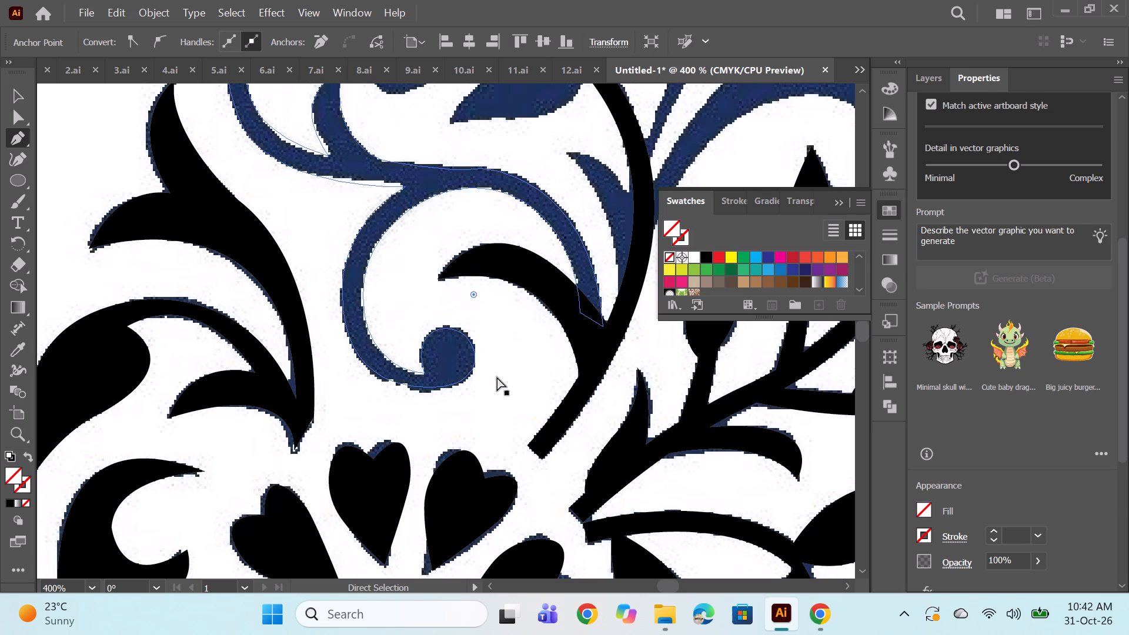
Round the corners on the branch's upper edge and where the small leaf joins the branch.
scroll(542, 285, up, 2)
ctrl+click(483, 198)
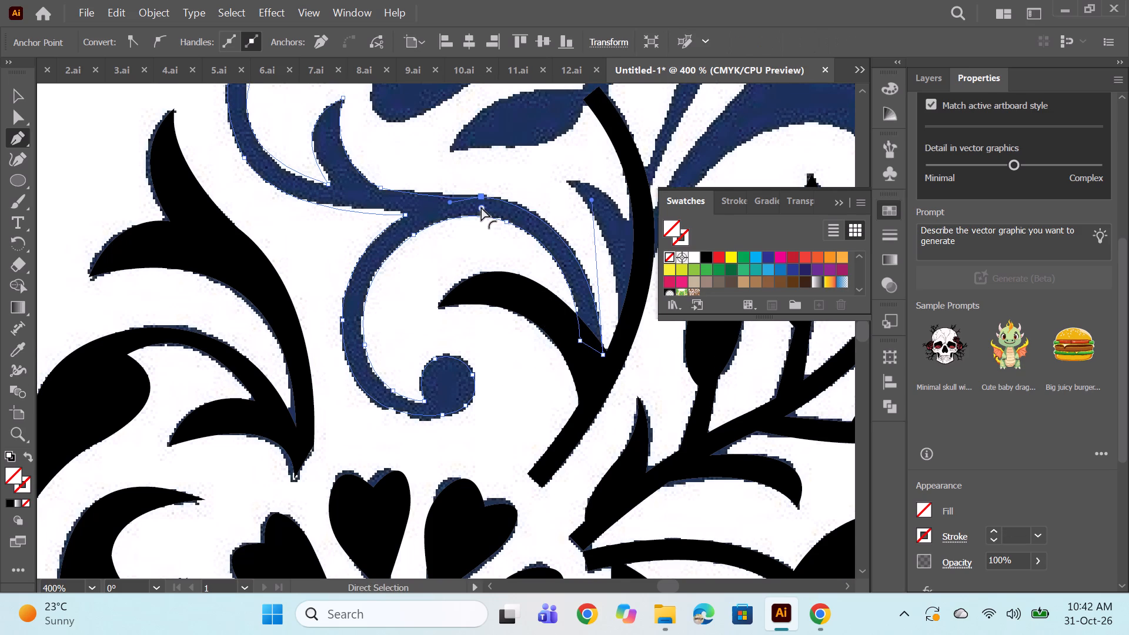
ctrl+drag(481, 207, 491, 400)
scroll(366, 195, up, 3)
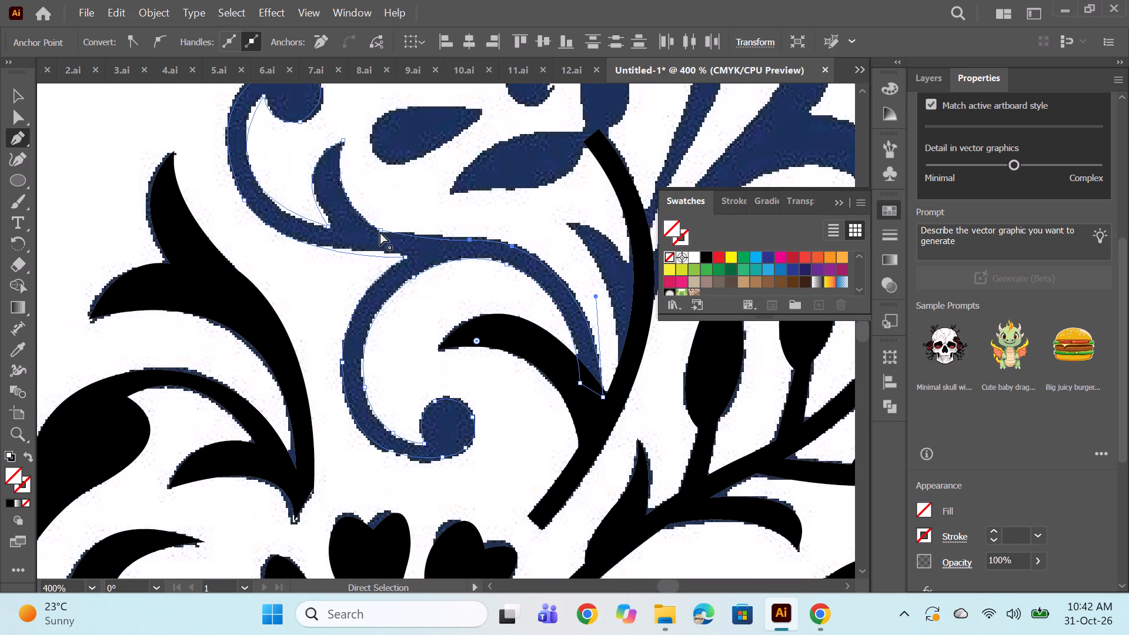
ctrl+click(380, 232)
ctrl+drag(383, 217, 493, 87)
Round the corner anchors at the top of the upper curl's ball end and along the curl's outer edge.
scroll(342, 161, up, 8)
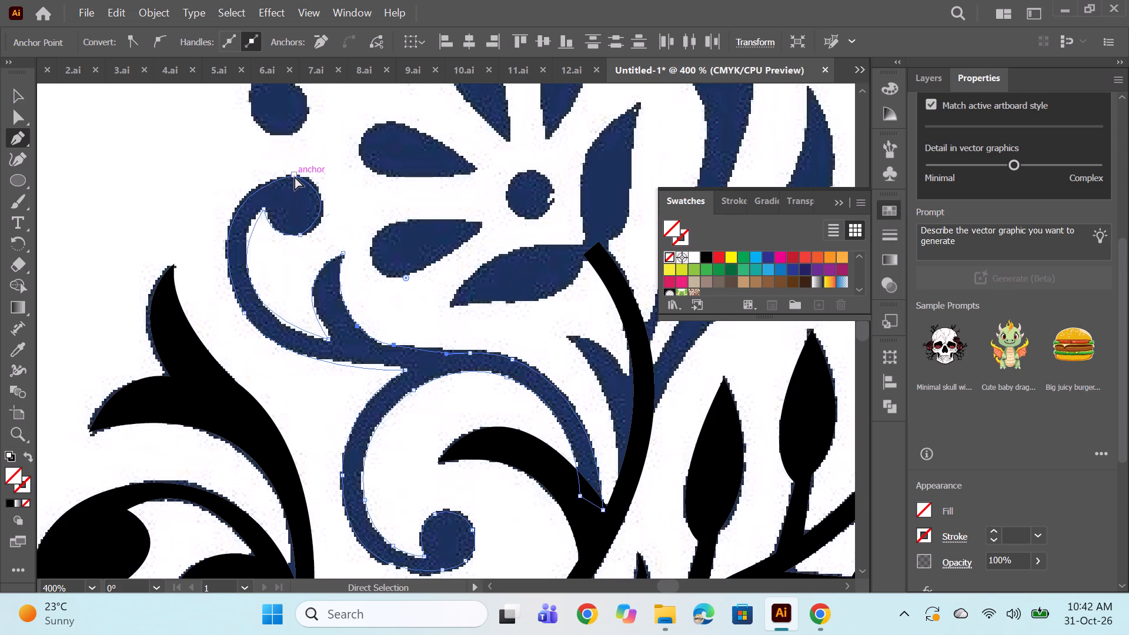
ctrl+click(295, 176)
ctrl+drag(293, 186, 288, 376)
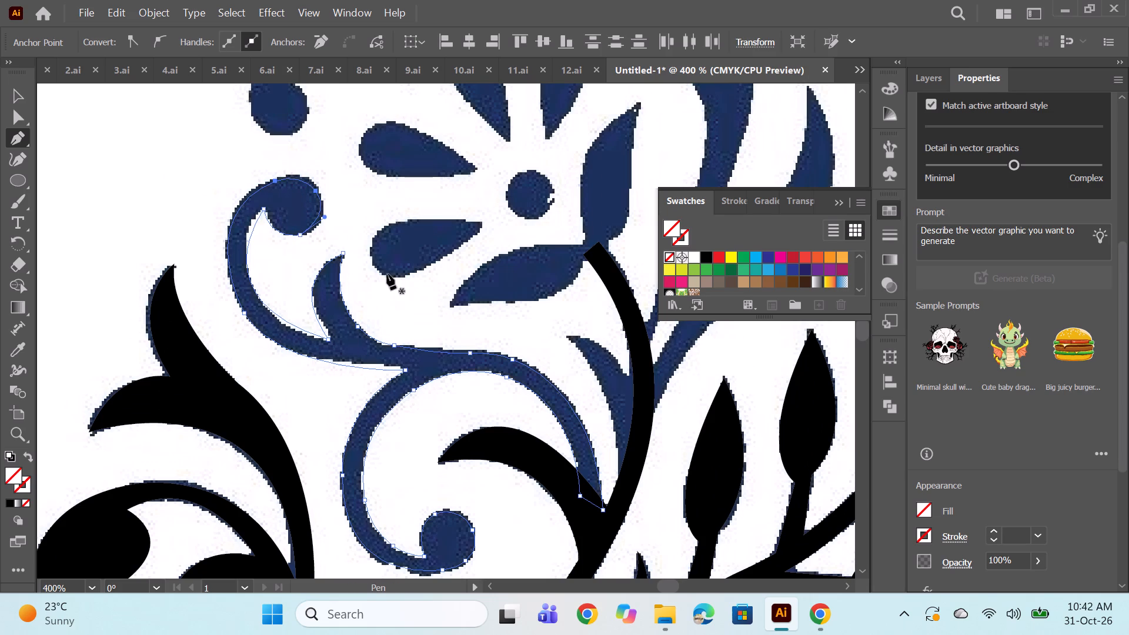
ctrl+click(245, 315)
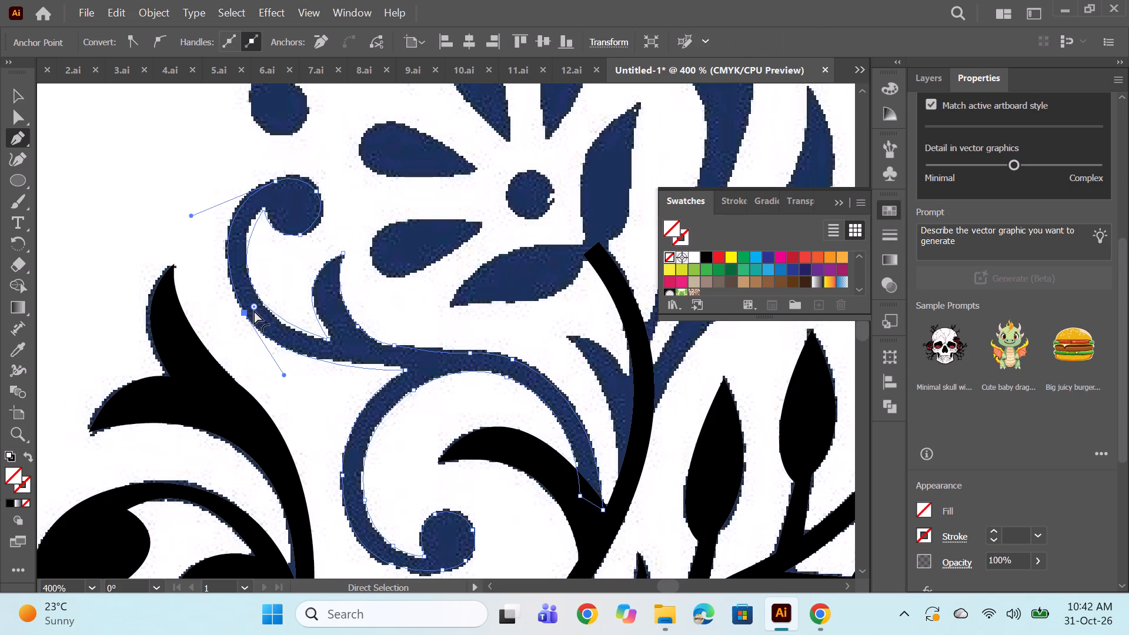
ctrl+drag(254, 307, 498, 222)
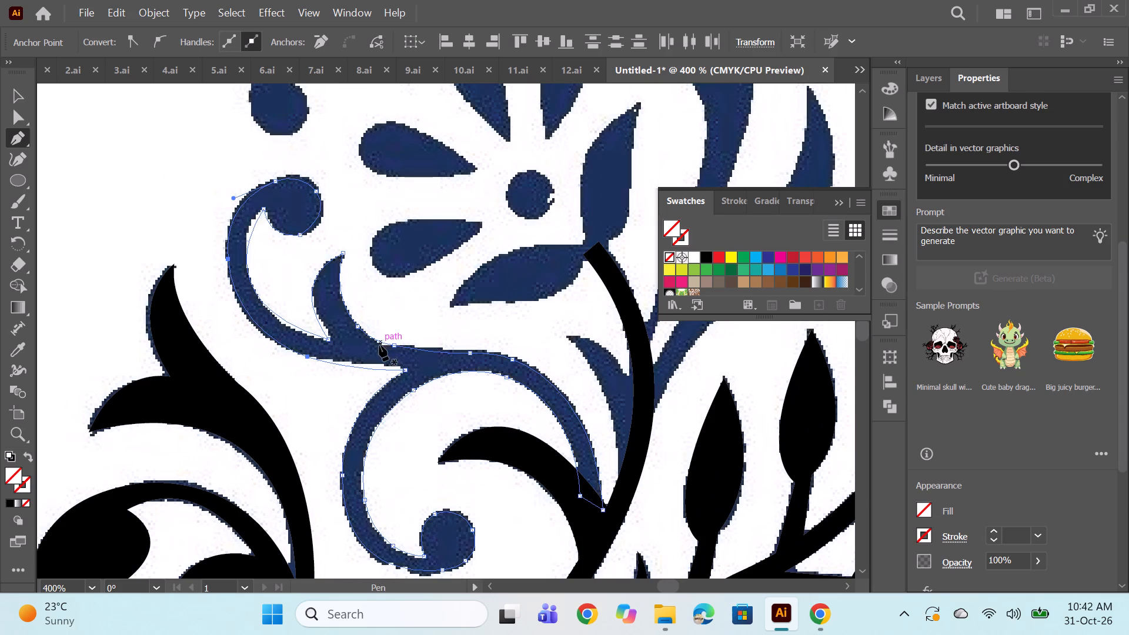
ctrl+click(316, 192)
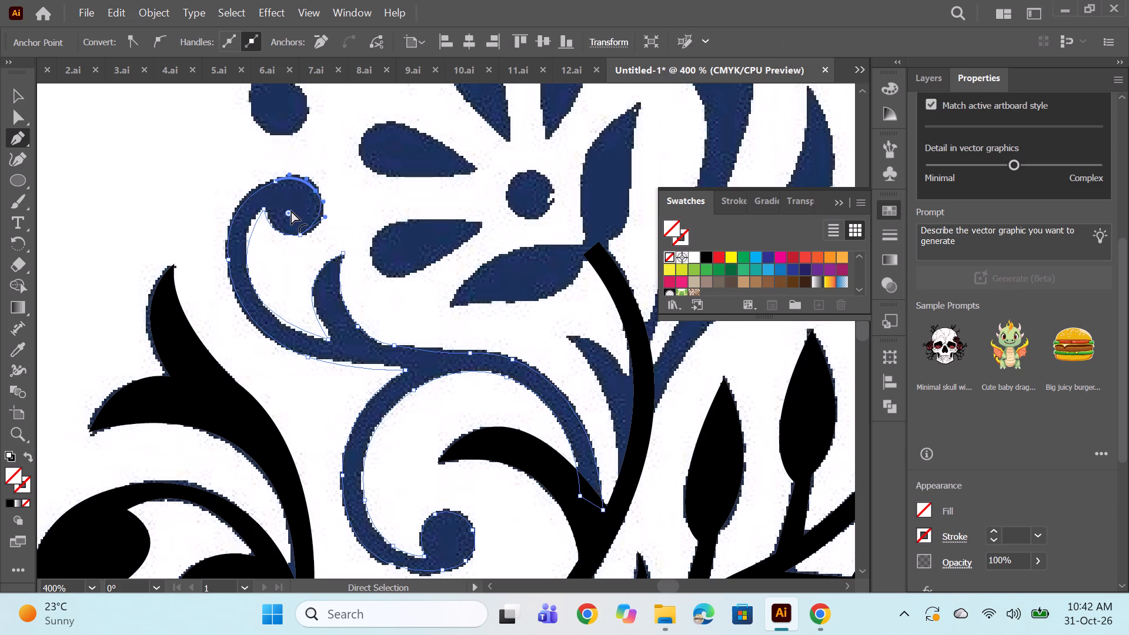
ctrl+drag(291, 210, 128, 340)
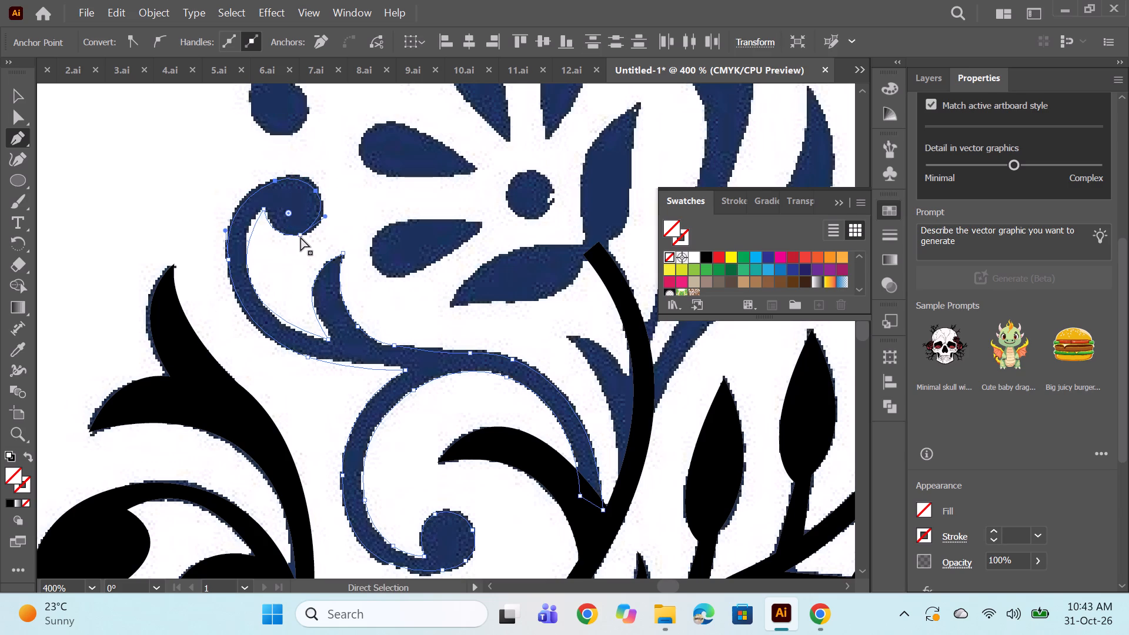
Round the corner anchor at the bottom of the upper curl's ball end.
ctrl+click(300, 236)
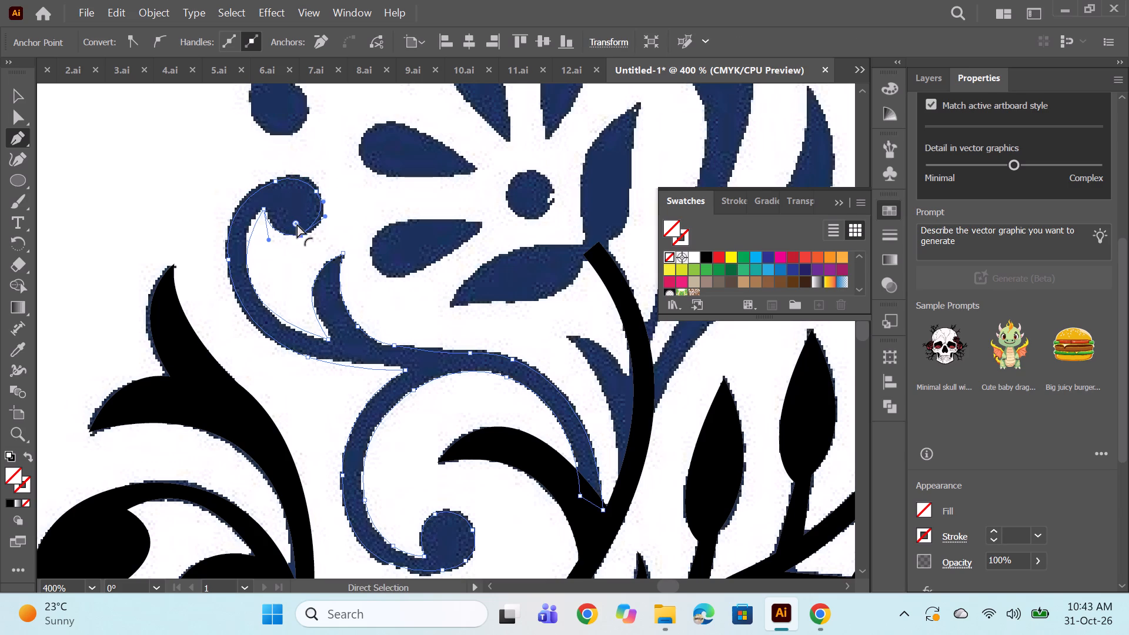
ctrl+drag(297, 224, 269, 134)
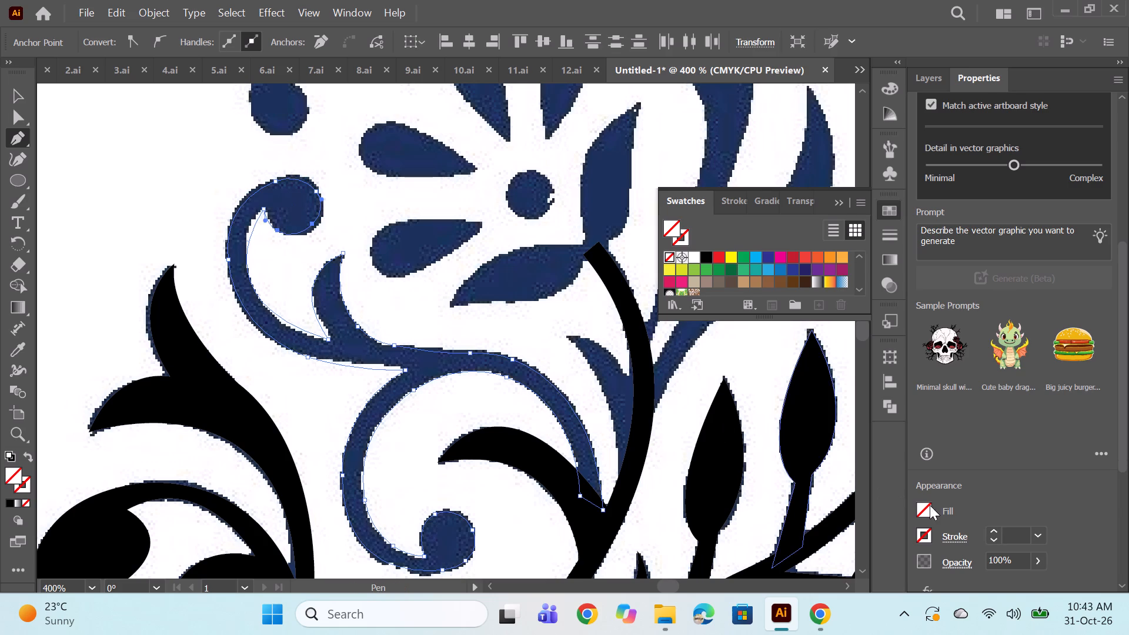
Fill the finished curling branch outline with black and deselect it.
click(917, 505)
click(771, 353)
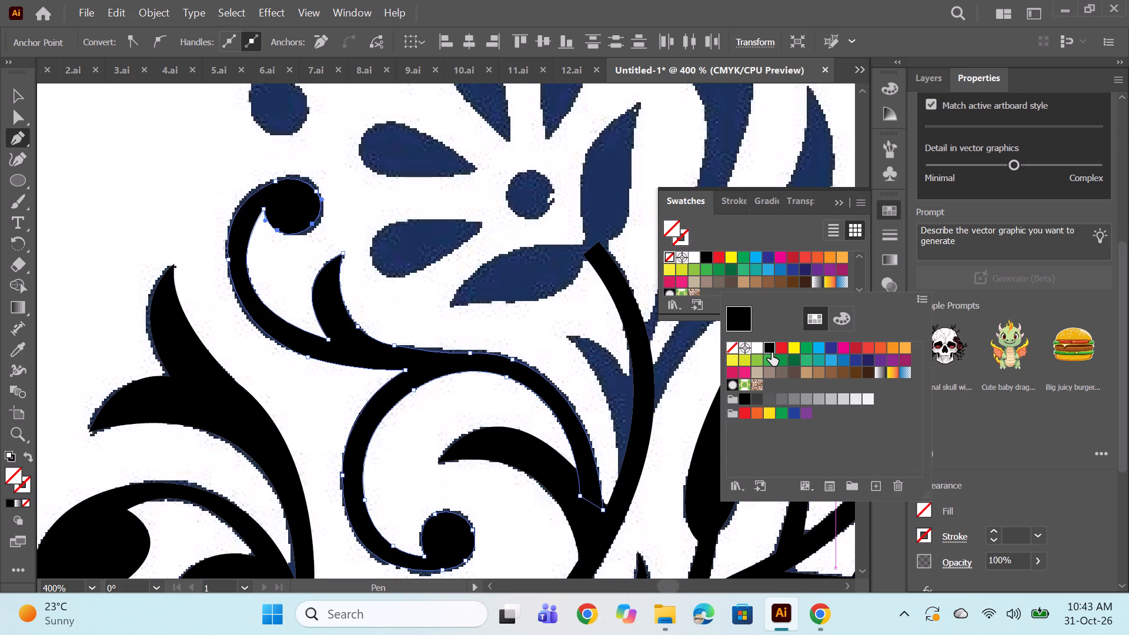
ctrl+click(168, 189)
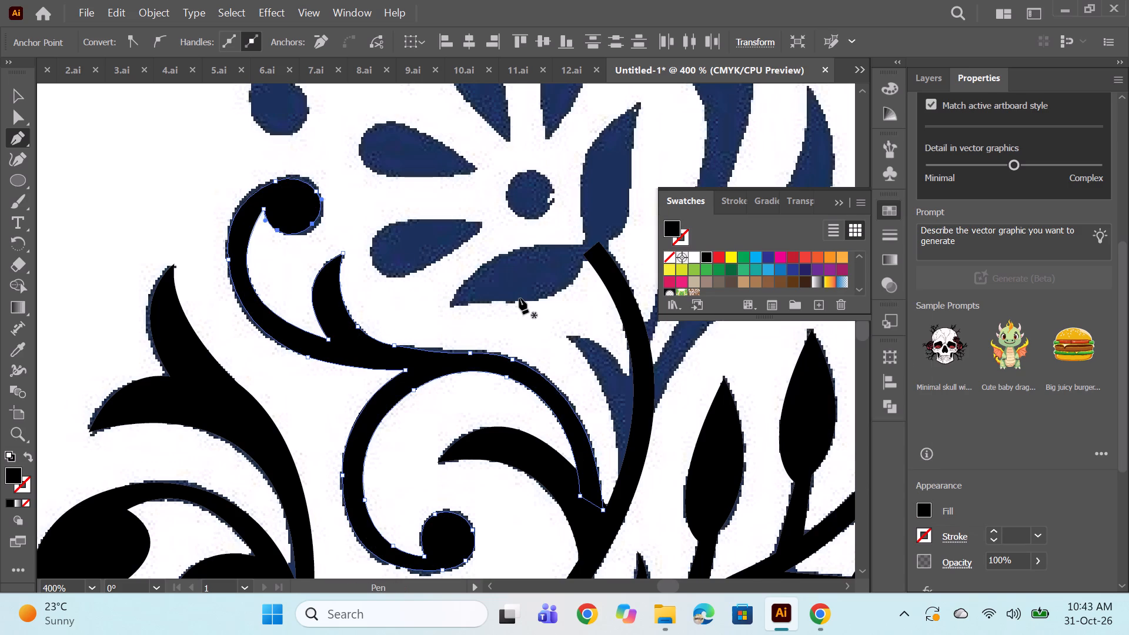
scroll(519, 298, down, 1)
alt+scroll(470, 360, down, 3)
key(space)
key(space)
key(space)
key(space)
key(space)
key(space)
key(space)
key(space)
key(space)
drag(514, 354, 455, 349)
ctrl+click(632, 373)
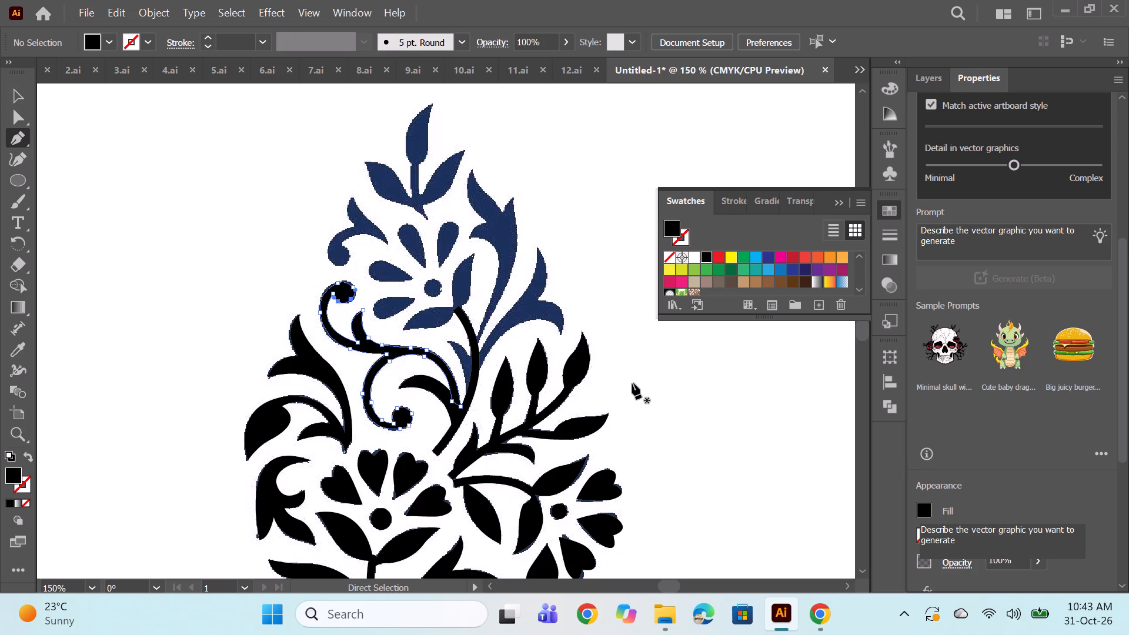
Trace the small pointed leaf between the curling branch and the main stem as a closed black shape.
alt+scroll(570, 322, up, 2)
alt+scroll(360, 474, up, 1)
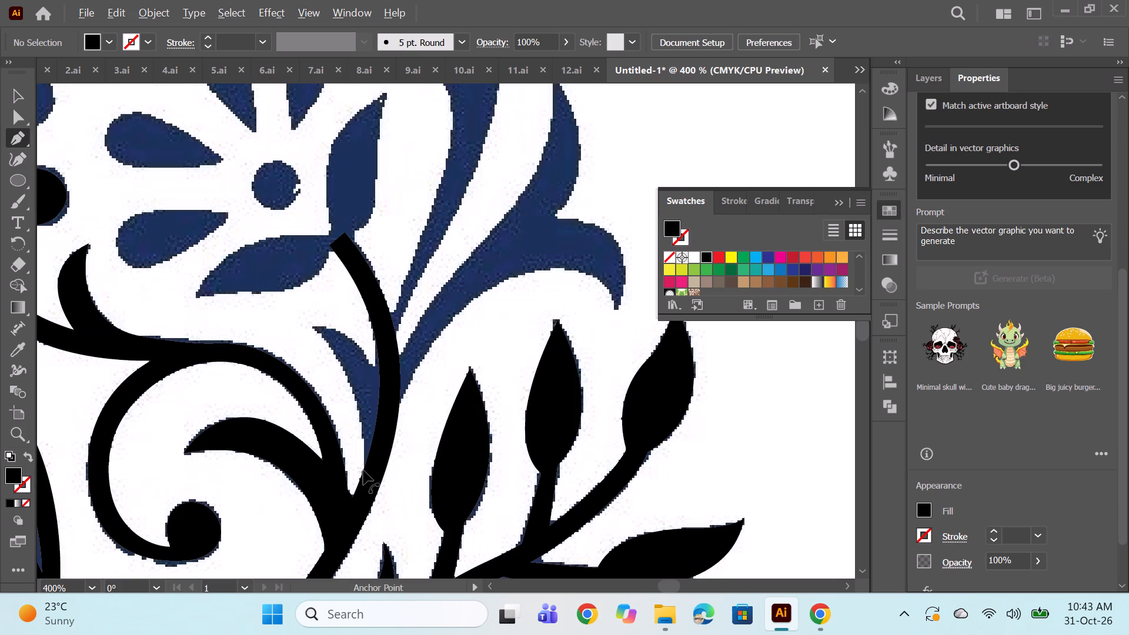
scroll(396, 440, down, 4)
click(369, 426)
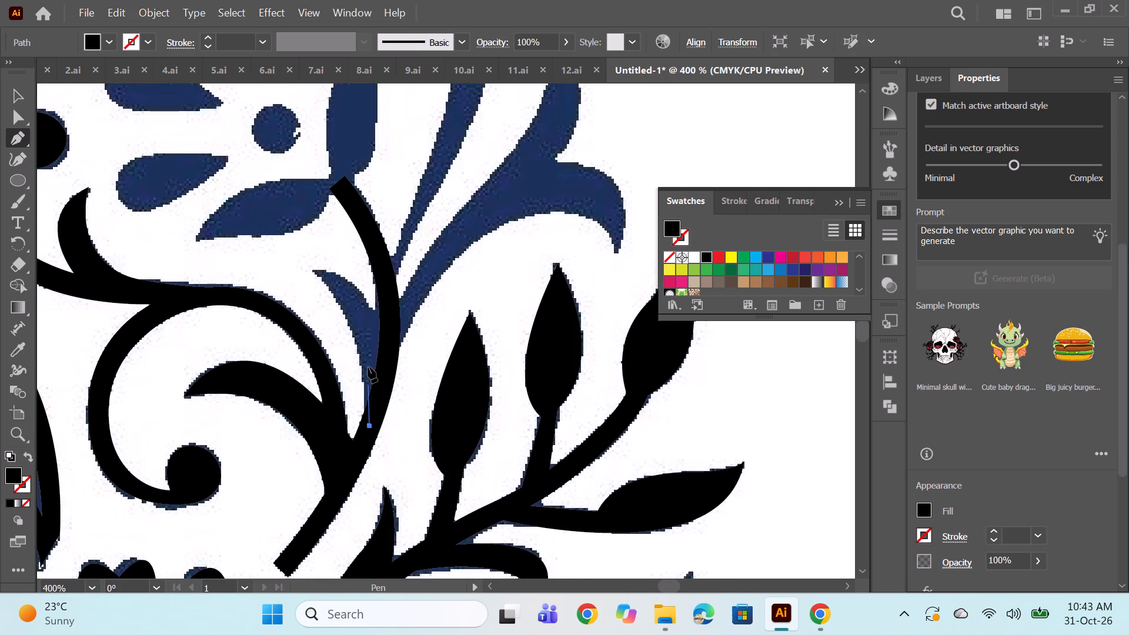
drag(312, 270, 196, 157)
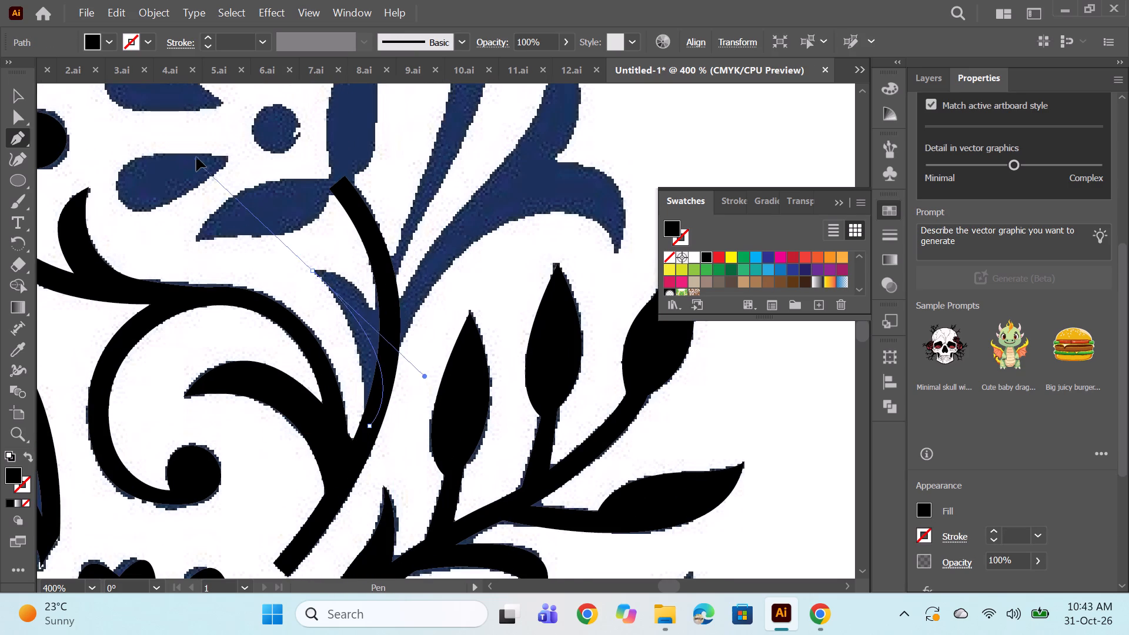
drag(196, 157, 262, 222)
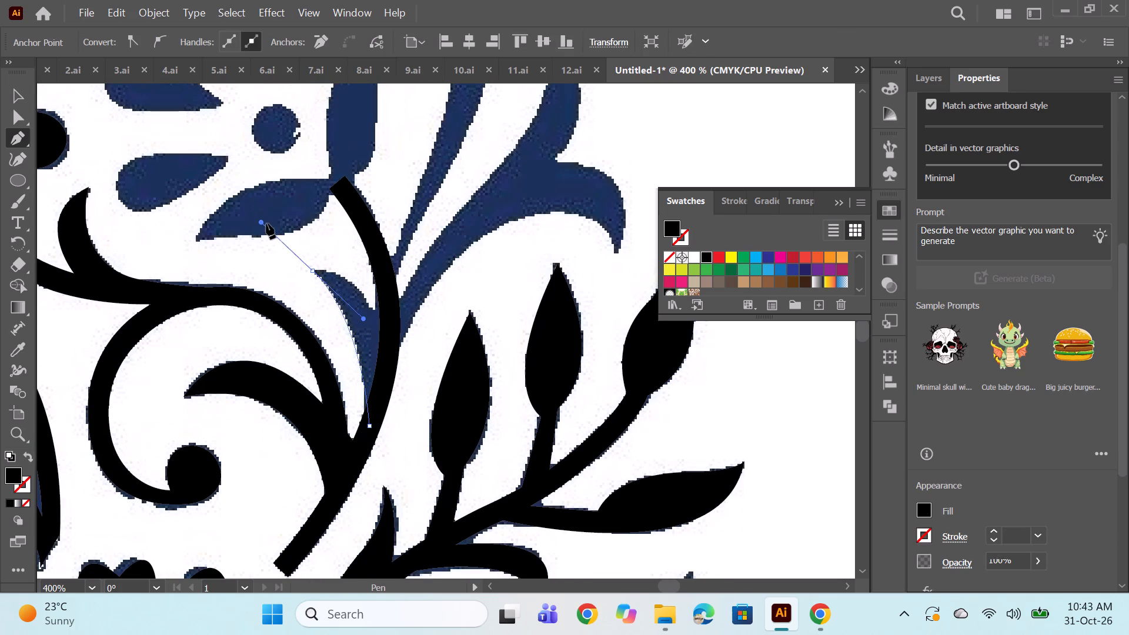
alt+click(310, 270)
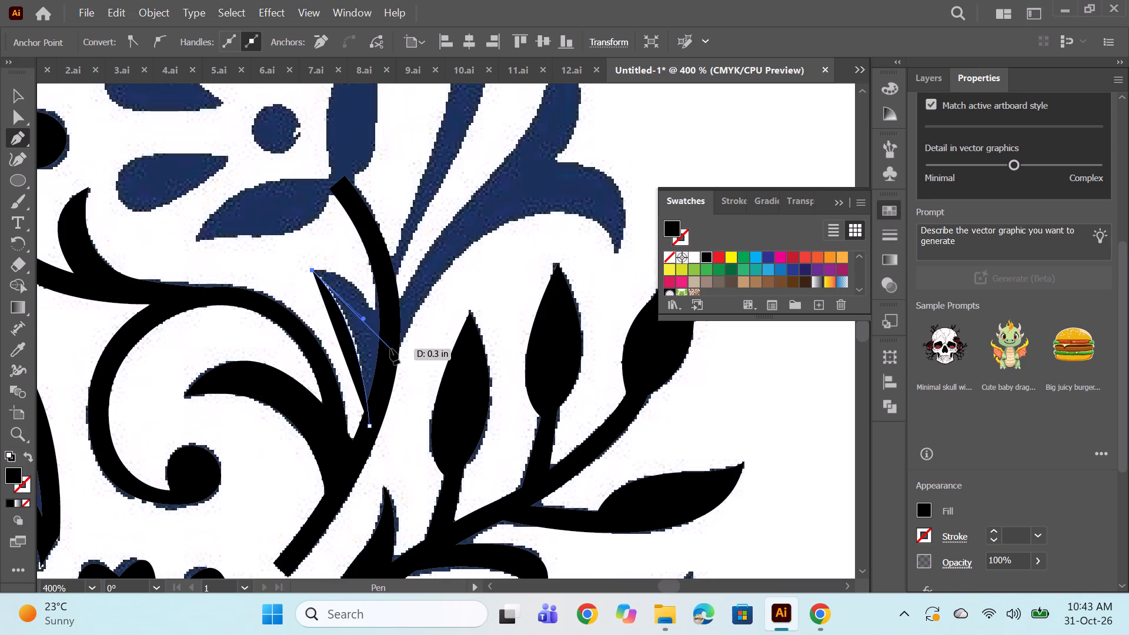
drag(385, 339, 402, 409)
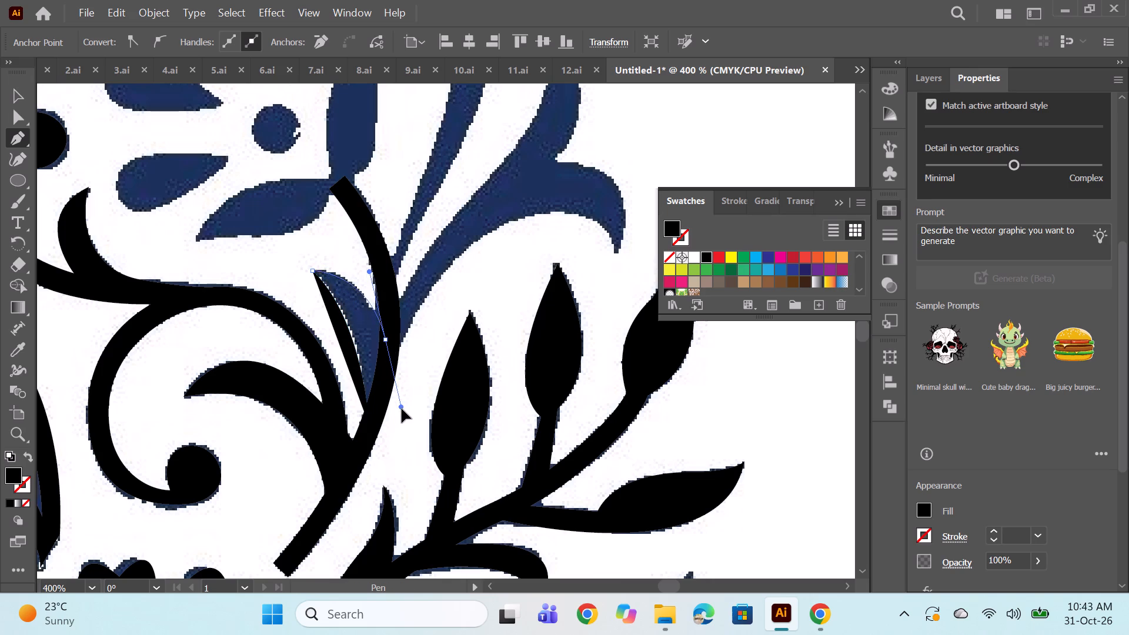
drag(402, 409, 403, 412)
alt+click(385, 337)
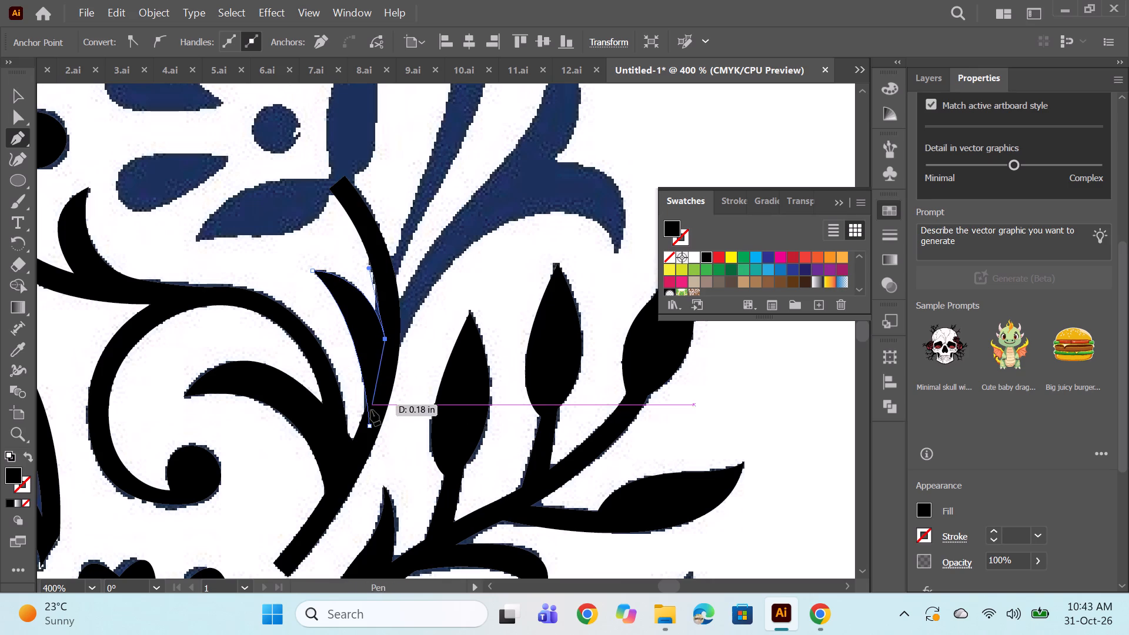
click(369, 427)
ctrl+click(787, 374)
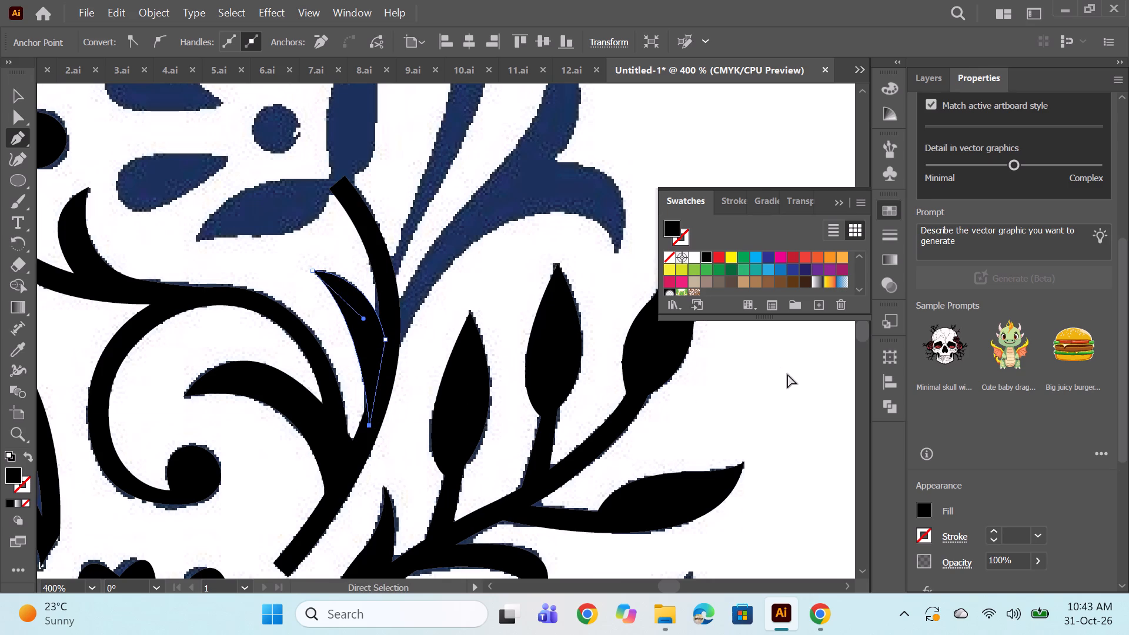
Start tracing the two-tipped leaf above the bud sprig, from the main stem along its upper edge to a corner at the top tip.
scroll(466, 286, up, 7)
alt+scroll(449, 336, down, 2)
key(space)
drag(473, 362, 455, 389)
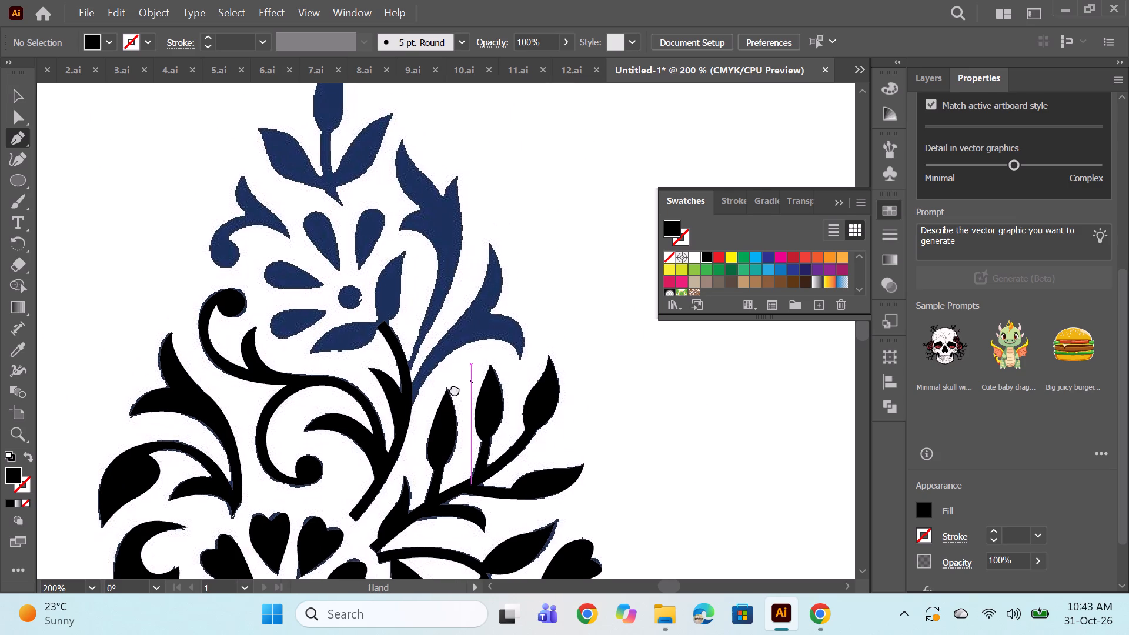
drag(455, 389, 452, 393)
scroll(436, 402, up, 1)
alt+scroll(436, 402, up, 1)
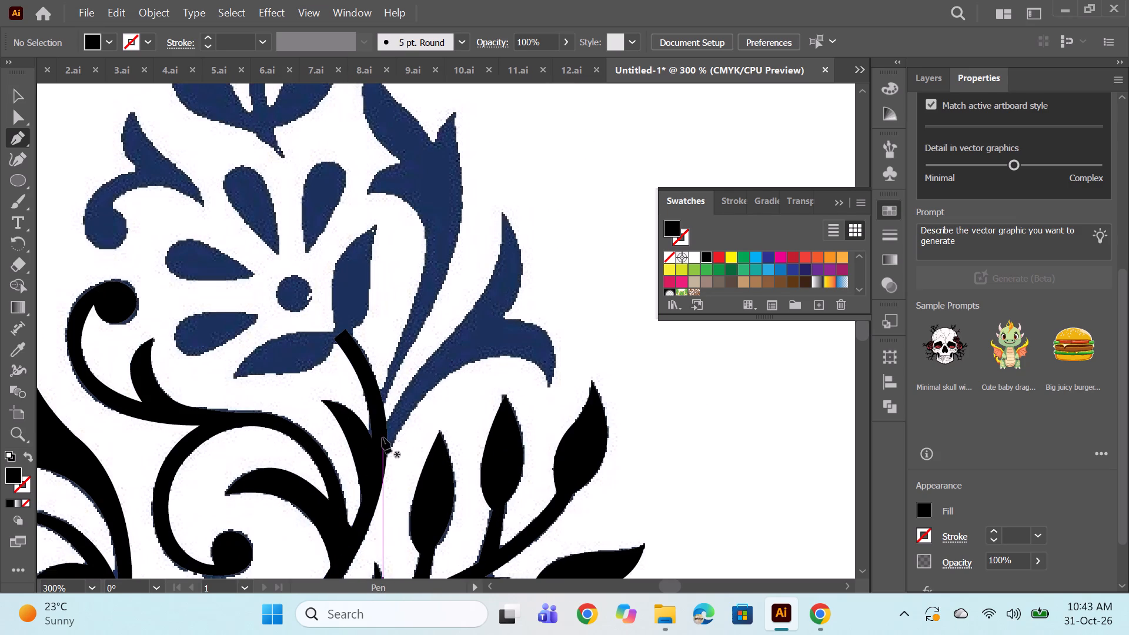
click(382, 441)
drag(470, 312, 487, 303)
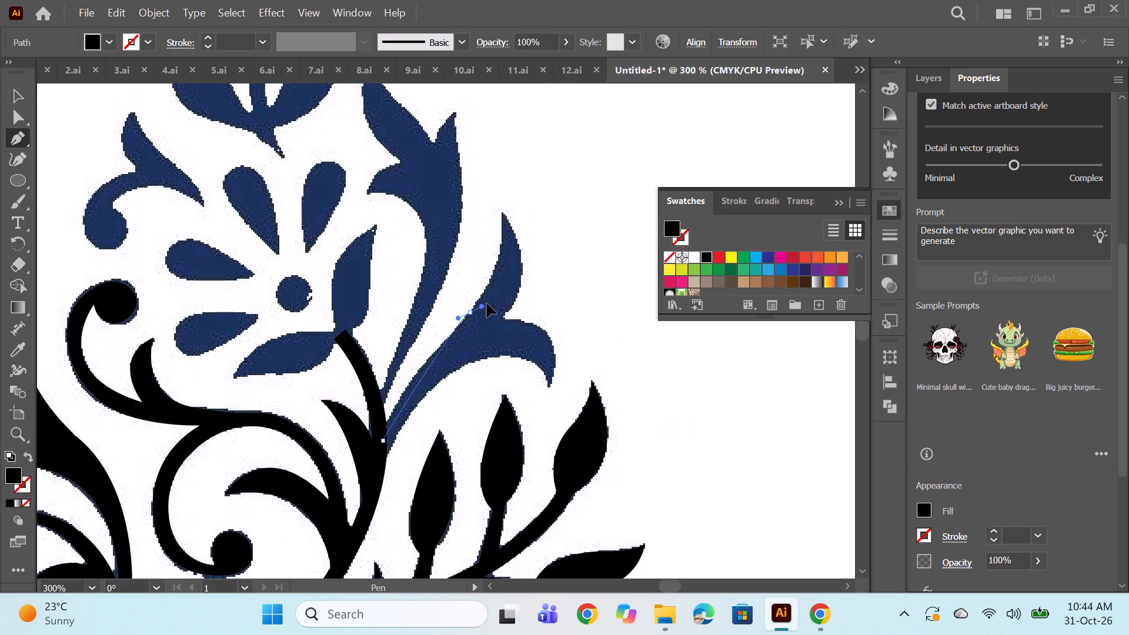
drag(487, 303, 550, 234)
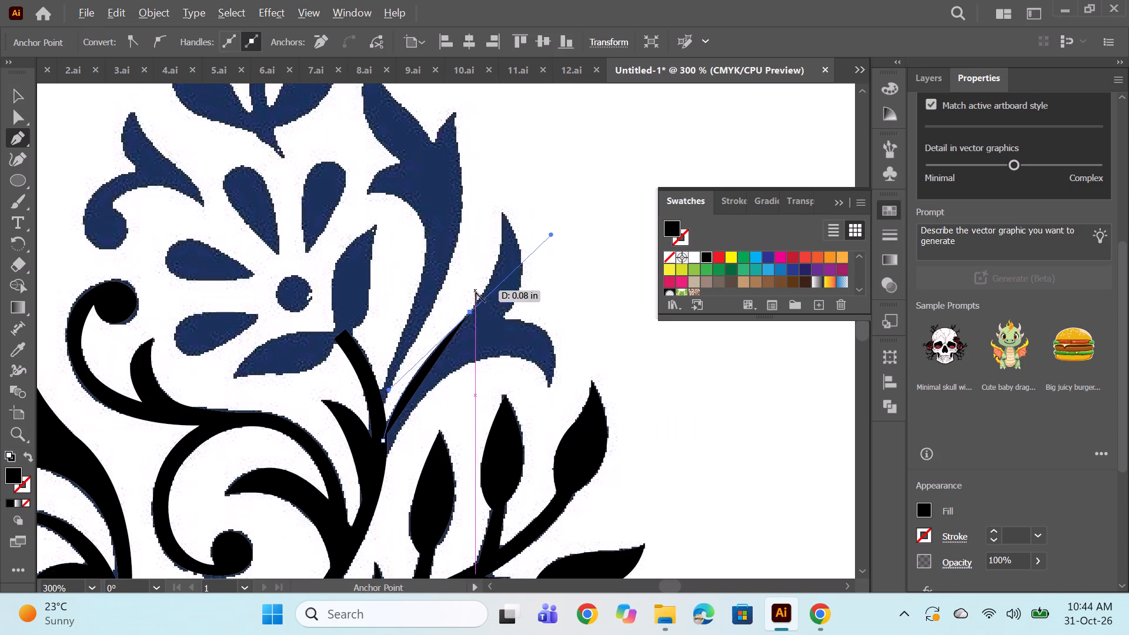
alt+click(470, 310)
drag(502, 210, 492, 187)
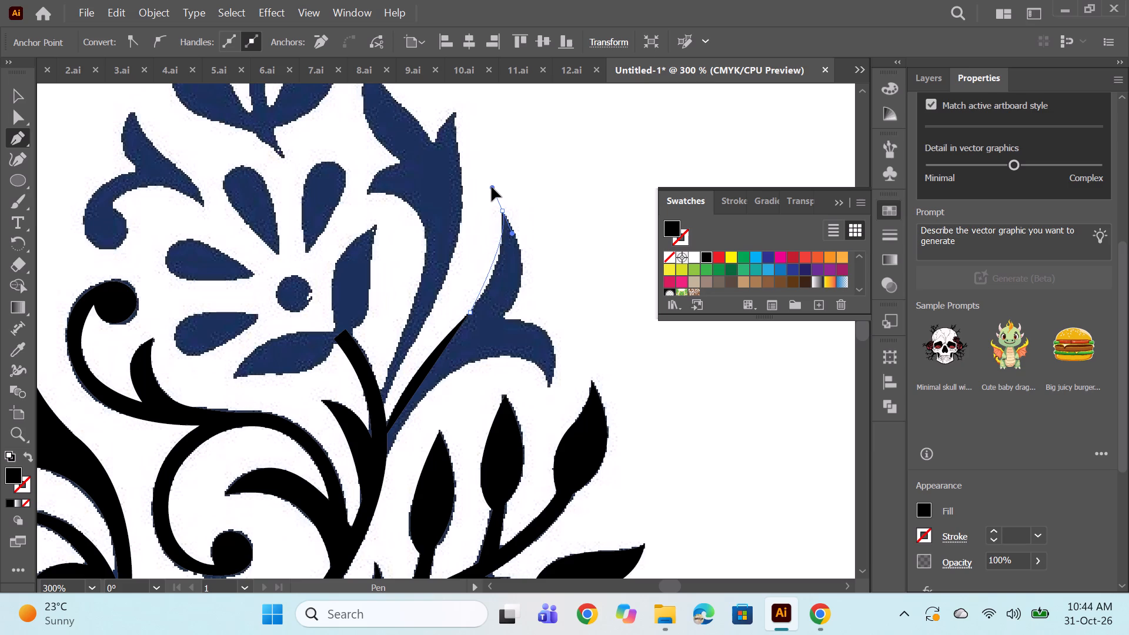
drag(492, 187, 498, 140)
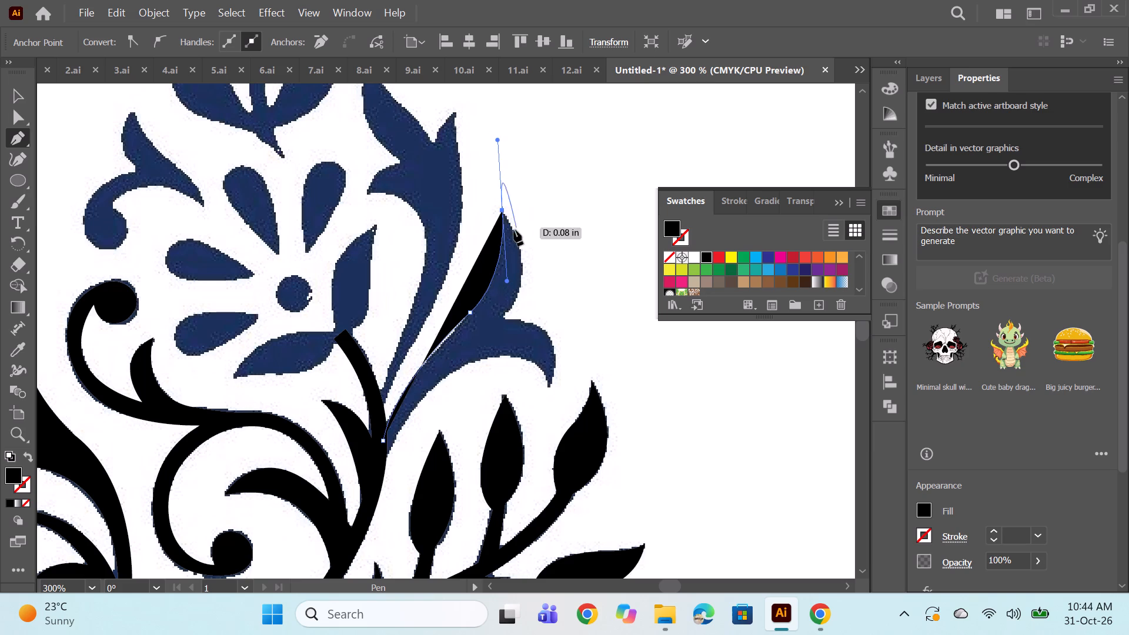
alt+click(502, 211)
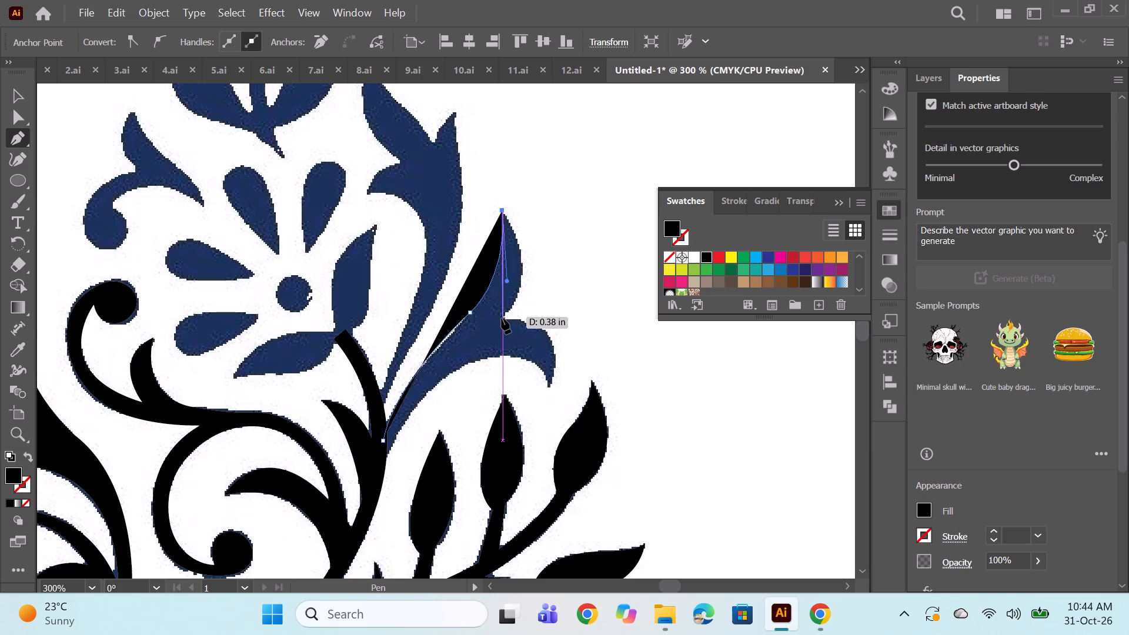
Continue the path down to the notch between the leaf's two lobes and around to a corner at the lower lobe's tip.
drag(502, 318, 462, 369)
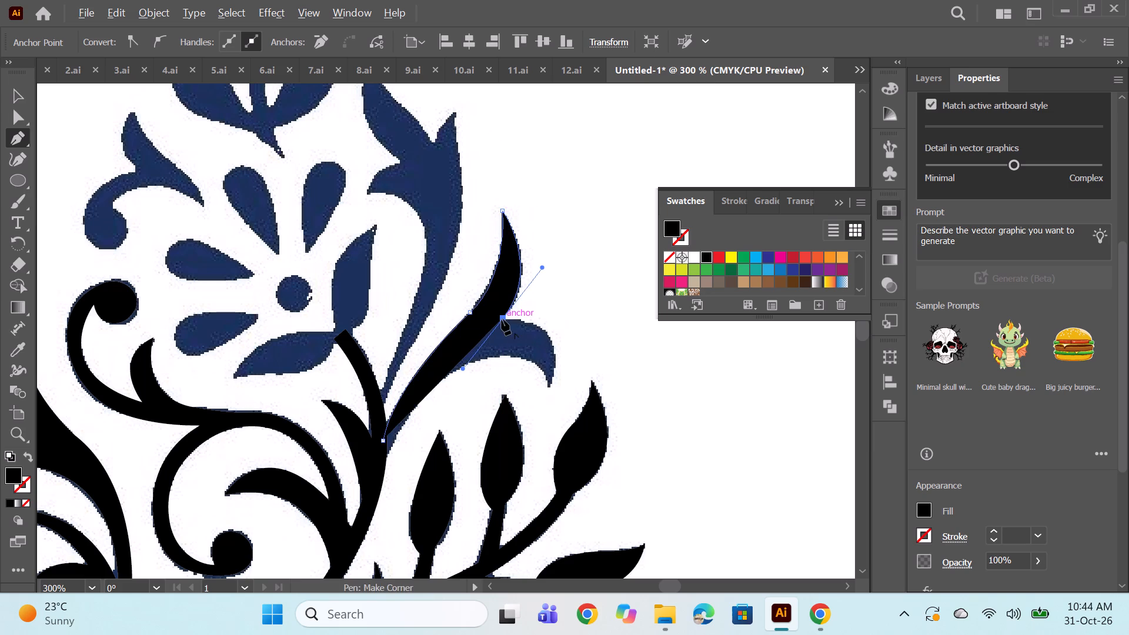
alt+click(502, 319)
drag(547, 386, 522, 449)
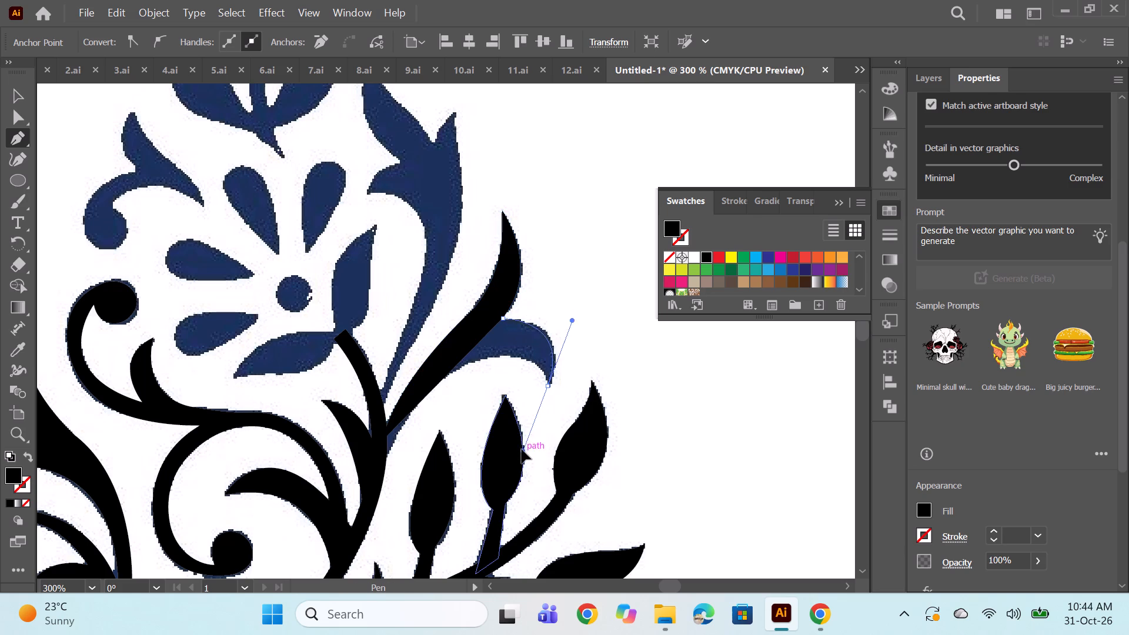
drag(522, 449, 516, 443)
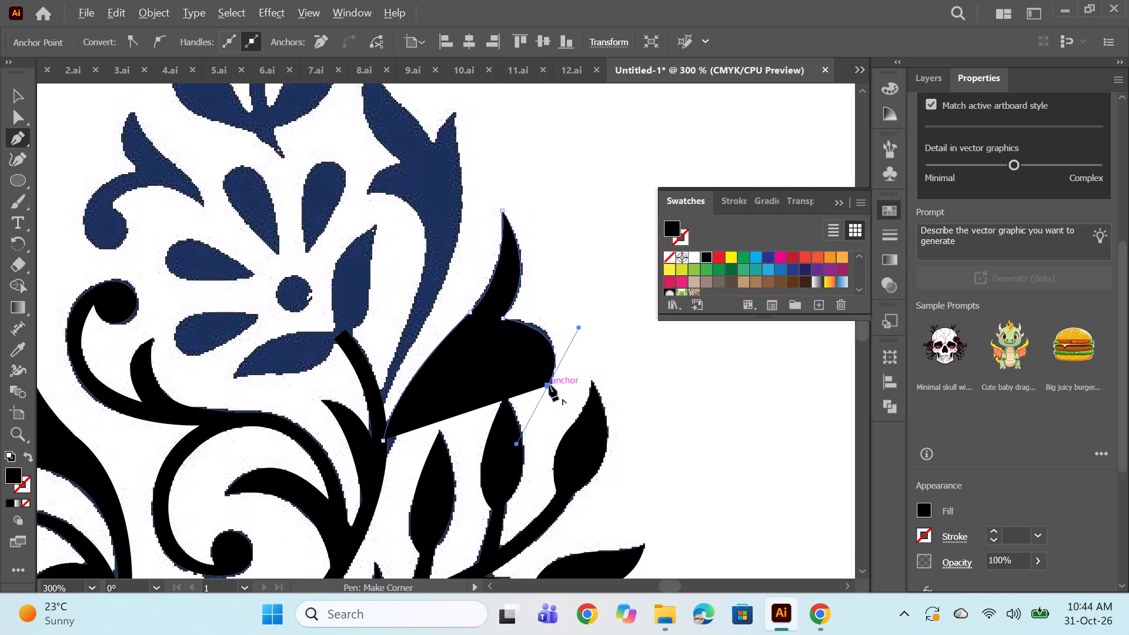
alt+click(549, 385)
Set the two-tipped leaf path's fill to None.
click(926, 507)
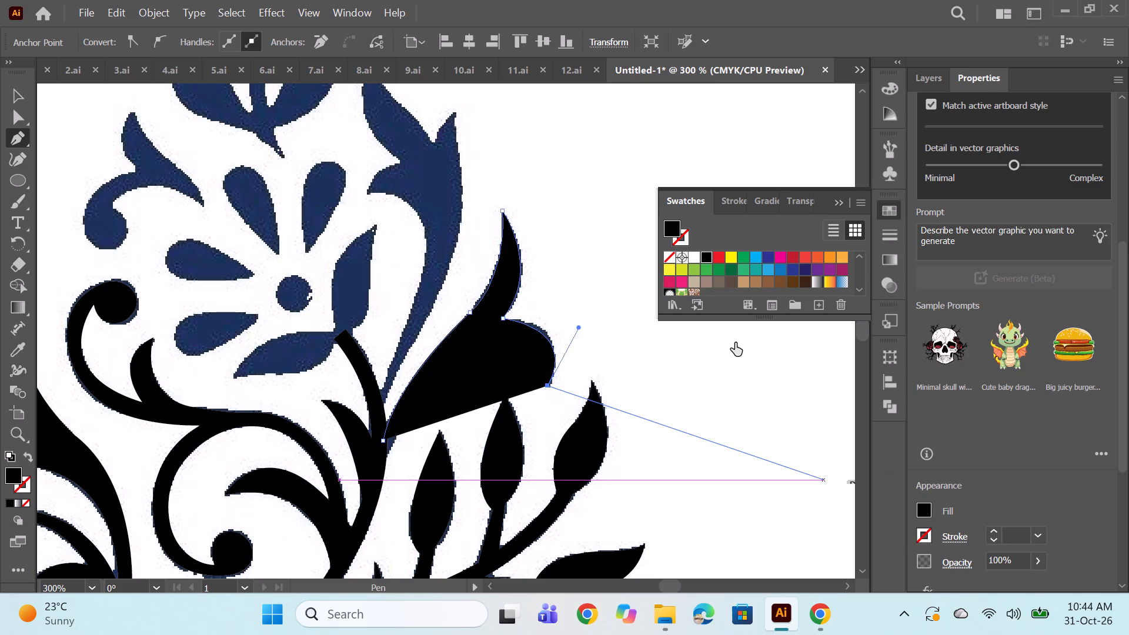
click(734, 348)
alt+click(548, 386)
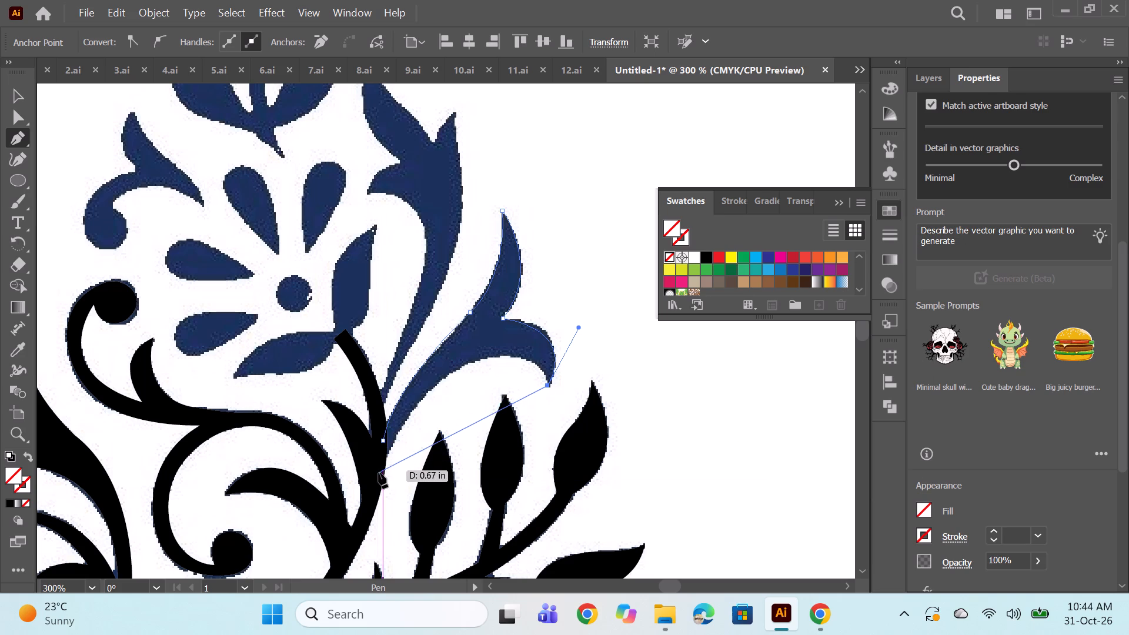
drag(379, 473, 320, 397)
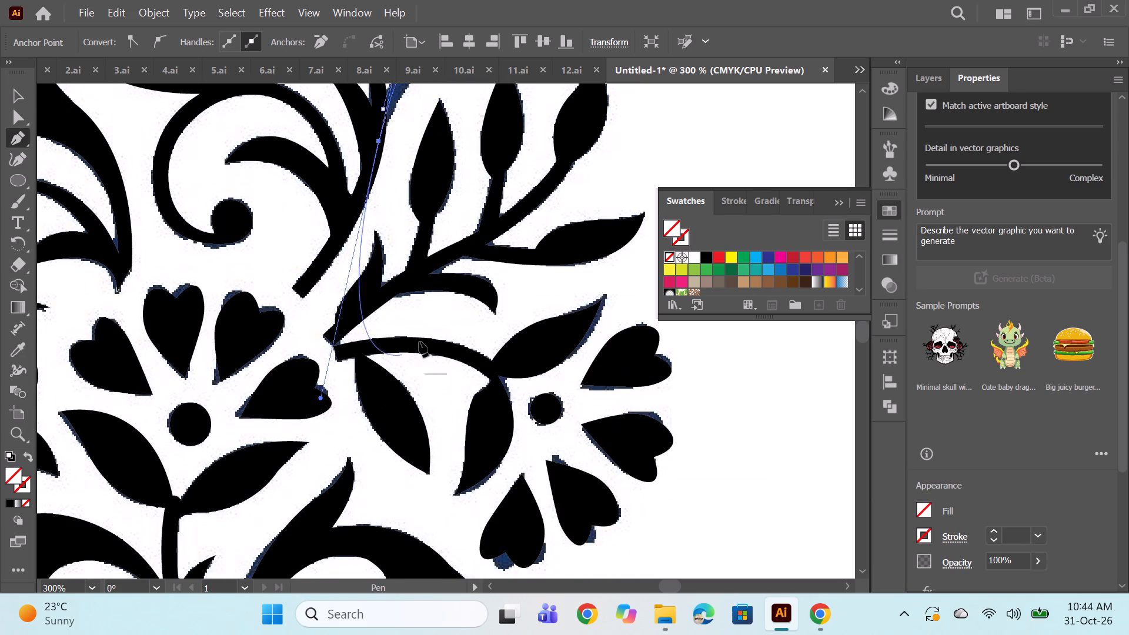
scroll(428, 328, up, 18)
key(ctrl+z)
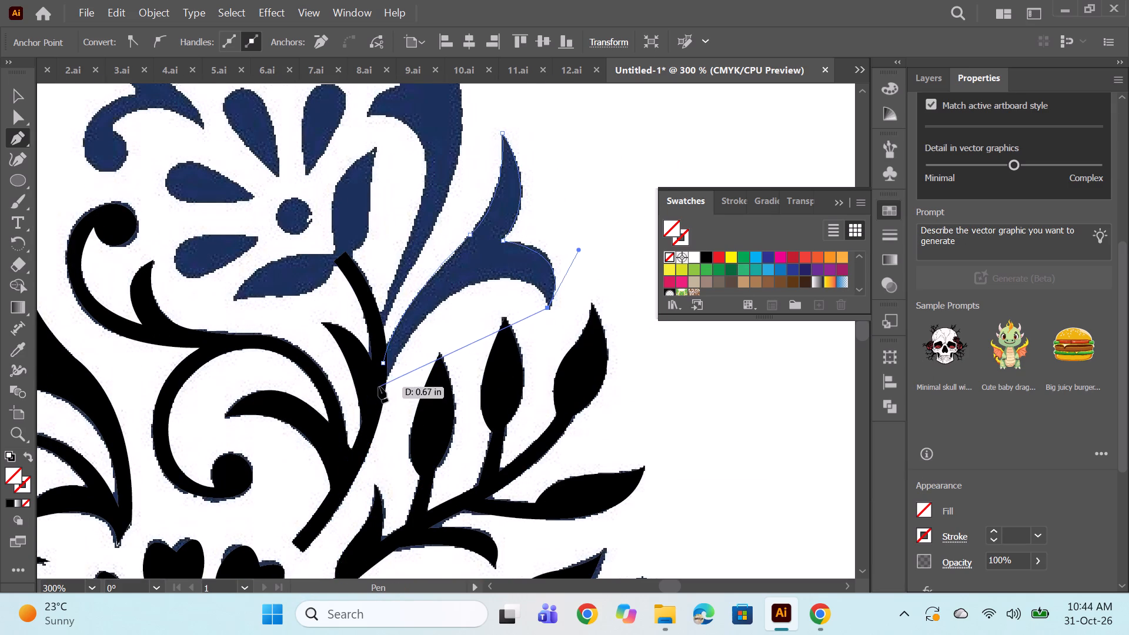
Curve the path along the leaf's lower edge back to the main stem and close it at its starting anchor.
drag(379, 387, 275, 567)
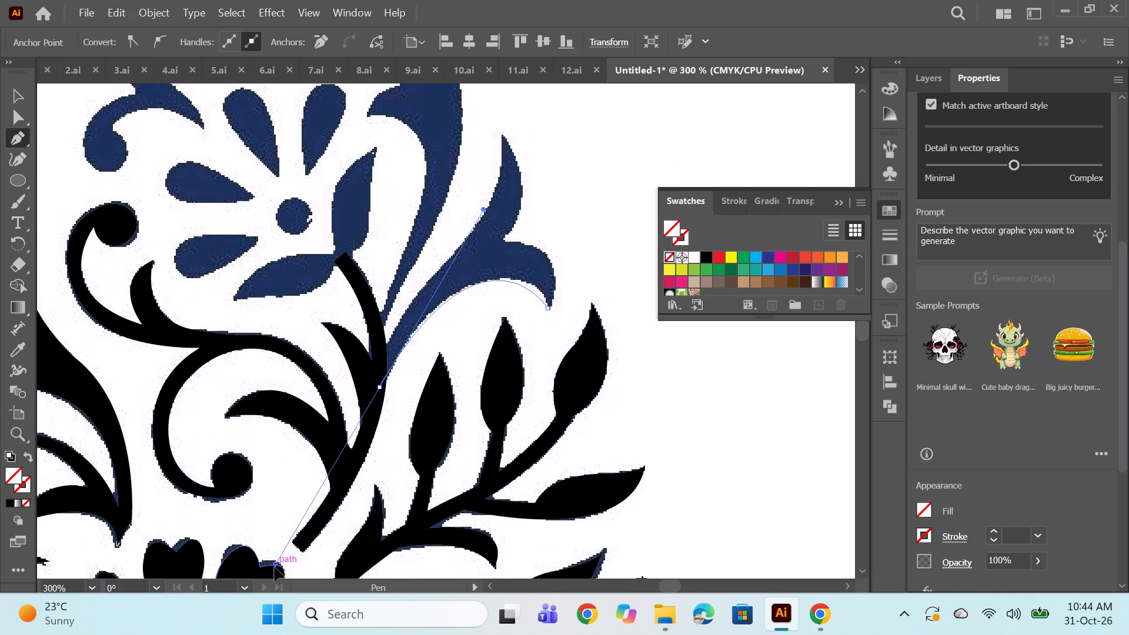
drag(275, 567, 263, 571)
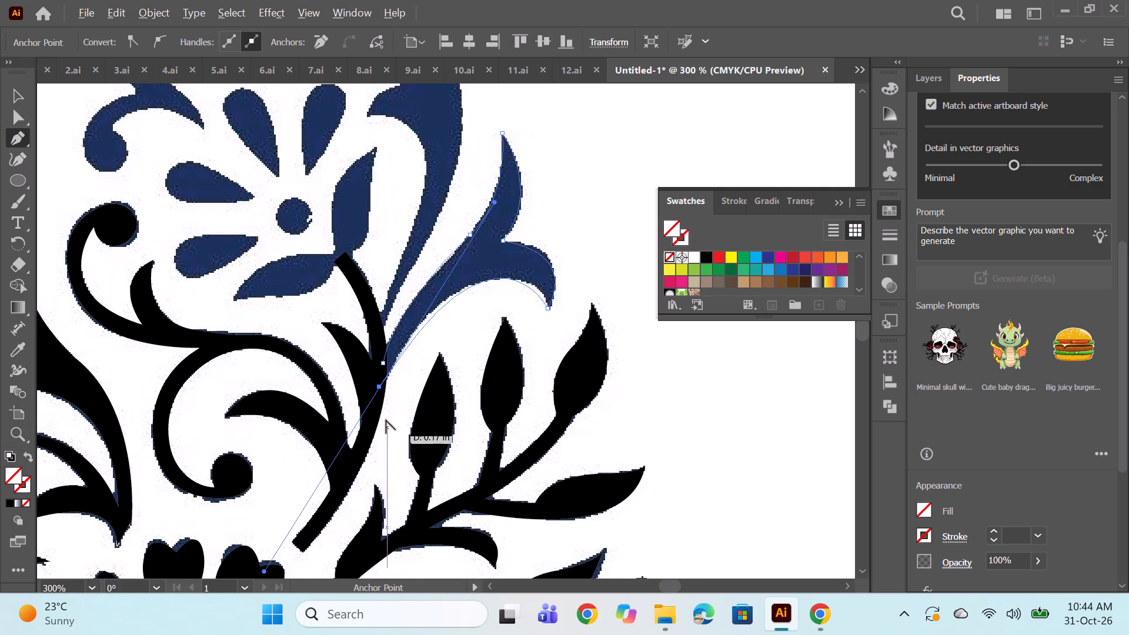
alt+click(379, 385)
click(385, 363)
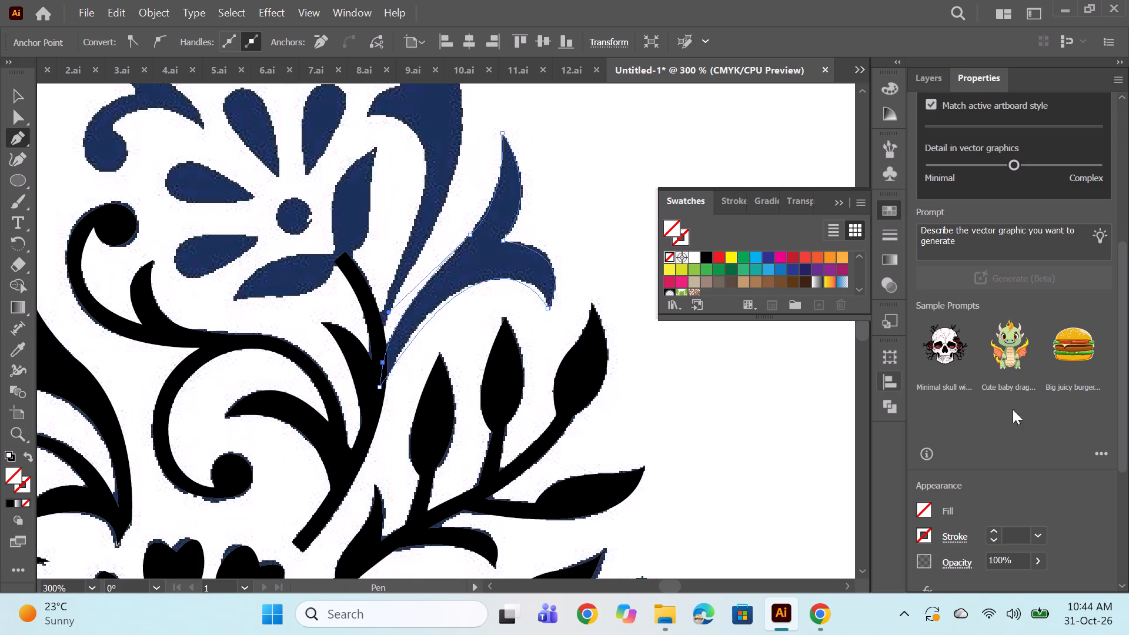
Fill the closed two-tipped leaf with black and deselect it.
click(921, 508)
click(746, 396)
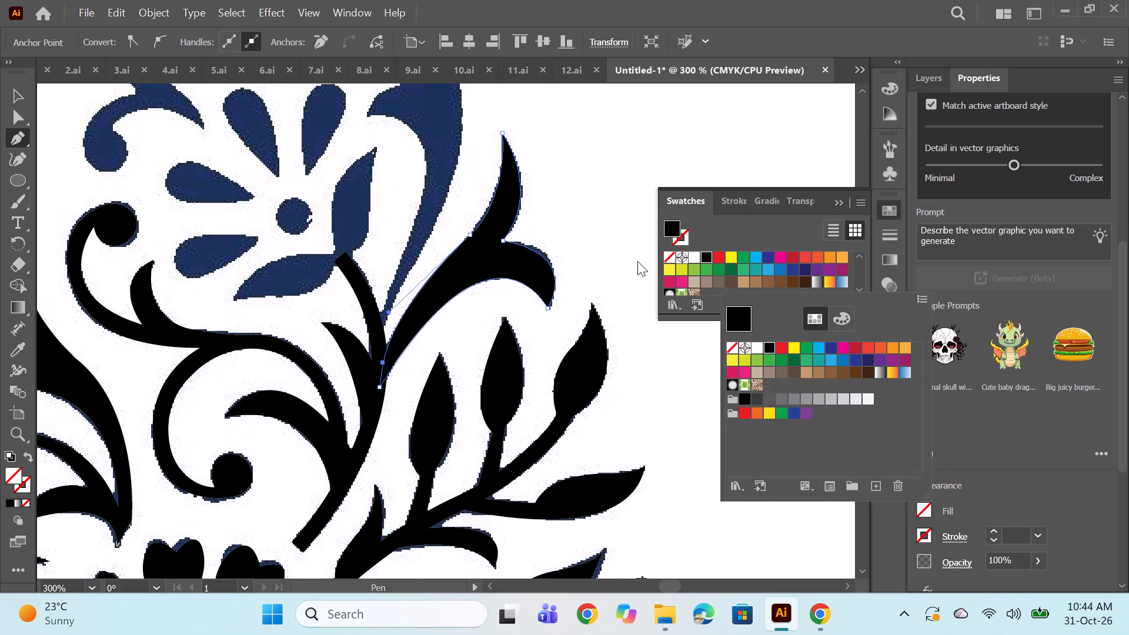
ctrl+click(627, 258)
scroll(442, 278, up, 3)
ctrl+click(612, 250)
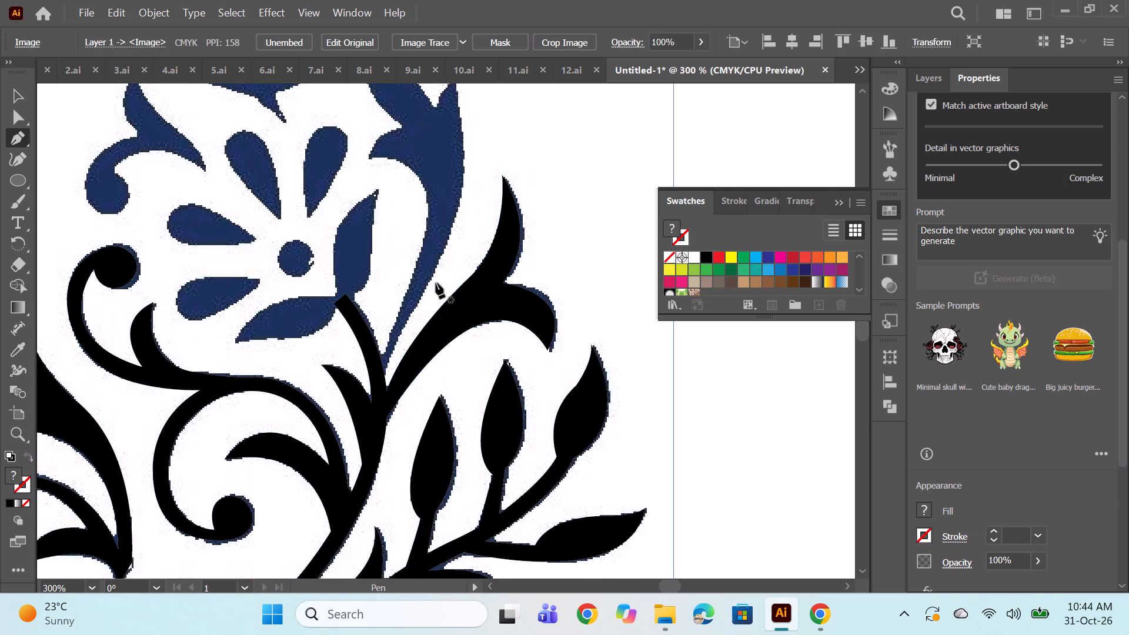
scroll(436, 283, up, 4)
key(ctrl+z)
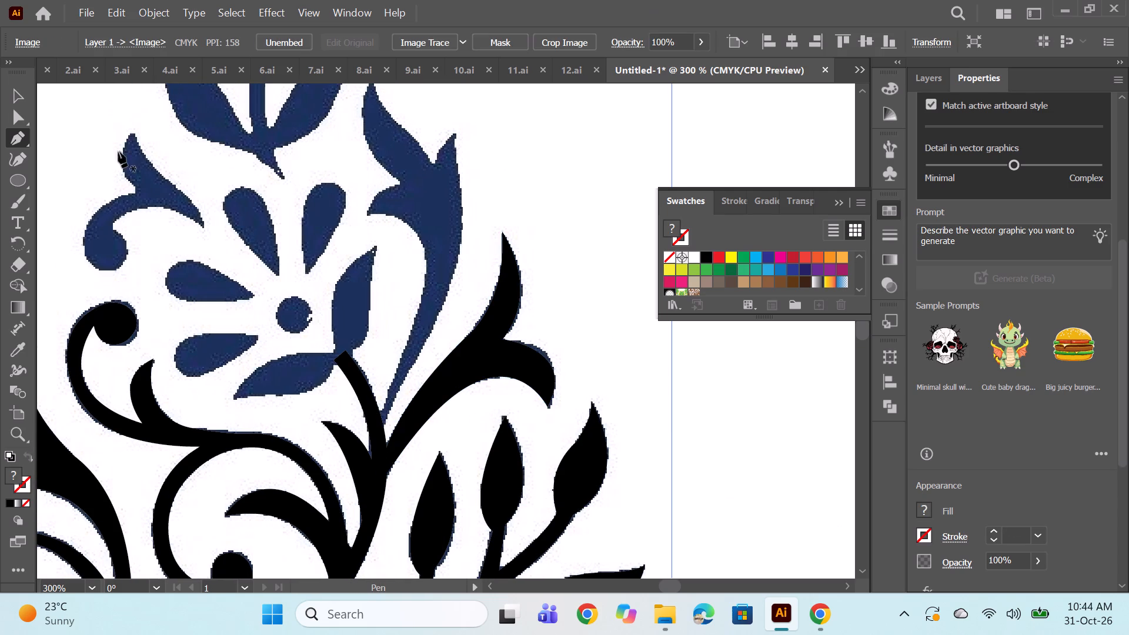
Trace the outer edge of the tall three-tipped leaf beside the upper flower, from the main stem to a corner at its outer tip.
click(380, 434)
drag(417, 356, 422, 353)
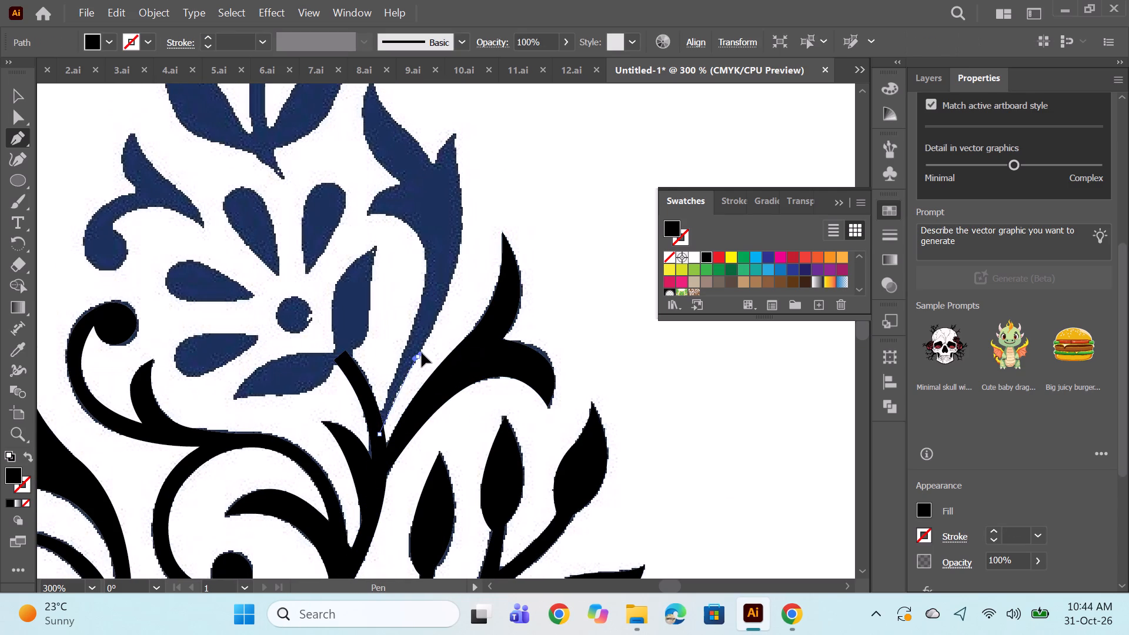
drag(422, 353, 427, 345)
alt+click(418, 355)
scroll(415, 278, up, 4)
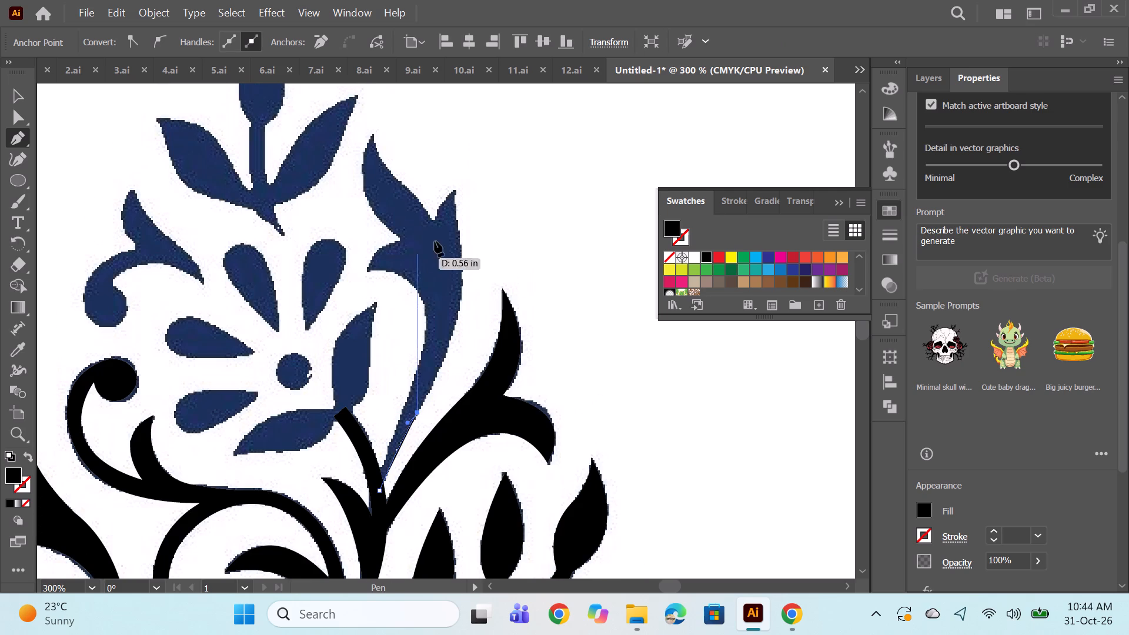
drag(460, 267, 457, 227)
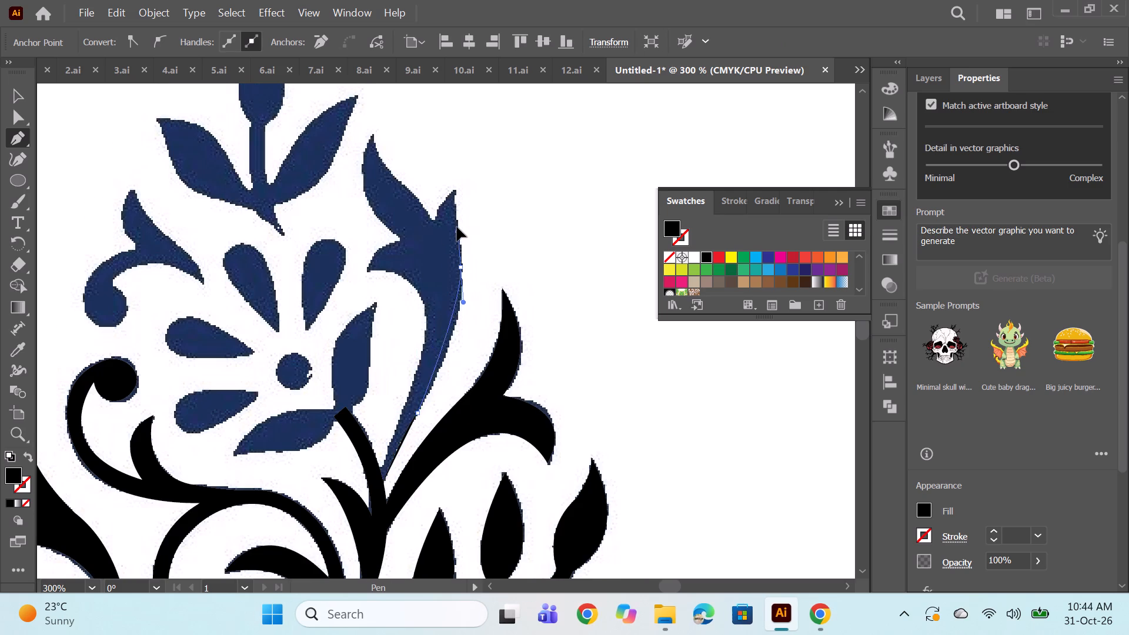
drag(457, 227, 455, 208)
alt+click(462, 267)
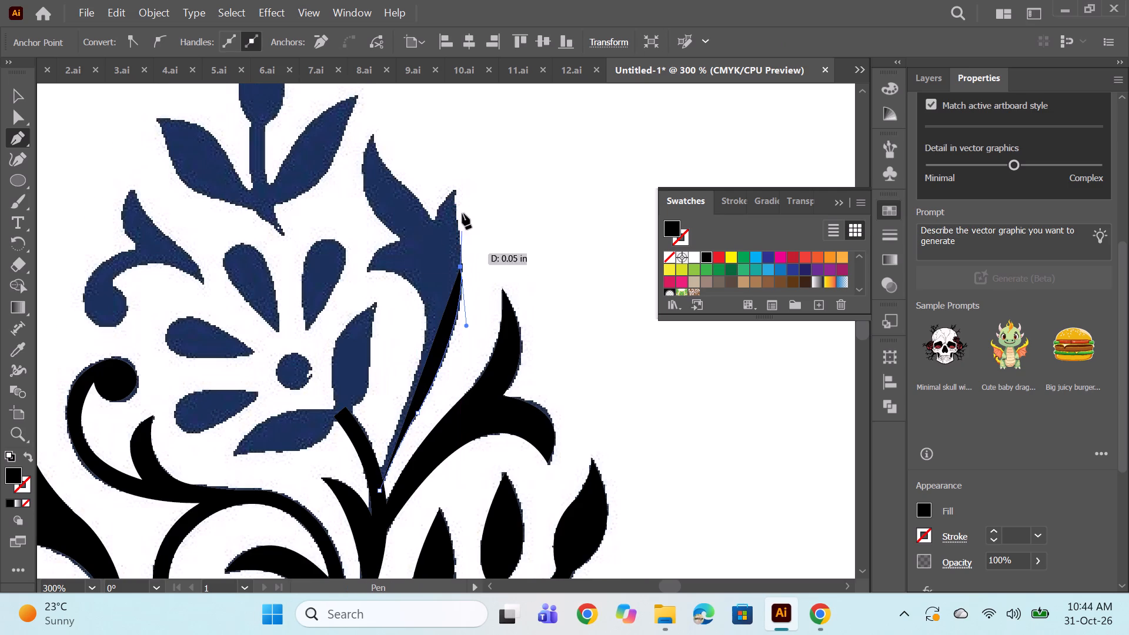
click(456, 189)
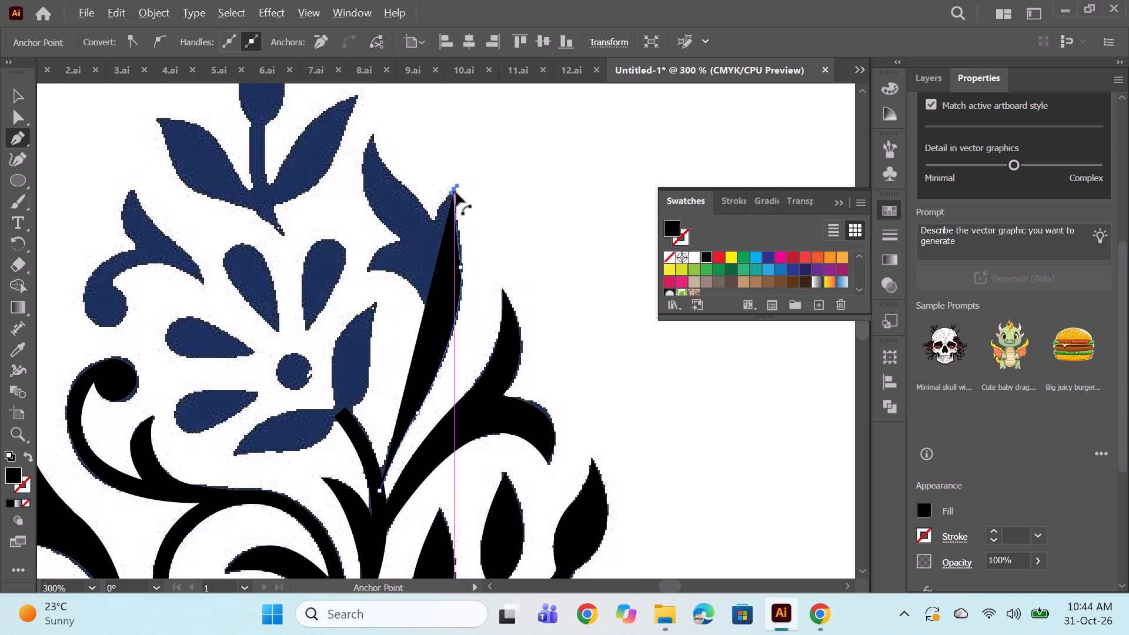
alt+click(456, 190)
Continue the path down to the notch beside the outer tip and up to a corner at the leaf's topmost tip.
drag(436, 223, 439, 238)
alt+click(437, 222)
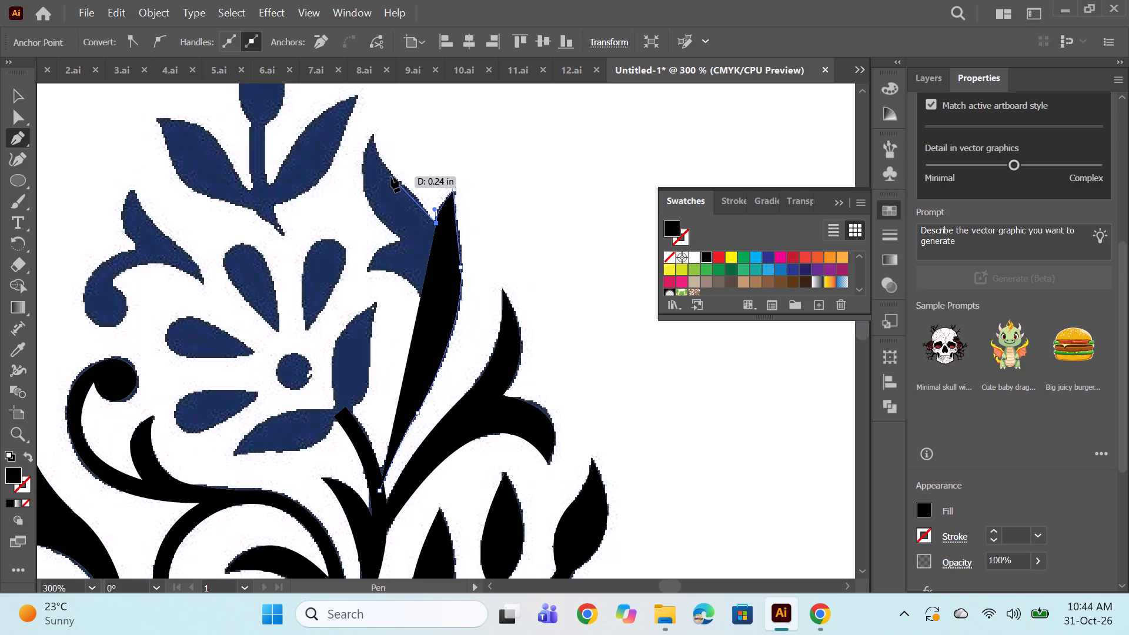
drag(388, 172, 370, 172)
alt+click(386, 175)
alt+click(388, 174)
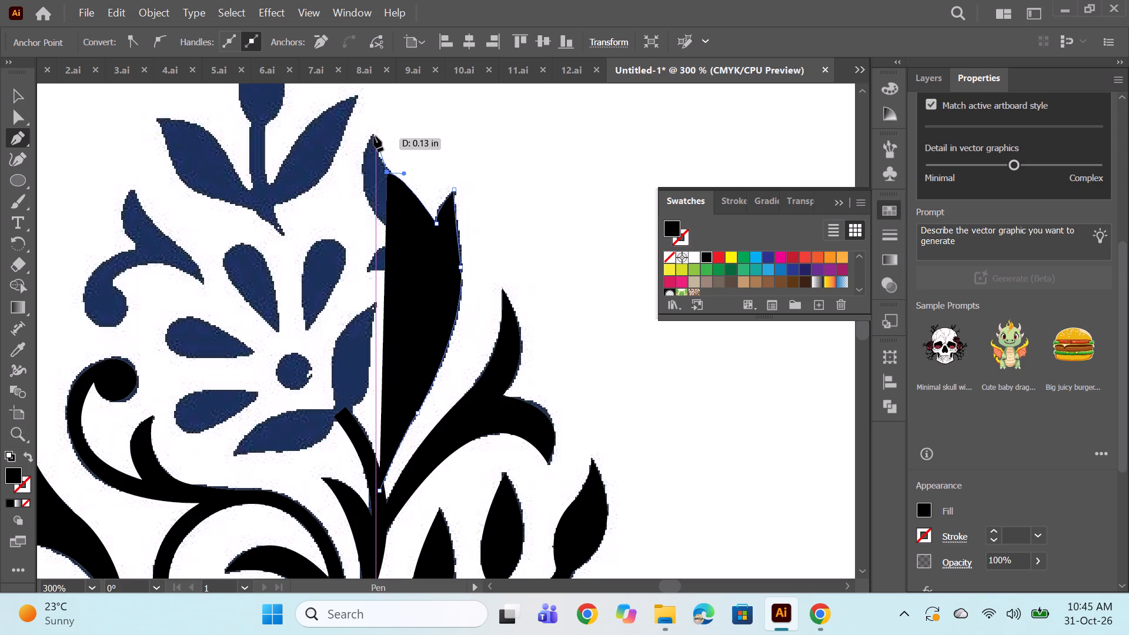
drag(374, 131, 382, 116)
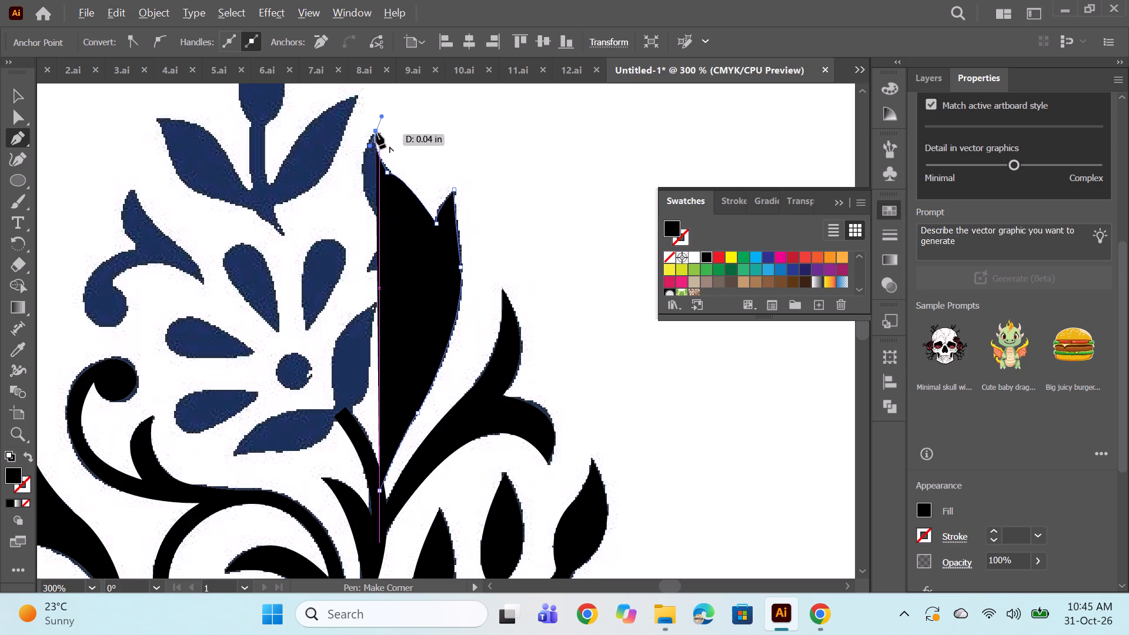
alt+click(376, 133)
Set the three-tipped leaf path's fill to None.
click(922, 506)
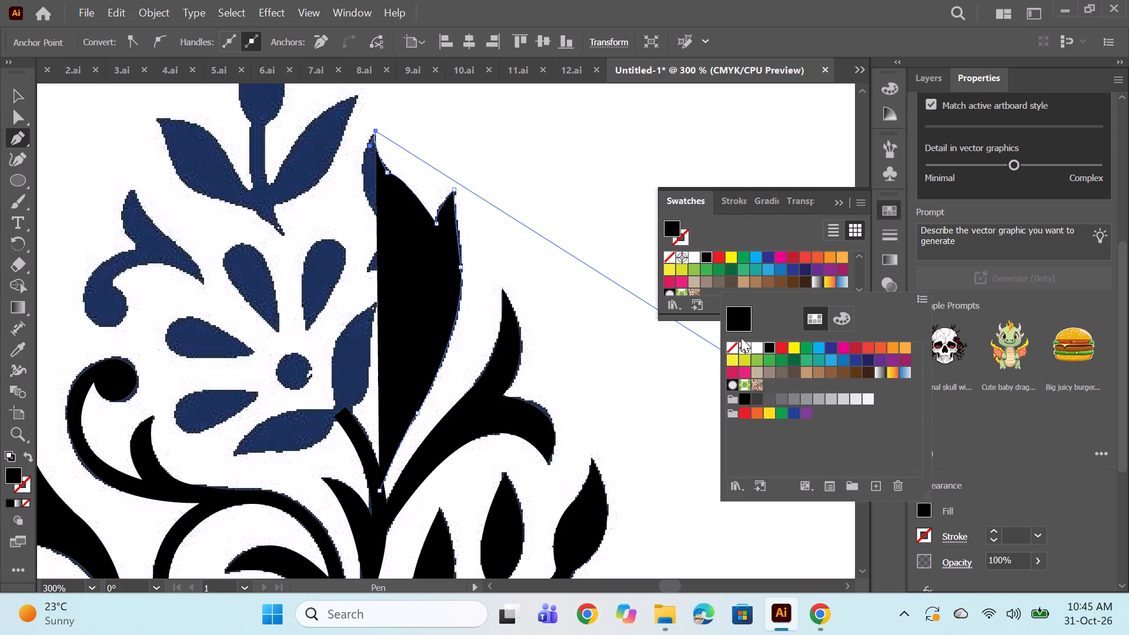
click(730, 349)
Curve the path down the leaf's inner edge to the inner notch and out to a corner at the small inner tip.
alt+click(373, 132)
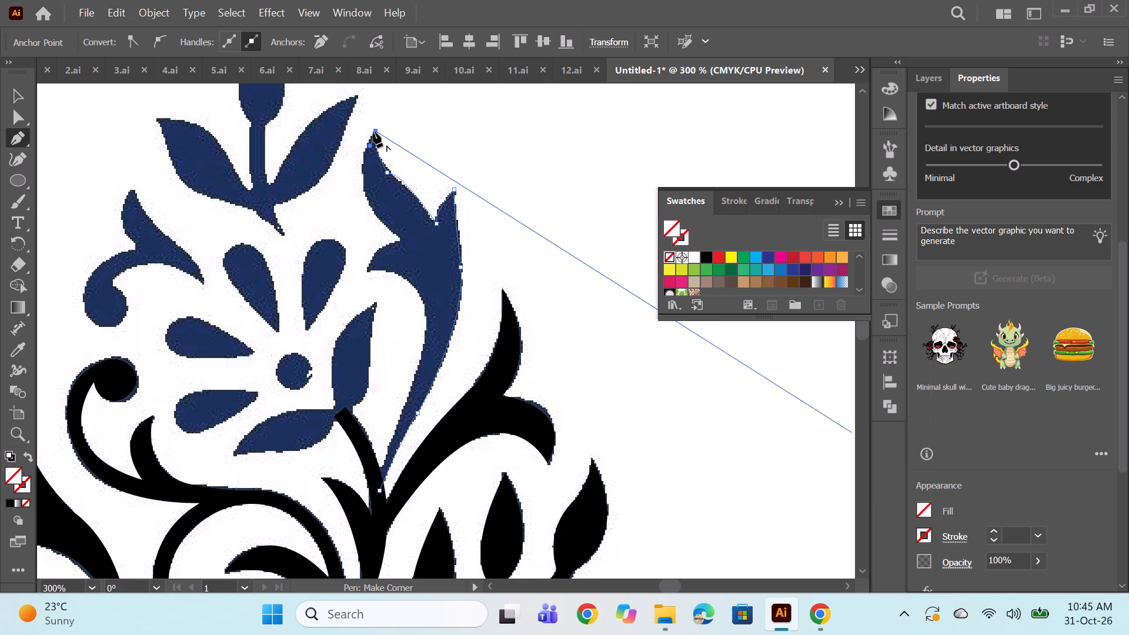
drag(402, 240, 456, 290)
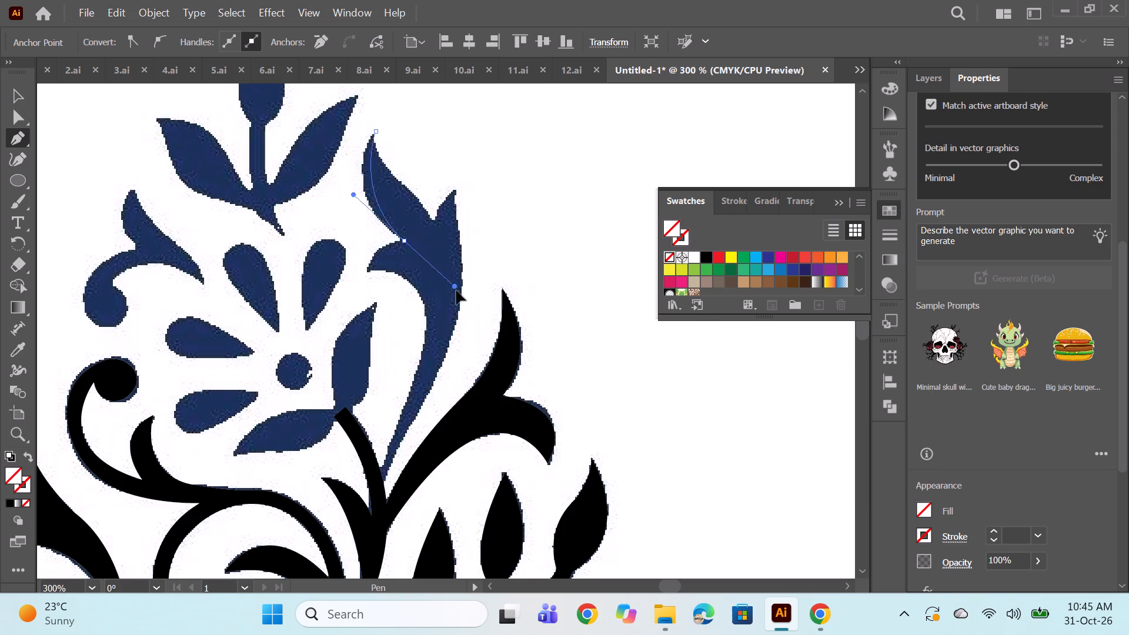
drag(456, 290, 480, 295)
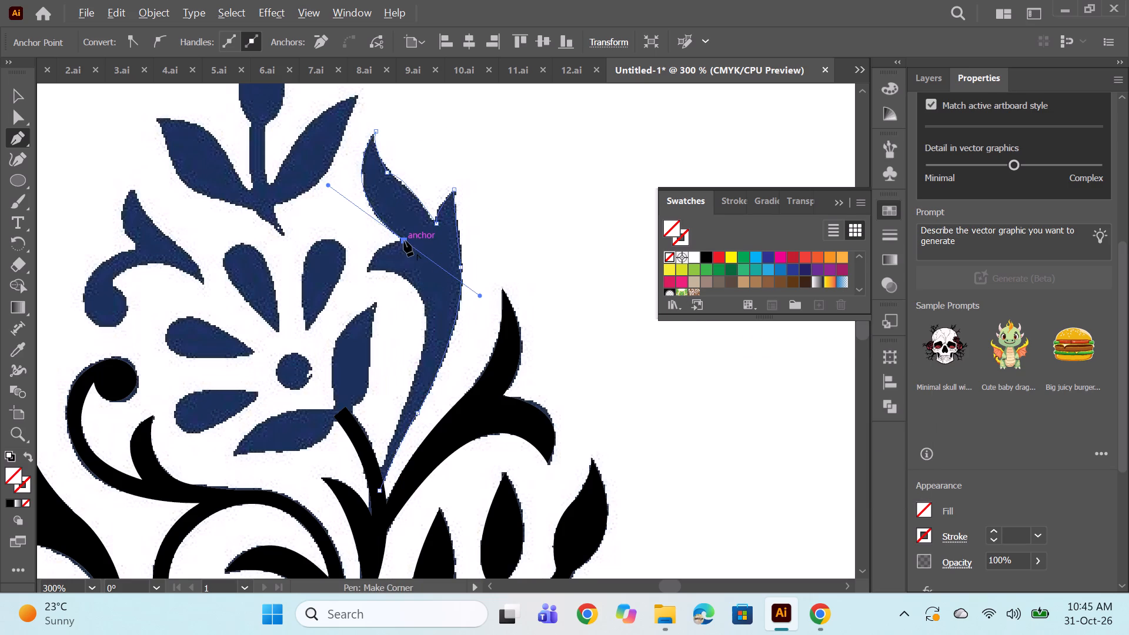
alt+click(404, 240)
drag(367, 271, 365, 289)
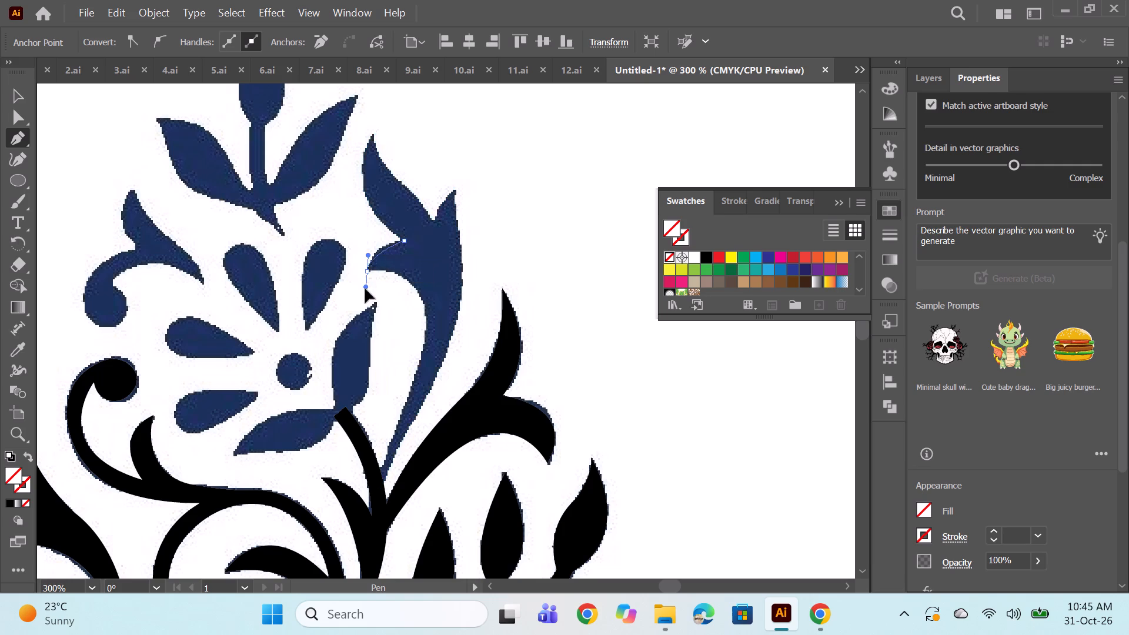
drag(365, 289, 365, 306)
alt+click(369, 273)
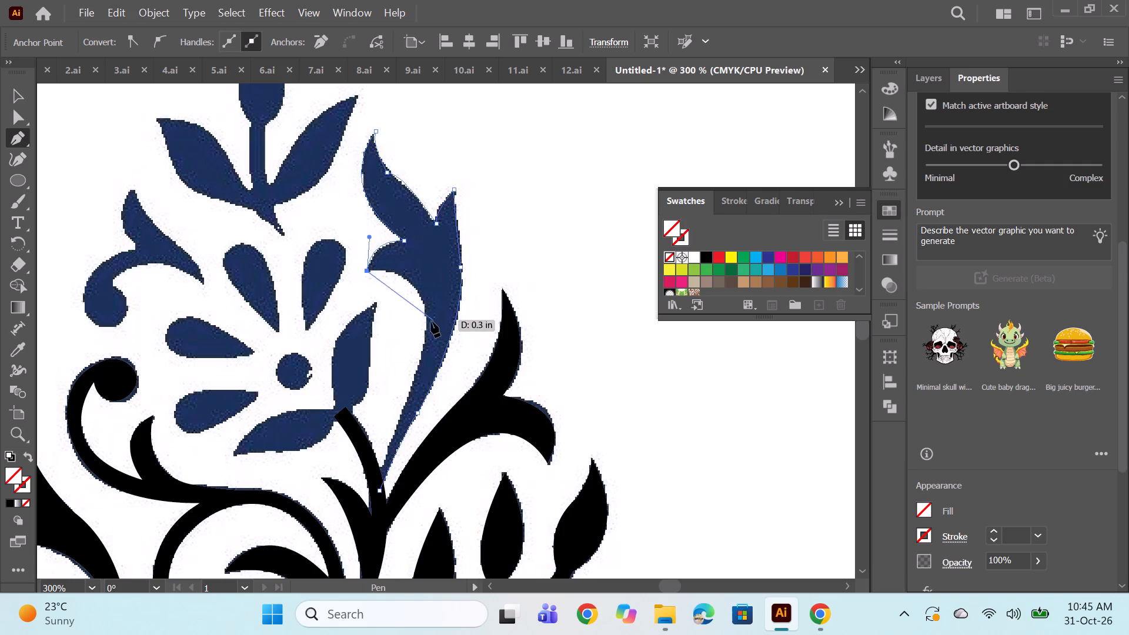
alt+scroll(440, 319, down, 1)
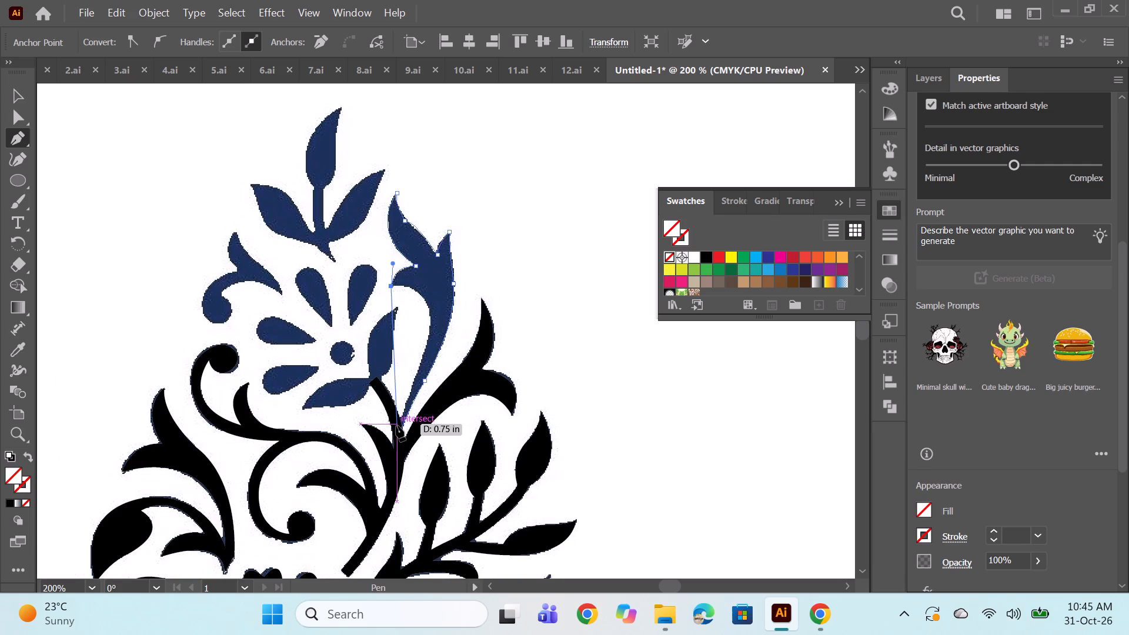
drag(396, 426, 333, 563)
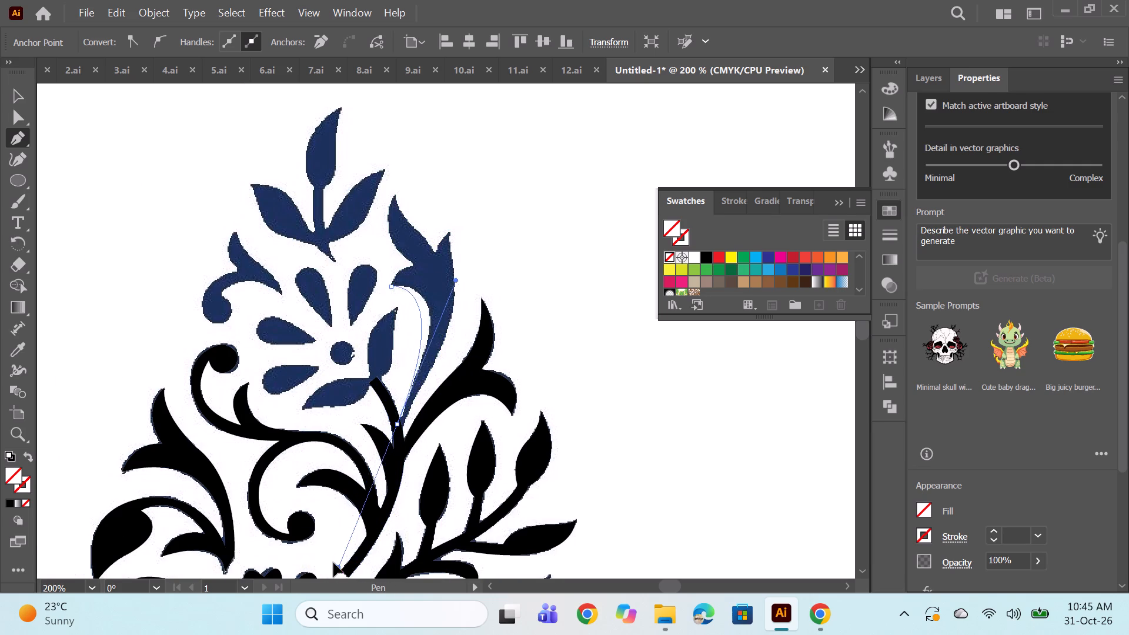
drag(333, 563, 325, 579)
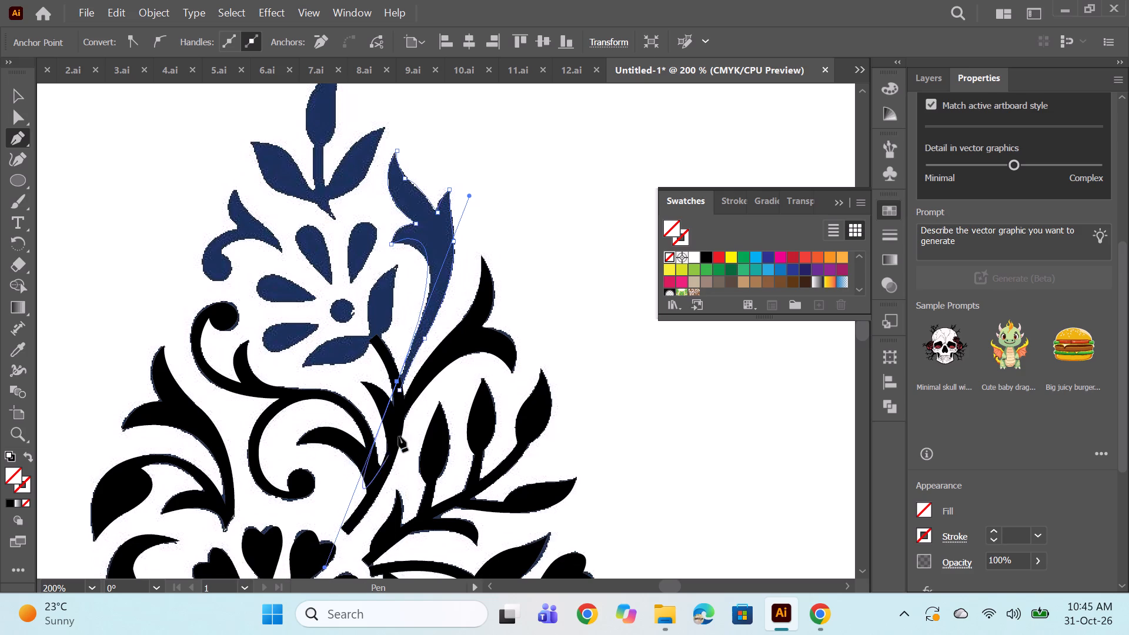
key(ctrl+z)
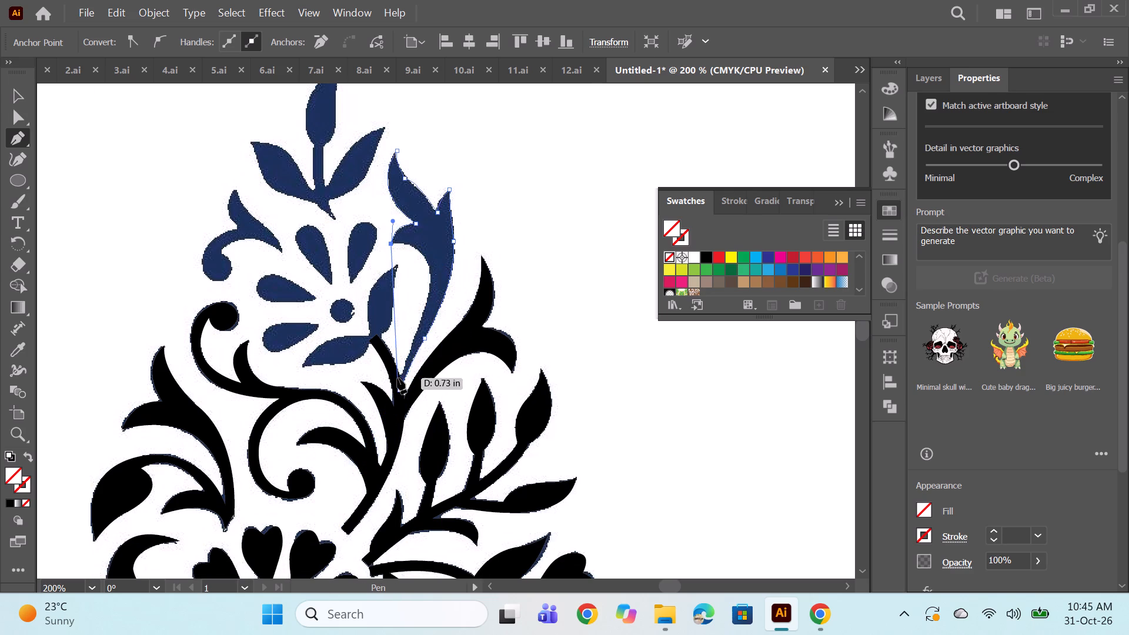
Curve the path from the inner tip down to the main stem and close it at its starting anchor.
drag(400, 382, 338, 517)
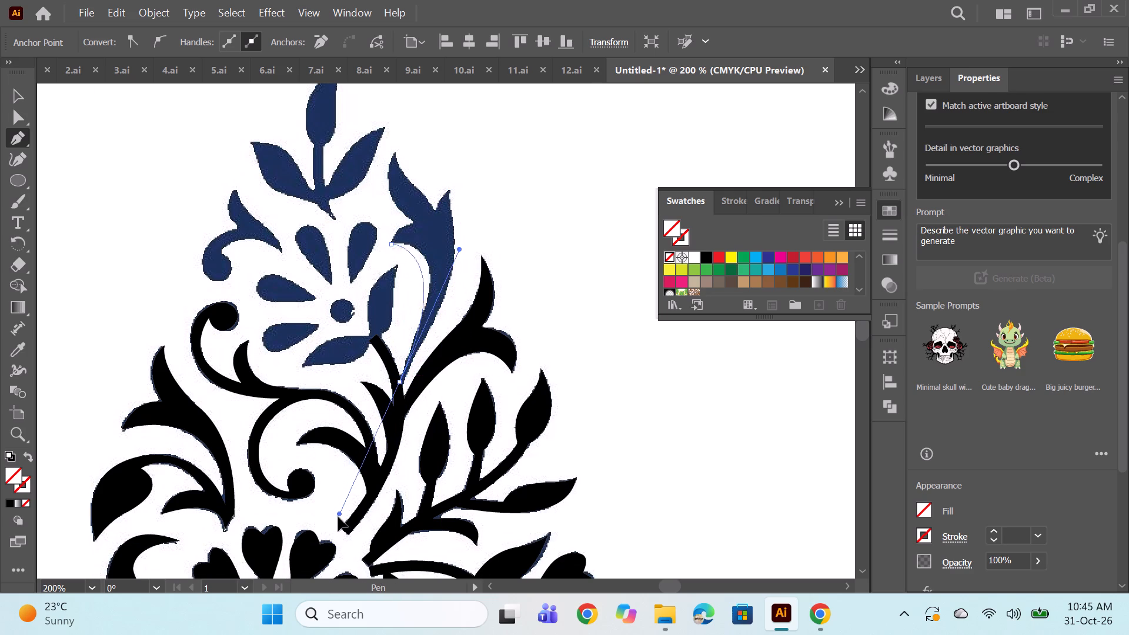
drag(338, 517, 329, 537)
alt+scroll(410, 389, up, 2)
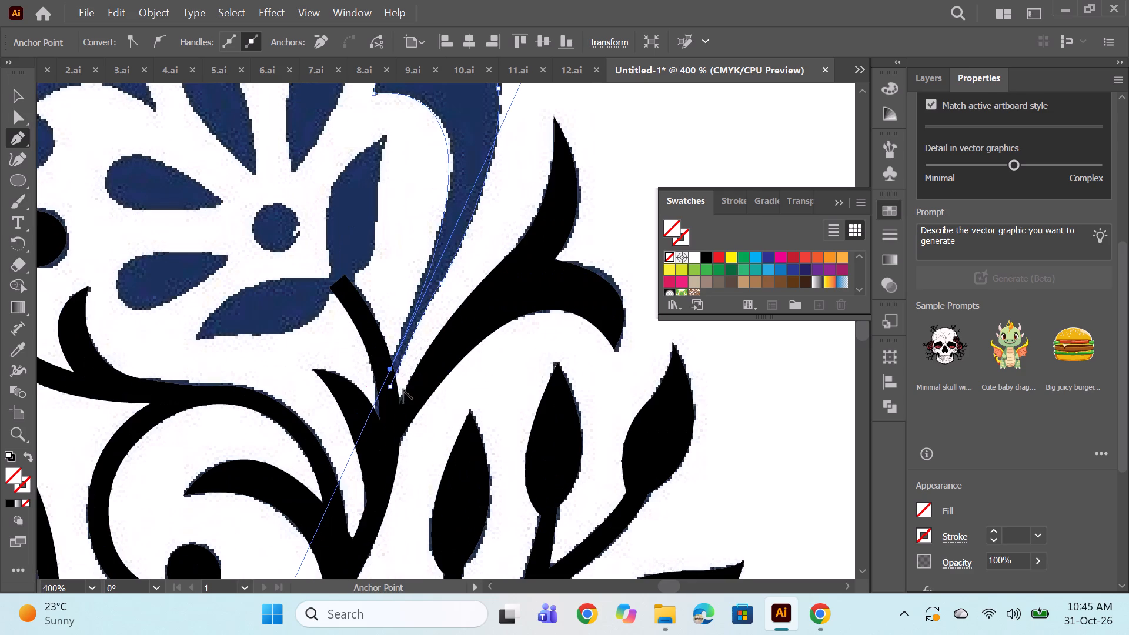
ctrl+click(390, 369)
alt+click(390, 369)
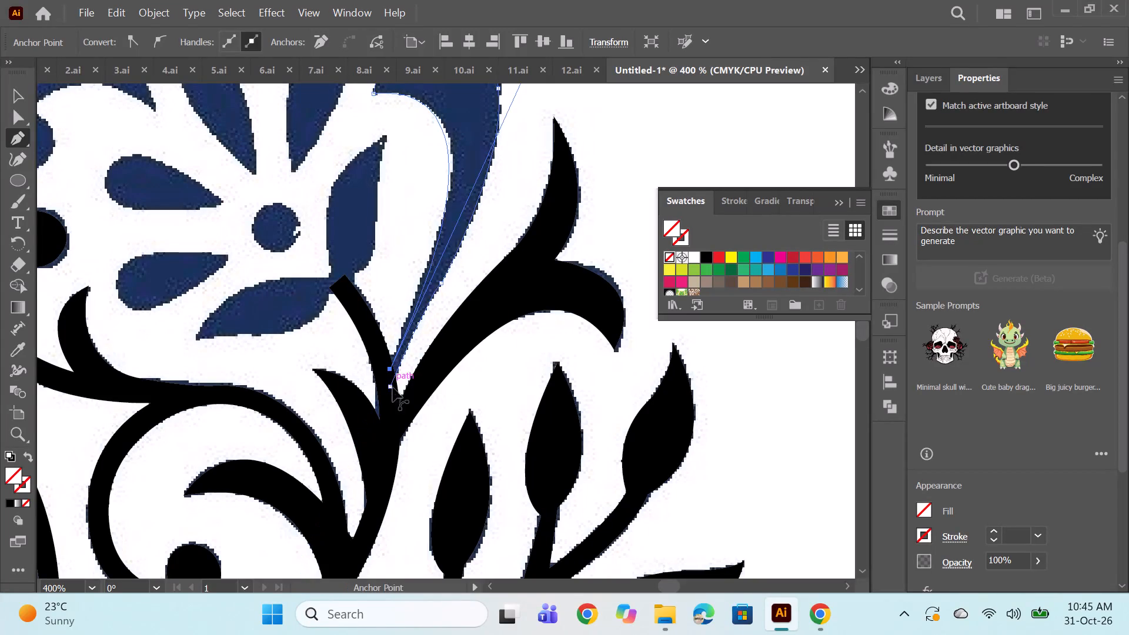
click(391, 388)
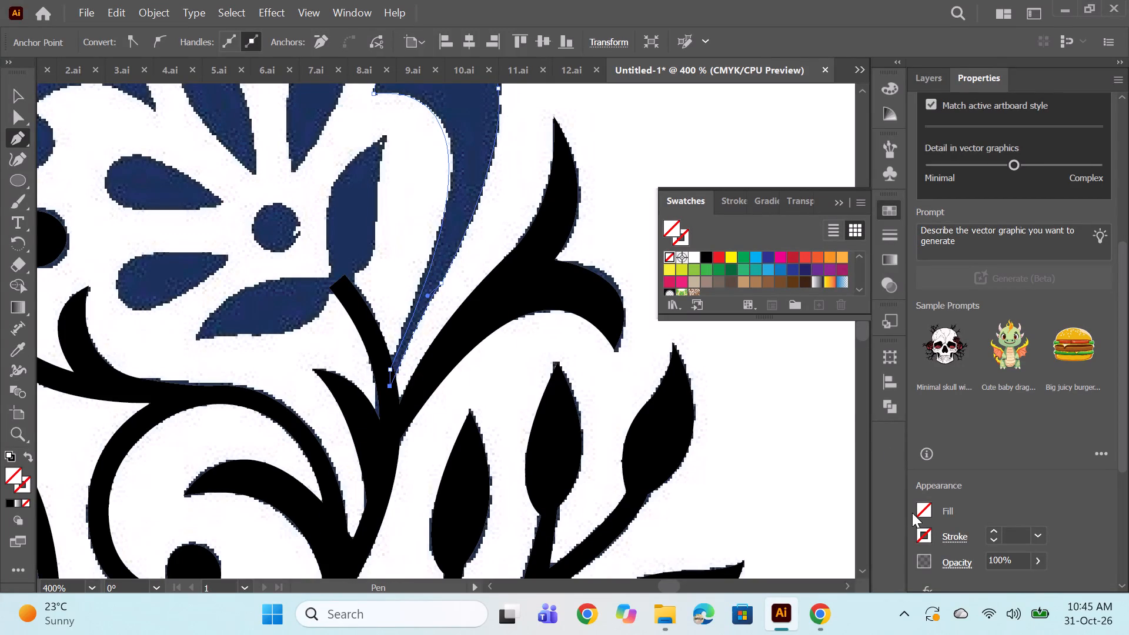
Fill the closed three-tipped leaf with black.
click(927, 511)
click(770, 346)
ctrl+click(607, 156)
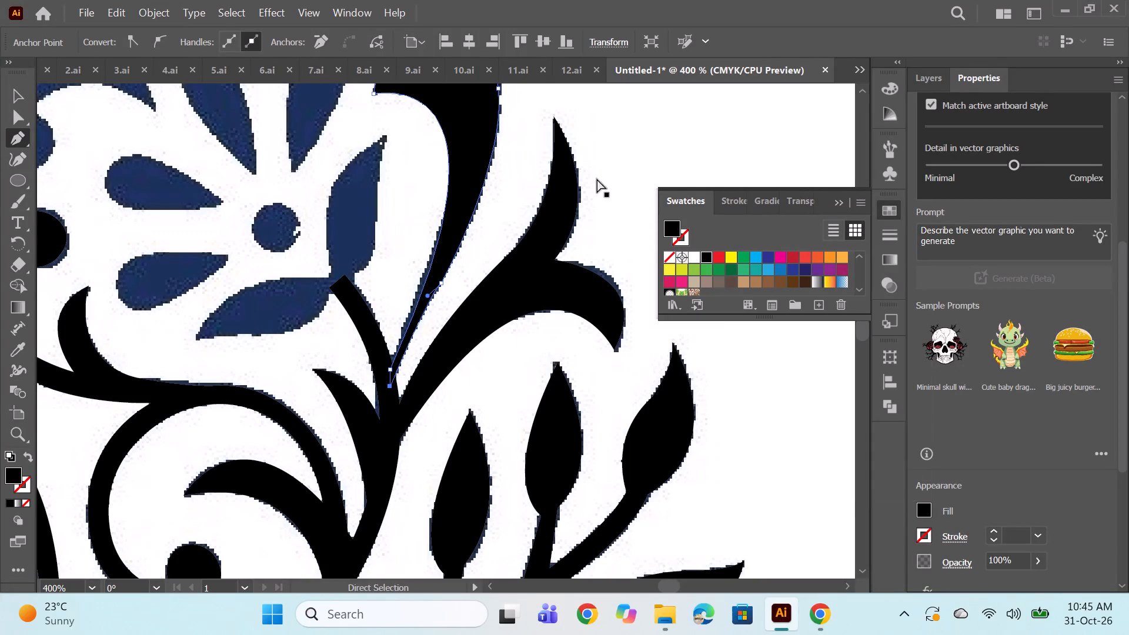
Review the traced upper part of the motif around the untraced flower and its stem.
alt+scroll(489, 222, down, 2)
scroll(395, 243, up, 3)
scroll(415, 301, up, 2)
alt+scroll(415, 302, up, 1)
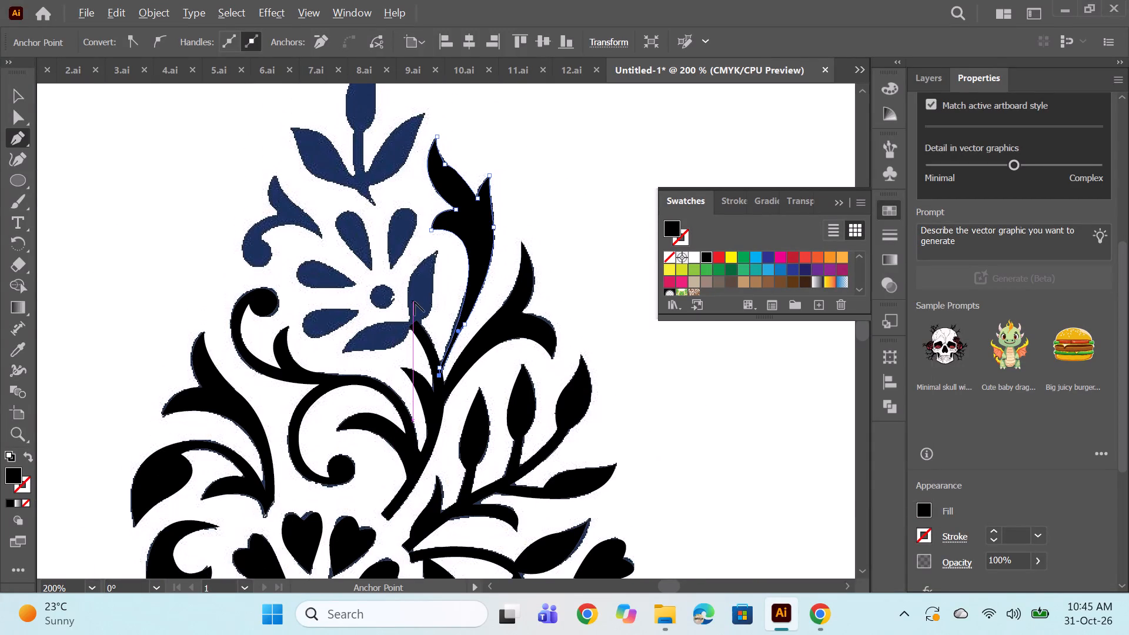
alt+scroll(415, 302, down, 4)
alt+scroll(414, 289, up, 2)
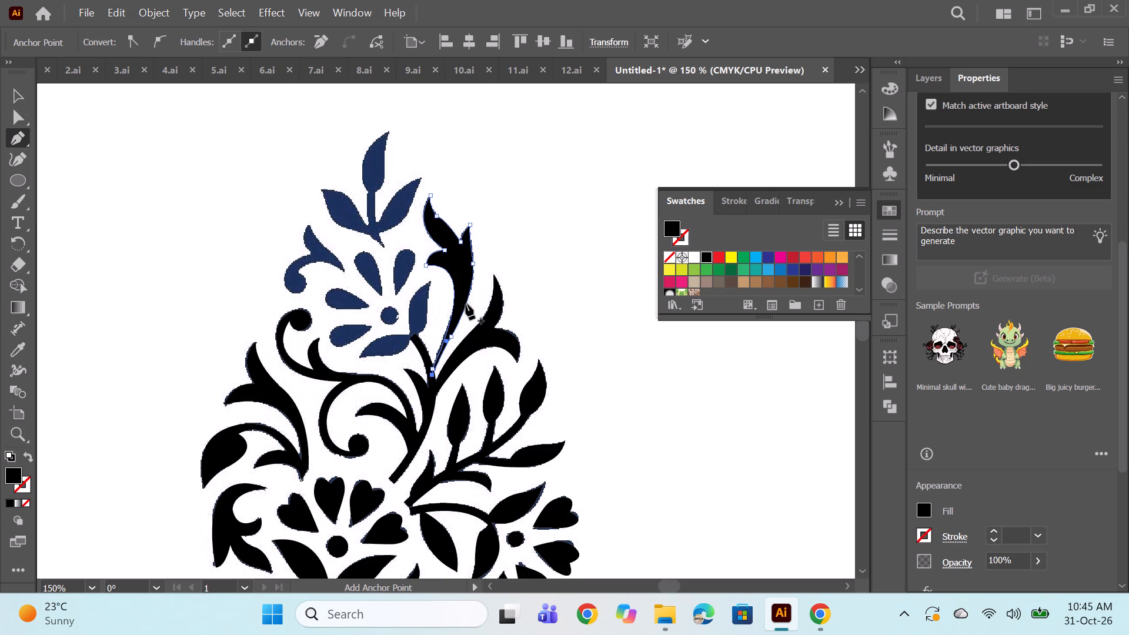
scroll(466, 305, down, 2)
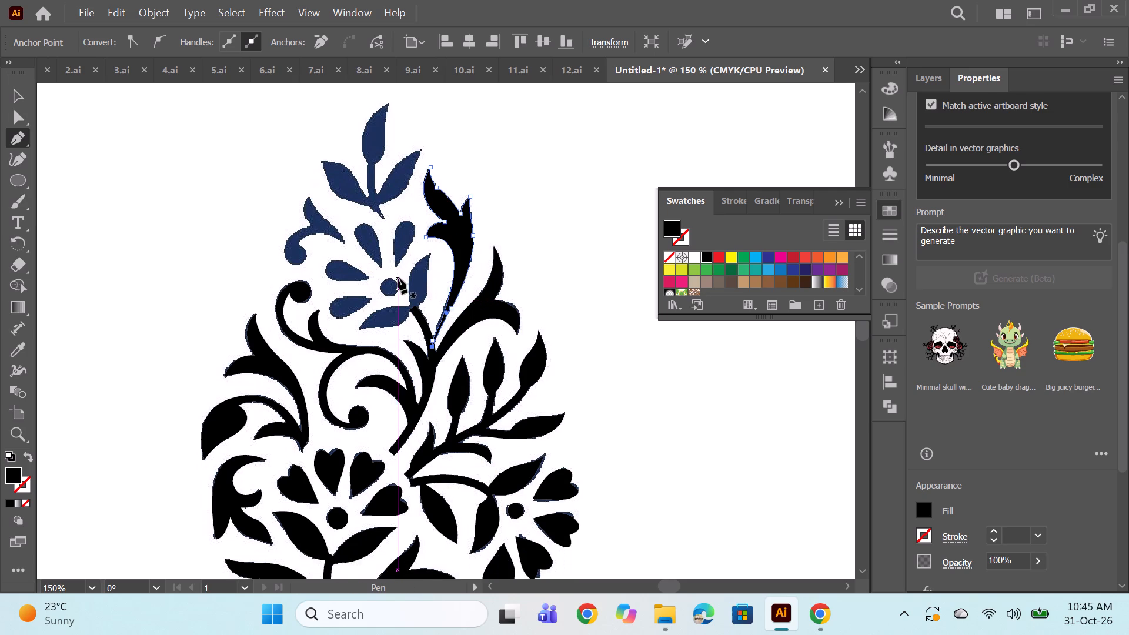
scroll(398, 278, down, 2)
scroll(405, 280, up, 3)
scroll(401, 317, down, 3)
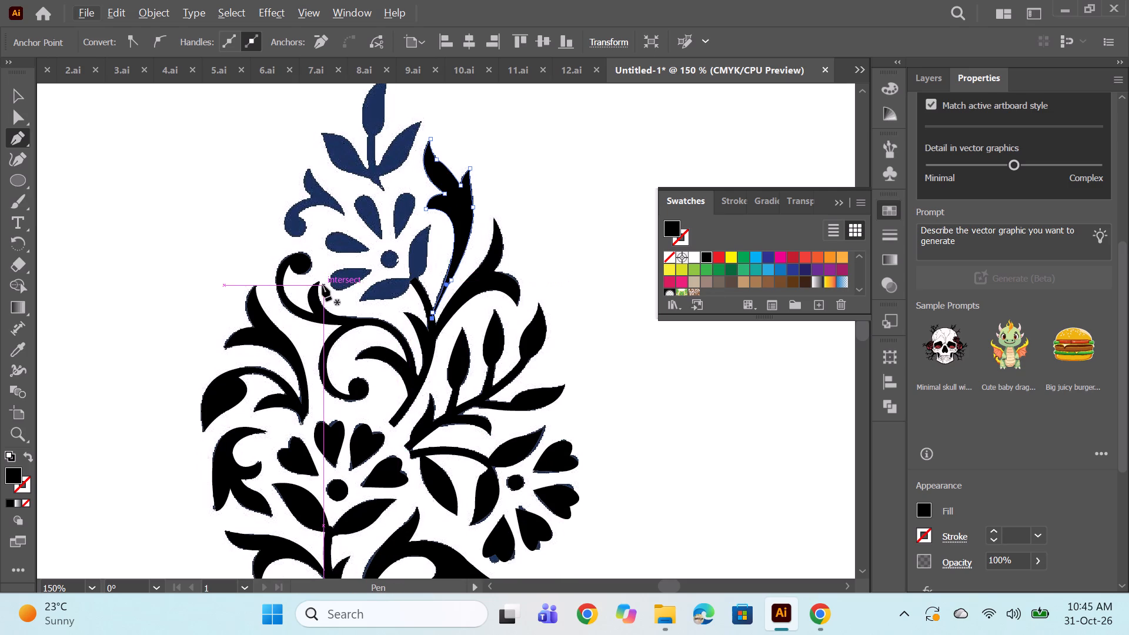
alt+scroll(409, 283, up, 2)
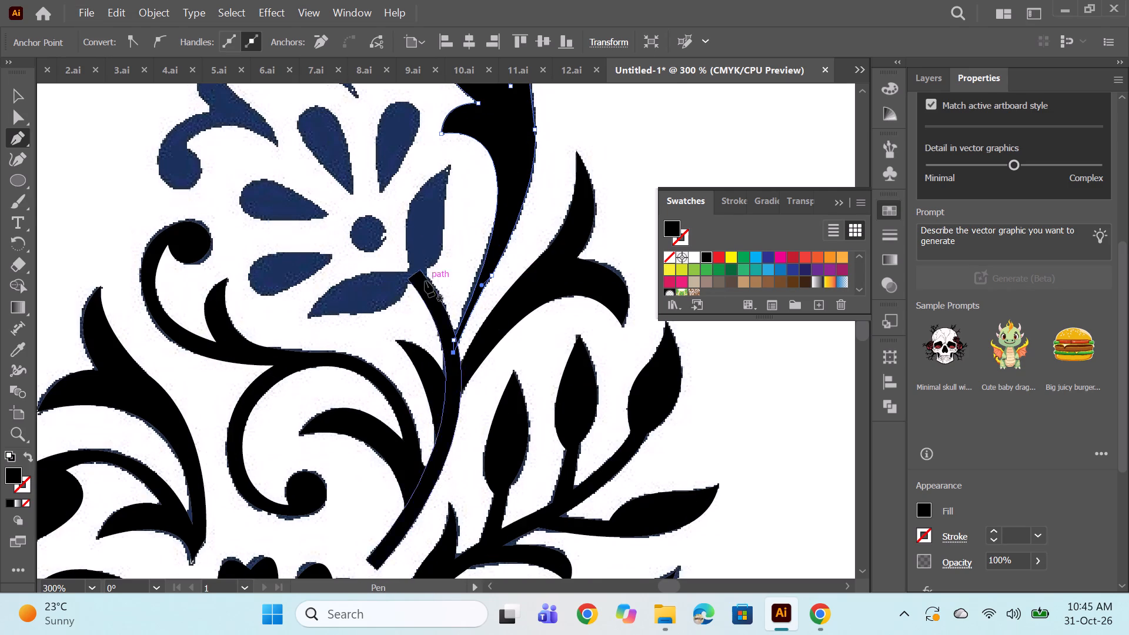
alt+scroll(428, 284, down, 1)
Copy the black leaf below the heart-petalled flower onto the upper flower's upright leaf and rotate the copy to match its direction.
click(22, 96)
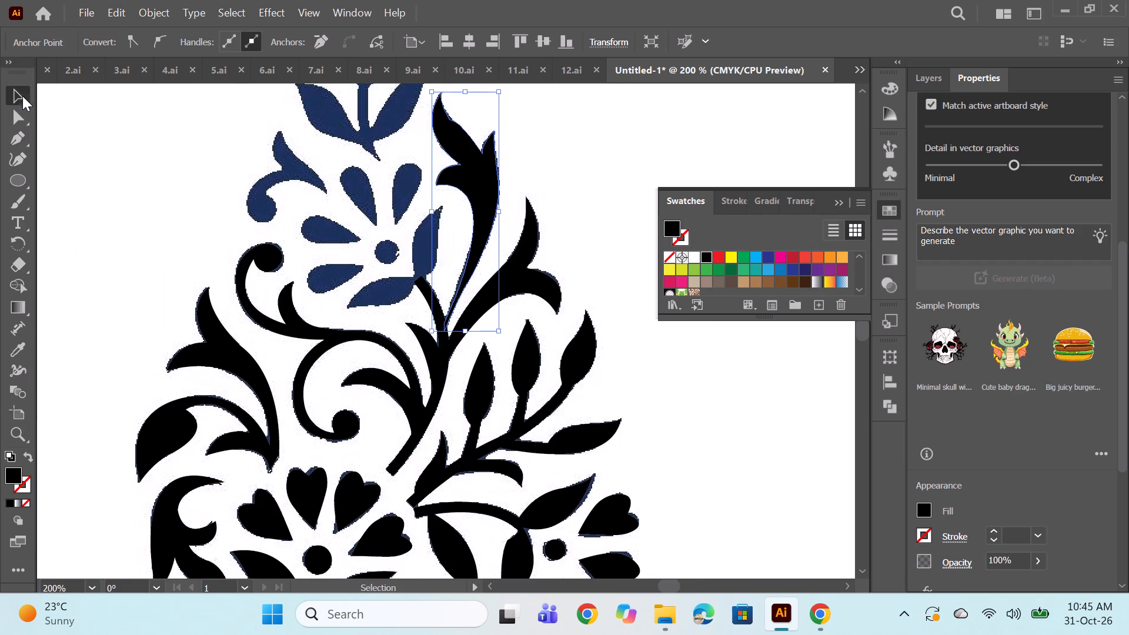
scroll(444, 265, down, 4)
click(362, 528)
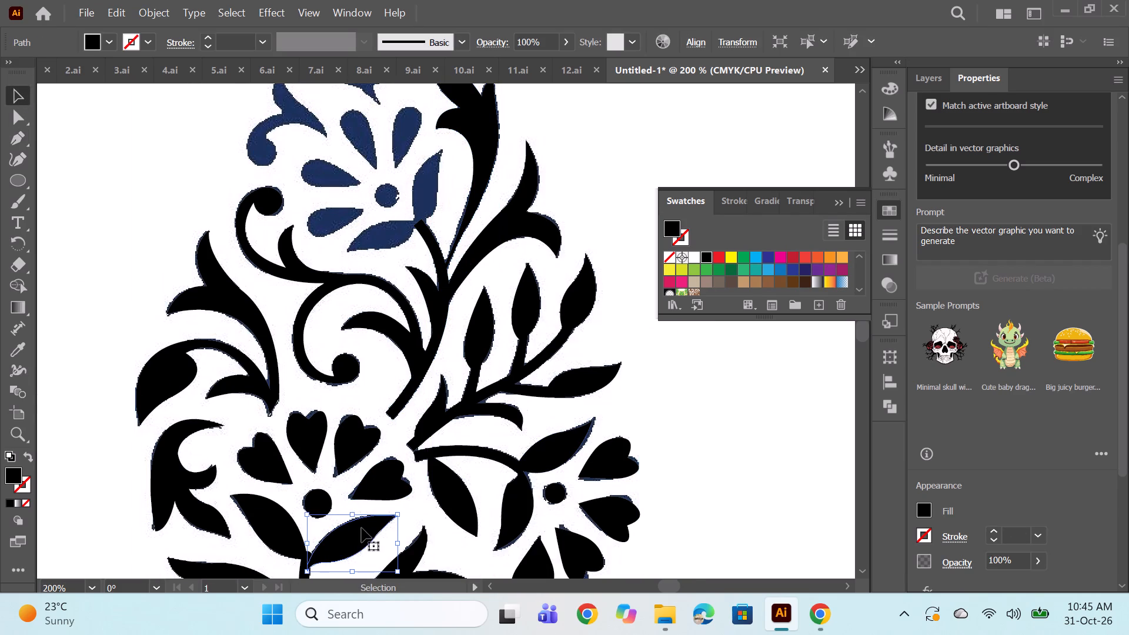
alt+drag(363, 536, 440, 195)
drag(477, 238, 492, 199)
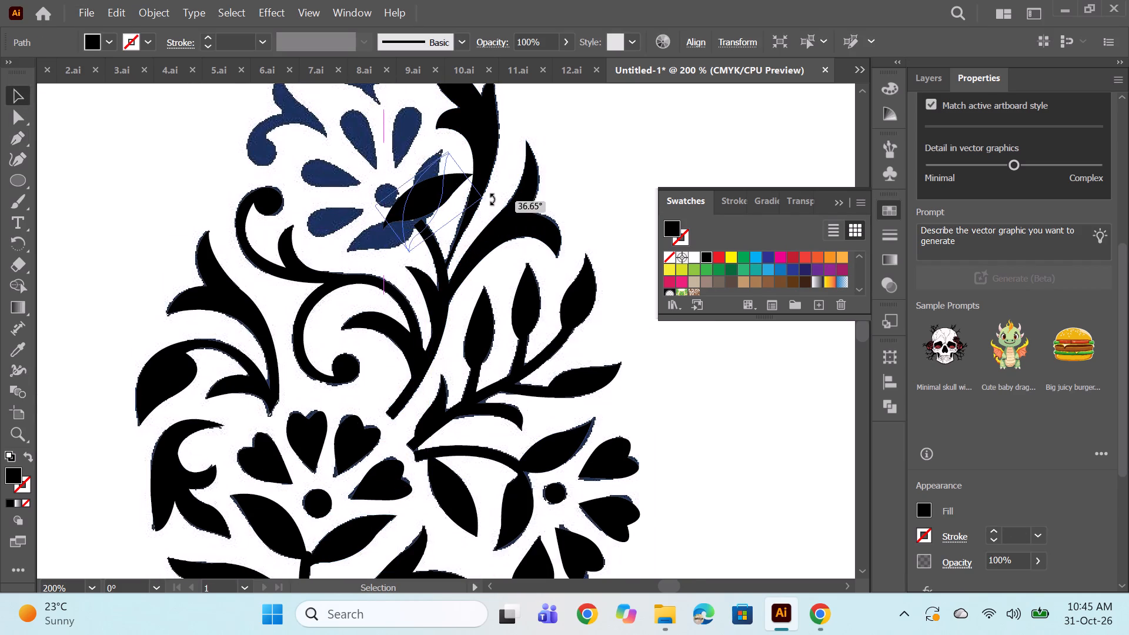
drag(492, 199, 492, 188)
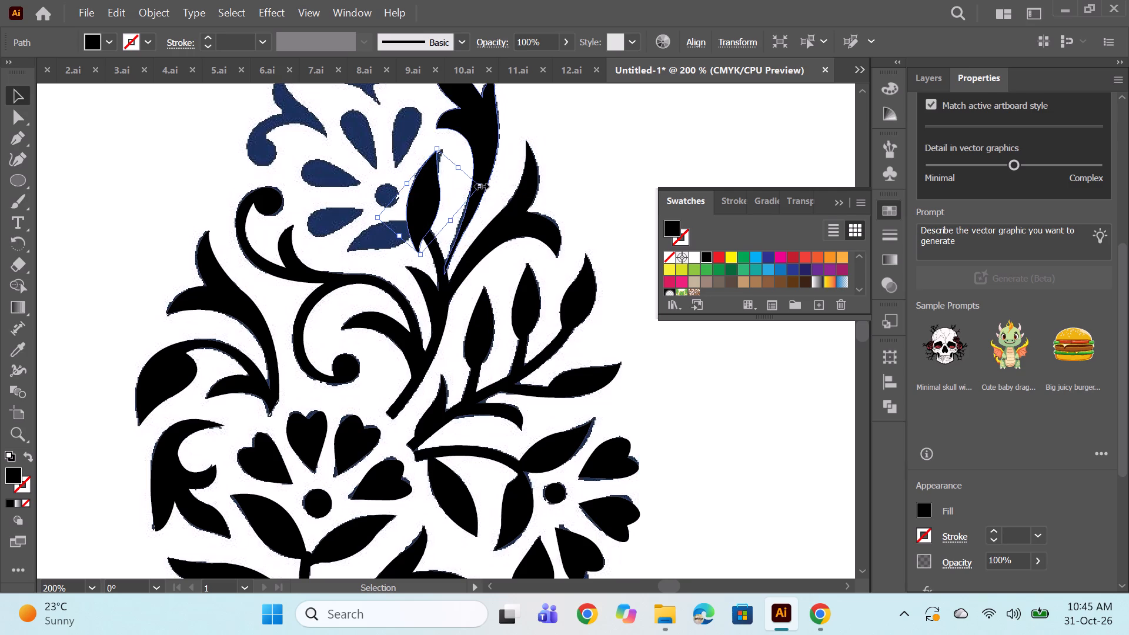
Rotate, move and scale the copied leaf until it fits over the upper flower's upright leaf.
alt+shift+drag(479, 185, 467, 192)
alt+scroll(429, 216, up, 2)
drag(419, 206, 426, 179)
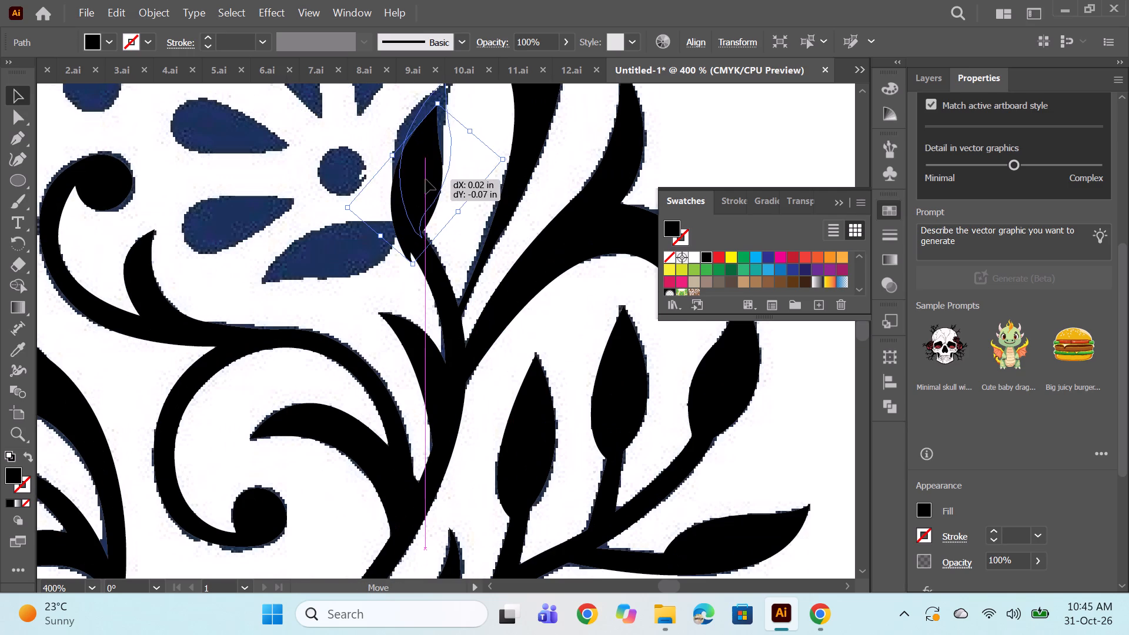
drag(426, 179, 423, 187)
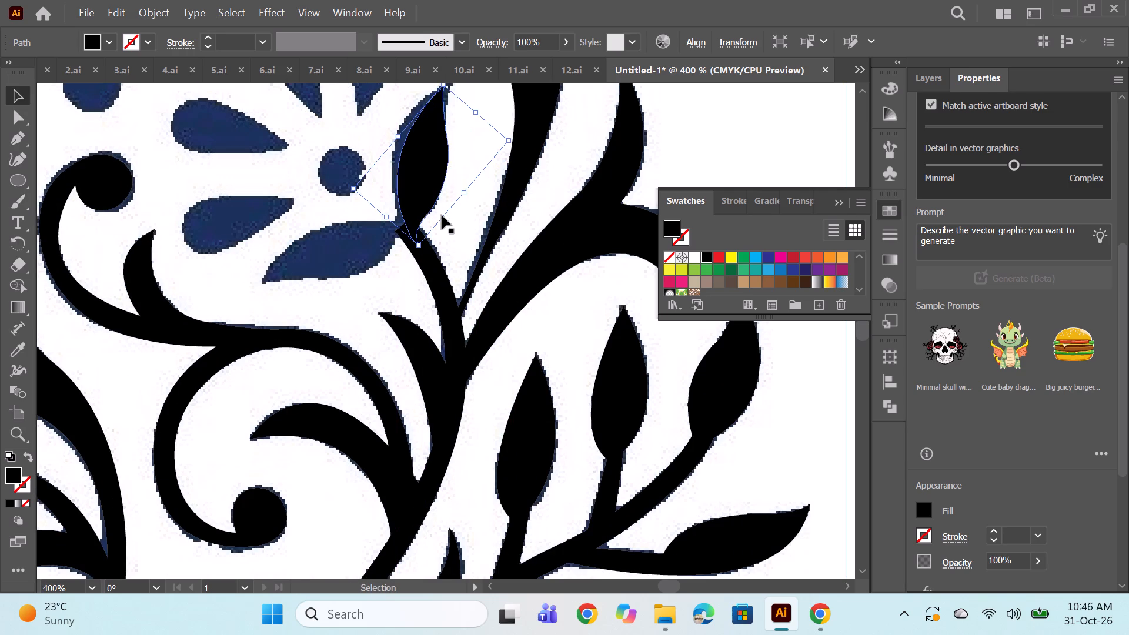
drag(399, 135, 392, 130)
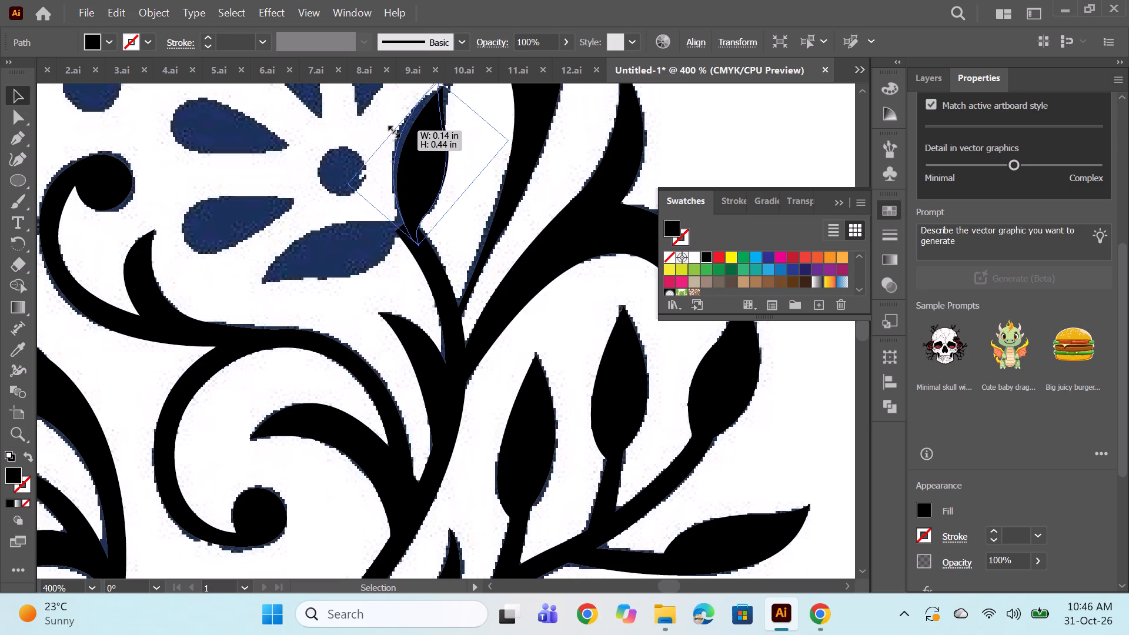
drag(392, 130, 392, 129)
alt+scroll(498, 149, up, 1)
scroll(487, 138, up, 6)
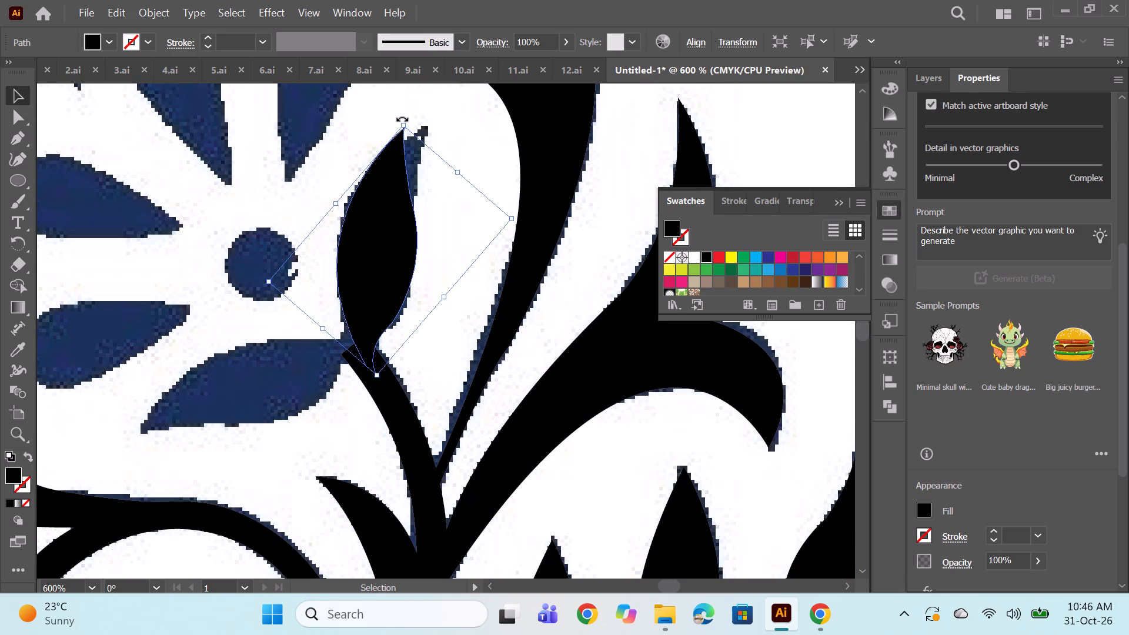
drag(402, 118, 424, 119)
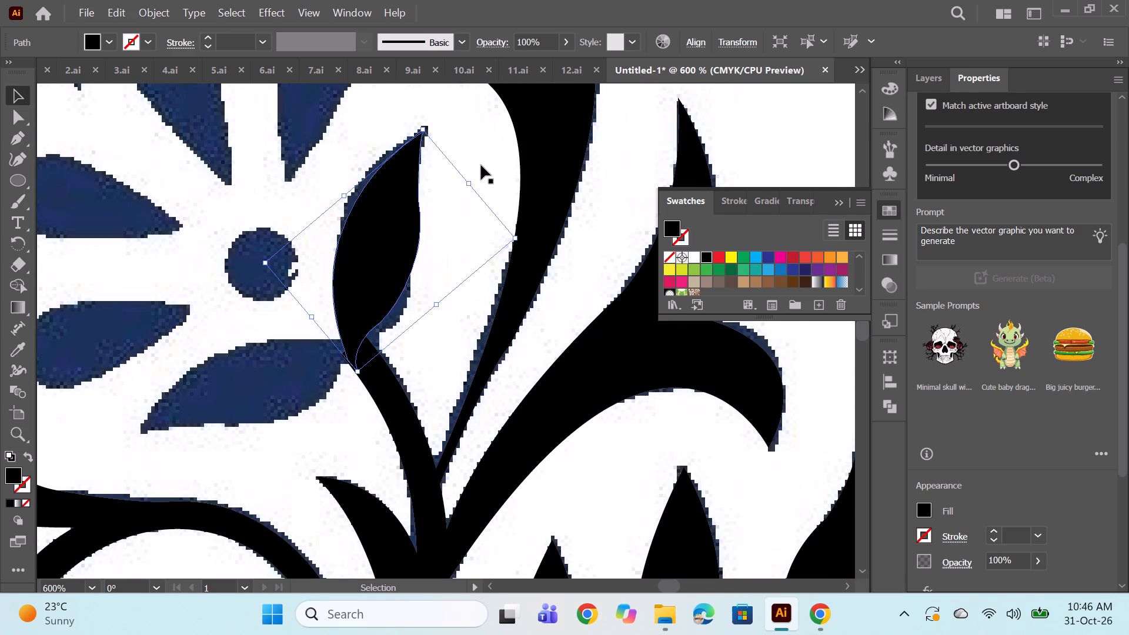
drag(312, 314, 322, 306)
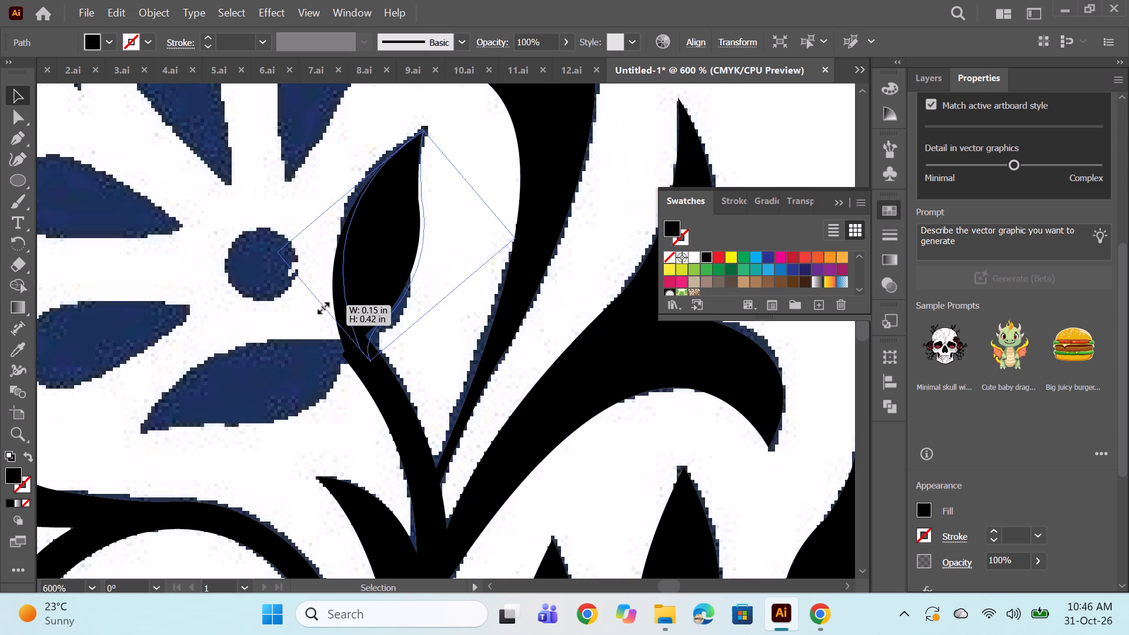
drag(322, 306, 318, 309)
ctrl+click(430, 360)
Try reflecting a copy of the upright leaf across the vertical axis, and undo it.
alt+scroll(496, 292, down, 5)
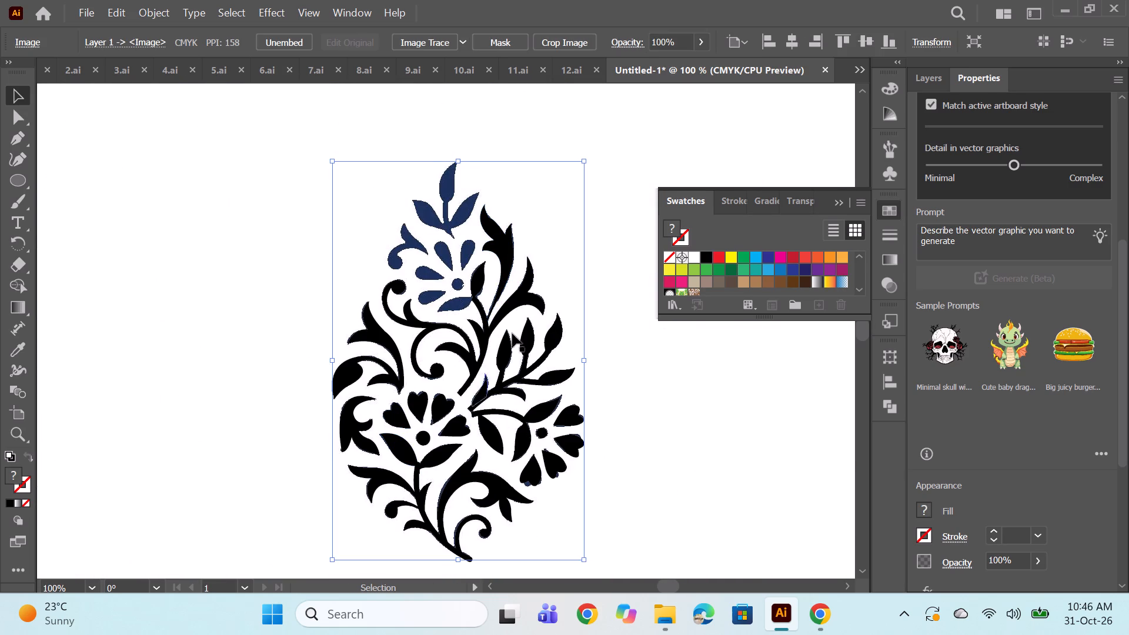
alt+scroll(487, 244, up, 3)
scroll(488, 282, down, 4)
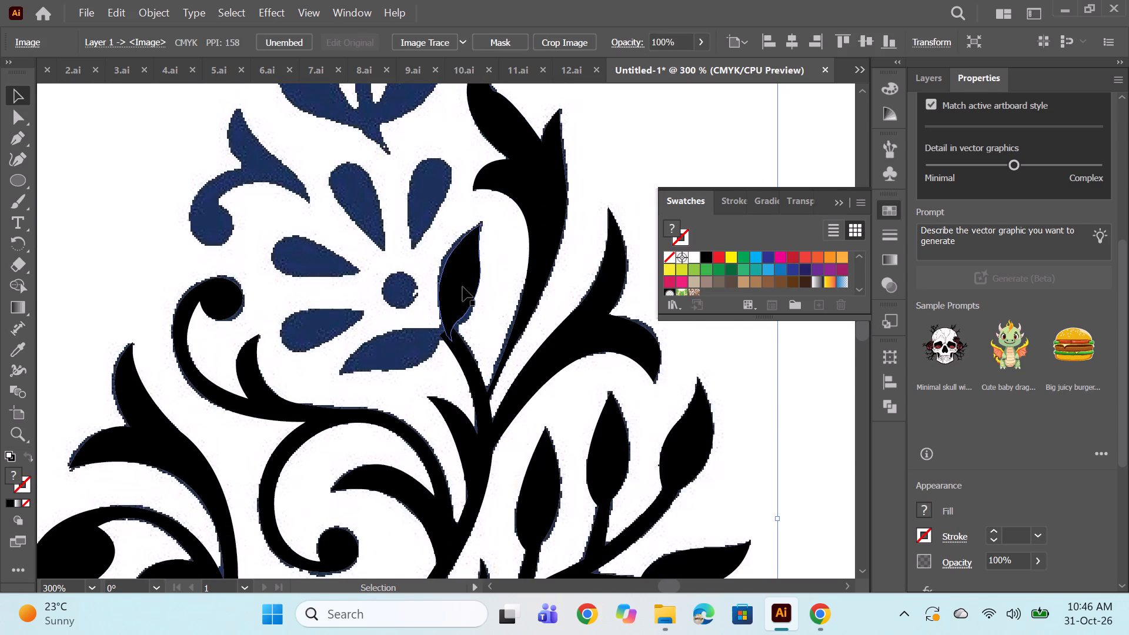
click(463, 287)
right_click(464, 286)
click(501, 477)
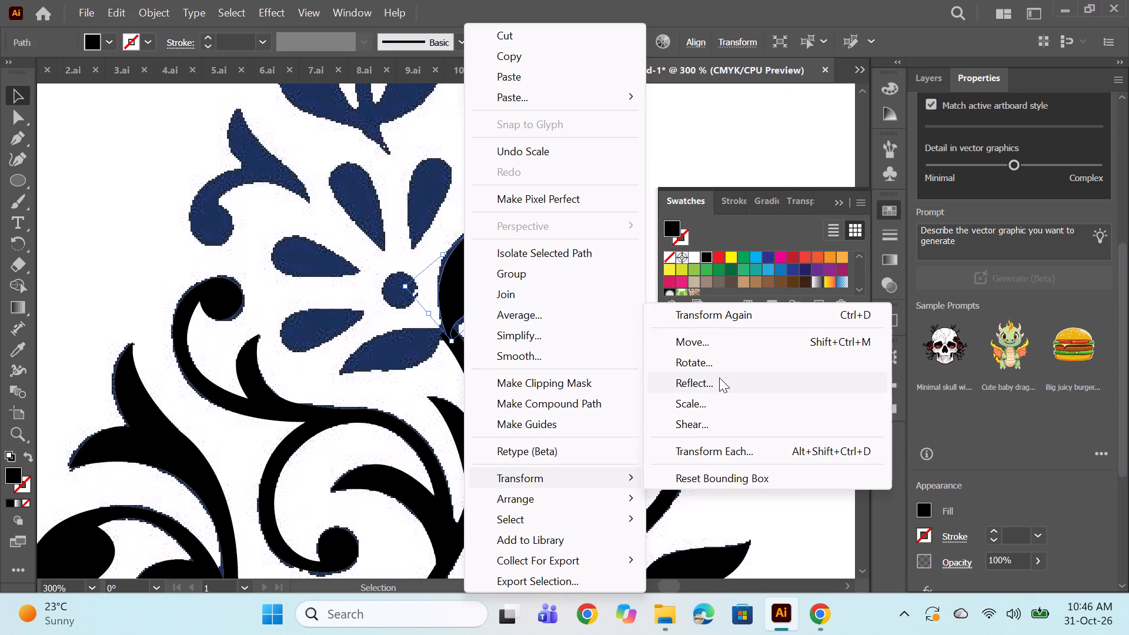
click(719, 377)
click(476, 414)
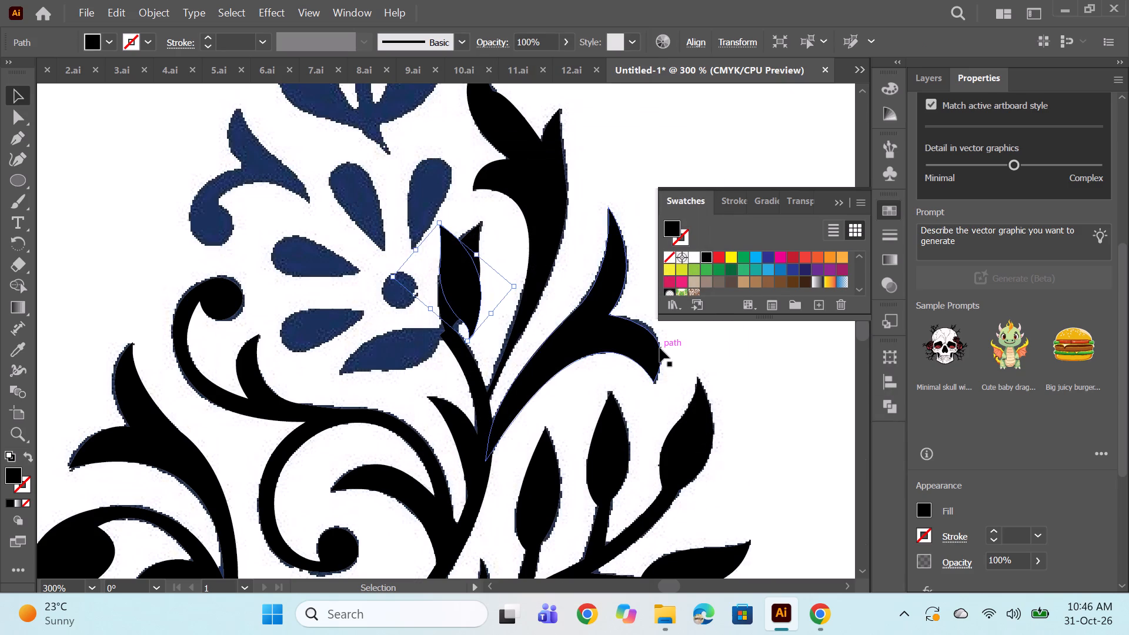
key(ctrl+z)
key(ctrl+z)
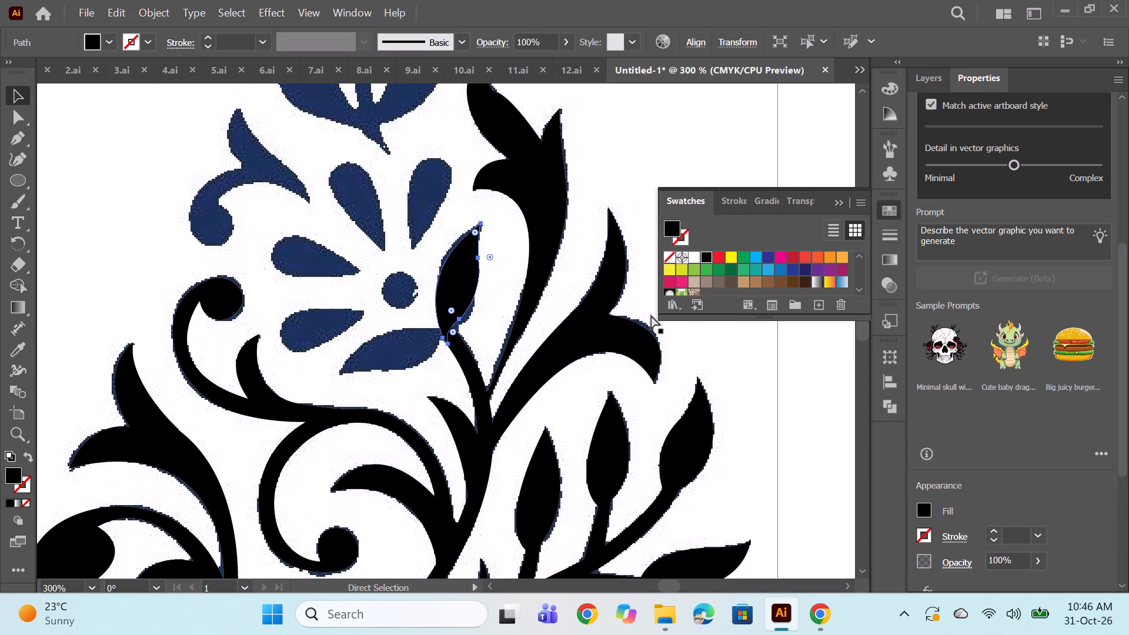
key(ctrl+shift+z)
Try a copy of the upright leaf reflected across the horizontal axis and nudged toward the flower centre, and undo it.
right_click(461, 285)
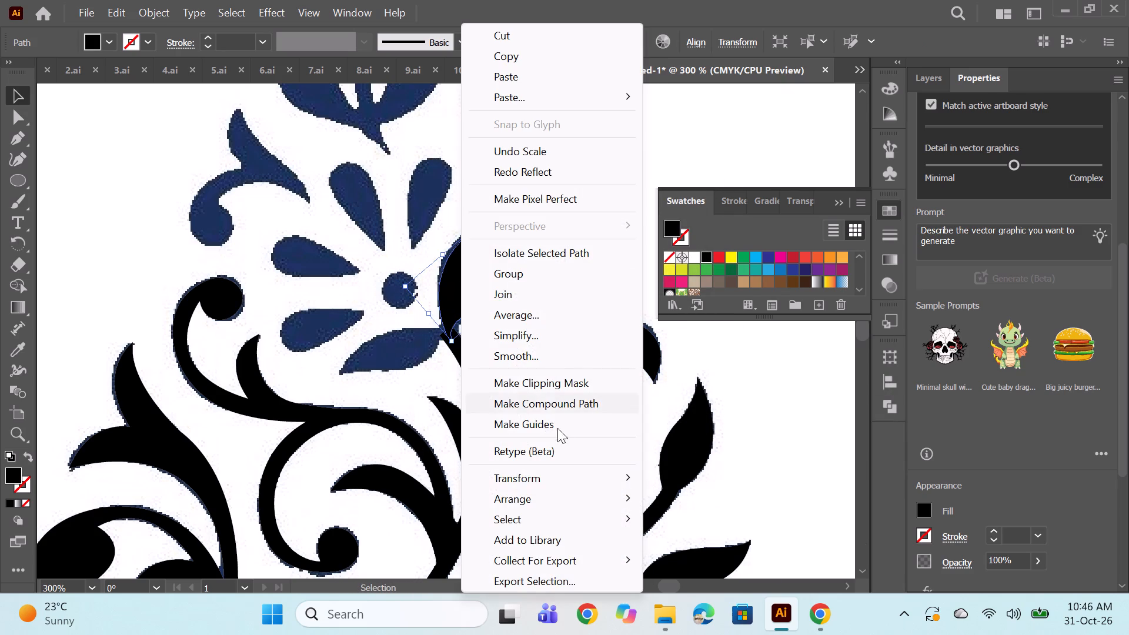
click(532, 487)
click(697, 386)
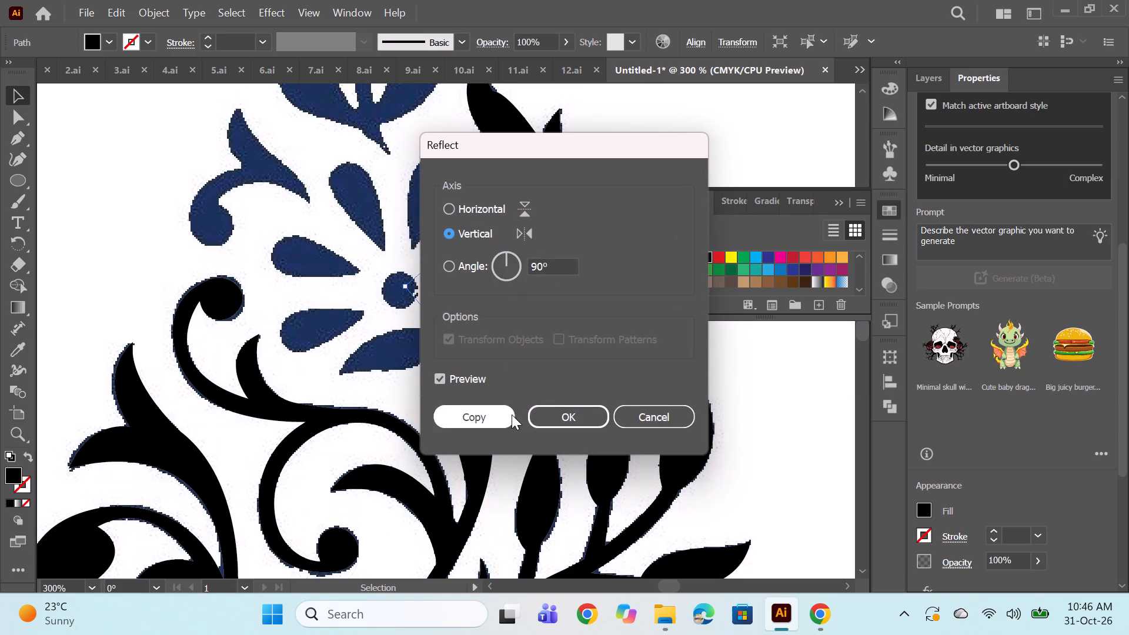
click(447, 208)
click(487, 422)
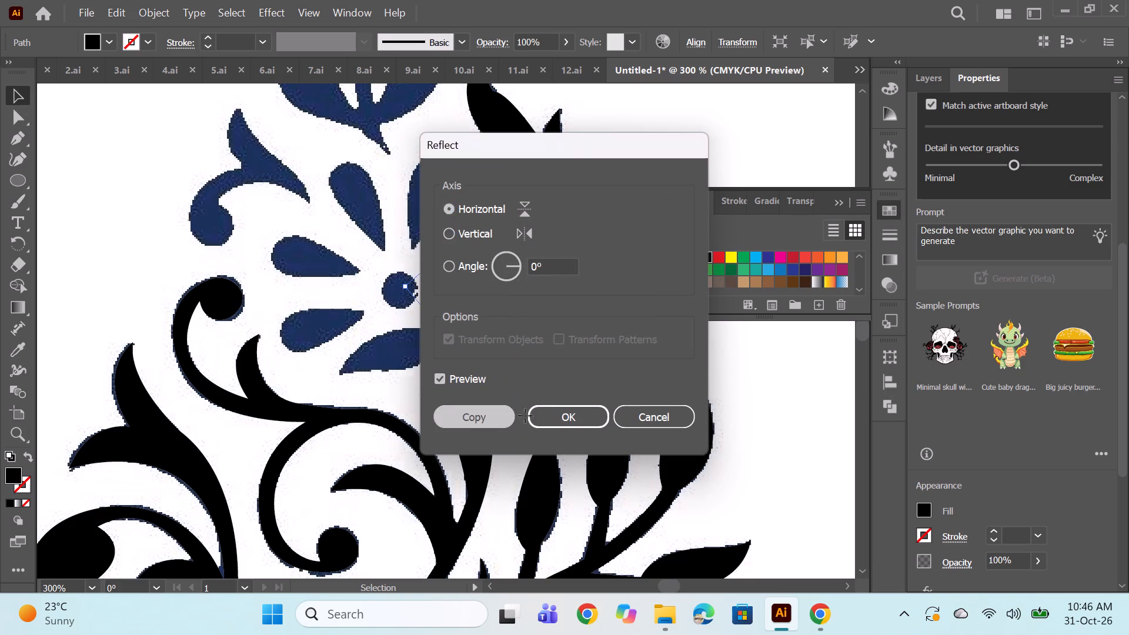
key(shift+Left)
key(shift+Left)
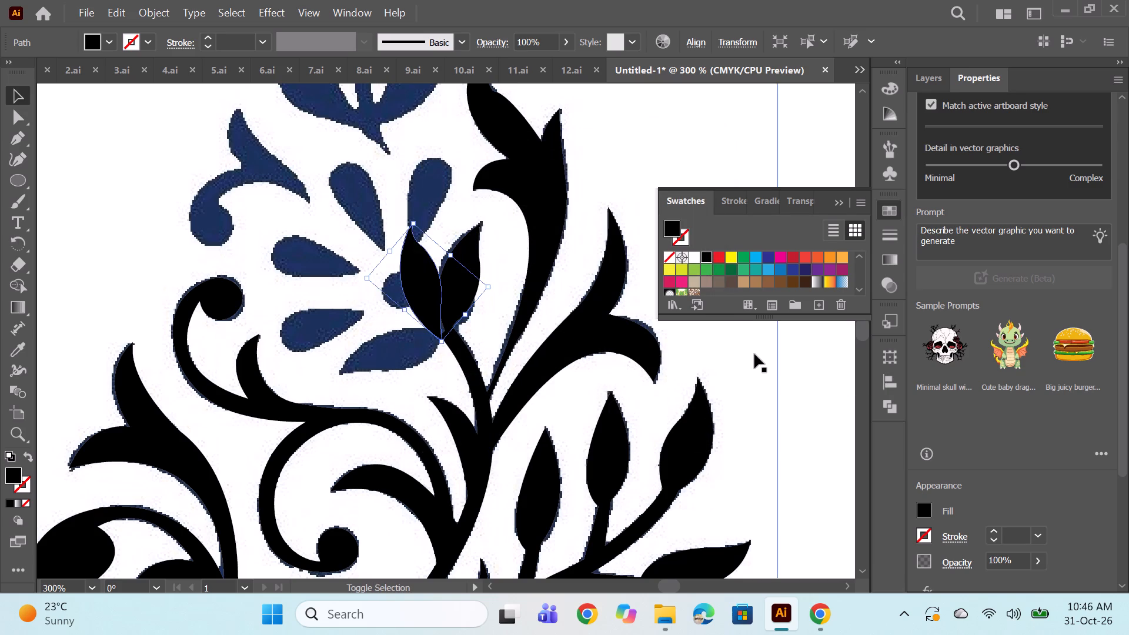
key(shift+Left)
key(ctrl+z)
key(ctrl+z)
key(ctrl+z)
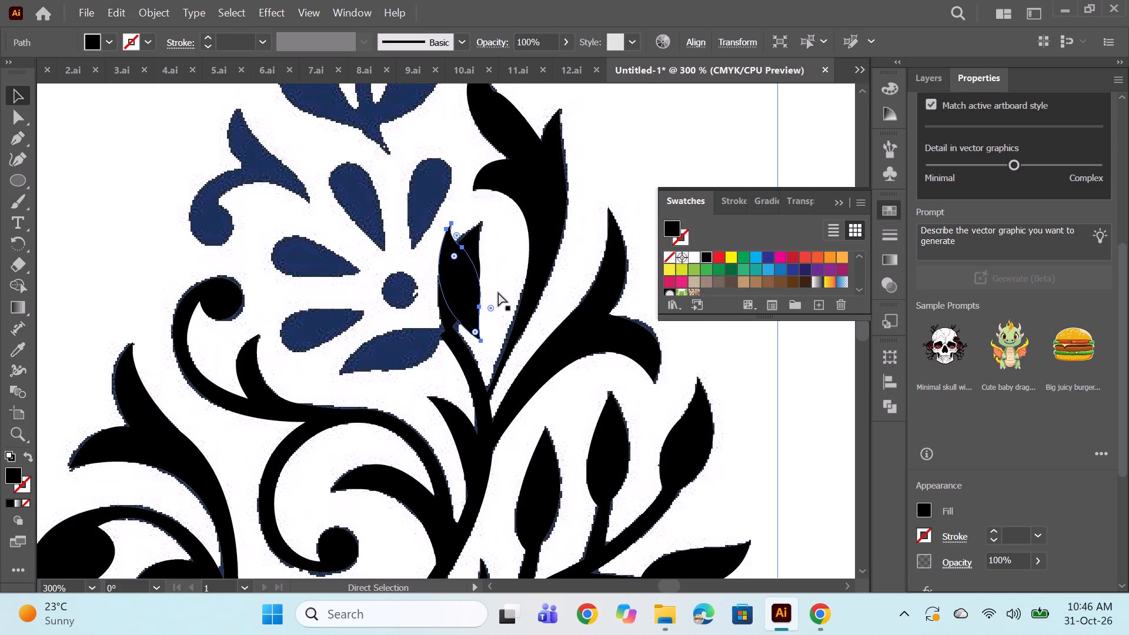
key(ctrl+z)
Reflect a copy of the upright leaf across the vertical axis and fit it by moving and rotating over the flower's lower leaf.
right_click(476, 284)
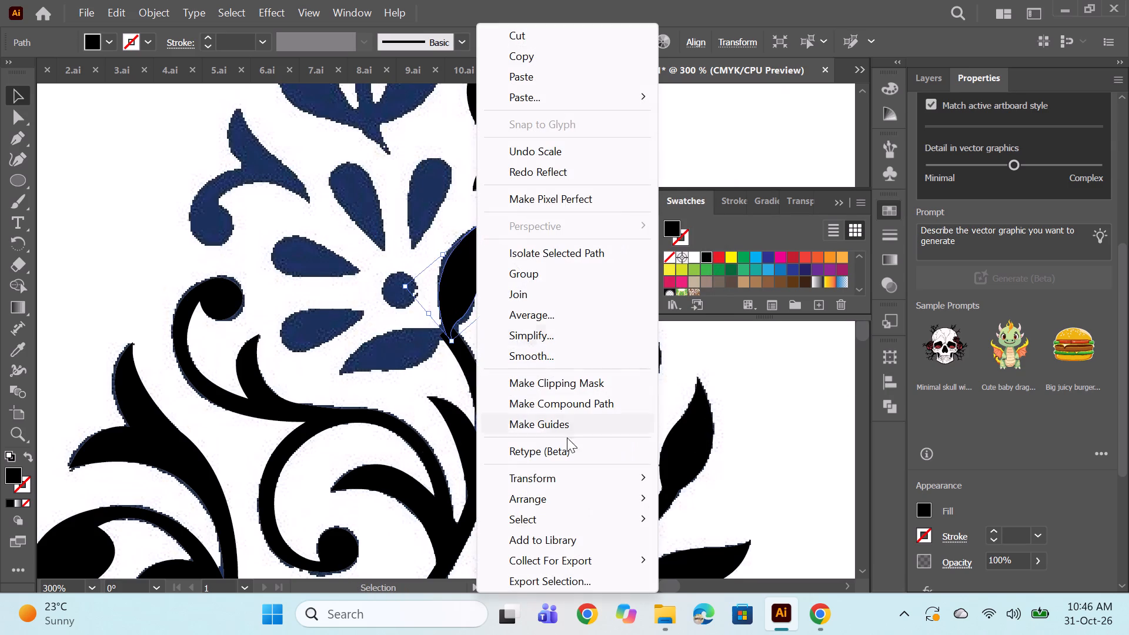
click(563, 472)
click(707, 392)
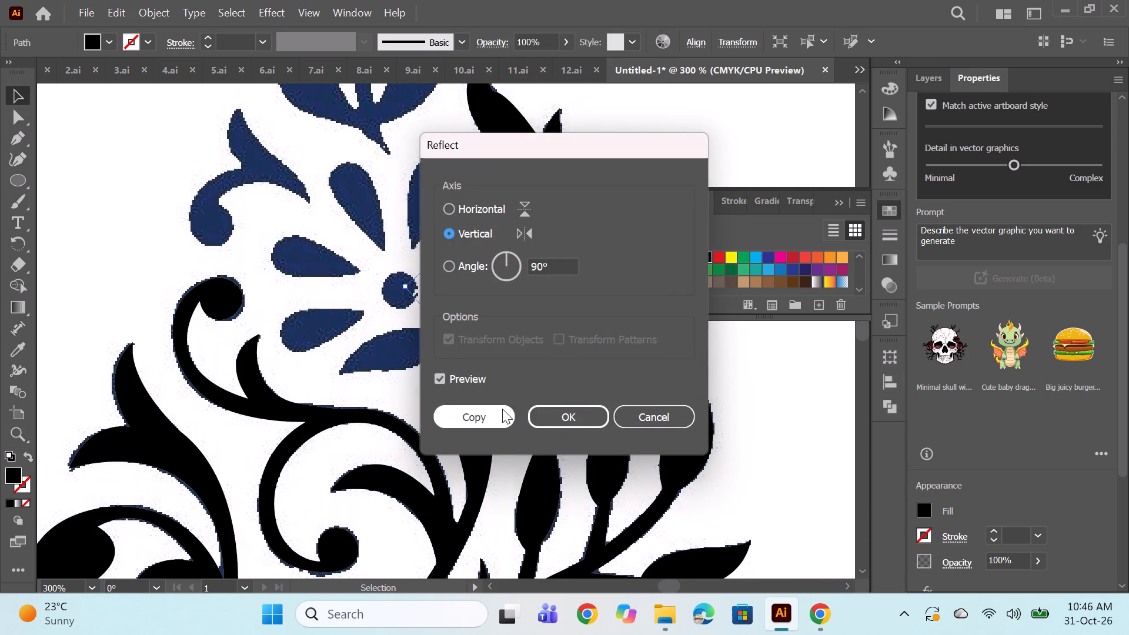
click(496, 412)
drag(463, 293, 407, 326)
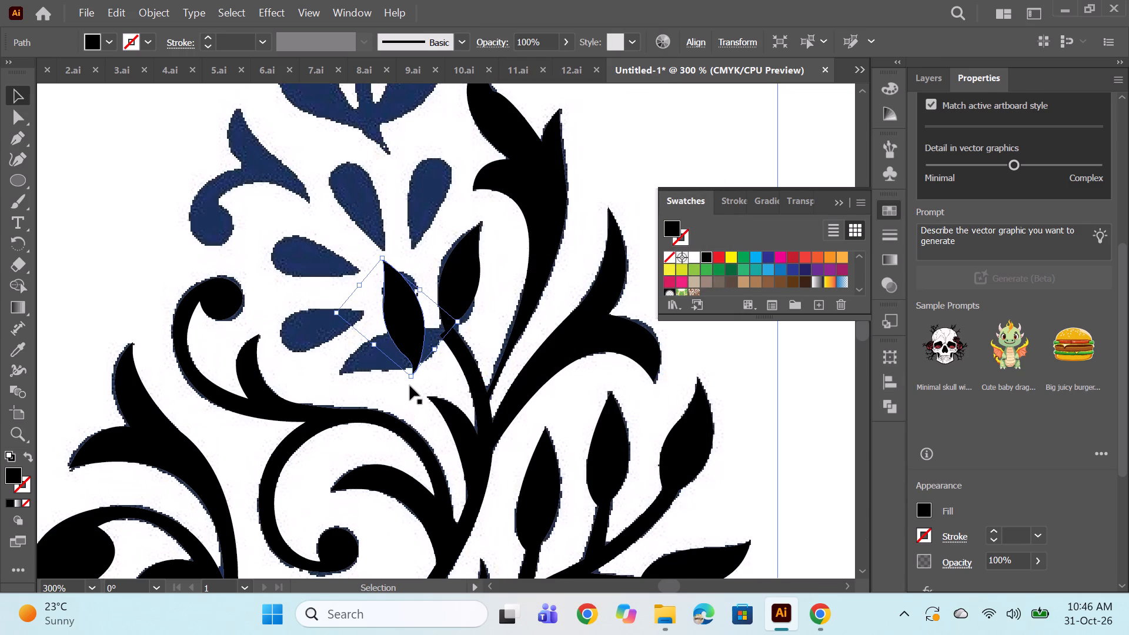
drag(412, 382, 440, 366)
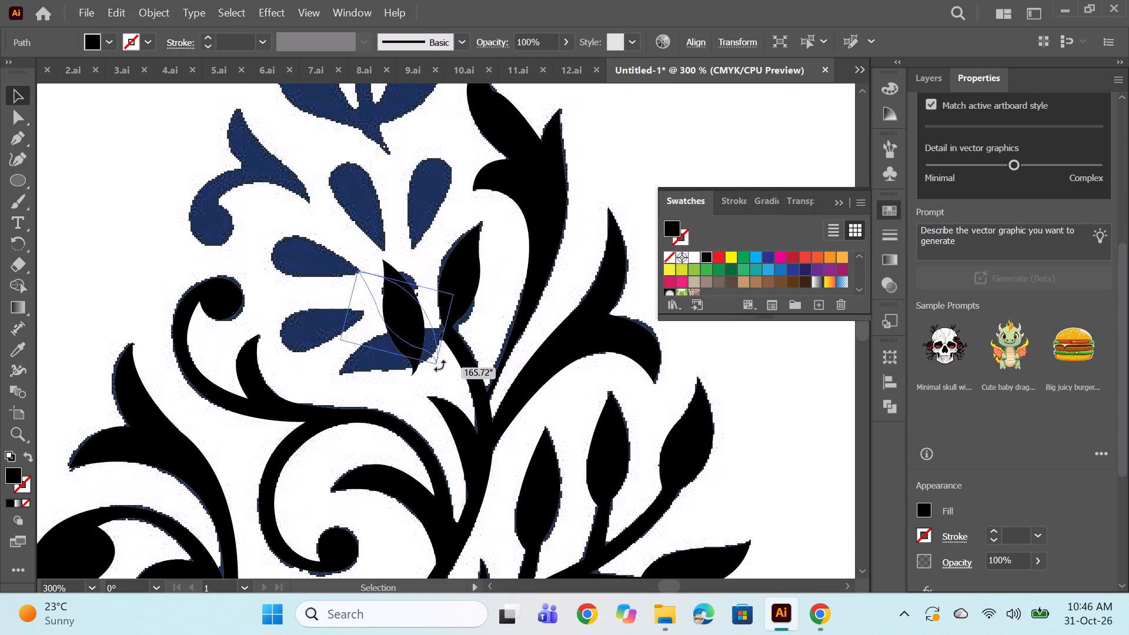
drag(440, 366, 464, 337)
drag(415, 321, 407, 341)
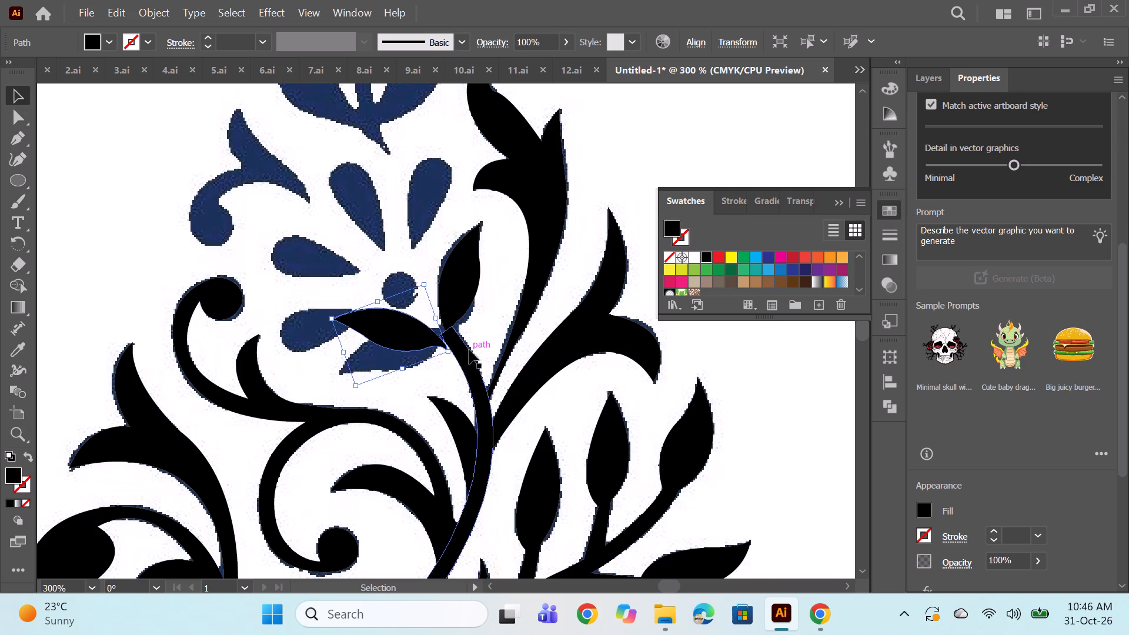
drag(450, 357, 470, 330)
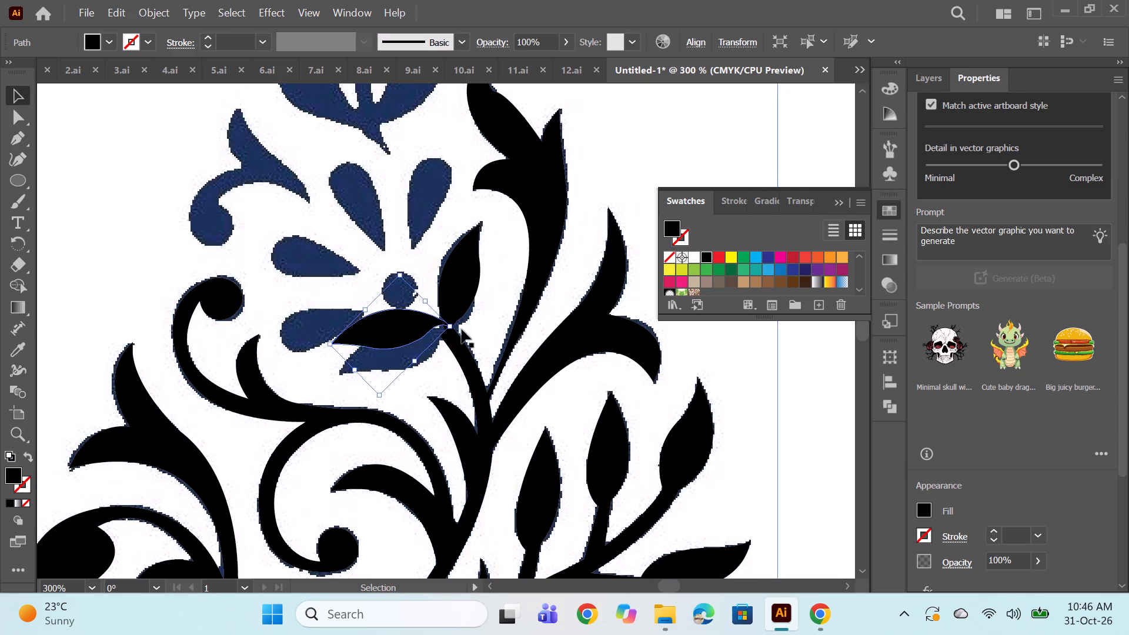
drag(396, 331, 400, 344)
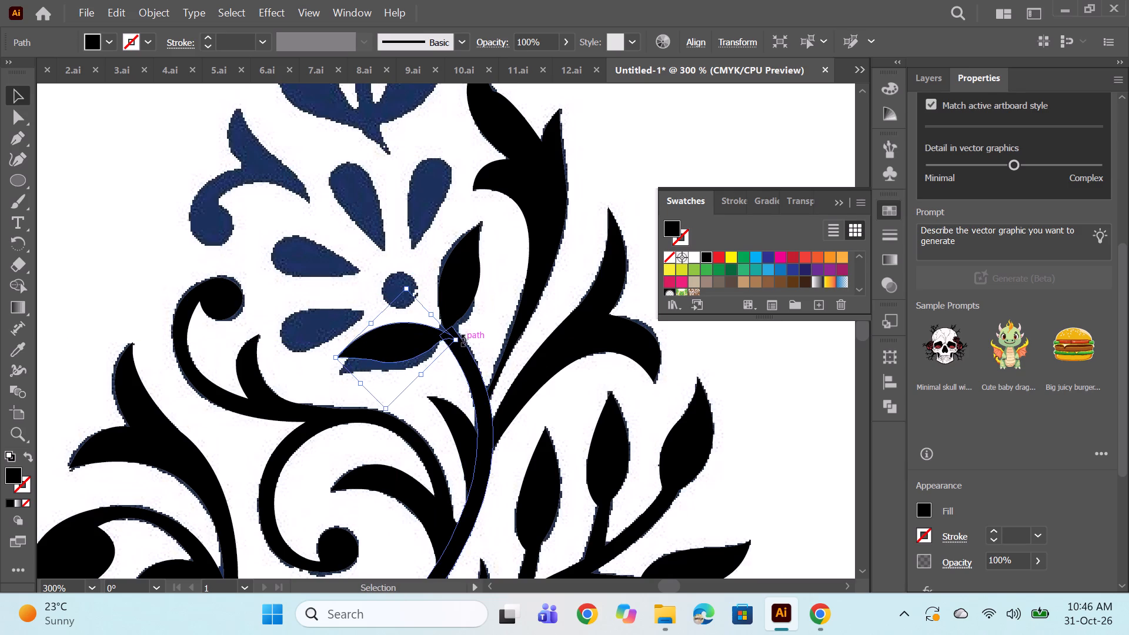
drag(462, 339, 457, 325)
click(406, 342)
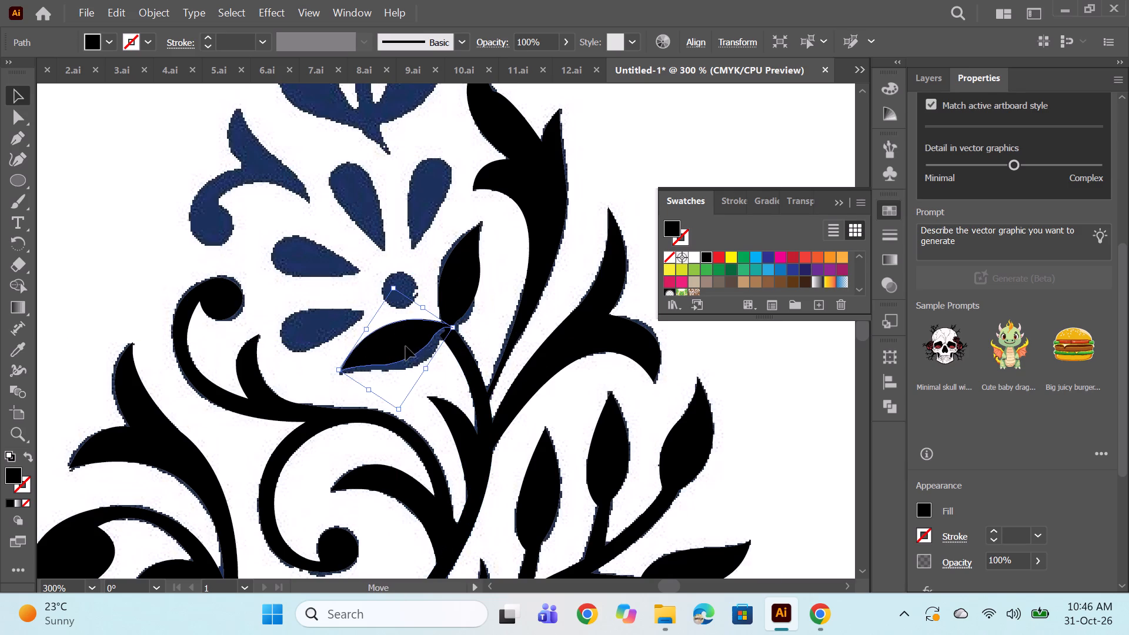
ctrl+click(642, 152)
Draw a black circle about 0.13 in wide over the upper flower's round centre and nudge it into place.
scroll(380, 248, up, 3)
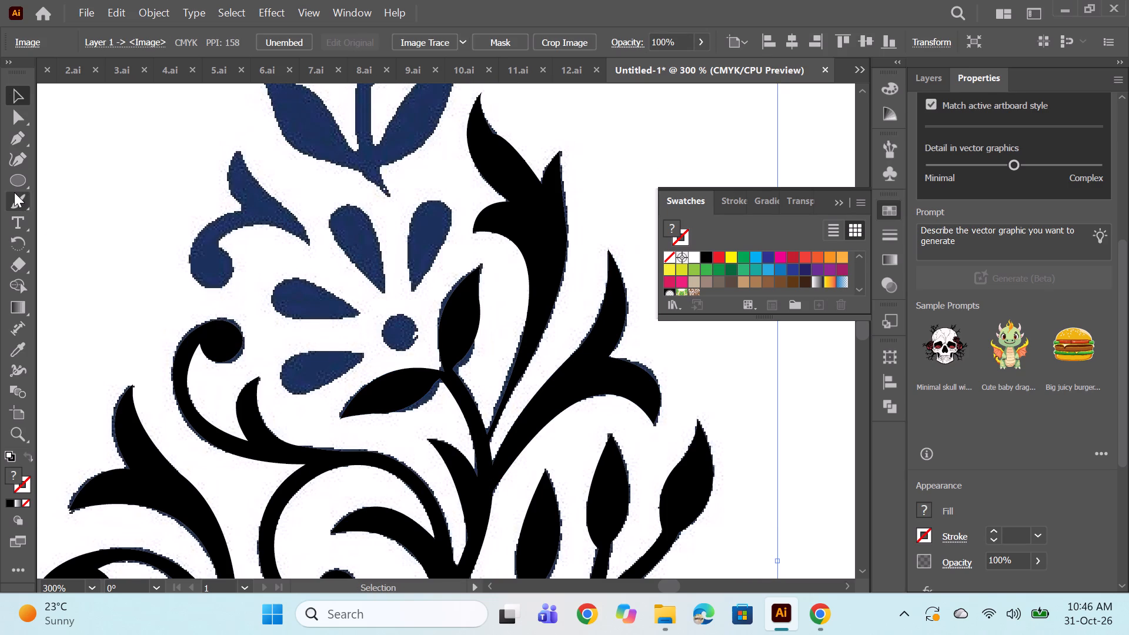
click(18, 184)
drag(375, 314, 413, 351)
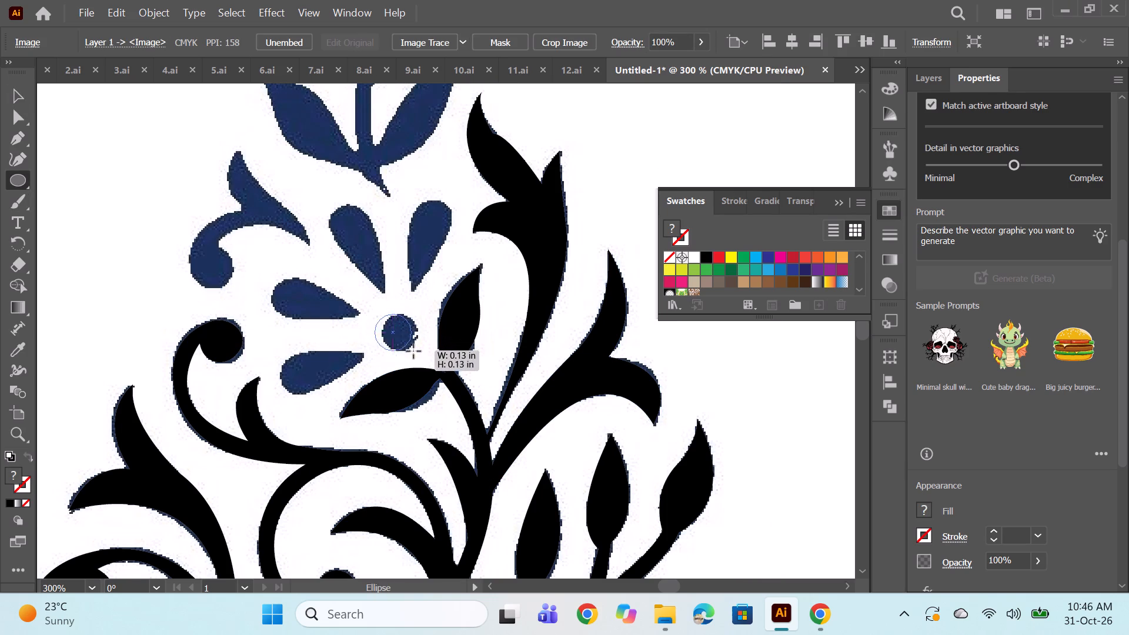
drag(413, 351, 413, 352)
key(Right)
key(Page_Down)
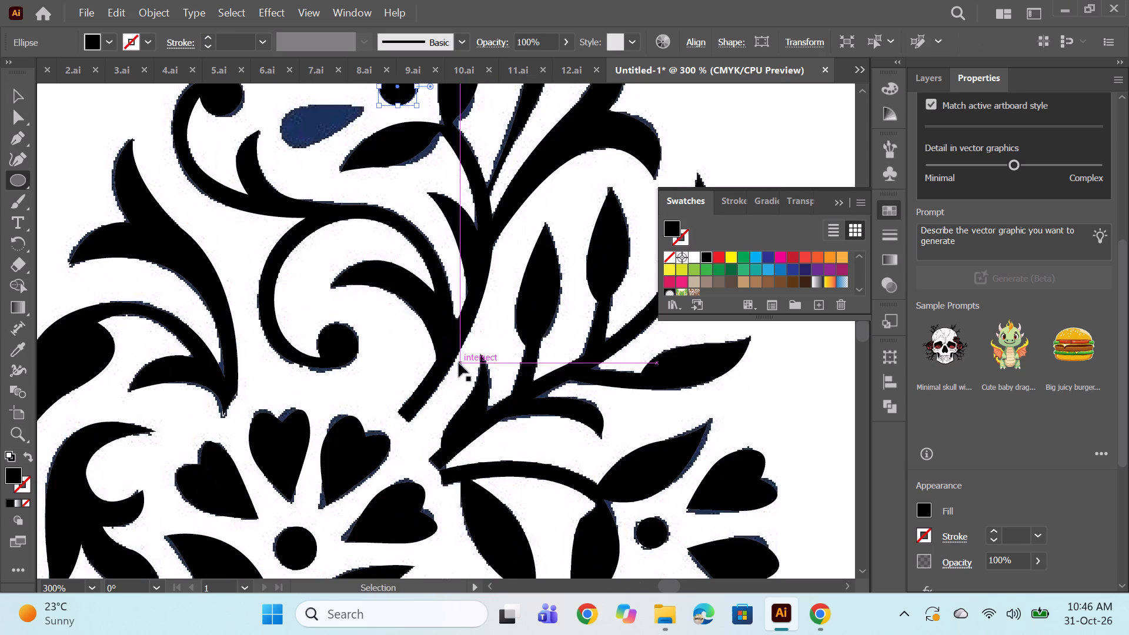
key(ctrl+z)
scroll(431, 315, up, 9)
key(Right)
key(Right)
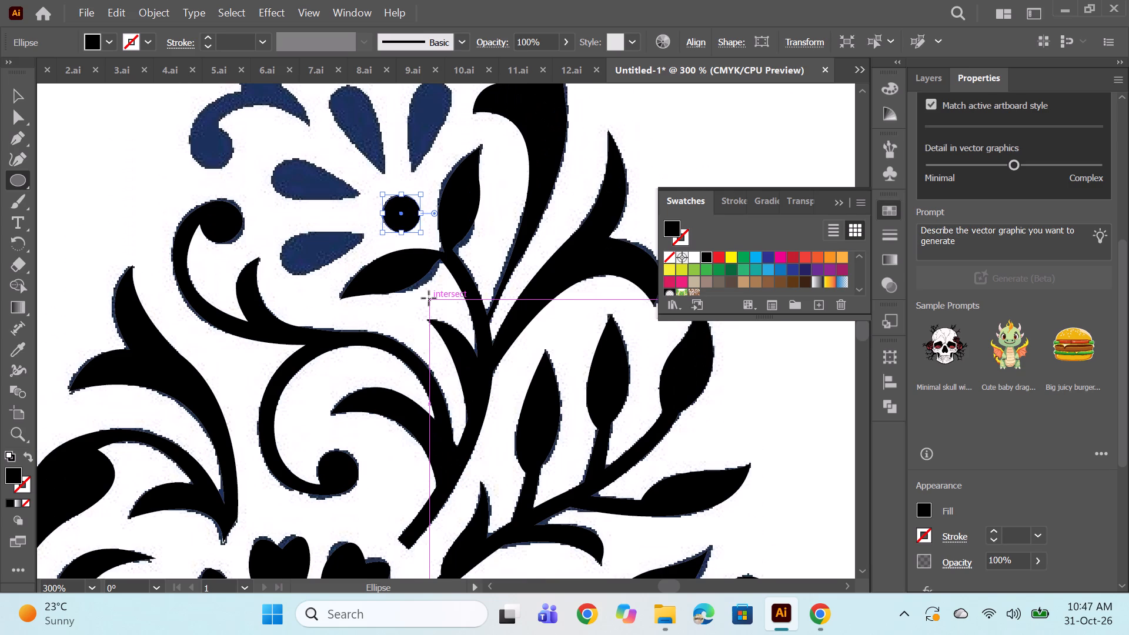
ctrl+click(657, 143)
Copy a heart petal from the lower heart-petalled flower onto the upper flower's petal nearest the upright leaf, rotating it to match.
alt+scroll(524, 187, down, 3)
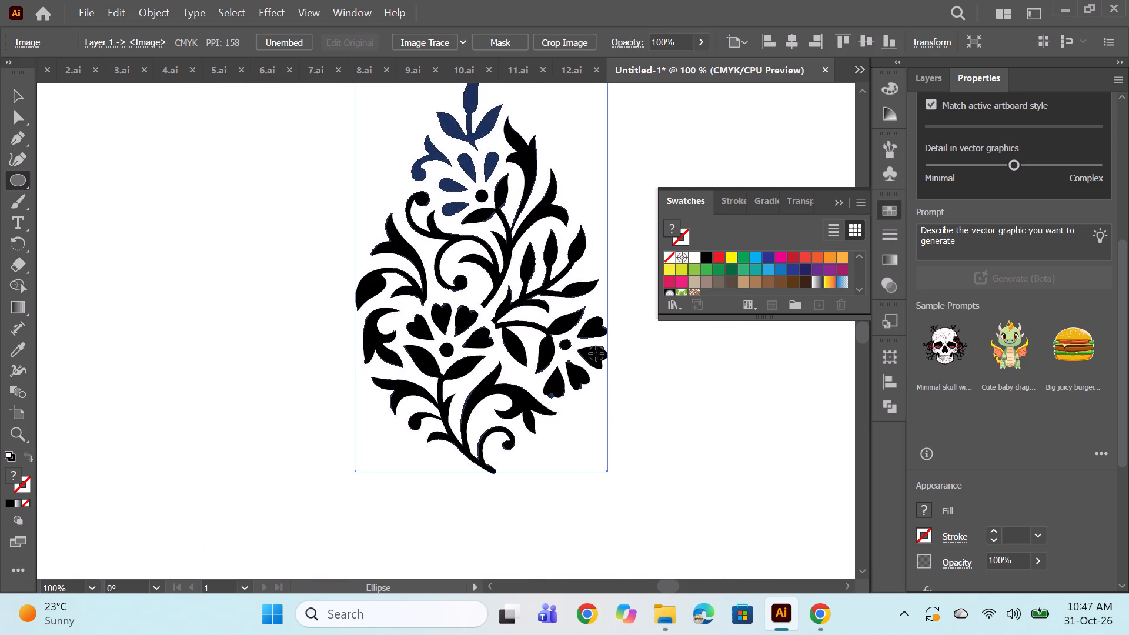
alt+scroll(596, 353, up, 2)
scroll(439, 335, up, 3)
click(12, 96)
alt+scroll(447, 294, down, 1)
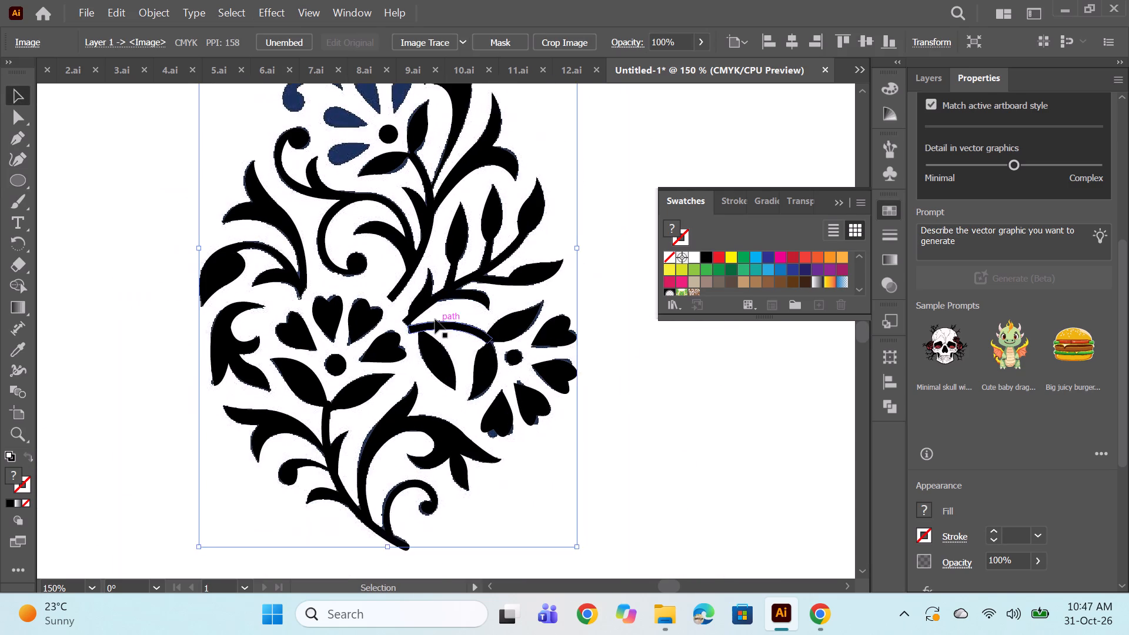
scroll(435, 319, up, 4)
alt+drag(388, 405, 405, 160)
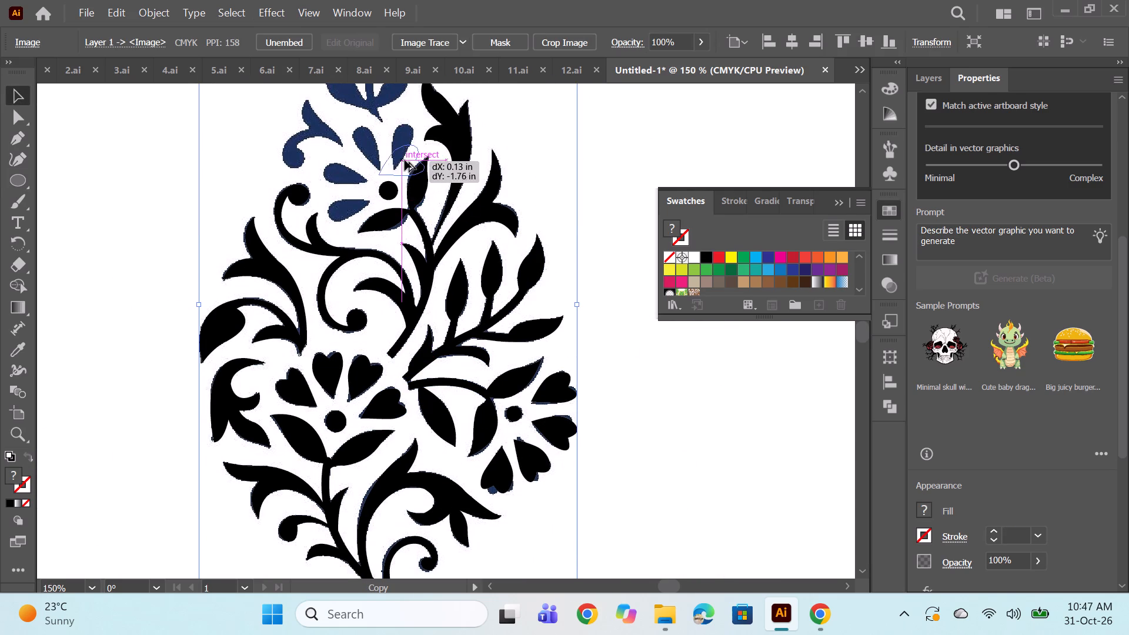
alt+drag(405, 160, 405, 153)
alt+scroll(410, 171, down, 1)
scroll(414, 190, up, 5)
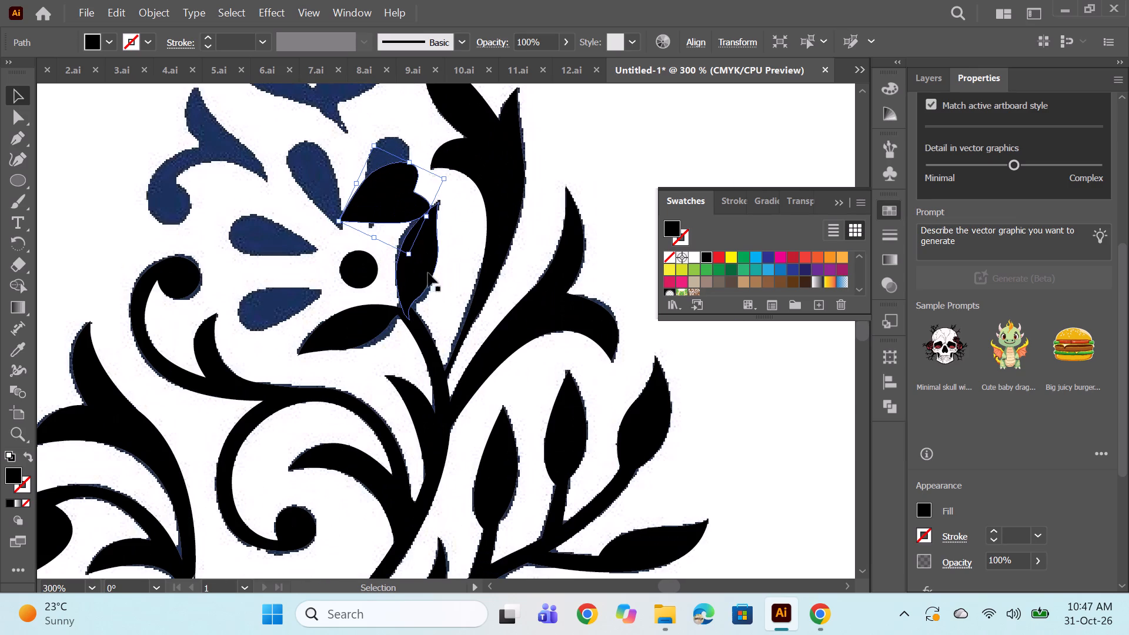
drag(412, 260, 428, 215)
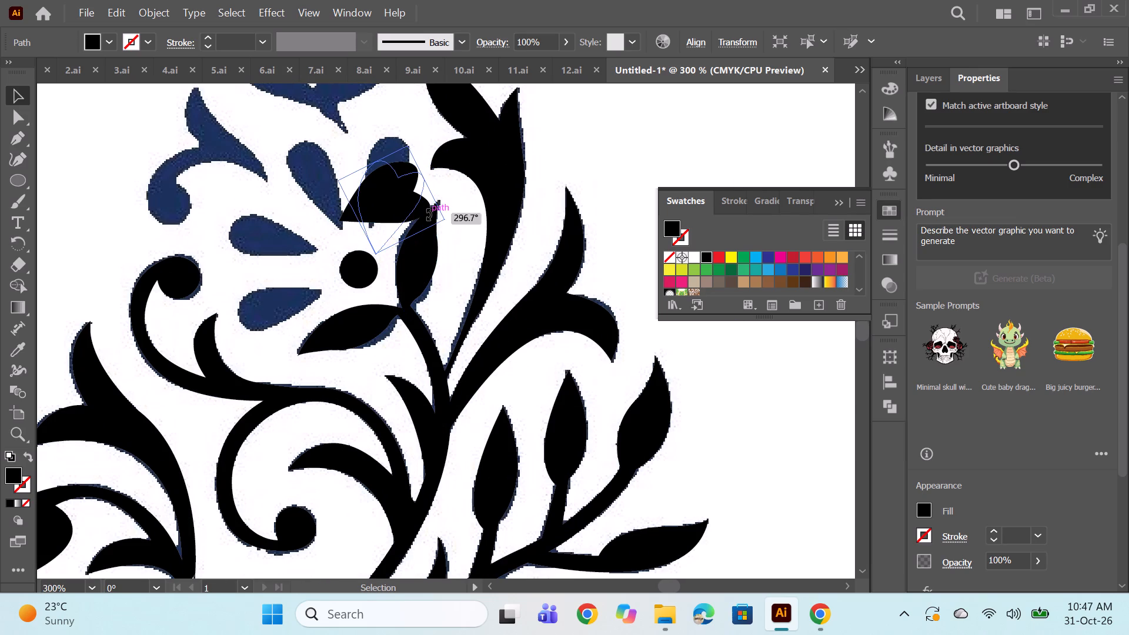
drag(428, 215, 429, 215)
drag(396, 204, 392, 173)
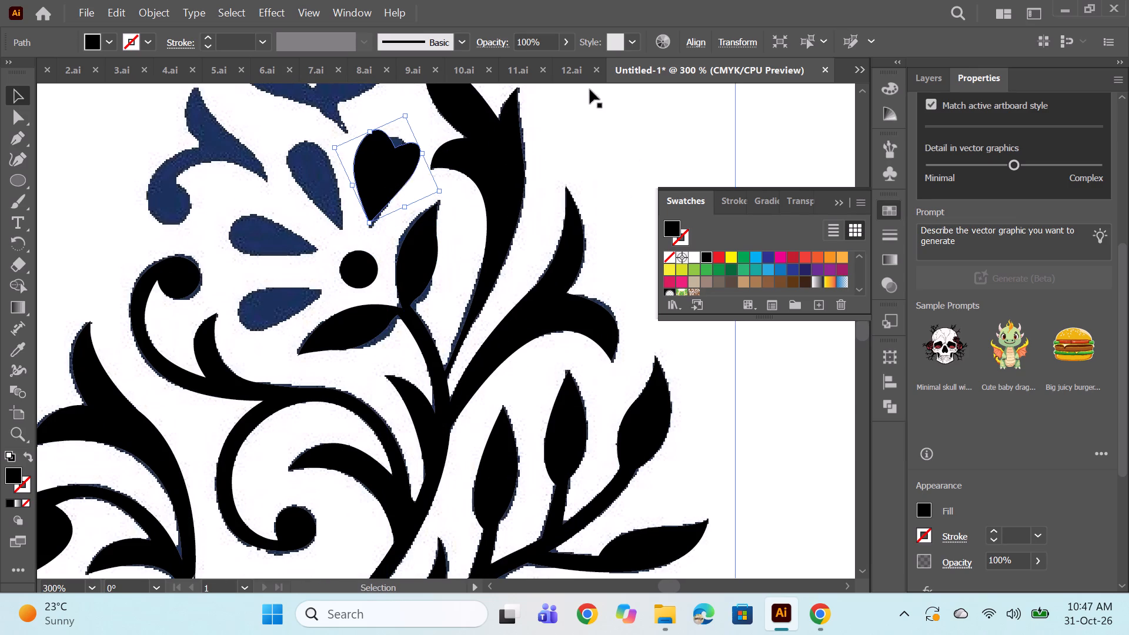
Copy the heart petal onto the next two petals around the upper flower, rotating each copy to point toward the center circle.
alt+drag(391, 167, 316, 182)
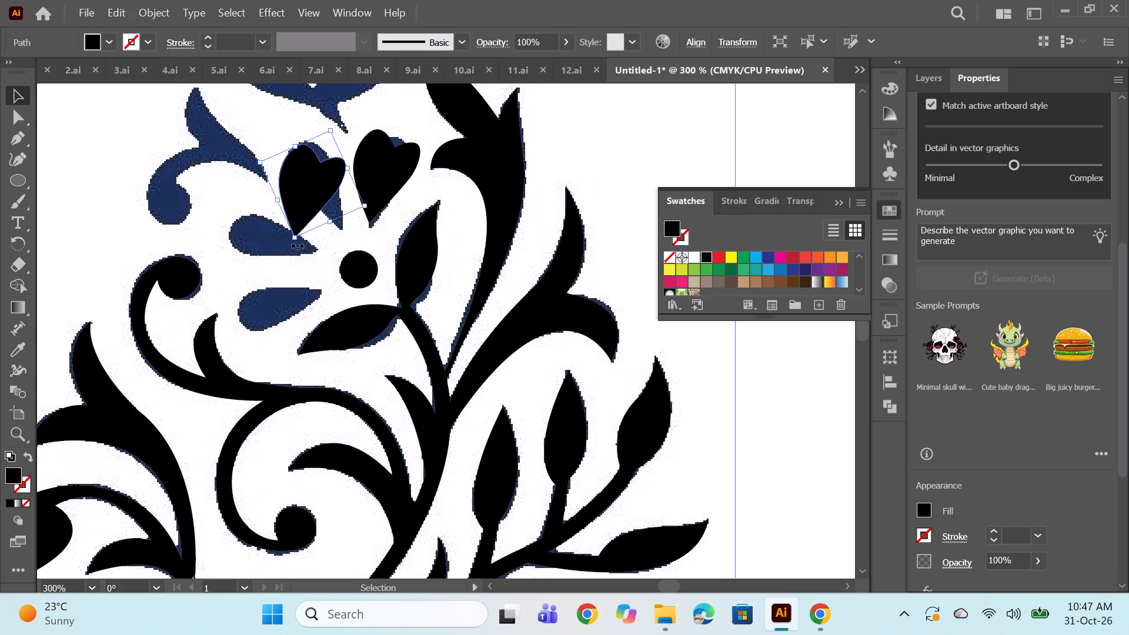
drag(298, 246, 340, 222)
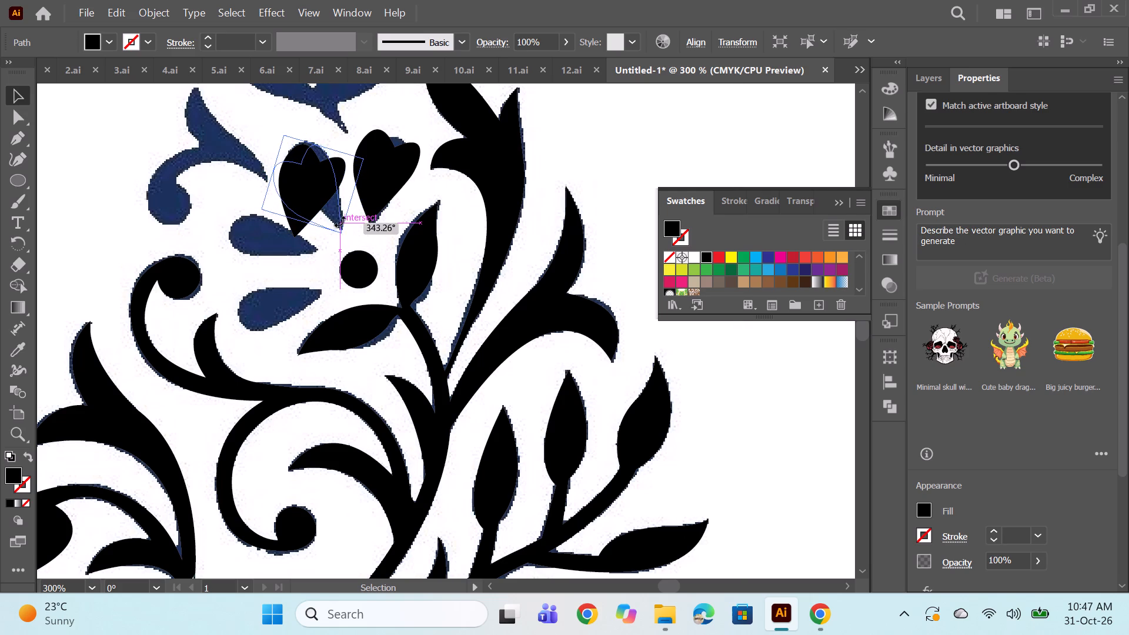
drag(340, 222, 340, 221)
key(Right)
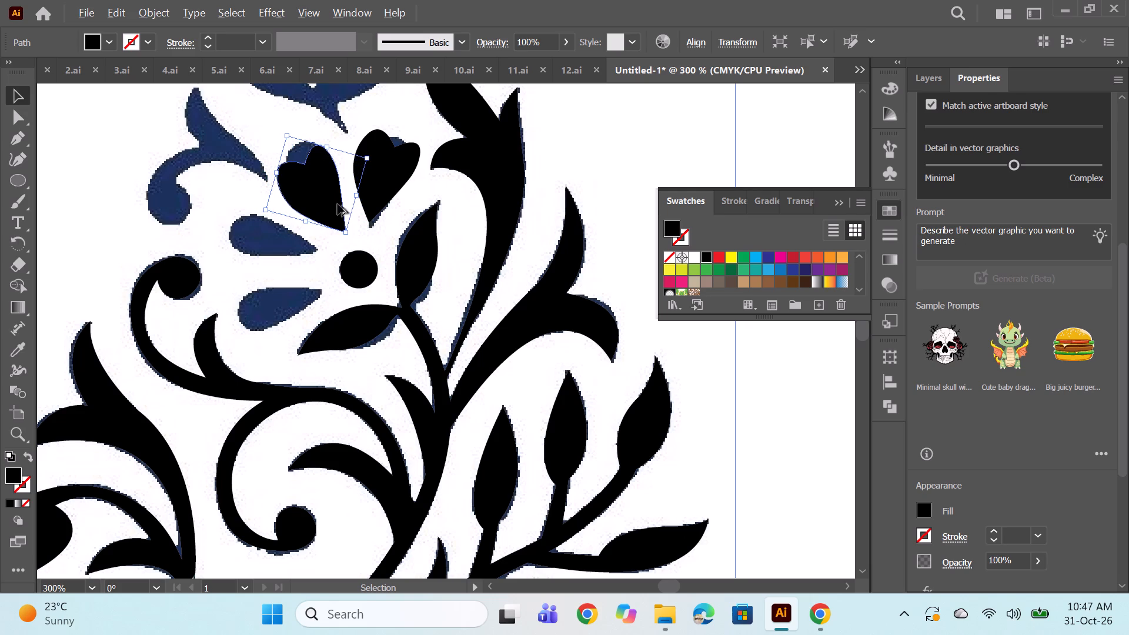
alt+drag(322, 191, 272, 243)
drag(296, 291, 317, 273)
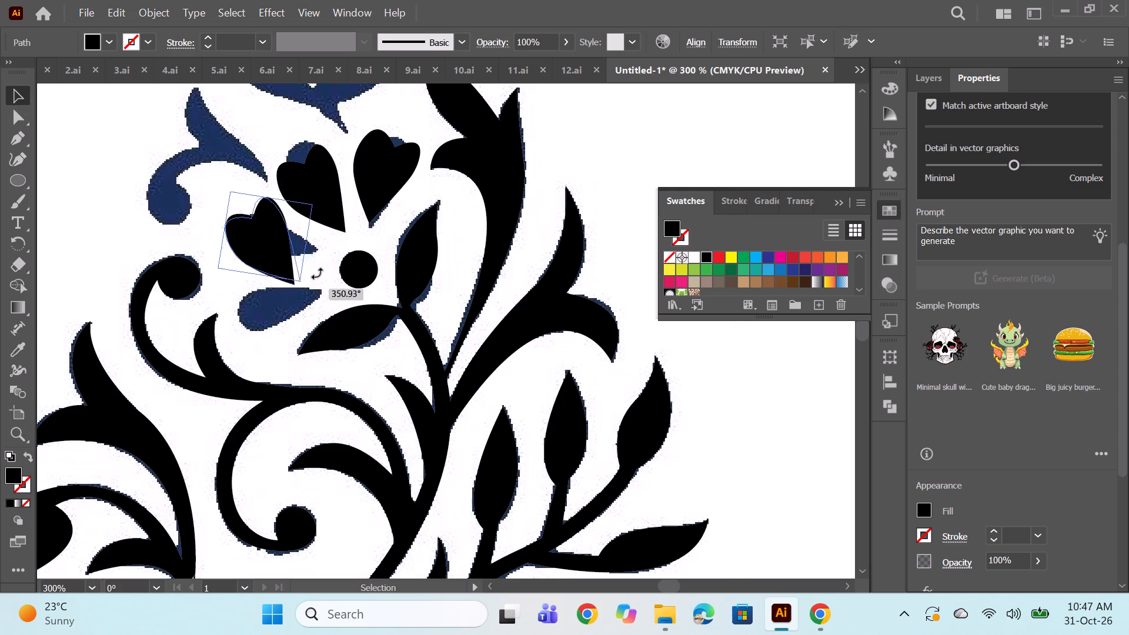
drag(317, 273, 322, 248)
Copy the heart petal onto the upper flower's last uncovered petal, then rotate and nudge it to fit.
alt+drag(269, 236, 278, 299)
drag(334, 315, 334, 300)
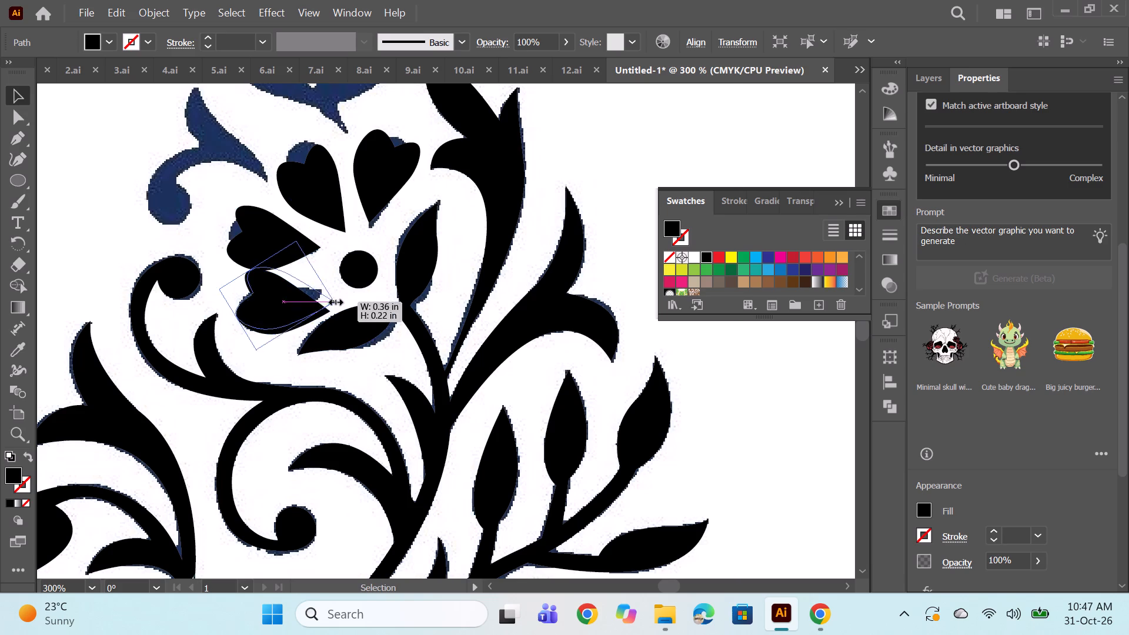
drag(334, 300, 333, 304)
key(ctrl+z)
drag(336, 314, 337, 281)
key(Down)
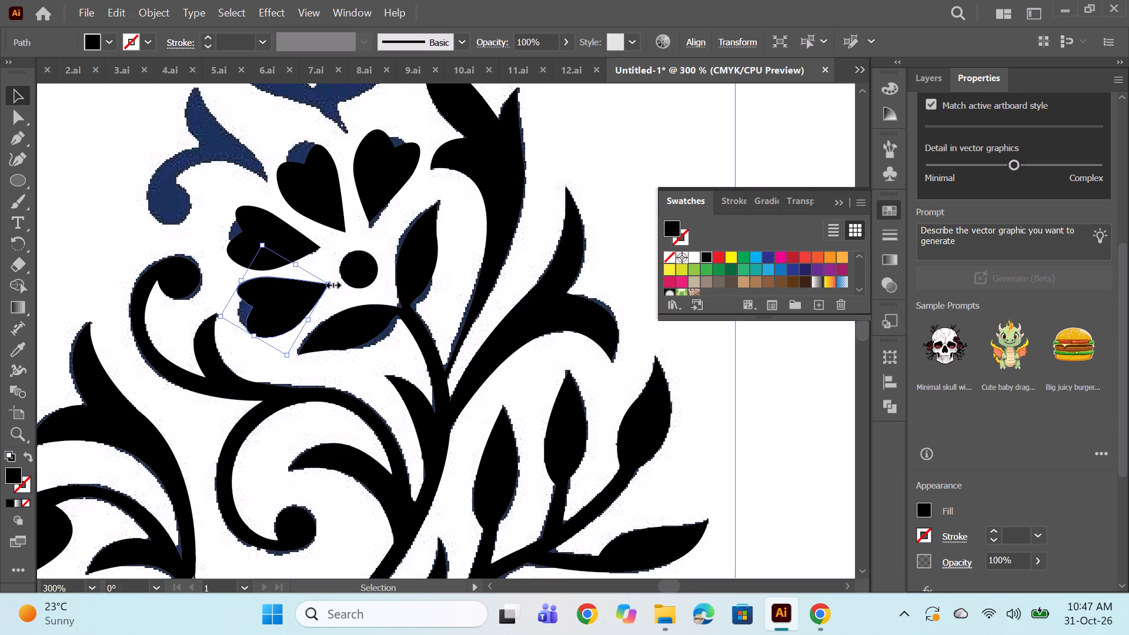
key(Left)
ctrl+click(617, 149)
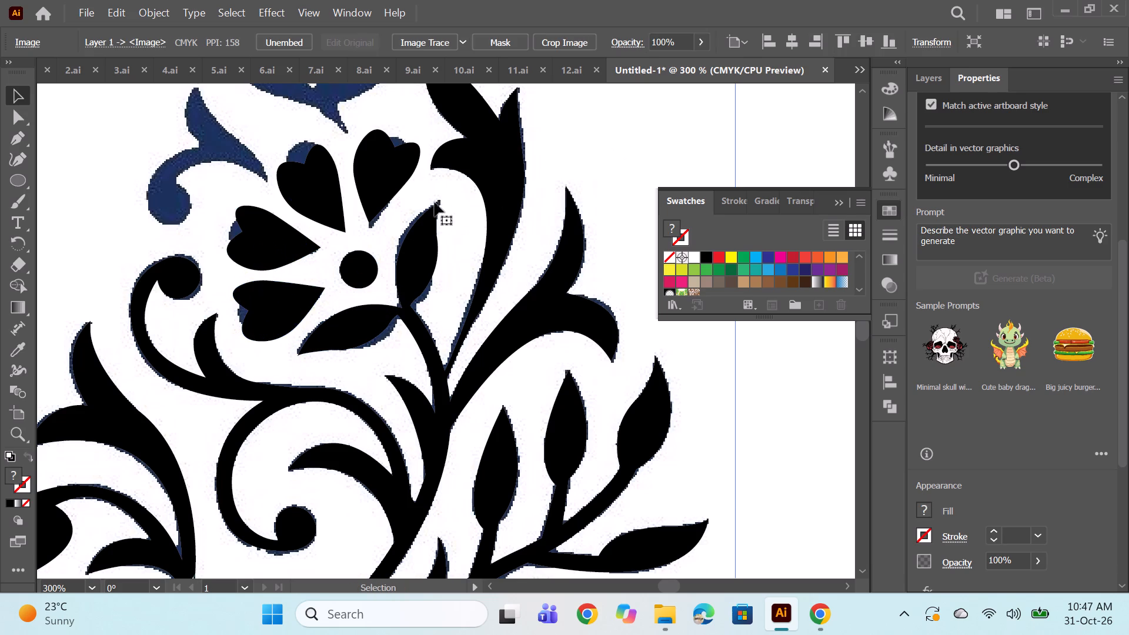
Begin a black-filled Pen outline of the curled sprig beside the upper flower, from its pointed end along the inner curve and around the curl.
alt+scroll(382, 195, down, 1)
scroll(319, 196, up, 7)
alt+scroll(265, 227, up, 1)
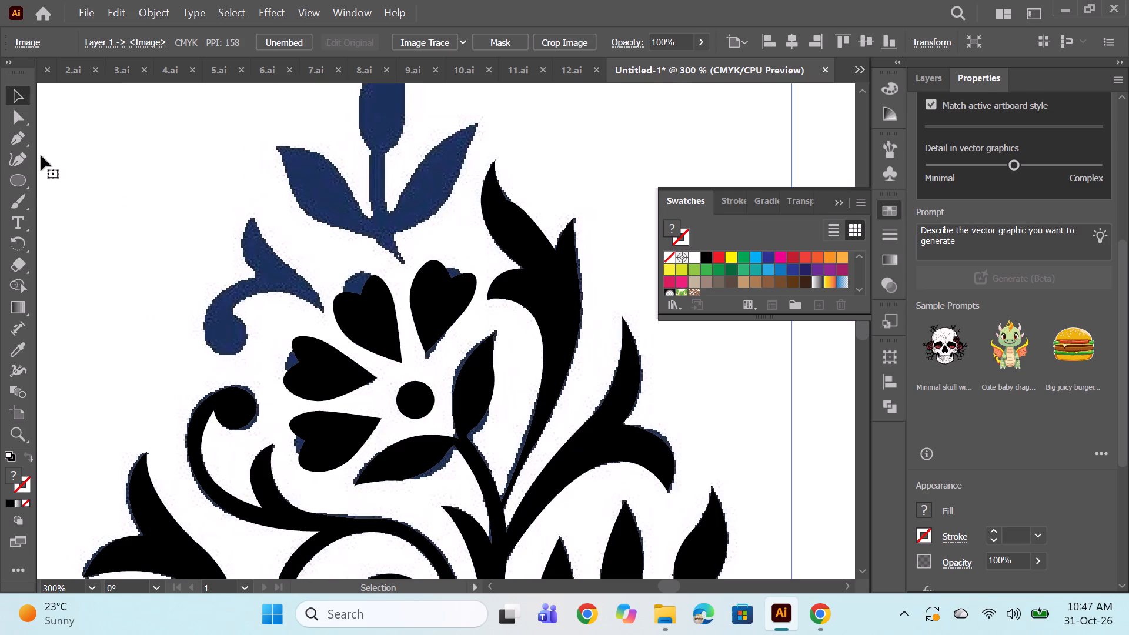
click(25, 141)
click(324, 312)
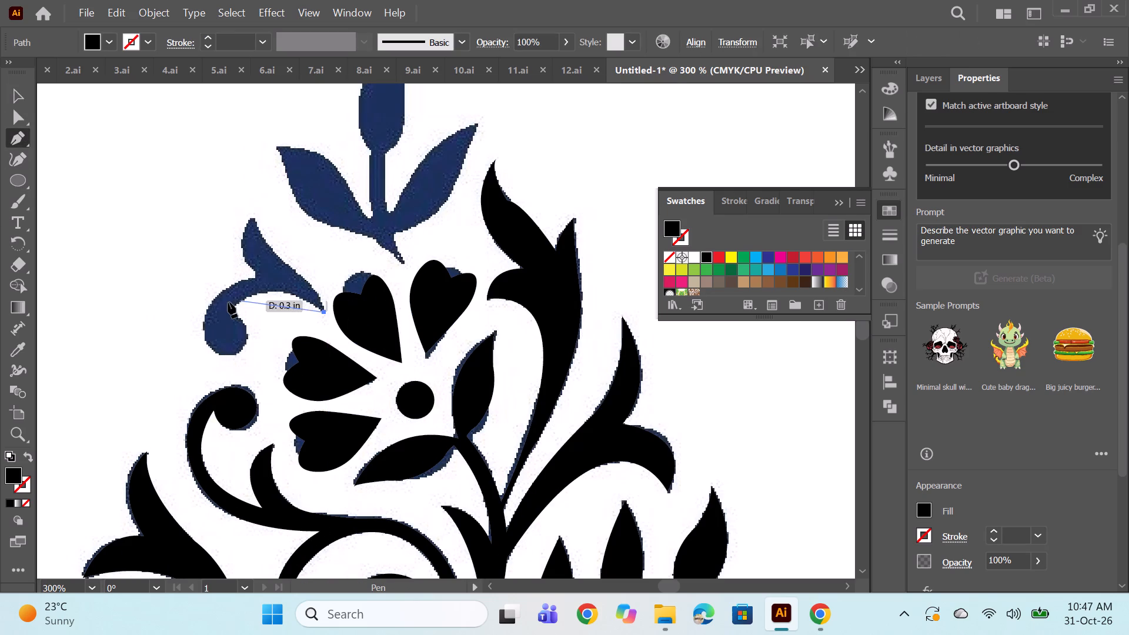
drag(231, 311, 183, 359)
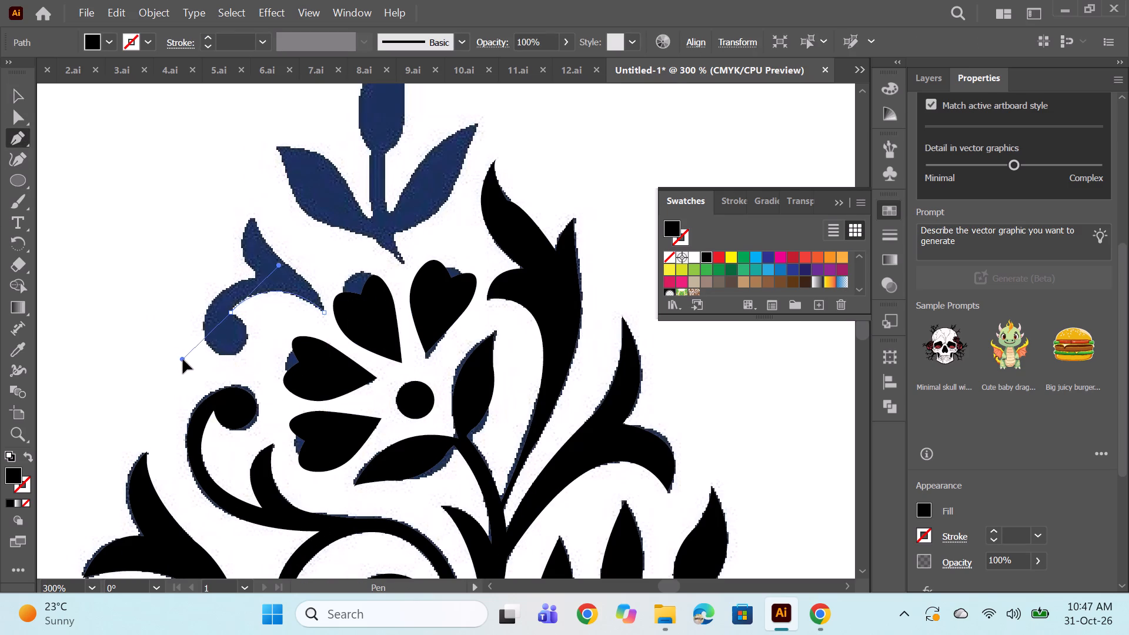
drag(183, 359, 192, 359)
alt+click(232, 313)
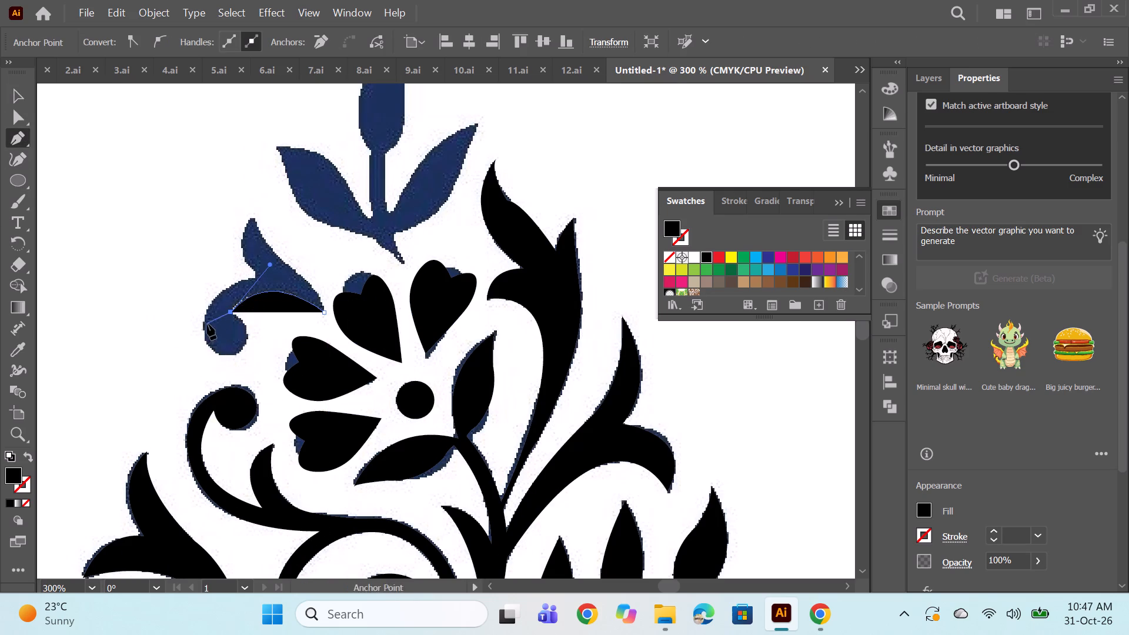
drag(241, 351, 224, 380)
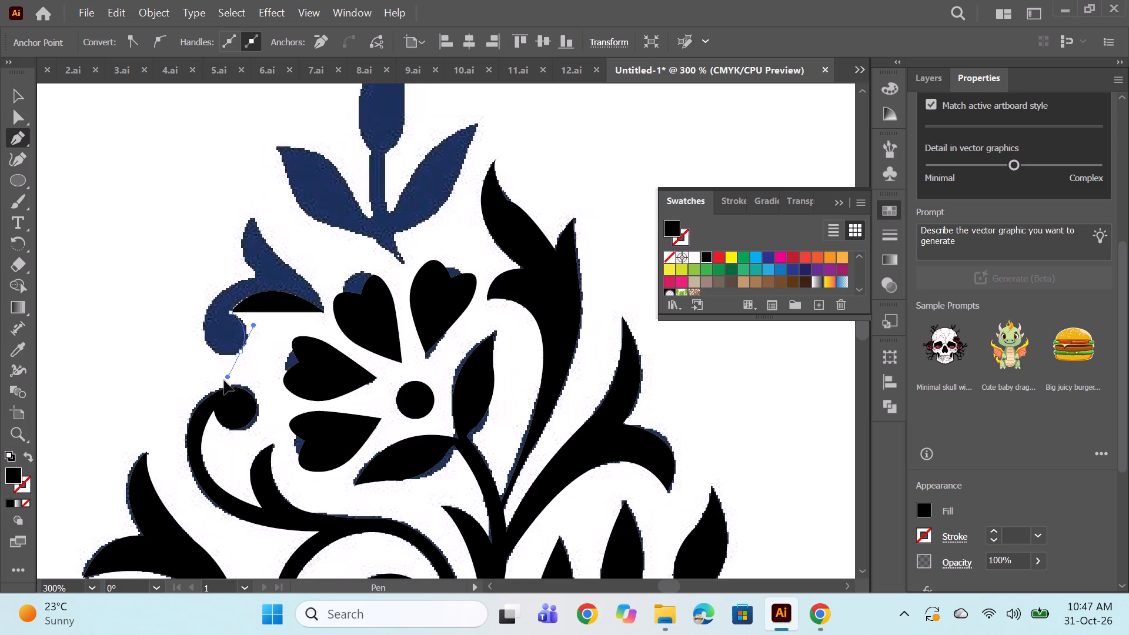
drag(224, 380, 221, 382)
alt+click(239, 350)
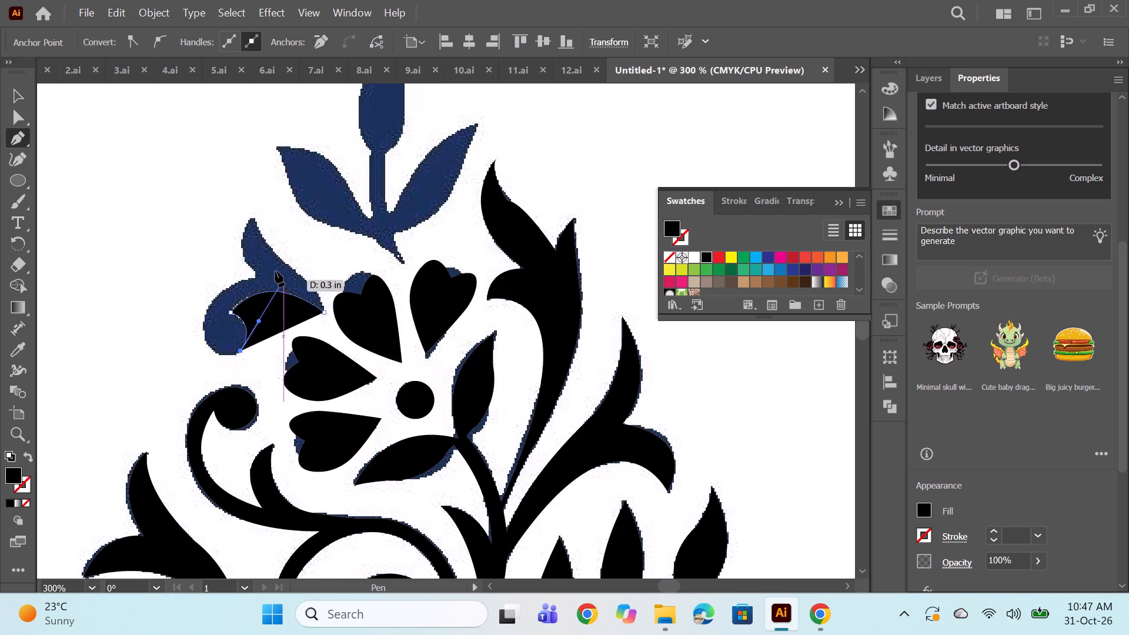
Continue the outline up the curl's outer edge to the base of the sprig's pointed leaf, redoing the misplaced curve point.
drag(256, 278, 355, 230)
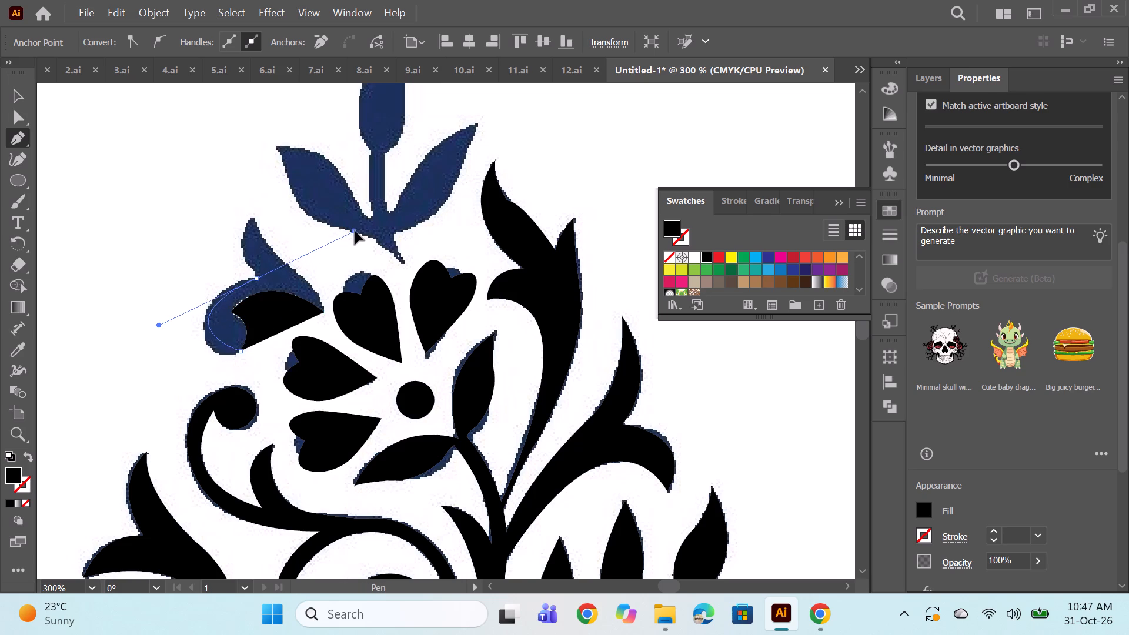
drag(355, 230, 359, 225)
key(ctrl+z)
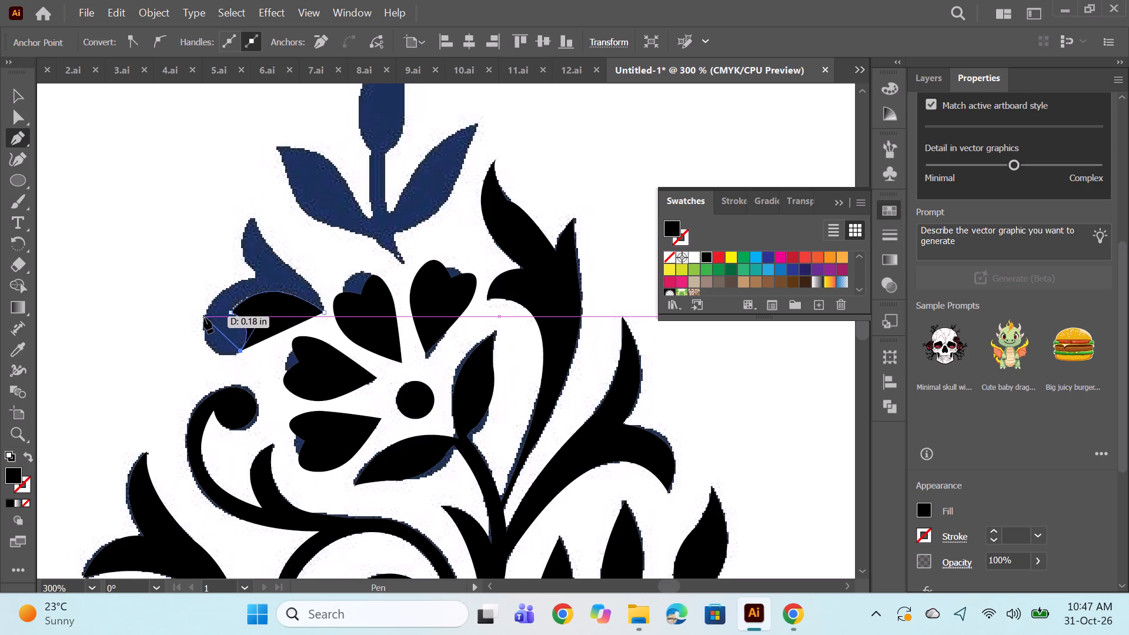
drag(204, 317, 203, 259)
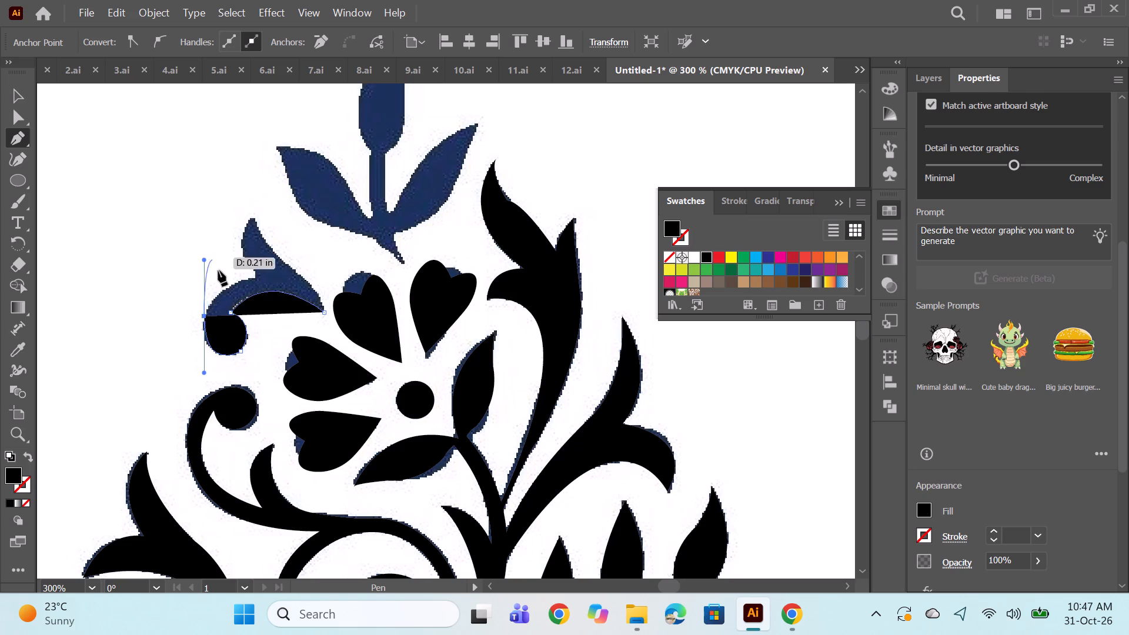
alt+click(205, 316)
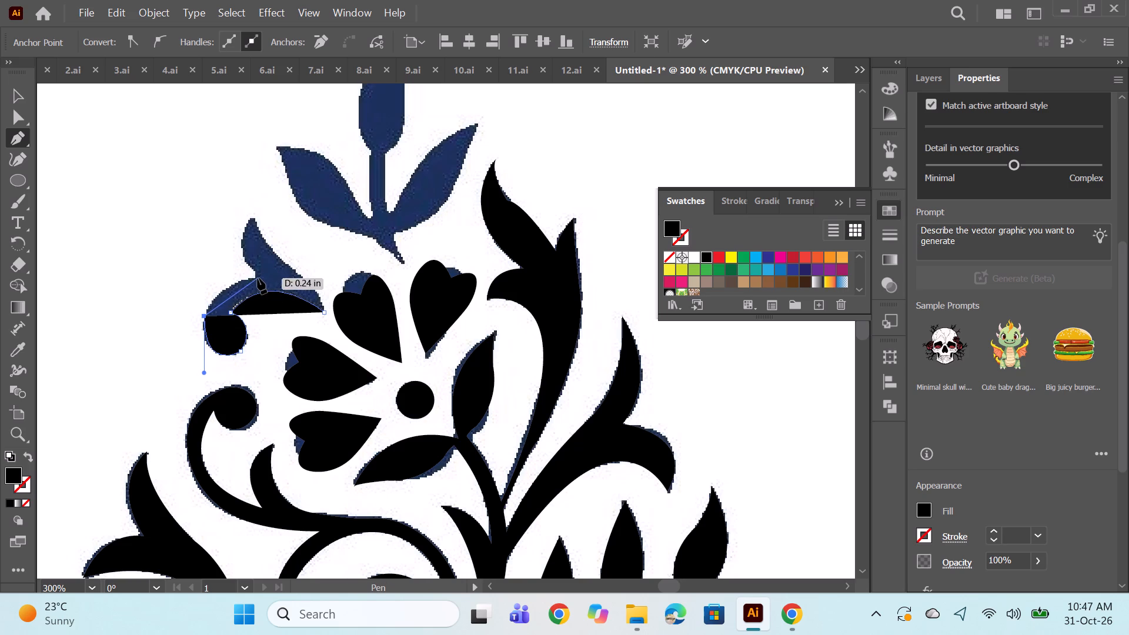
drag(258, 278, 300, 273)
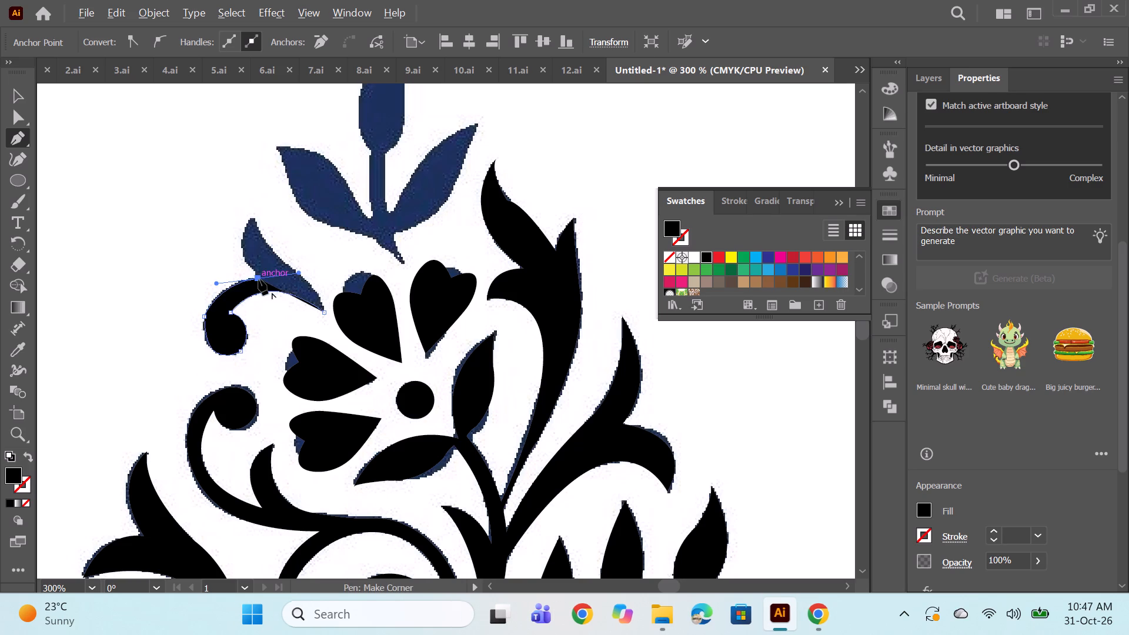
alt+click(259, 279)
Trace both sides of the sprig's upward leaf, close the outline at its starting point, and refine its anchor points.
drag(255, 216, 273, 205)
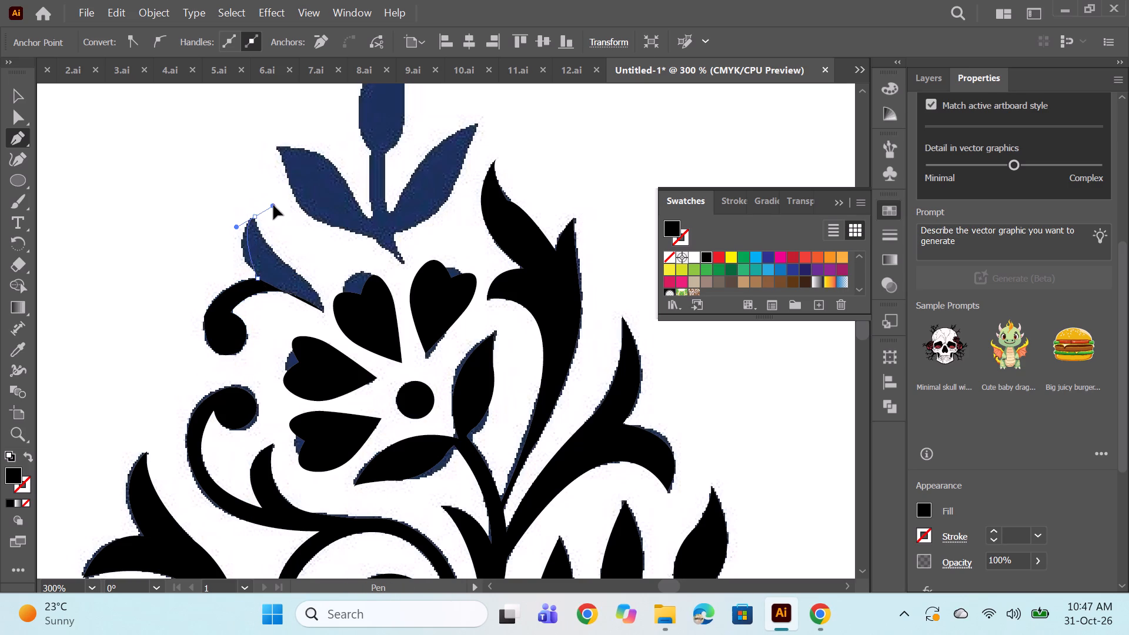
drag(273, 205, 283, 198)
alt+click(255, 217)
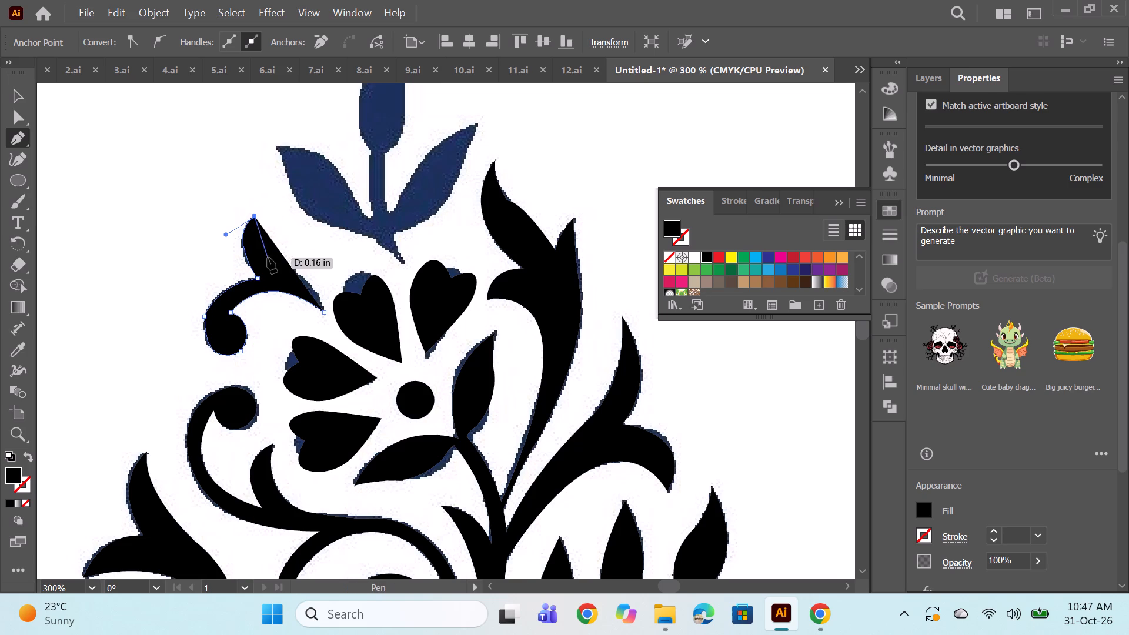
drag(290, 269, 313, 278)
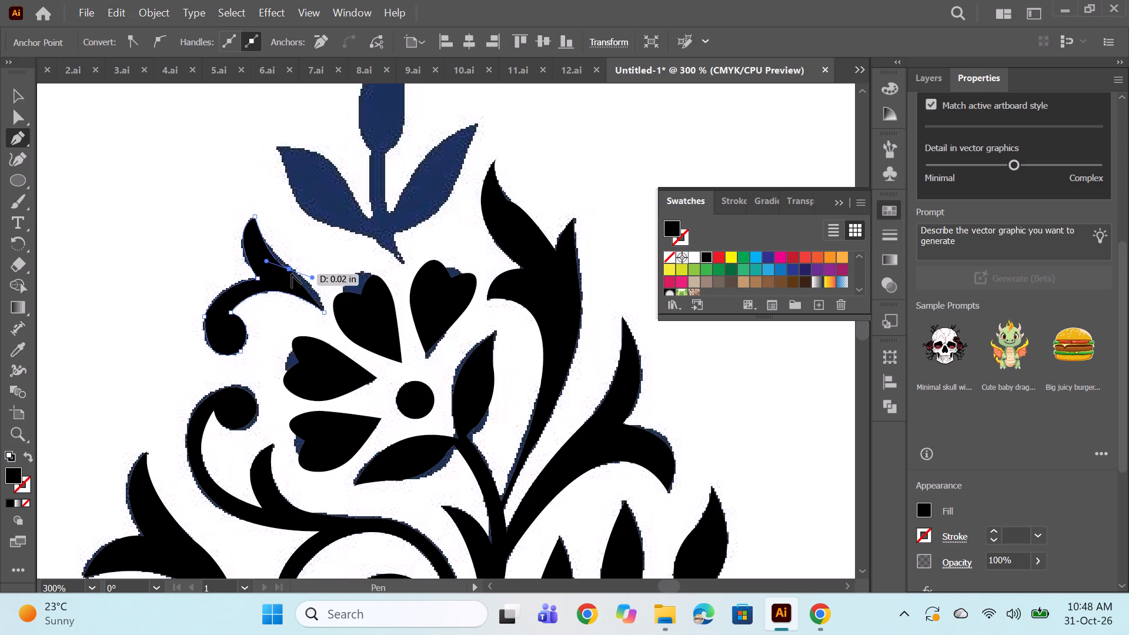
alt+click(290, 270)
drag(322, 311, 322, 330)
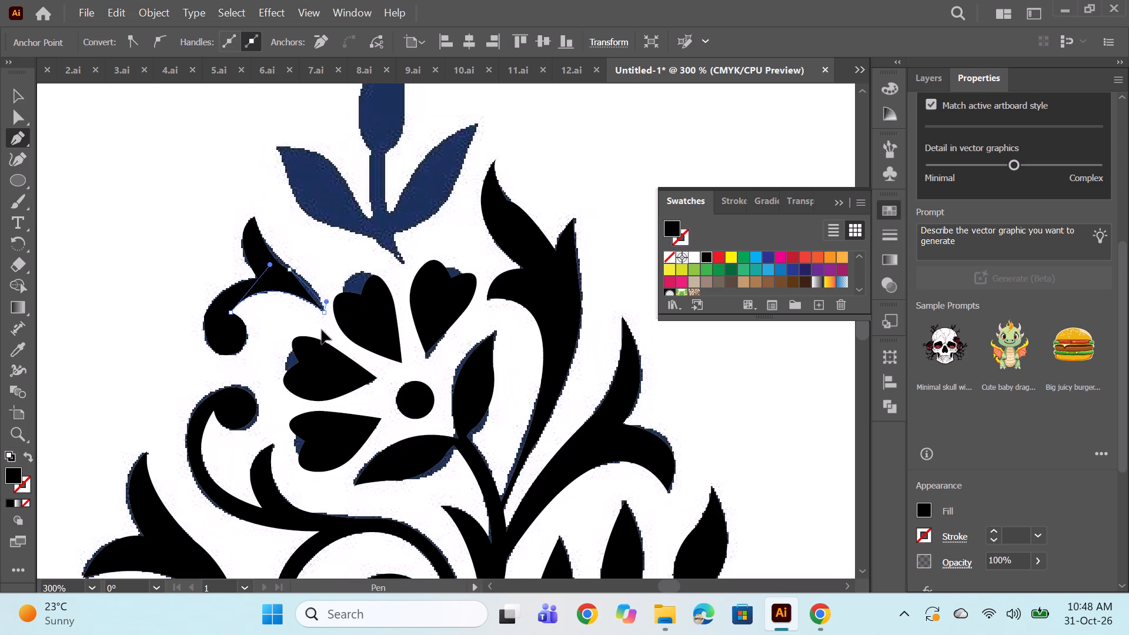
drag(322, 330, 326, 339)
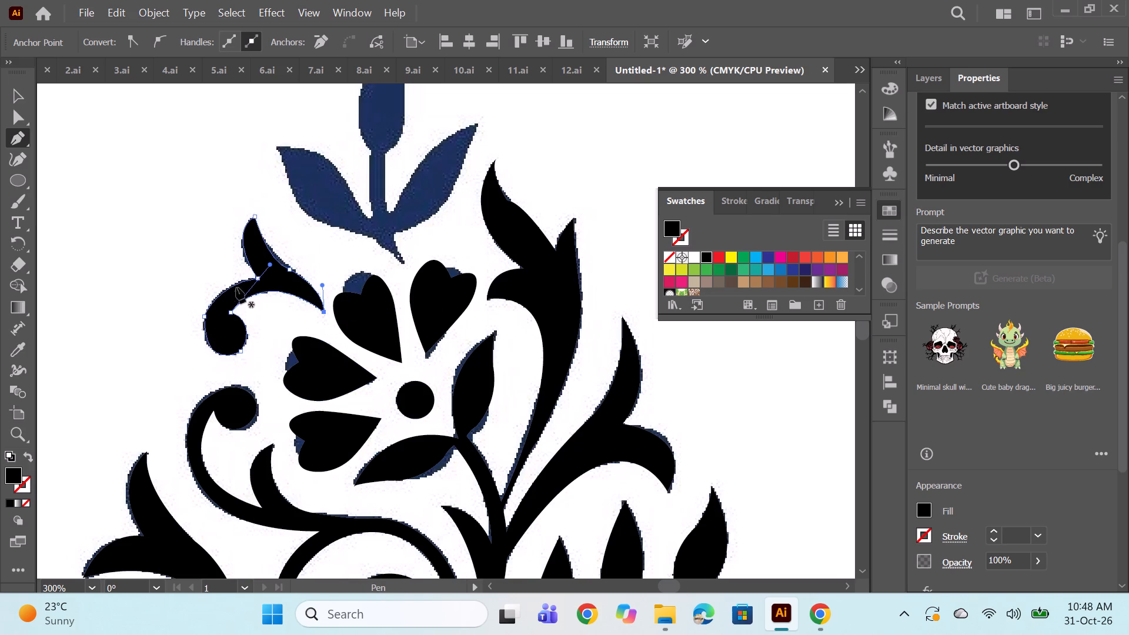
ctrl+click(289, 269)
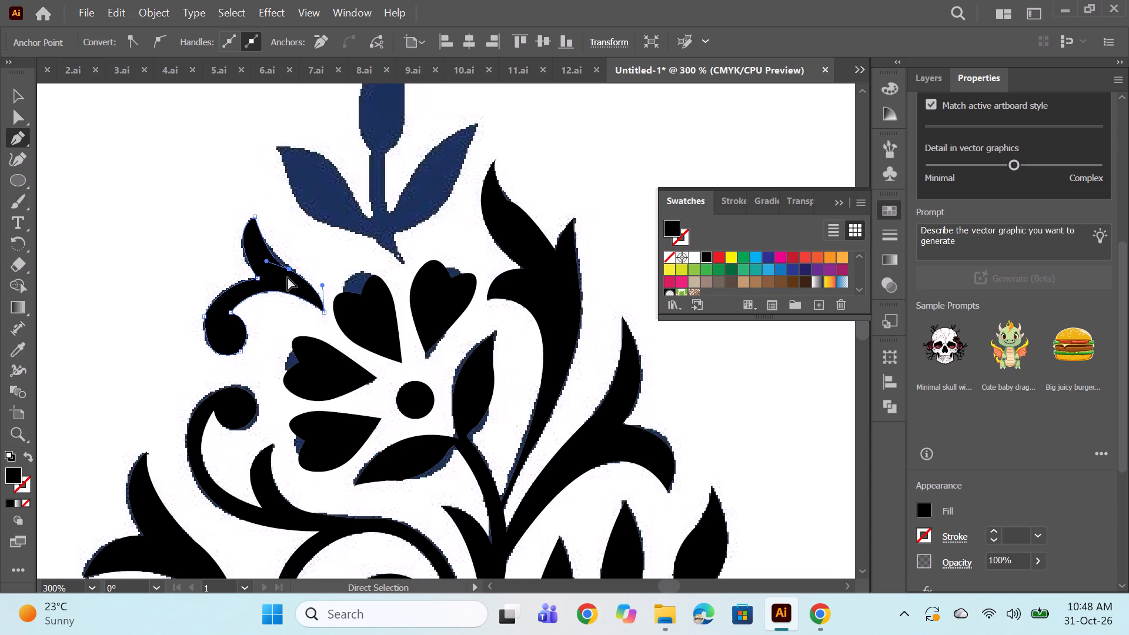
ctrl+click(206, 317)
ctrl+drag(213, 317, 270, 327)
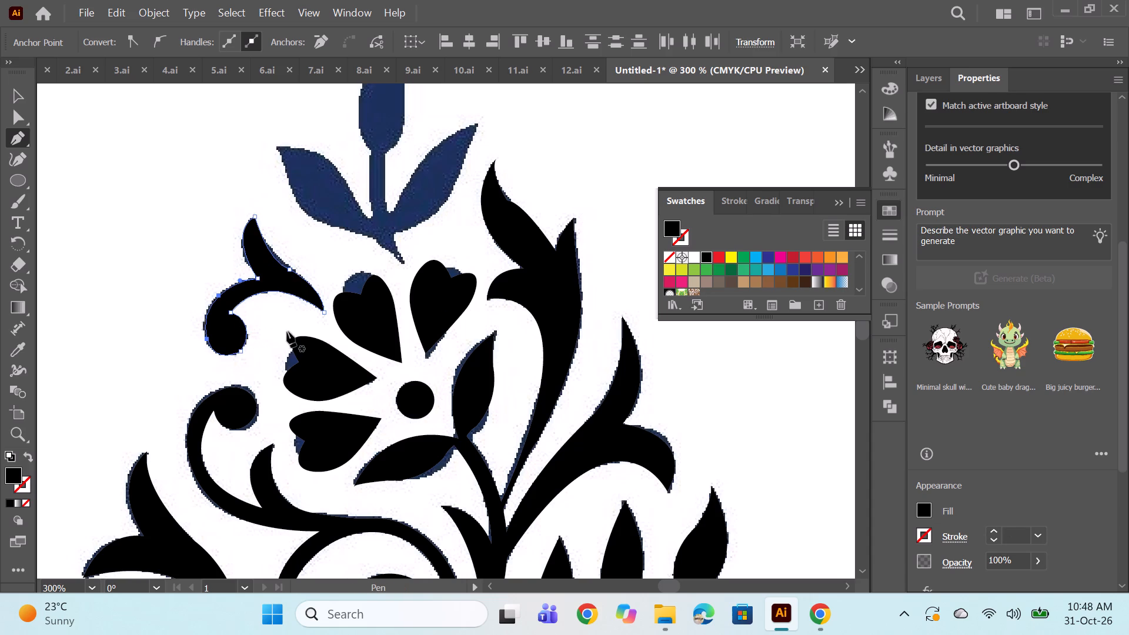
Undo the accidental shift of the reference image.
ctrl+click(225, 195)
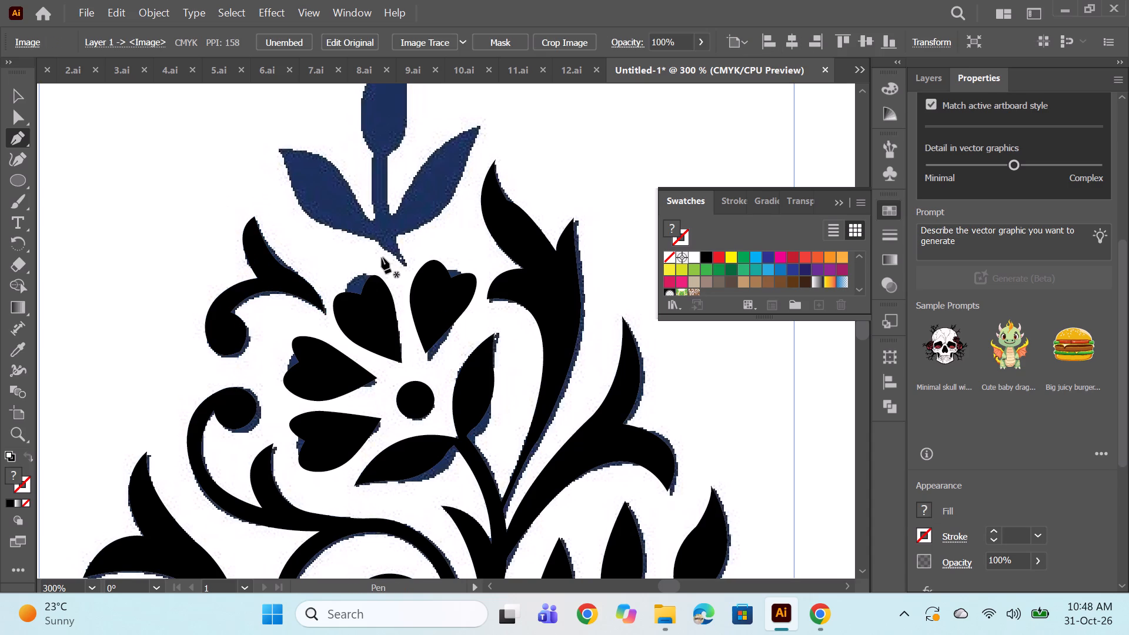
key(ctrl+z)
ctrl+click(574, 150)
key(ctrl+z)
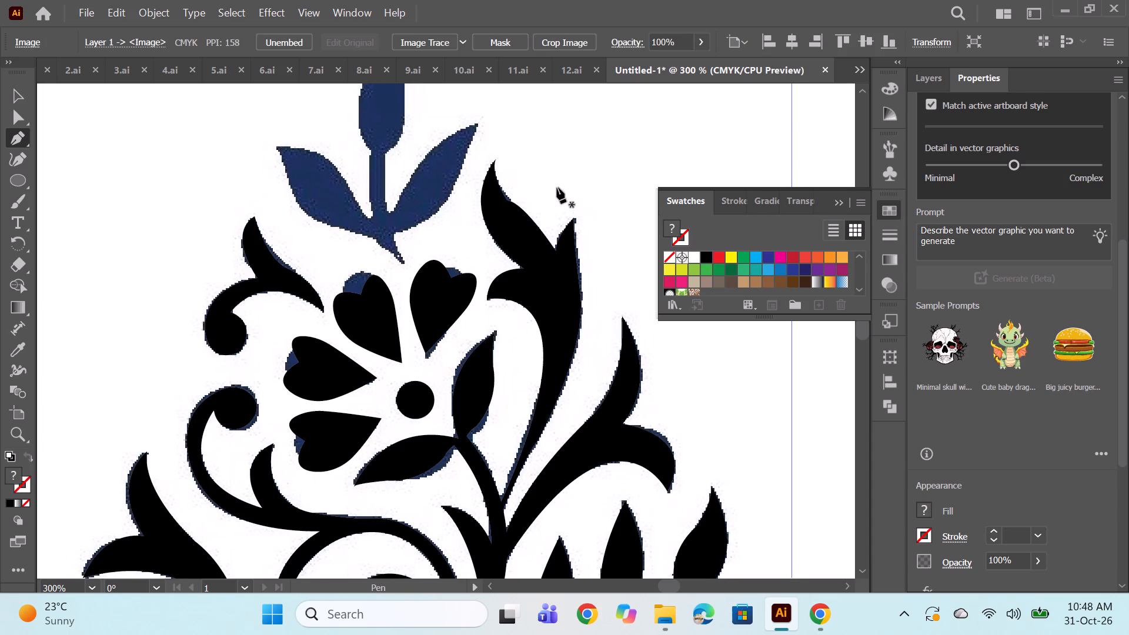
Draw a curved Pen path along the stem of the top three-leaf sprig, from its lower end to the base of the upright leaf.
scroll(402, 202, up, 3)
click(402, 303)
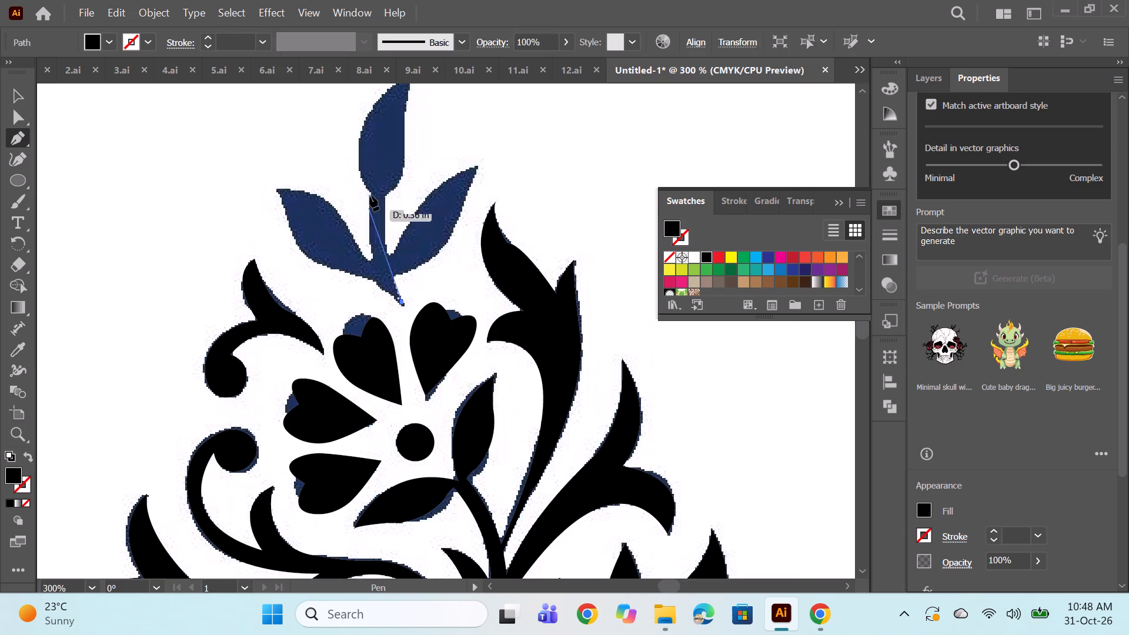
drag(379, 185, 396, 129)
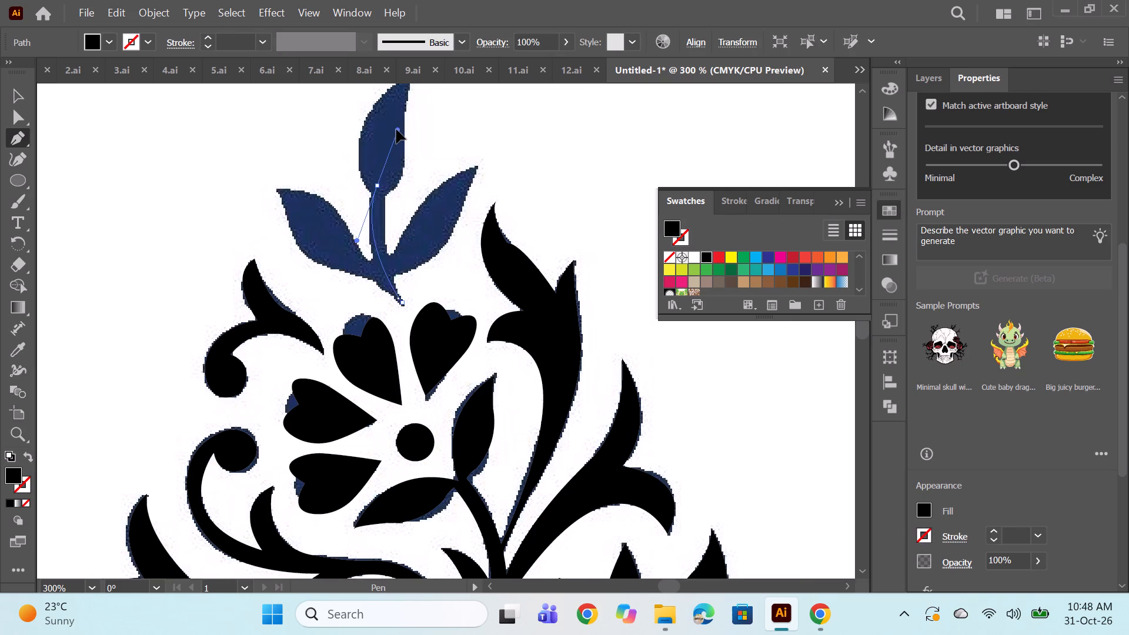
drag(396, 129, 394, 128)
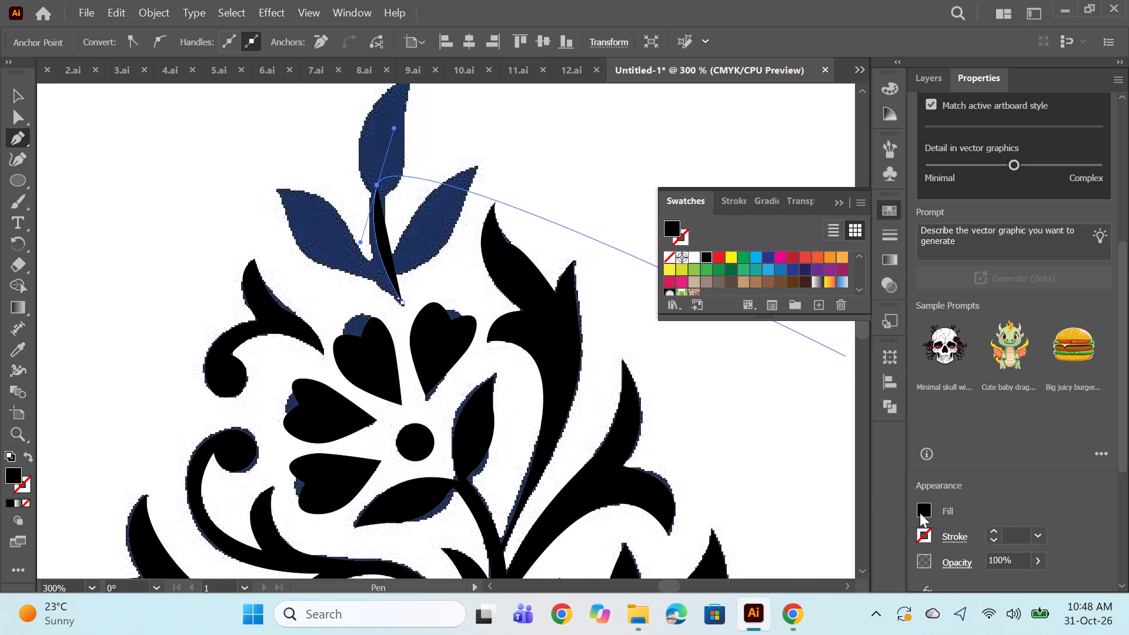
Give the stem path no fill and a 4 pt black stroke with round caps.
click(917, 514)
click(733, 345)
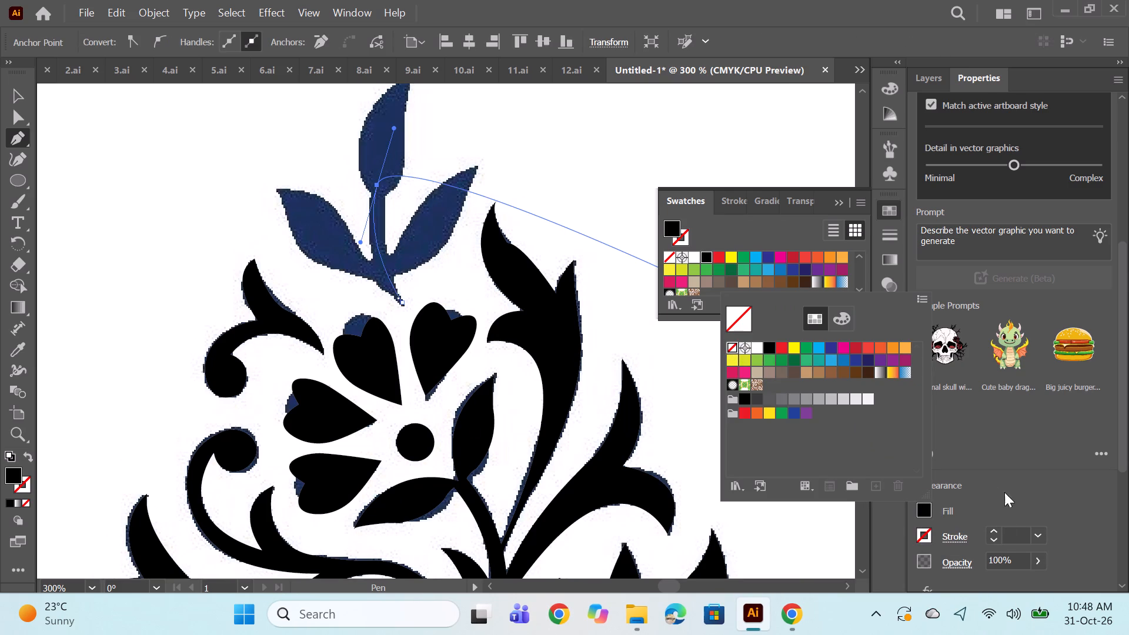
double_click(996, 530)
triple_click(995, 530)
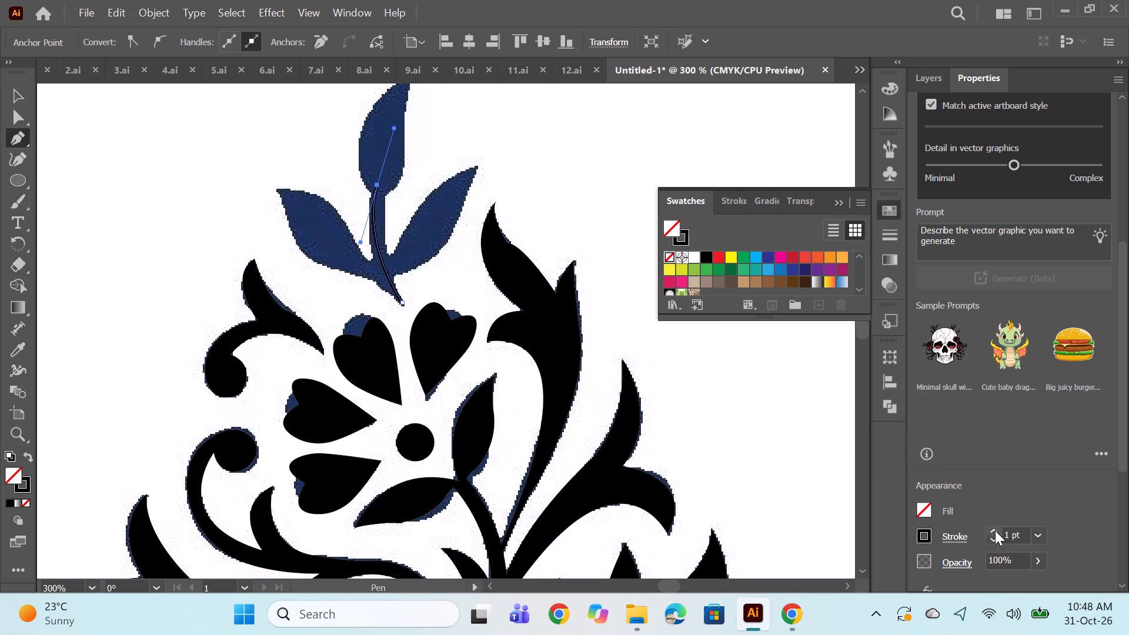
triple_click(995, 530)
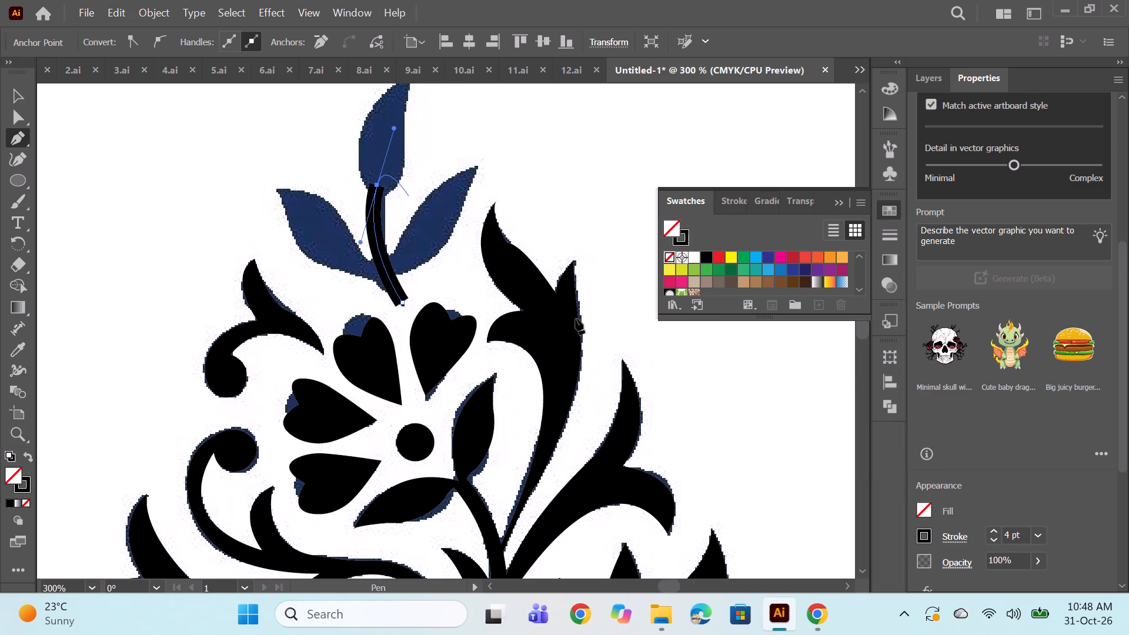
click(882, 240)
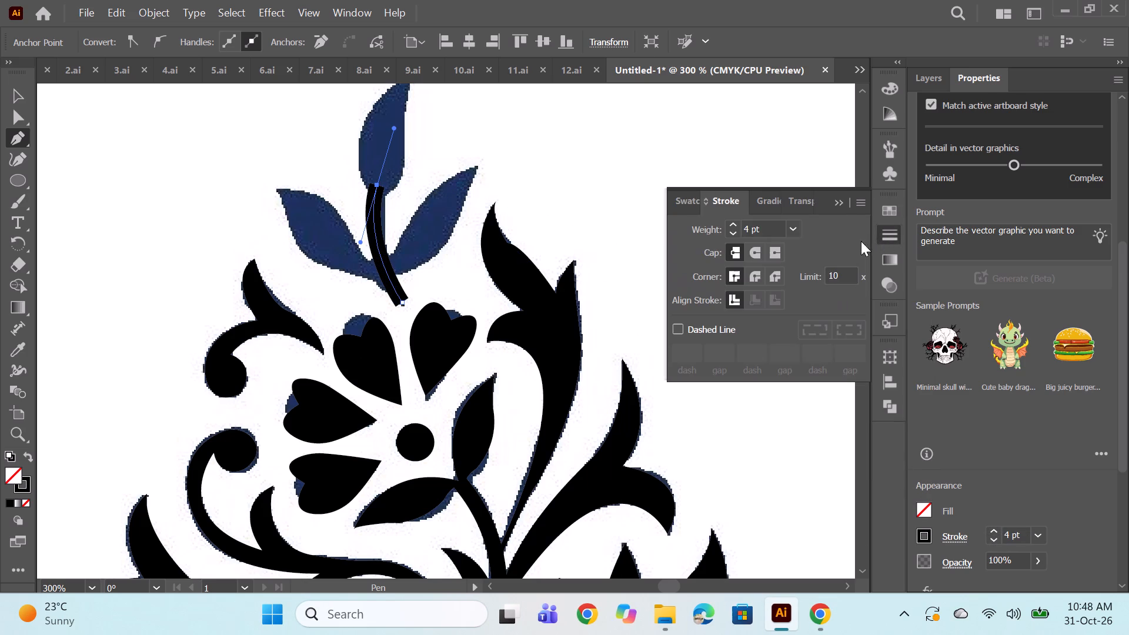
click(749, 248)
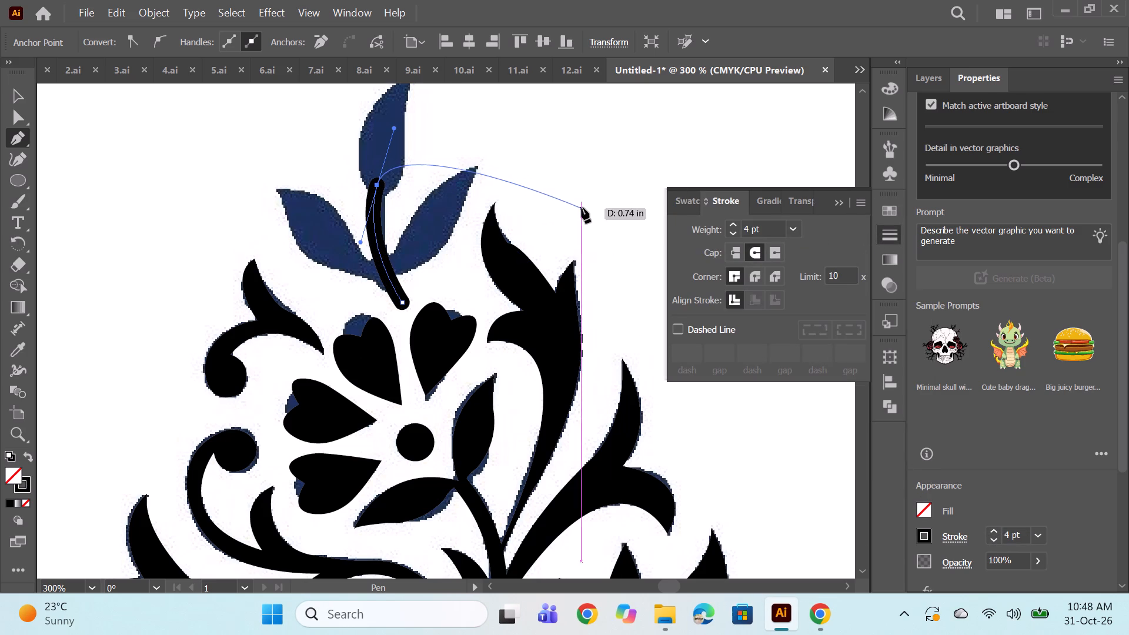
Expand the 4 pt stem stroke of the top three-leaf sprig into a filled shape and deselect it.
click(151, 16)
click(223, 271)
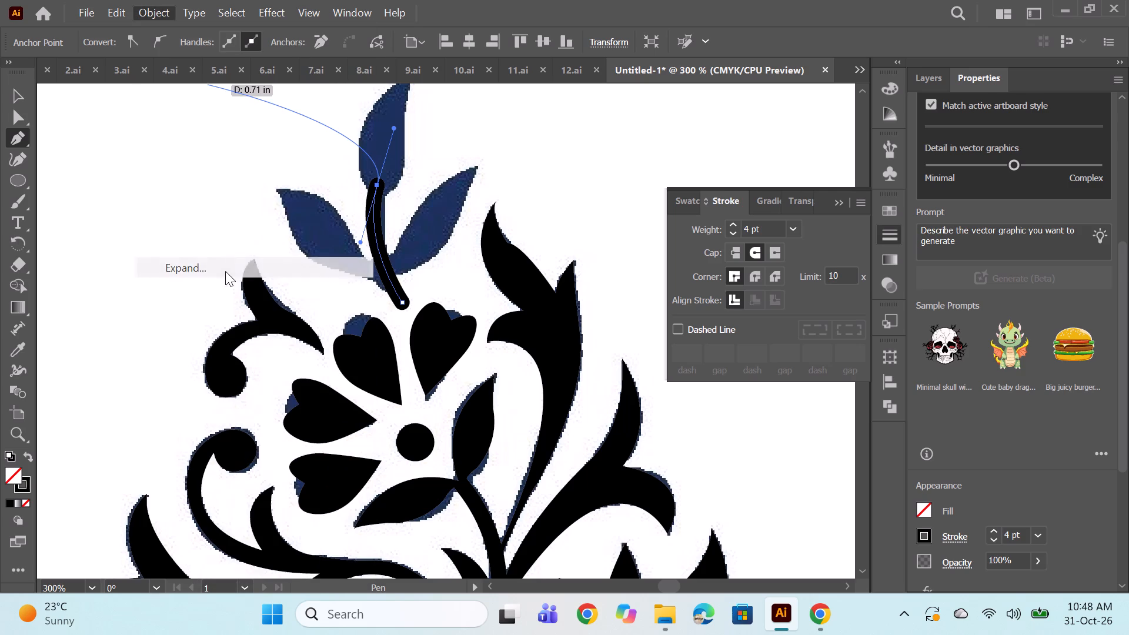
click(546, 400)
ctrl+click(545, 179)
Trace the left edge of the top sprig's upright leaf from the stem's upper end to the tip, ending in a corner point.
scroll(395, 156, up, 3)
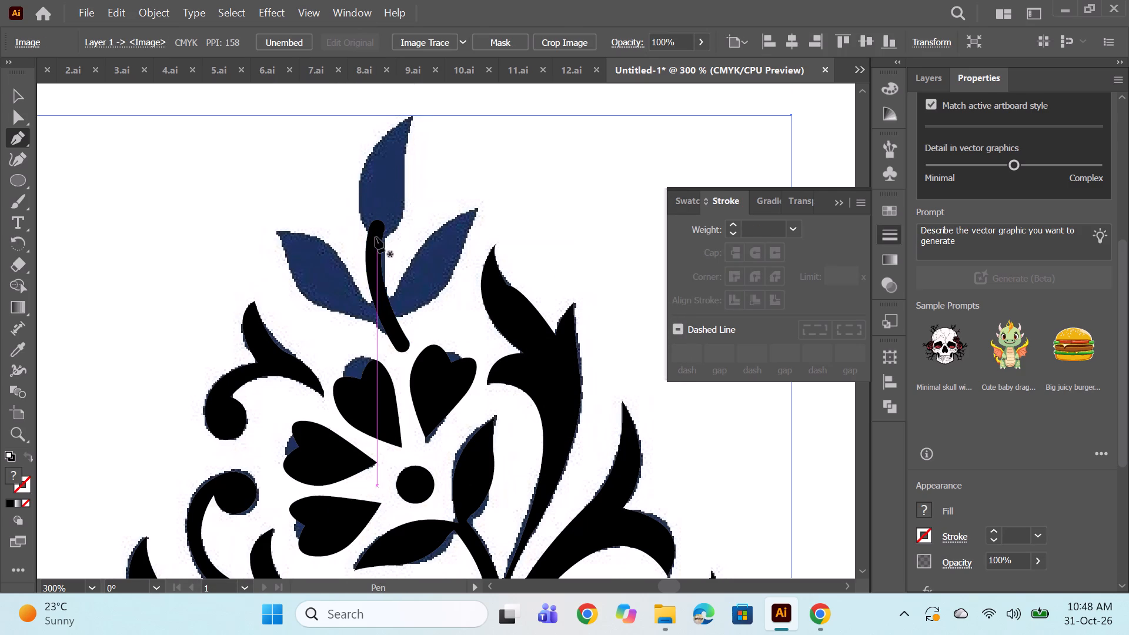
click(375, 237)
scroll(394, 219, up, 3)
drag(413, 157, 530, 126)
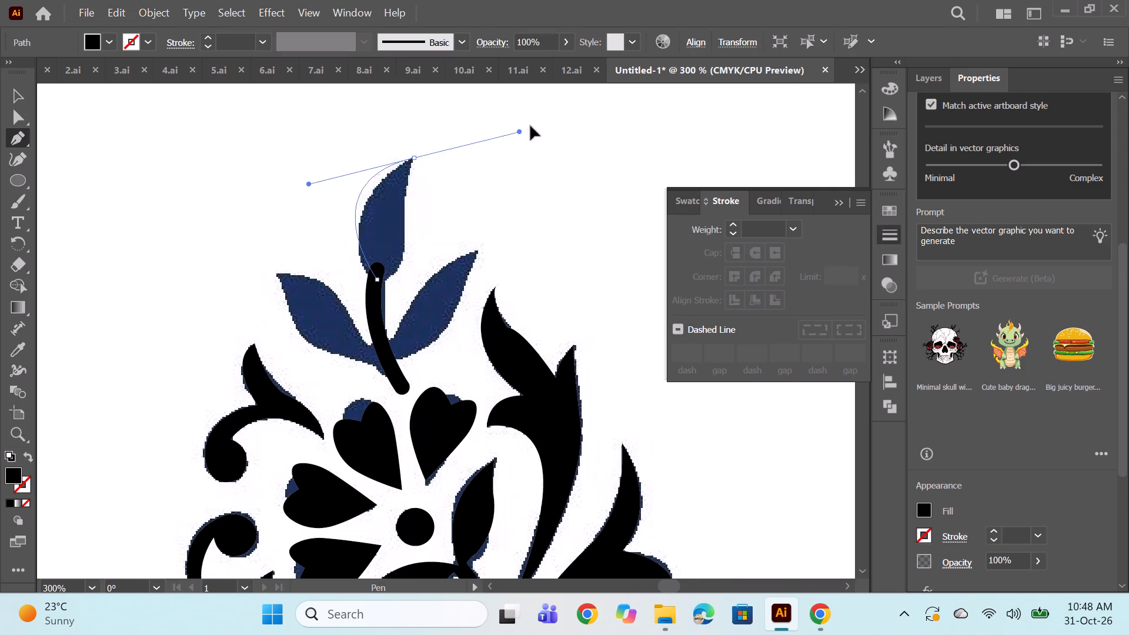
drag(530, 126, 552, 339)
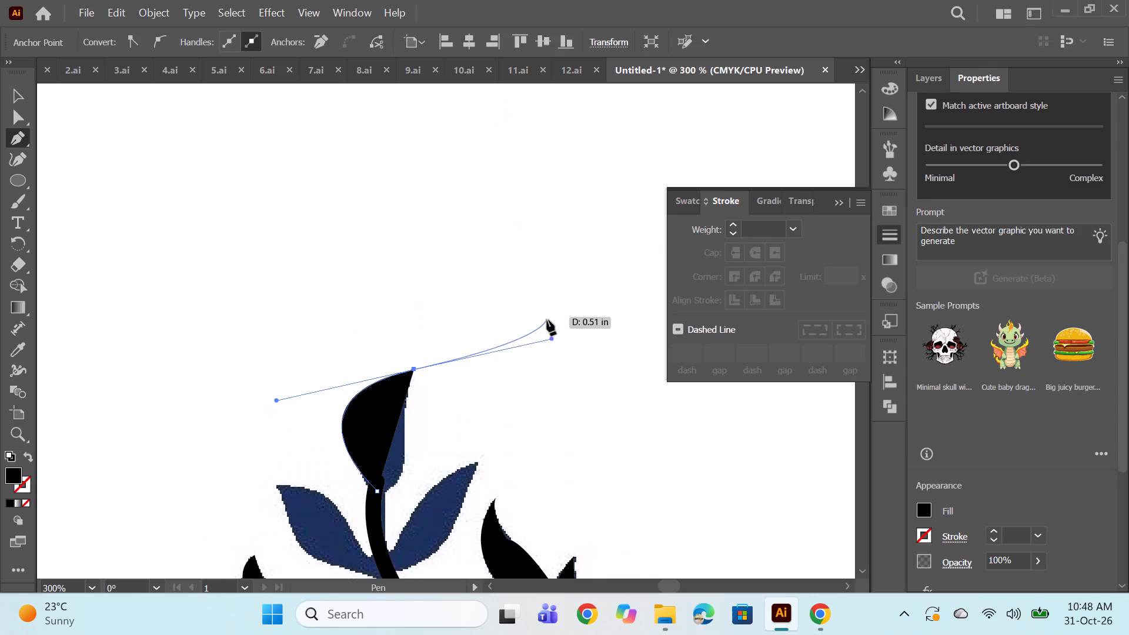
key(ctrl+z)
drag(411, 369, 525, 327)
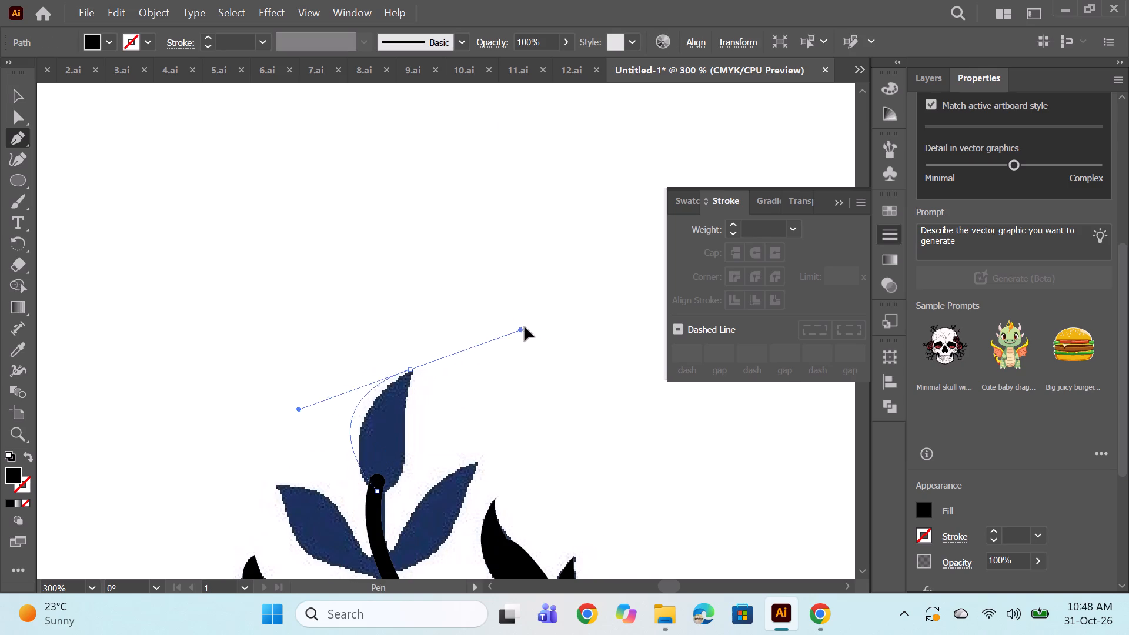
drag(525, 327, 512, 283)
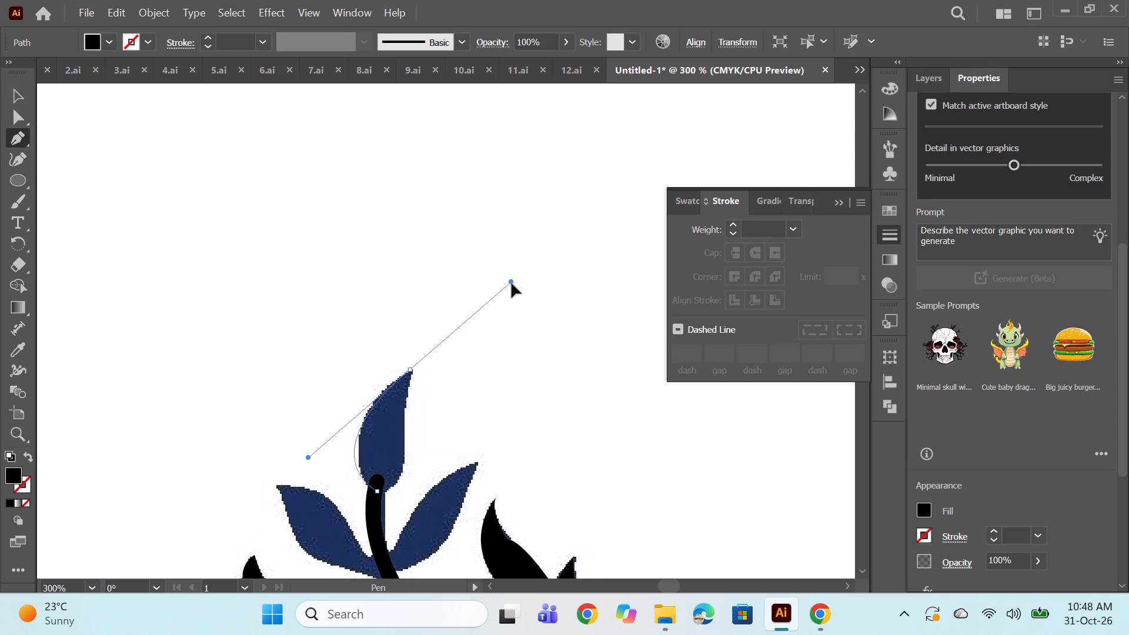
drag(512, 283, 502, 300)
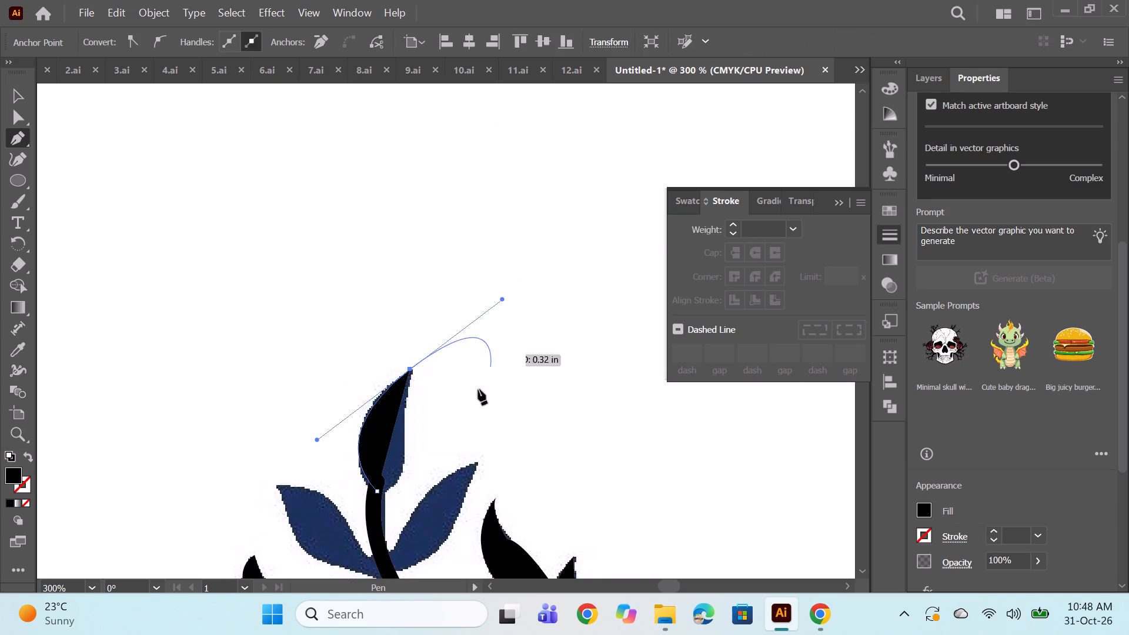
ctrl+click(449, 423)
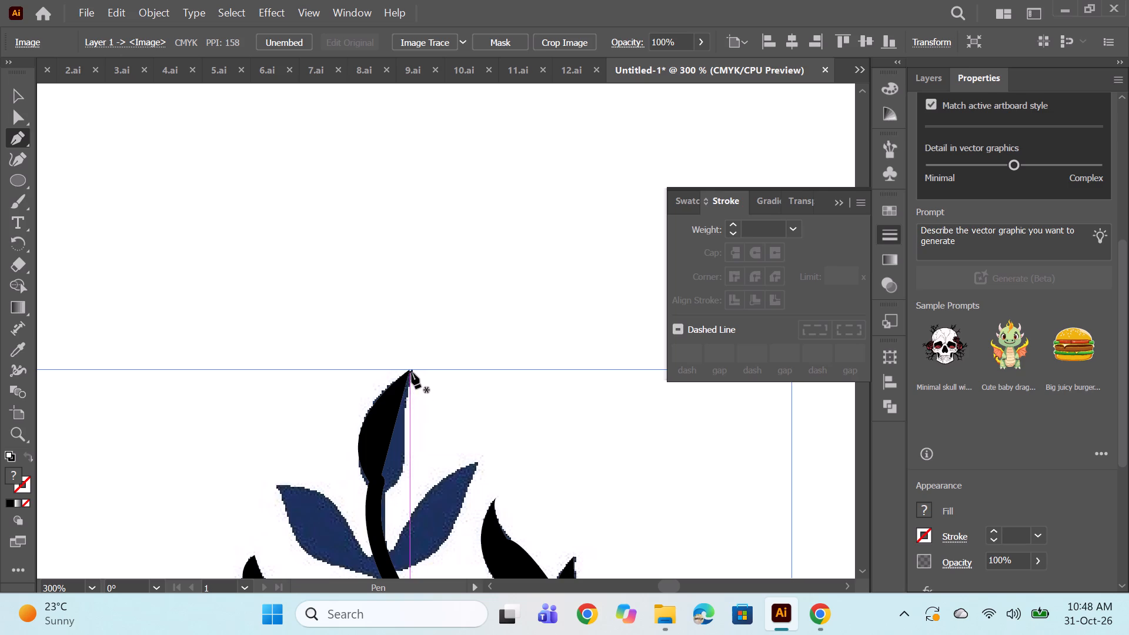
ctrl+click(411, 370)
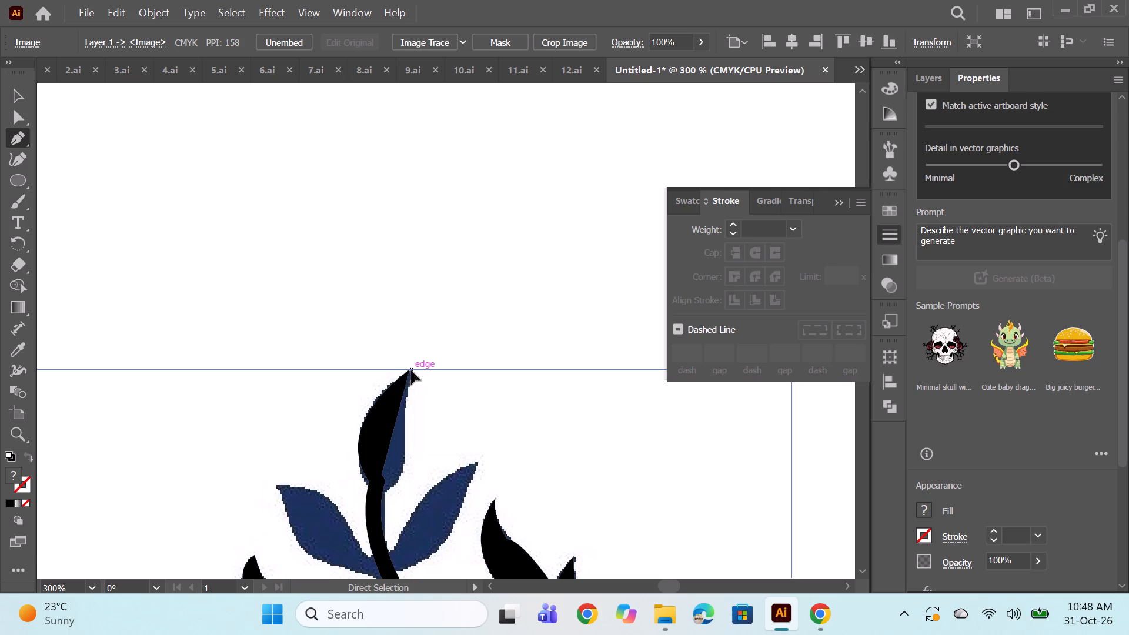
scroll(411, 372, down, 4)
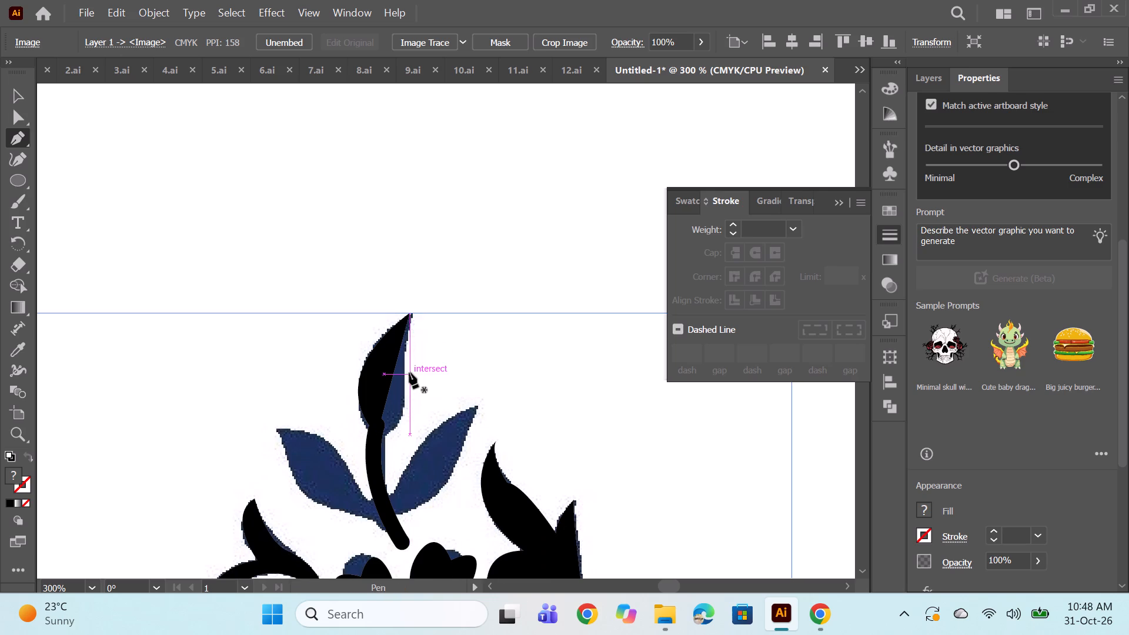
ctrl+click(394, 325)
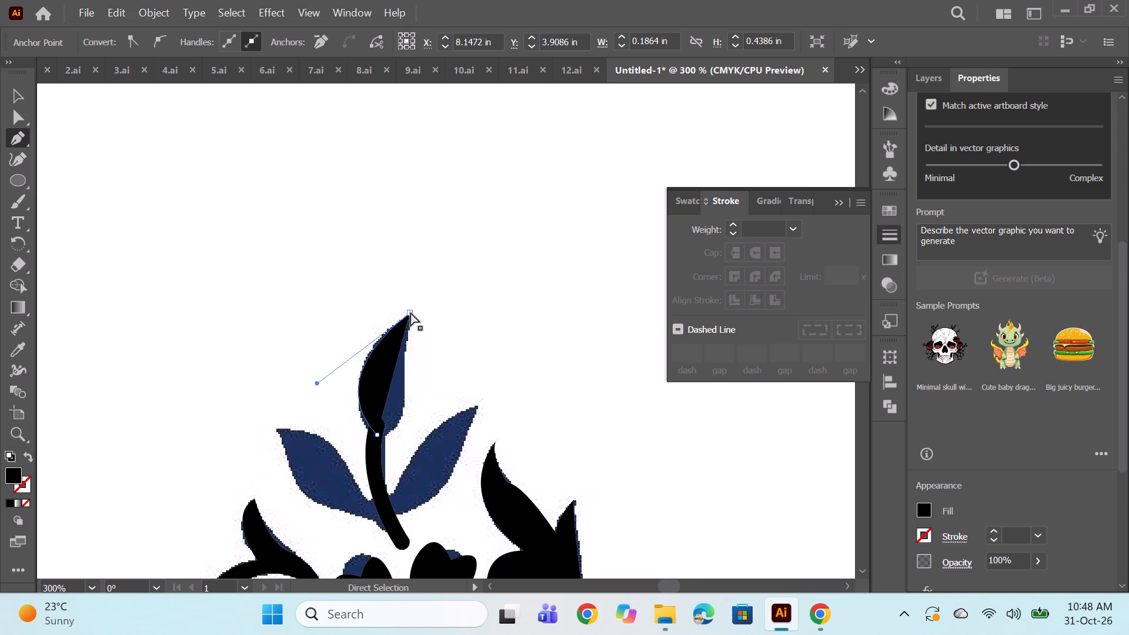
click(410, 312)
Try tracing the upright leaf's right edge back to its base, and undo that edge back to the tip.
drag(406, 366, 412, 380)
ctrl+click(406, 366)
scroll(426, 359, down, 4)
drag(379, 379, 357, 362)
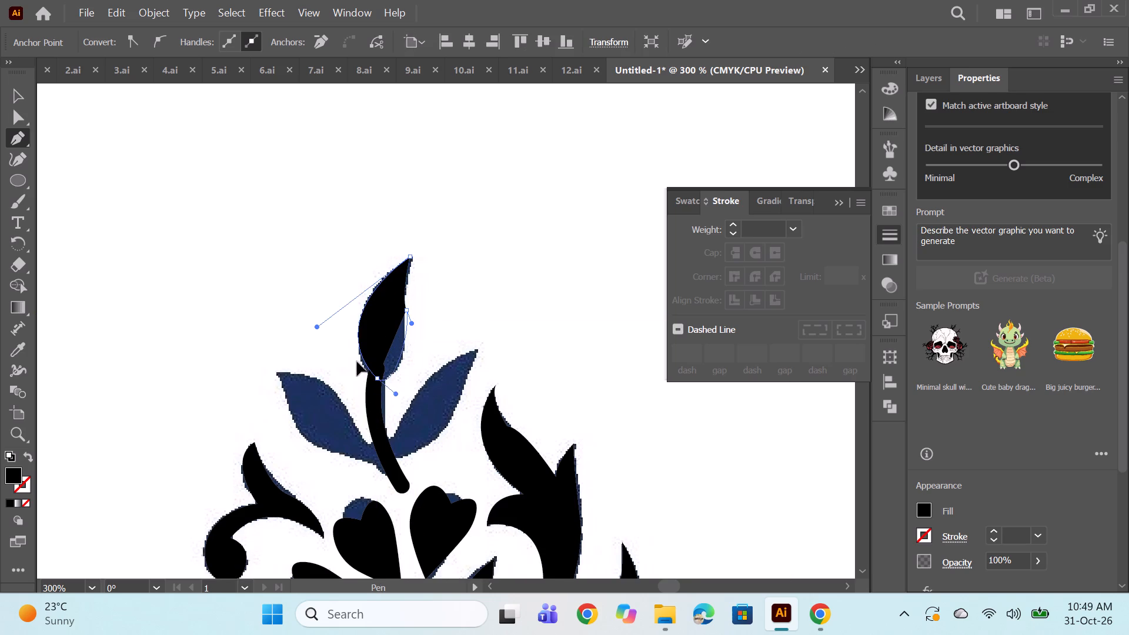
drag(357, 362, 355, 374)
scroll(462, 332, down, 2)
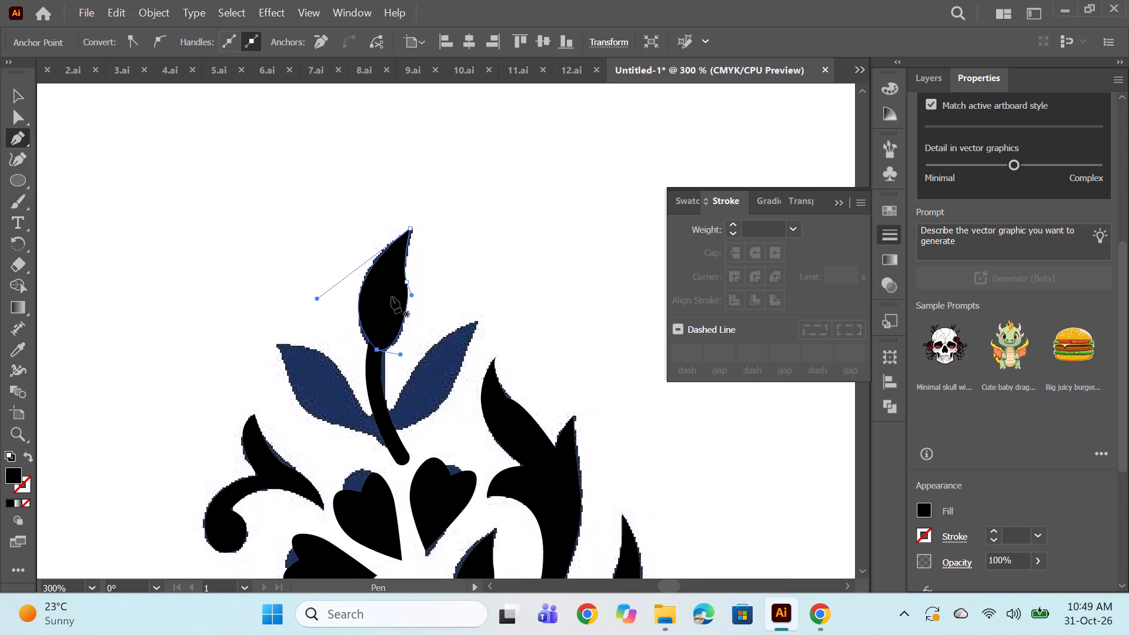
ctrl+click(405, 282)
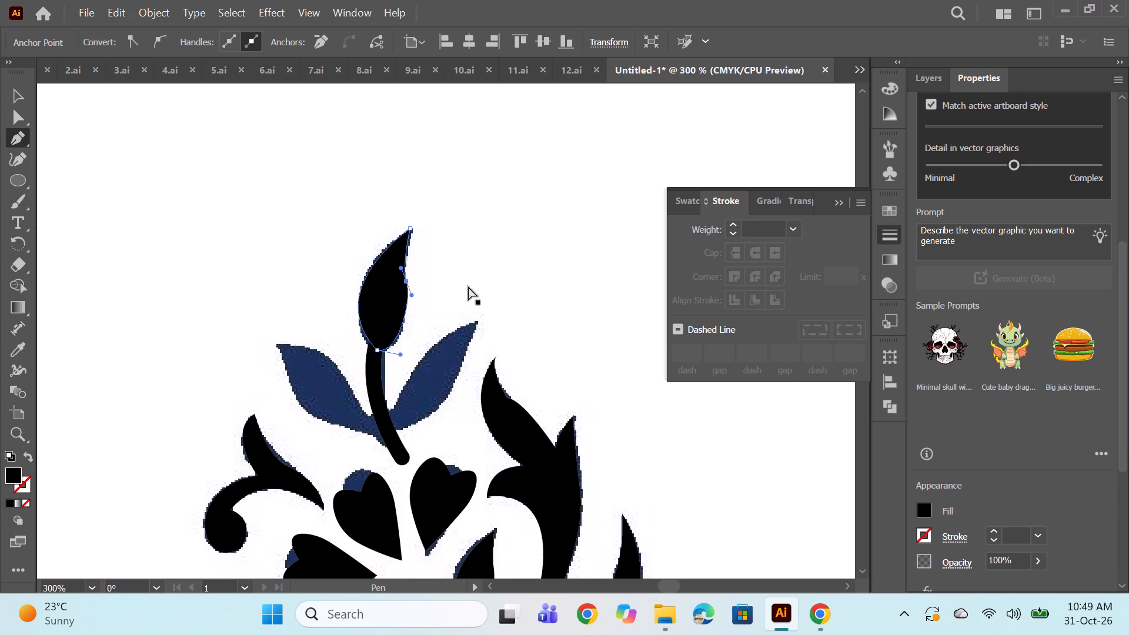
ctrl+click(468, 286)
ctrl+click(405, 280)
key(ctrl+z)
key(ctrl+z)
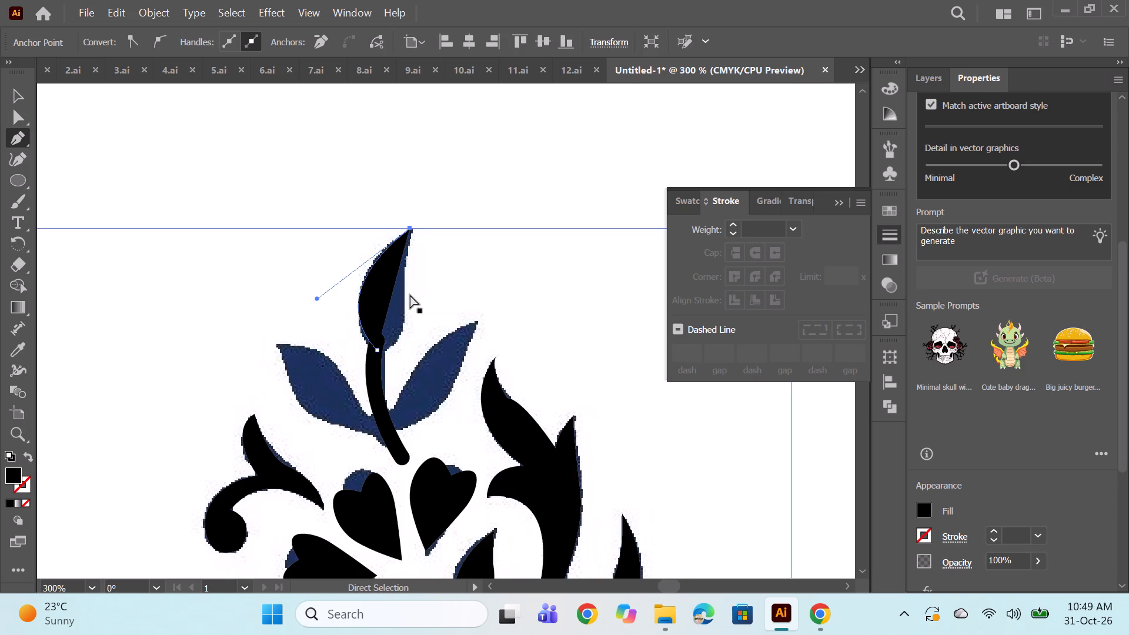
Trace the upright leaf's right edge with a mid-edge anchor, close the outline at its base, and adjust the curve.
drag(404, 281, 406, 288)
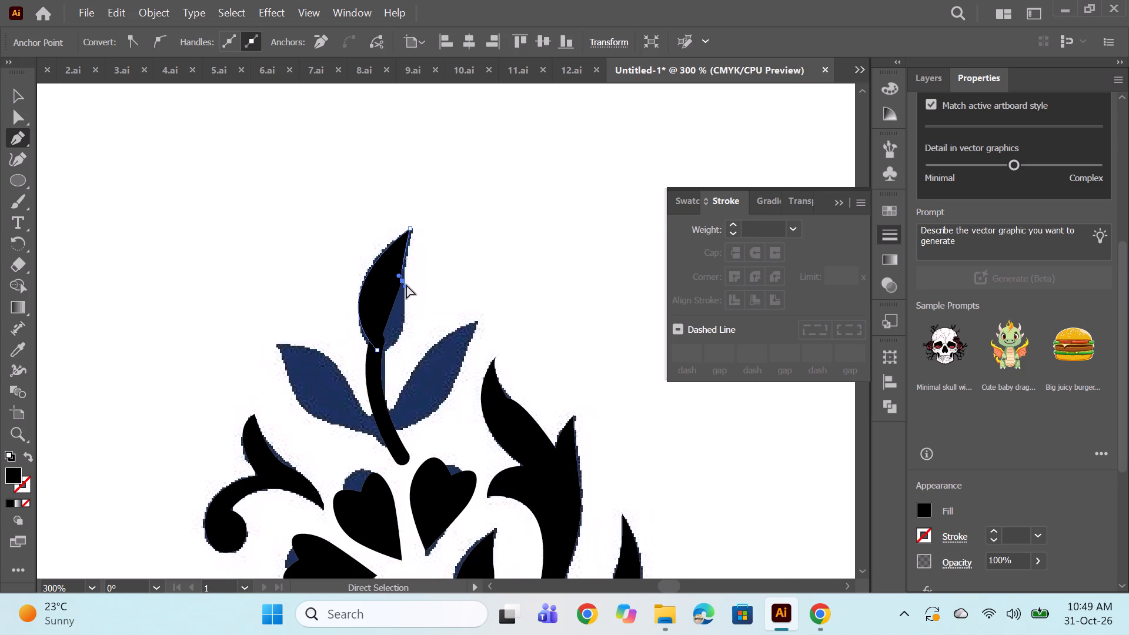
ctrl+click(402, 280)
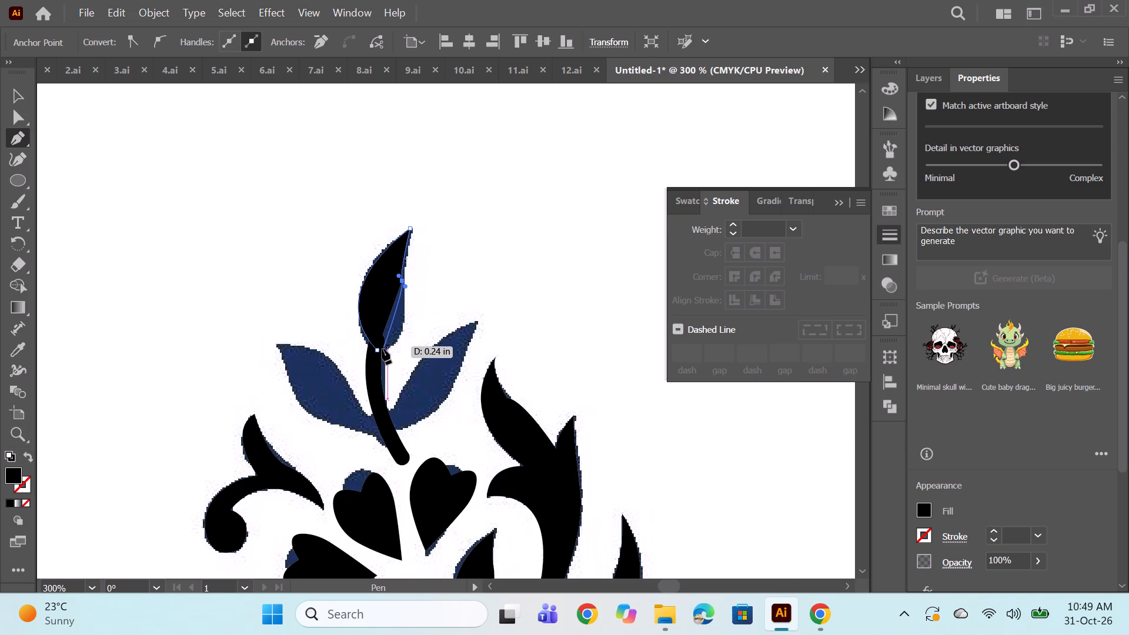
drag(378, 350, 361, 349)
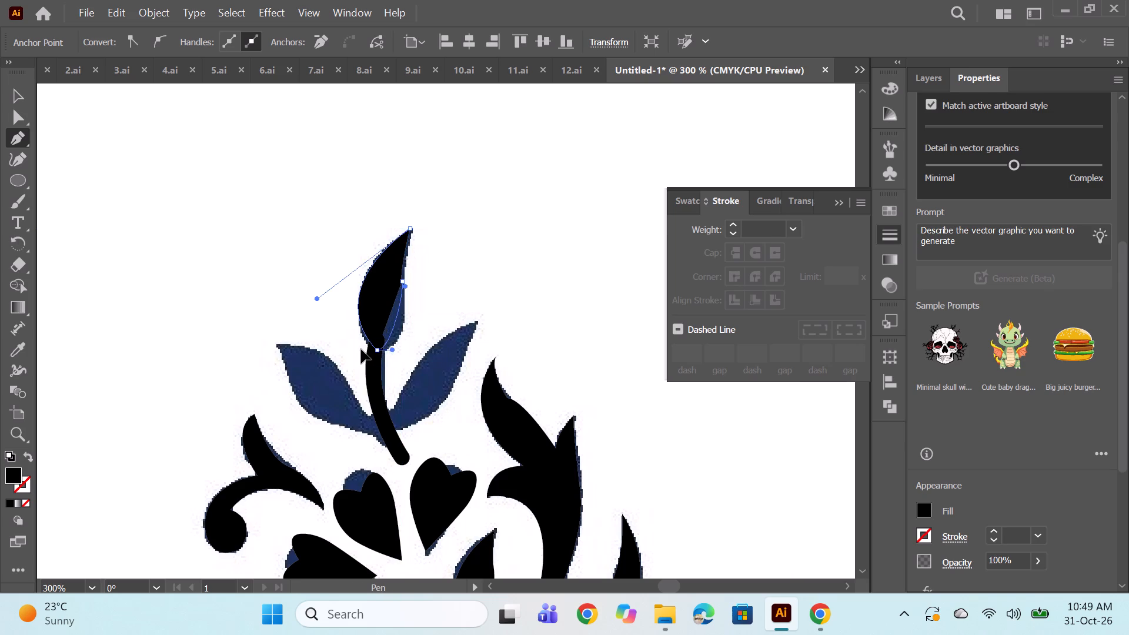
drag(361, 349, 341, 352)
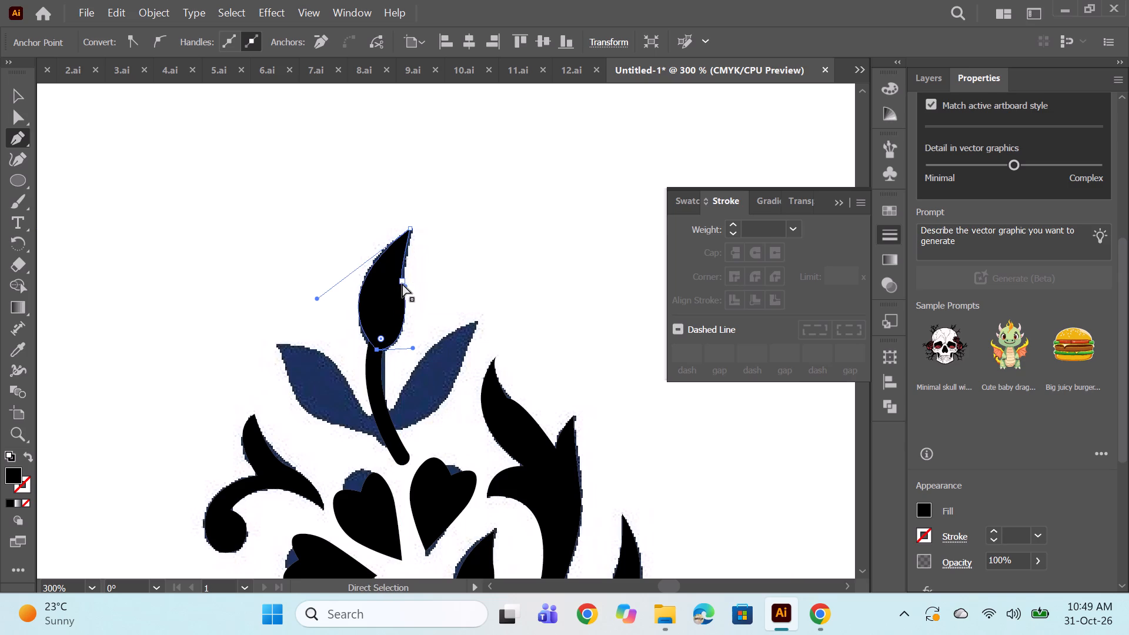
ctrl+click(402, 283)
ctrl+click(450, 270)
Trace the top sprig's right leaf as a closed black shape from the stem, with a corner tip and a refined outer edge.
scroll(534, 283, down, 4)
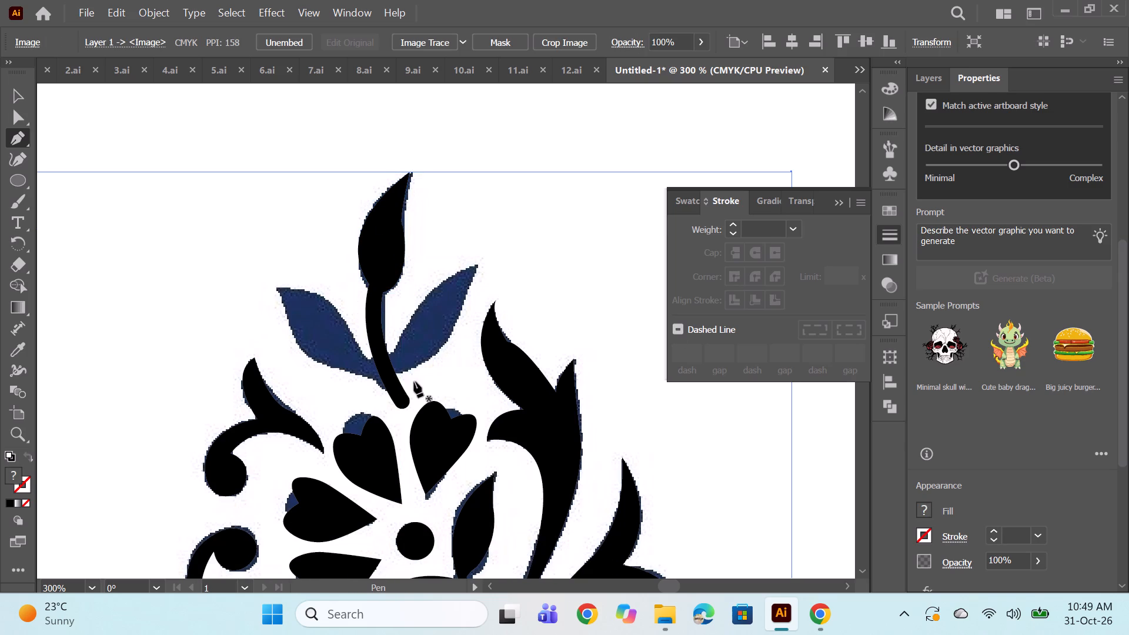
scroll(470, 345, down, 4)
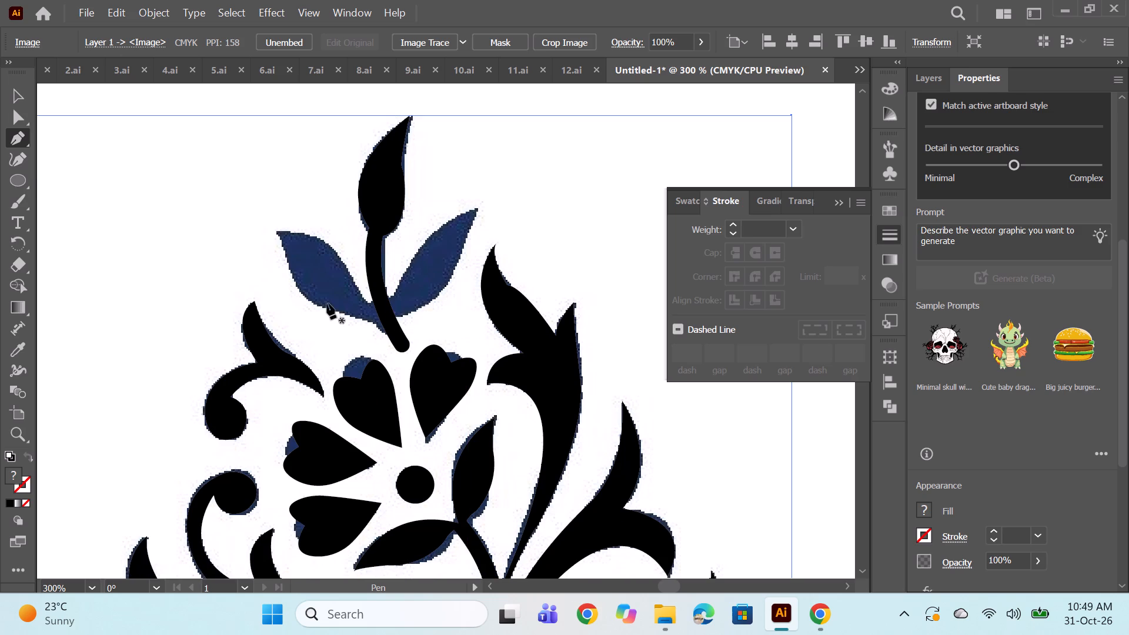
click(388, 315)
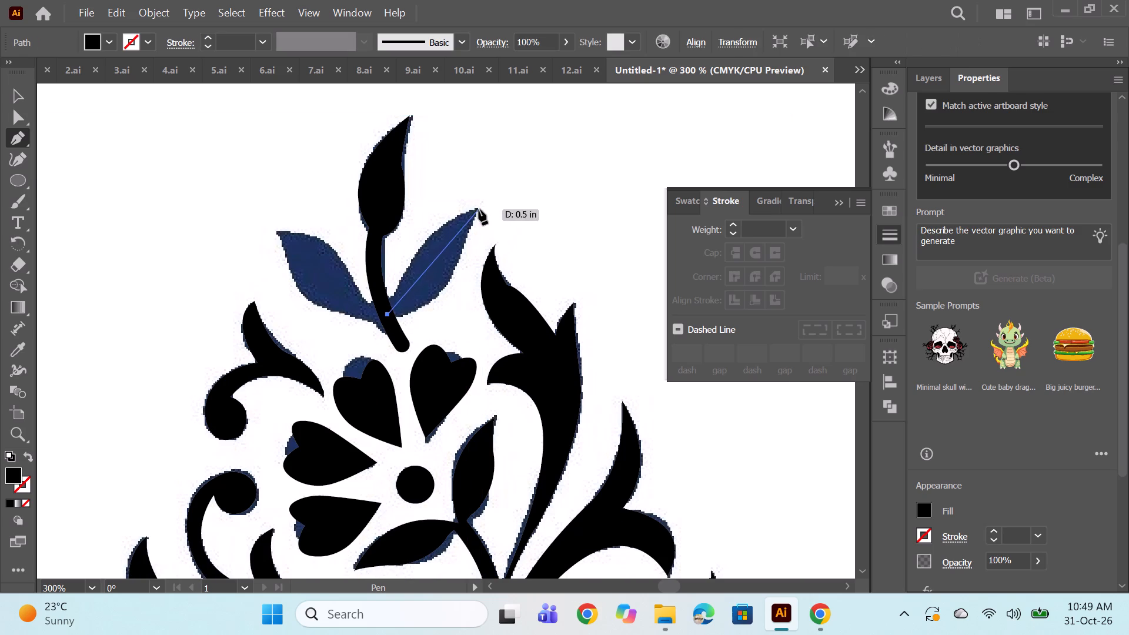
drag(477, 209, 540, 200)
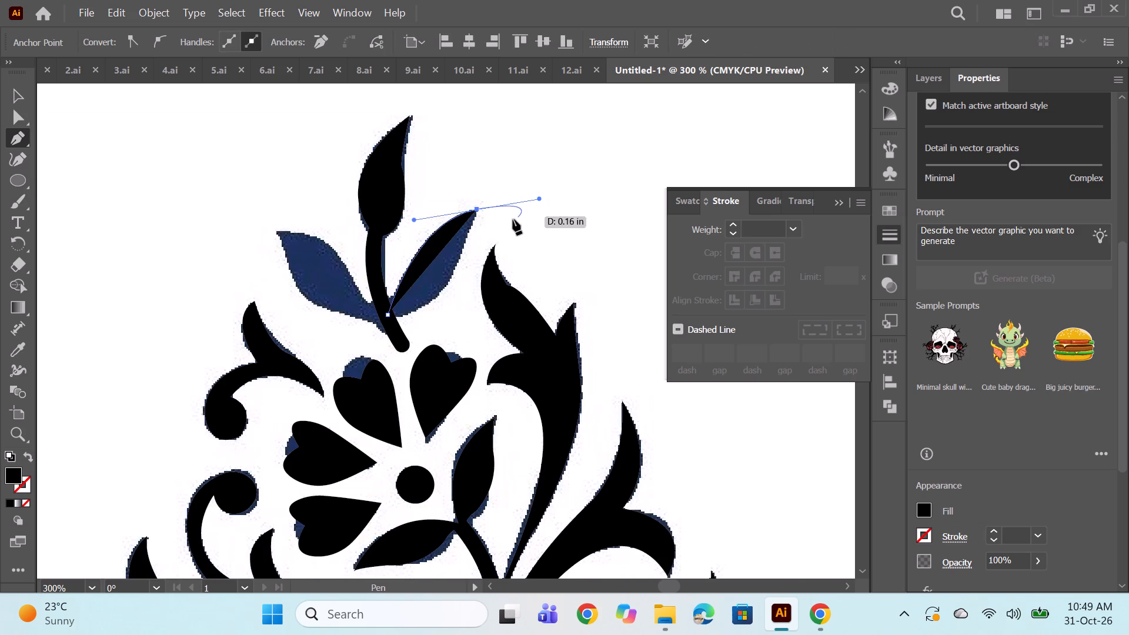
alt+click(476, 210)
drag(461, 256, 463, 268)
alt+click(457, 256)
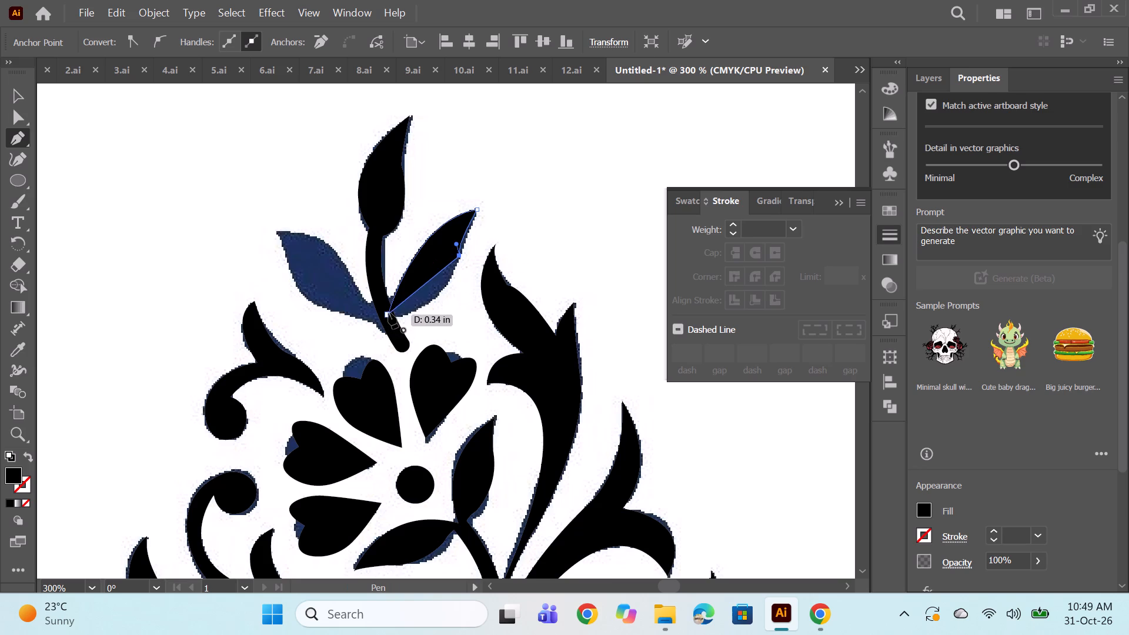
drag(389, 313, 350, 302)
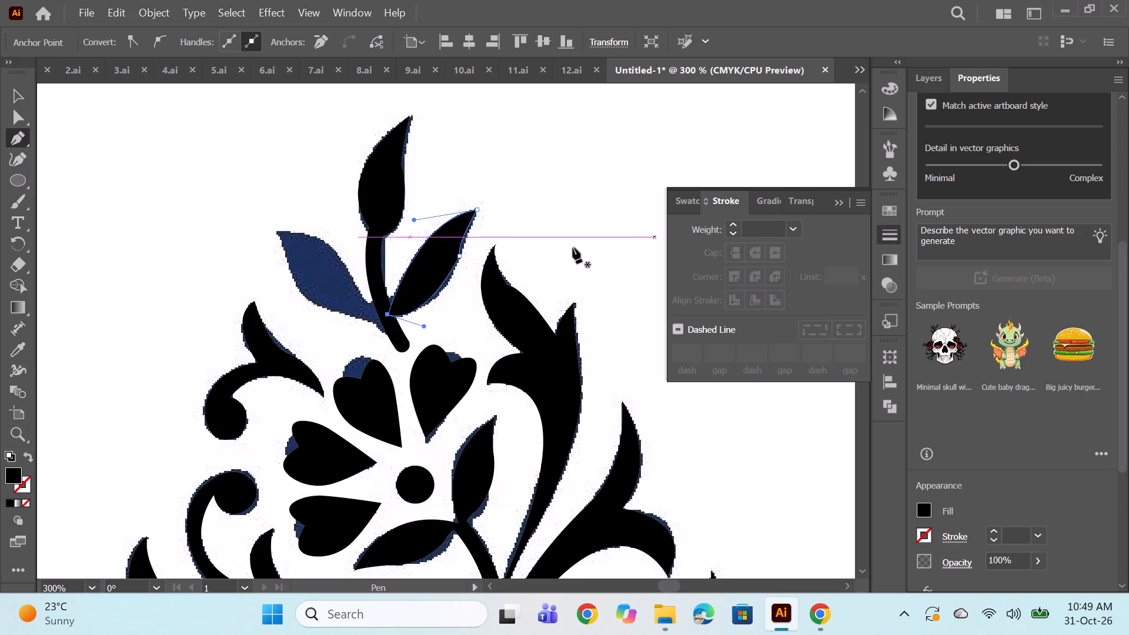
ctrl+click(461, 255)
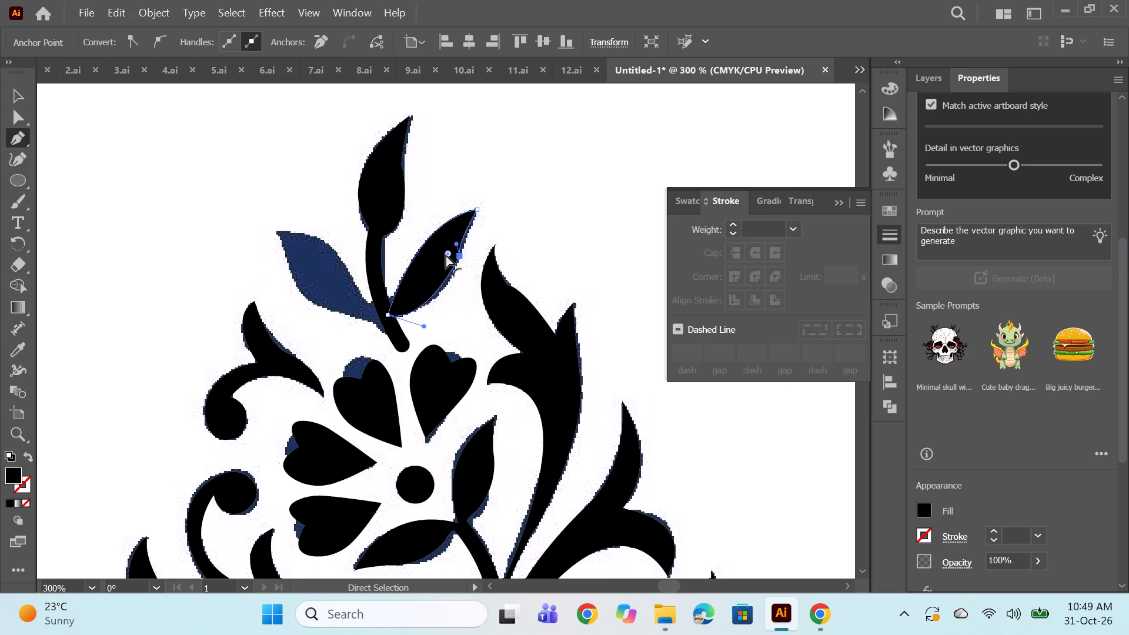
ctrl+drag(446, 255, 232, 322)
ctrl+click(532, 225)
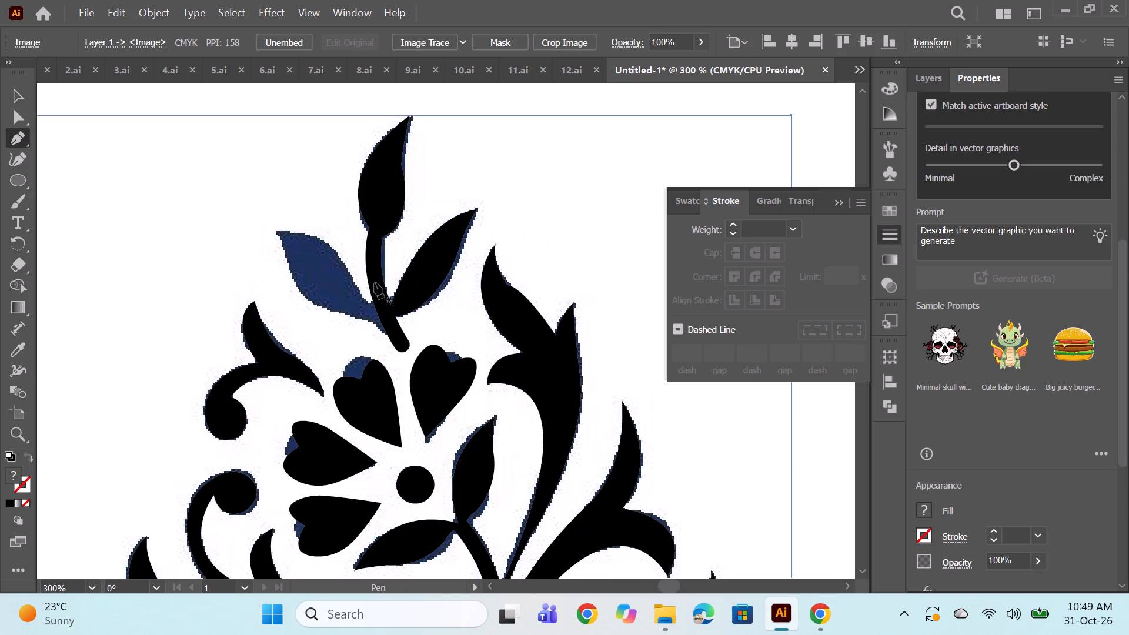
Trace the top sprig's left leaf as a closed black shape, from the stem around its corner tip and back.
click(395, 334)
drag(335, 312, 319, 313)
alt+click(335, 312)
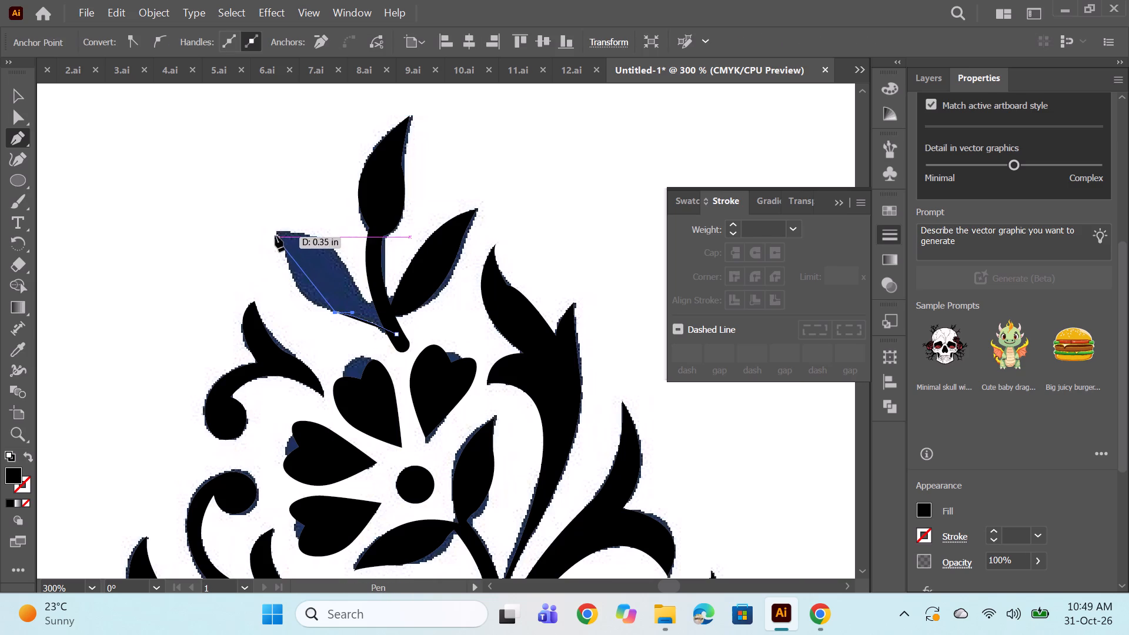
drag(275, 232, 265, 169)
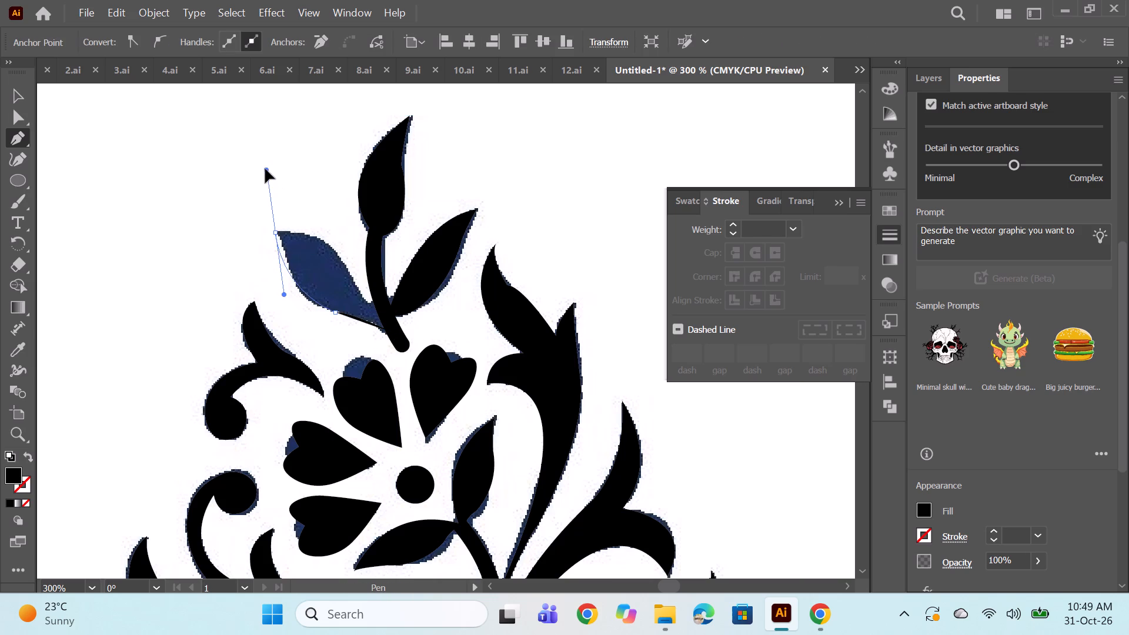
drag(265, 169, 264, 165)
alt+click(275, 234)
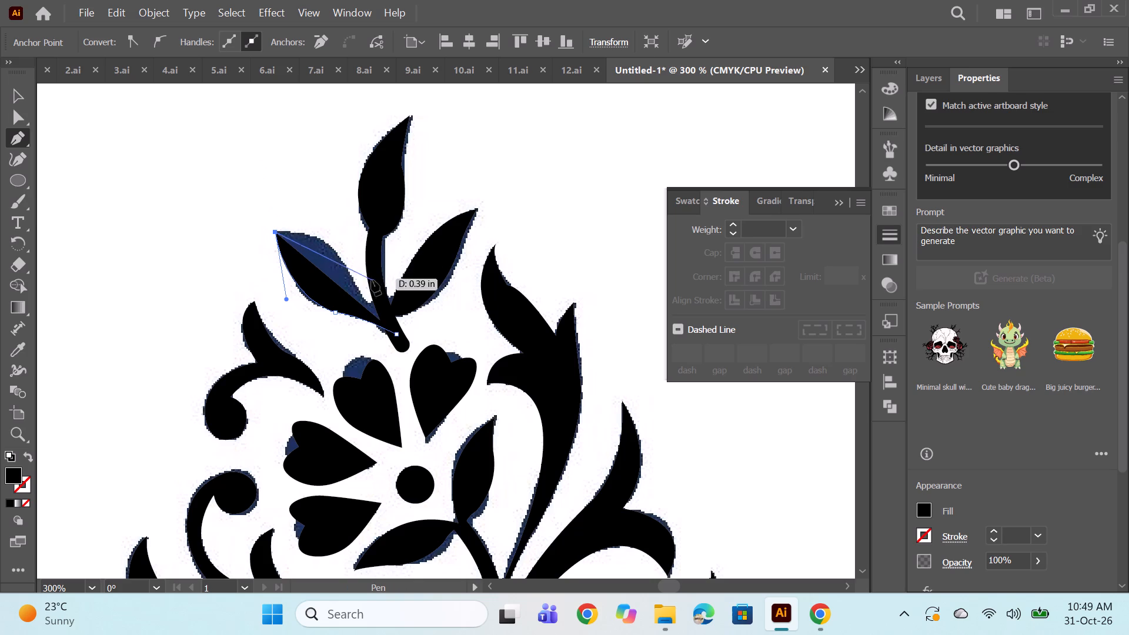
drag(358, 289, 396, 365)
alt+click(359, 286)
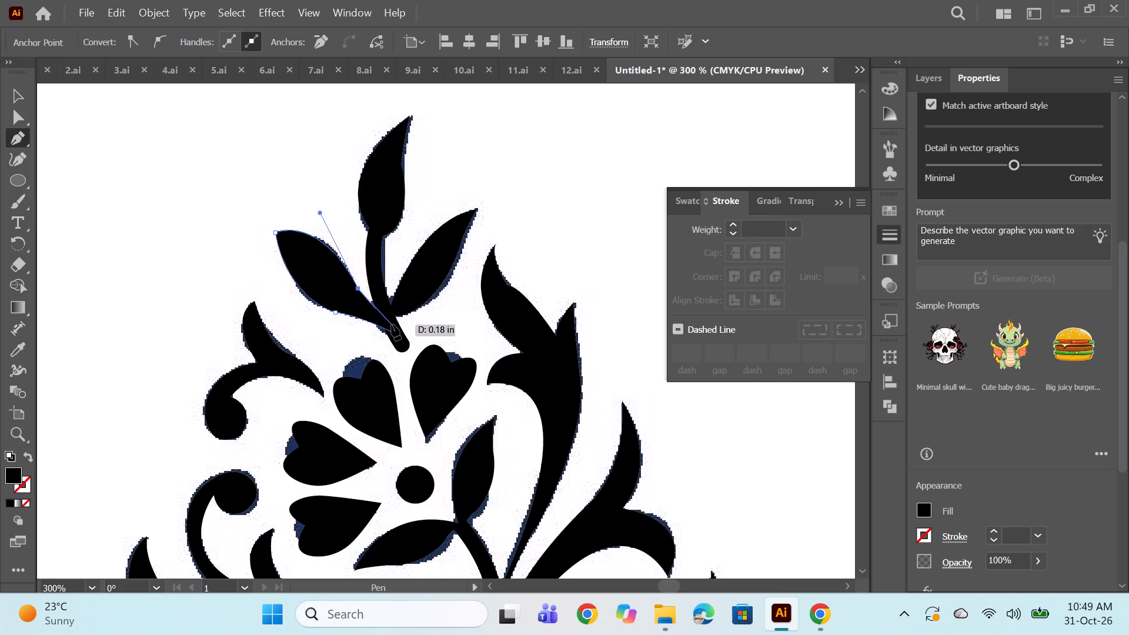
drag(392, 323, 405, 327)
alt+click(391, 323)
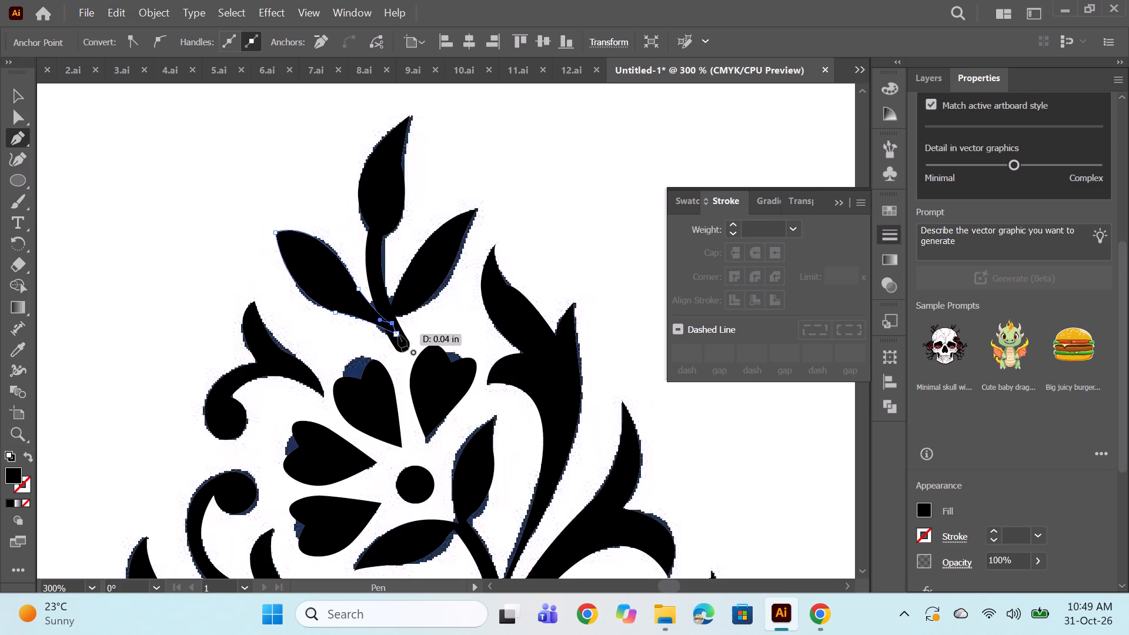
click(399, 335)
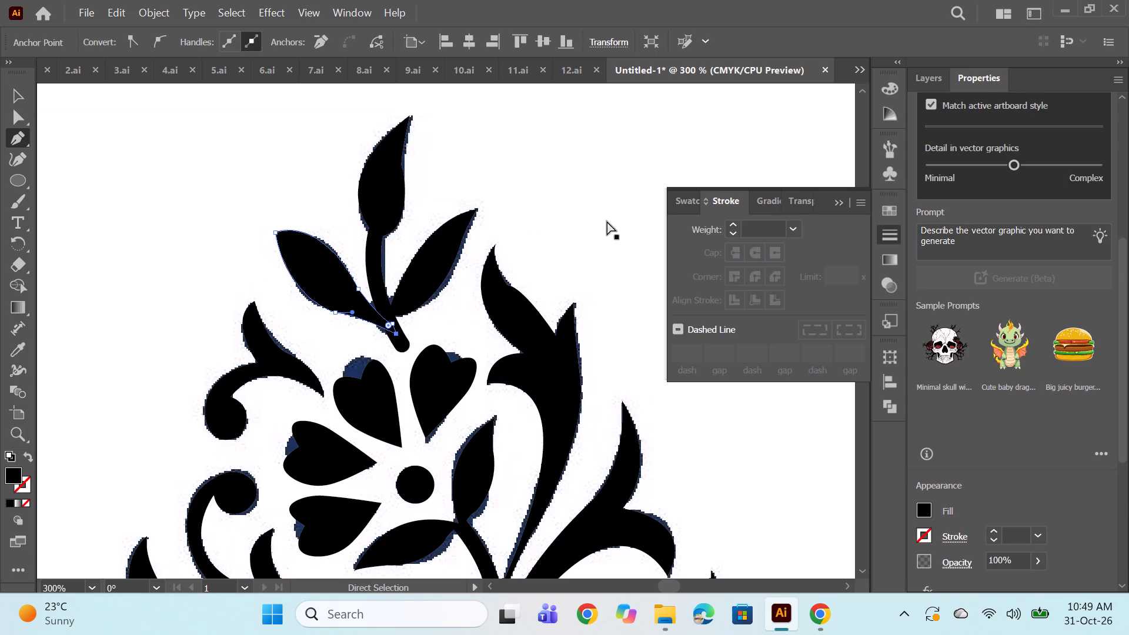
ctrl+click(608, 220)
Collapse the floating Stroke panel beside the full traced motif.
alt+scroll(513, 253, down, 4)
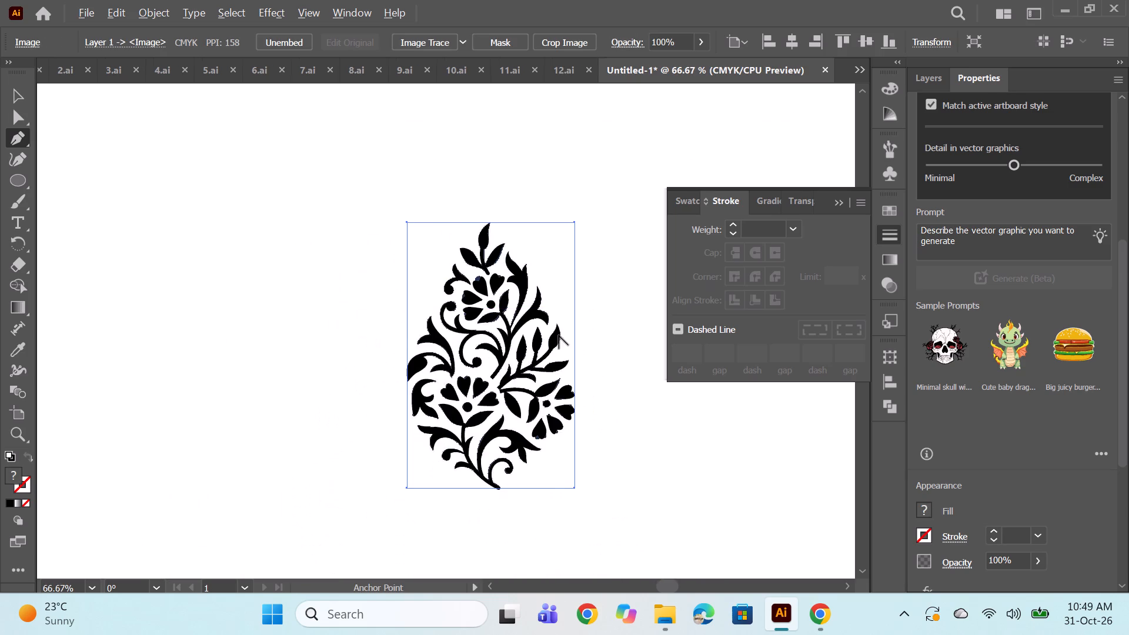
alt+scroll(563, 329, up, 1)
key(space)
drag(689, 479, 627, 408)
click(833, 205)
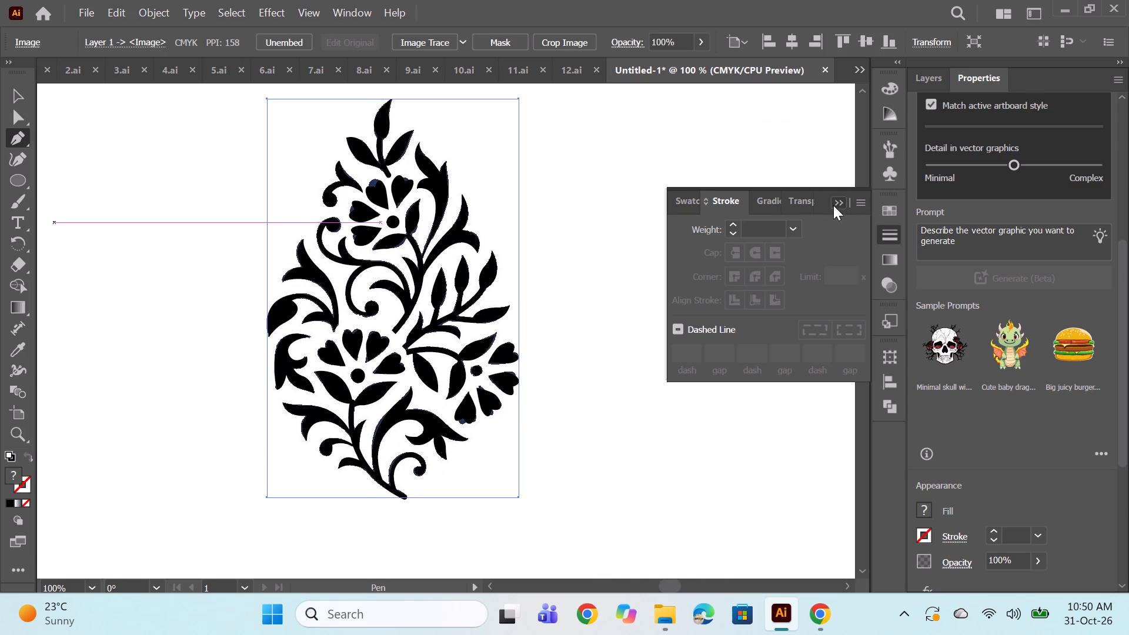
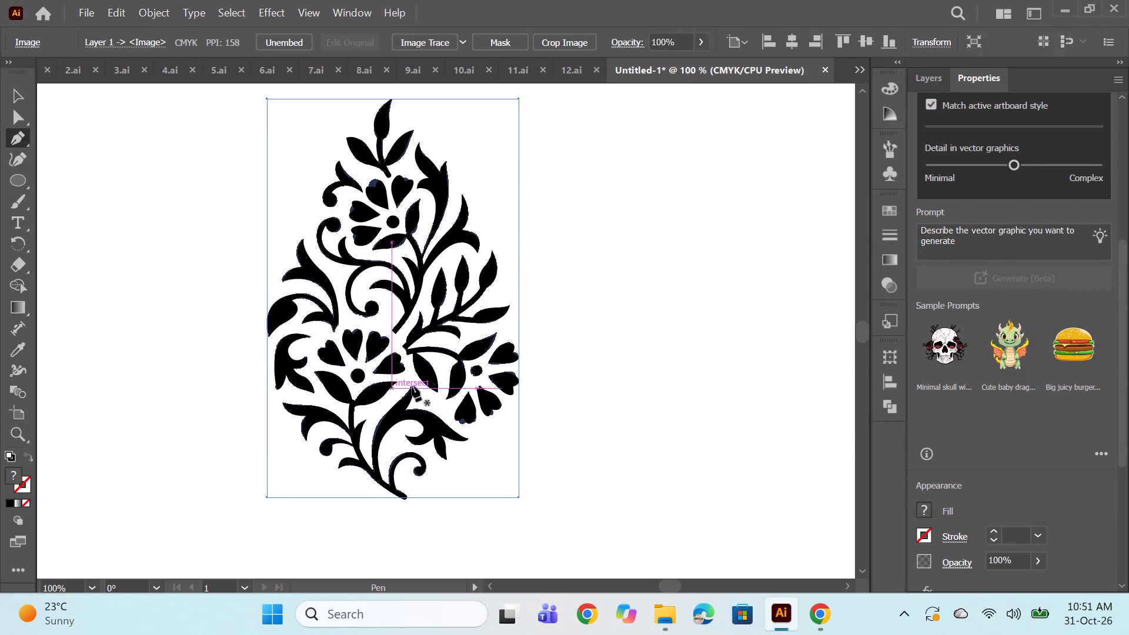
Hide the embedded reference image at the bottom of Layer 1, leaving only the traced black motif.
alt+scroll(434, 376, up, 4)
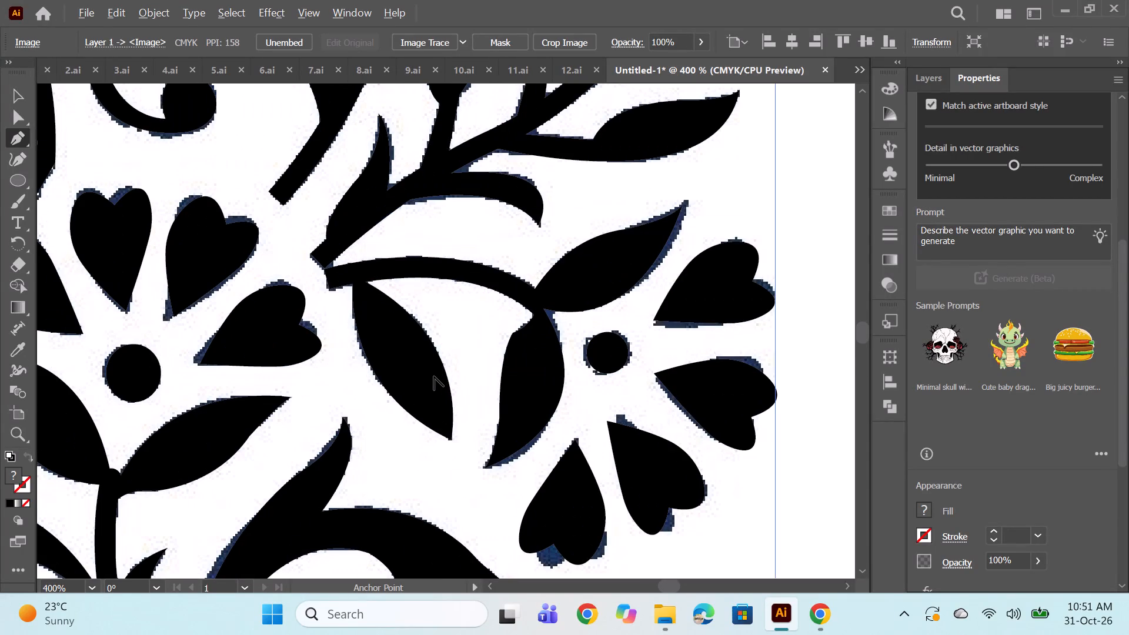
alt+scroll(434, 376, down, 3)
scroll(423, 369, up, 1)
alt+scroll(423, 369, down, 3)
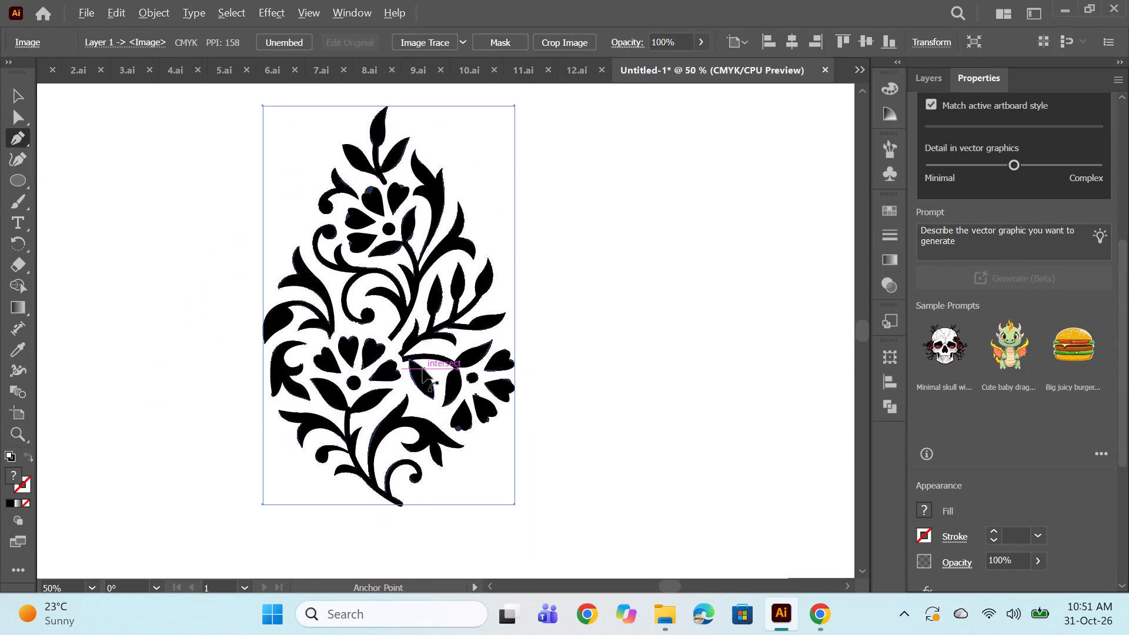
alt+scroll(410, 353, up, 1)
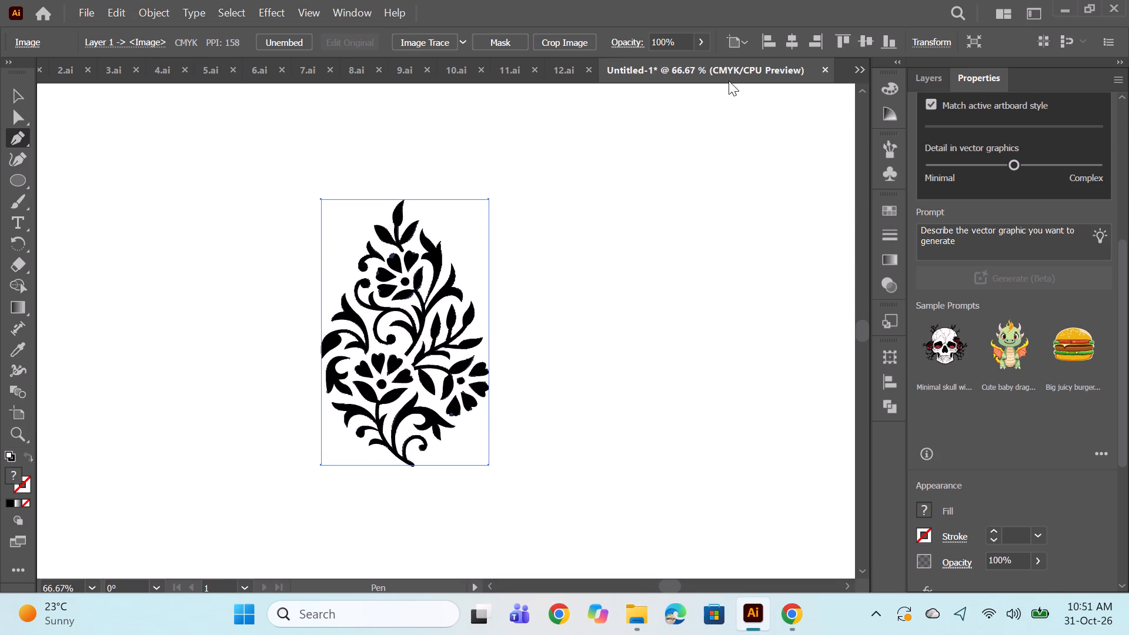
click(938, 78)
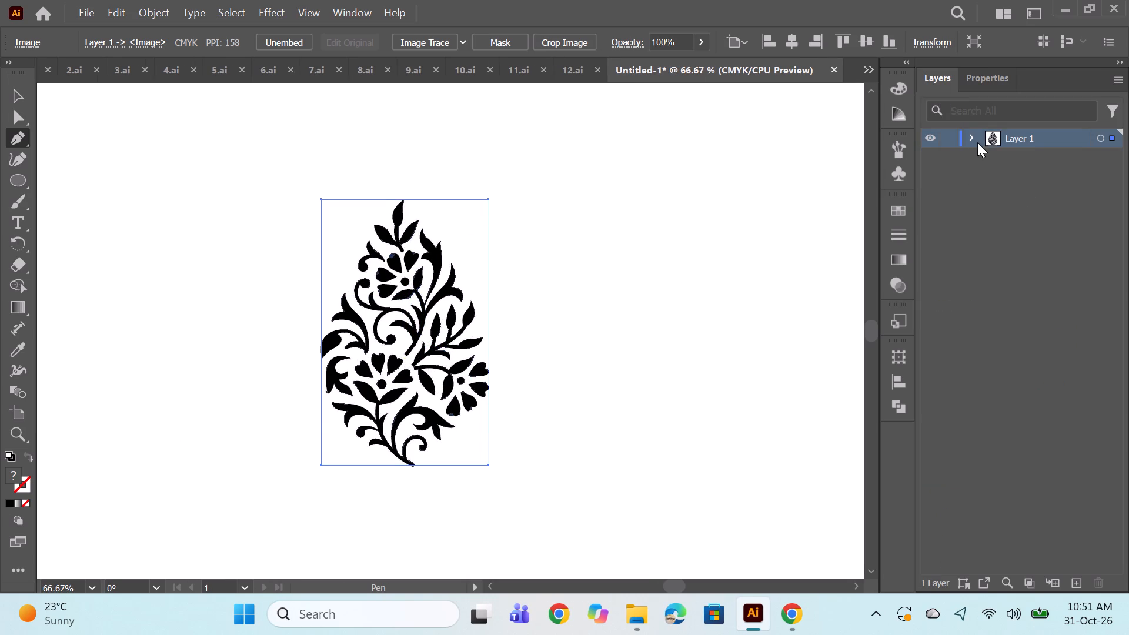
click(971, 136)
scroll(1040, 261, down, 15)
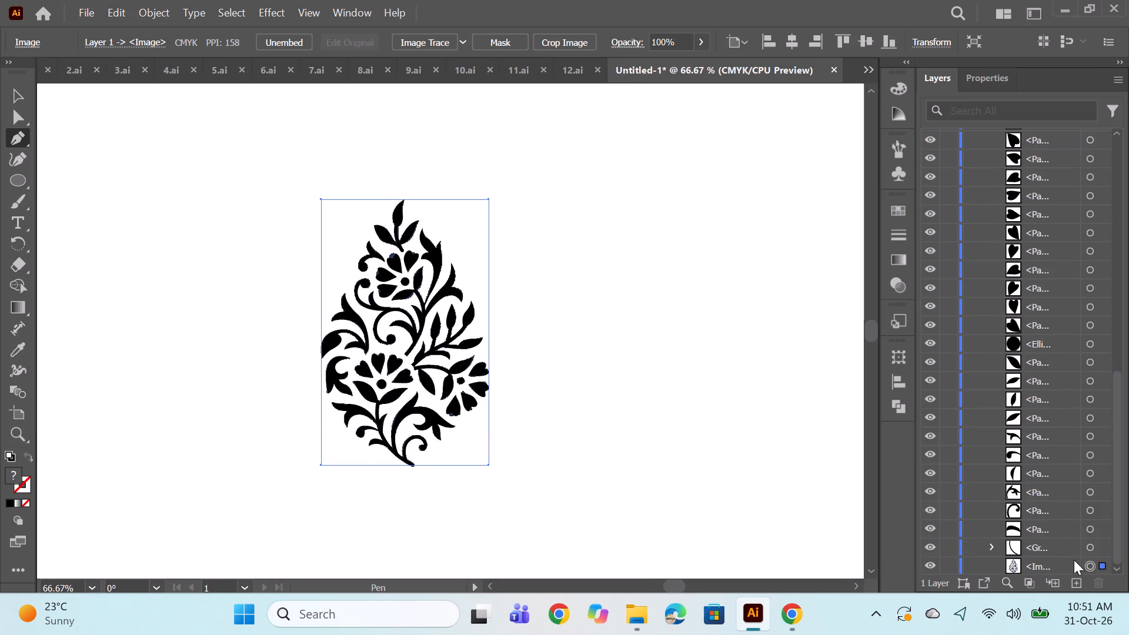
click(1088, 566)
click(1088, 566)
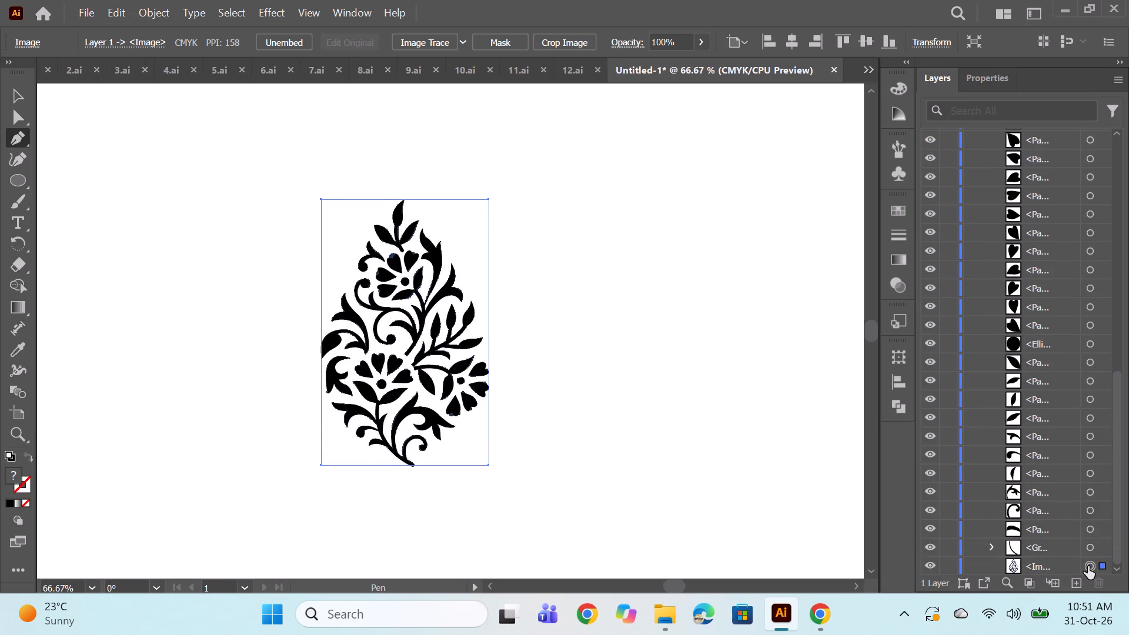
click(1045, 568)
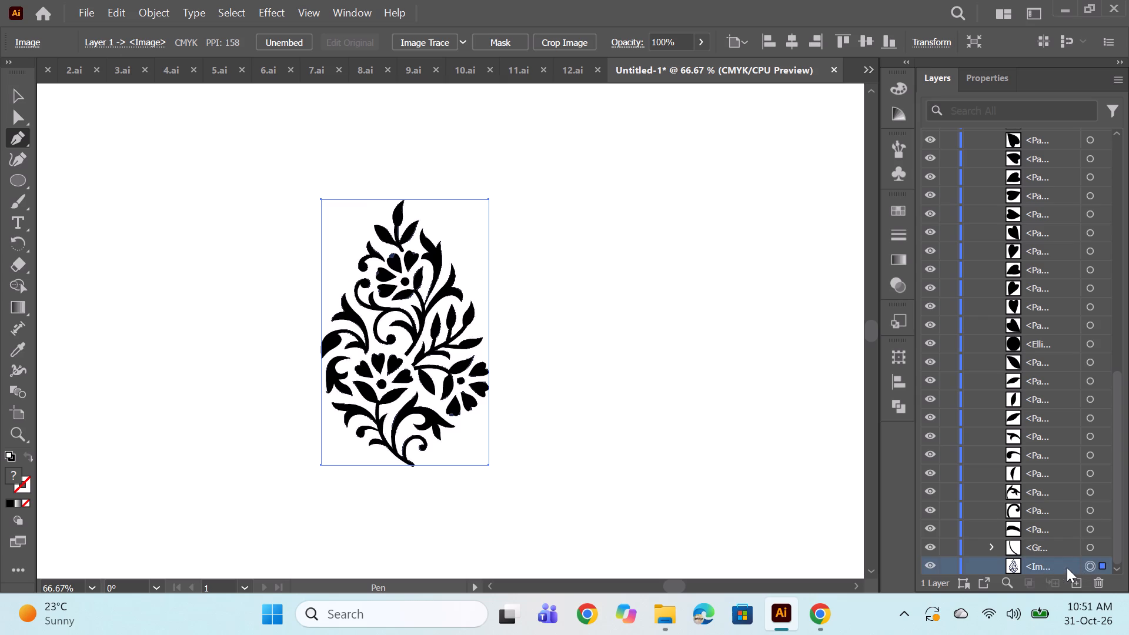
click(1087, 567)
click(931, 561)
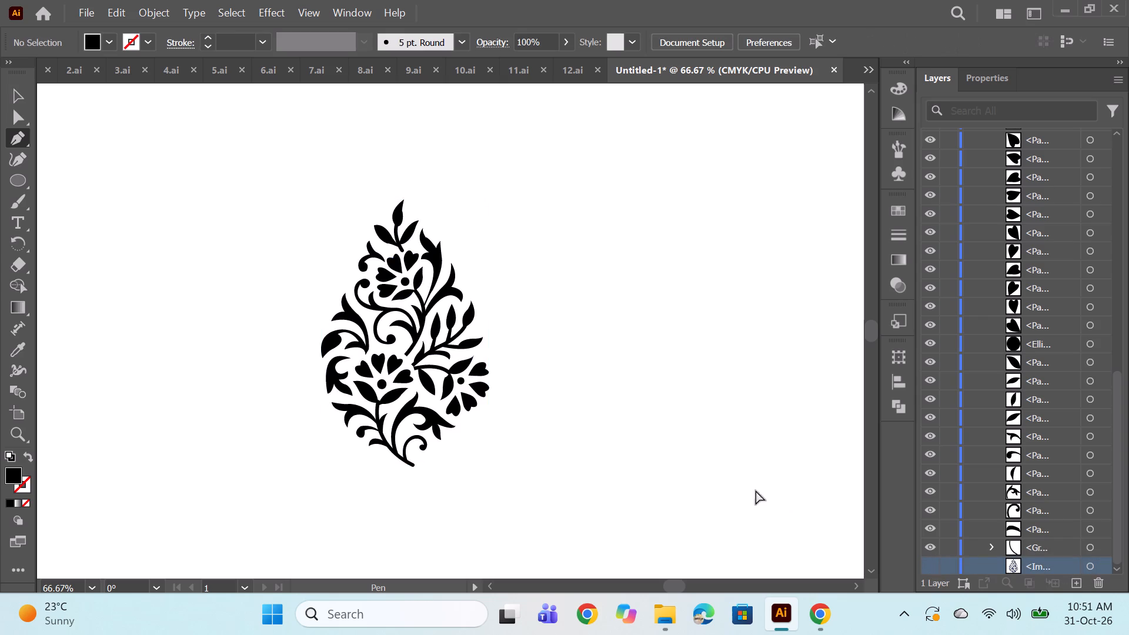
ctrl+click(726, 426)
scroll(446, 301, down, 3)
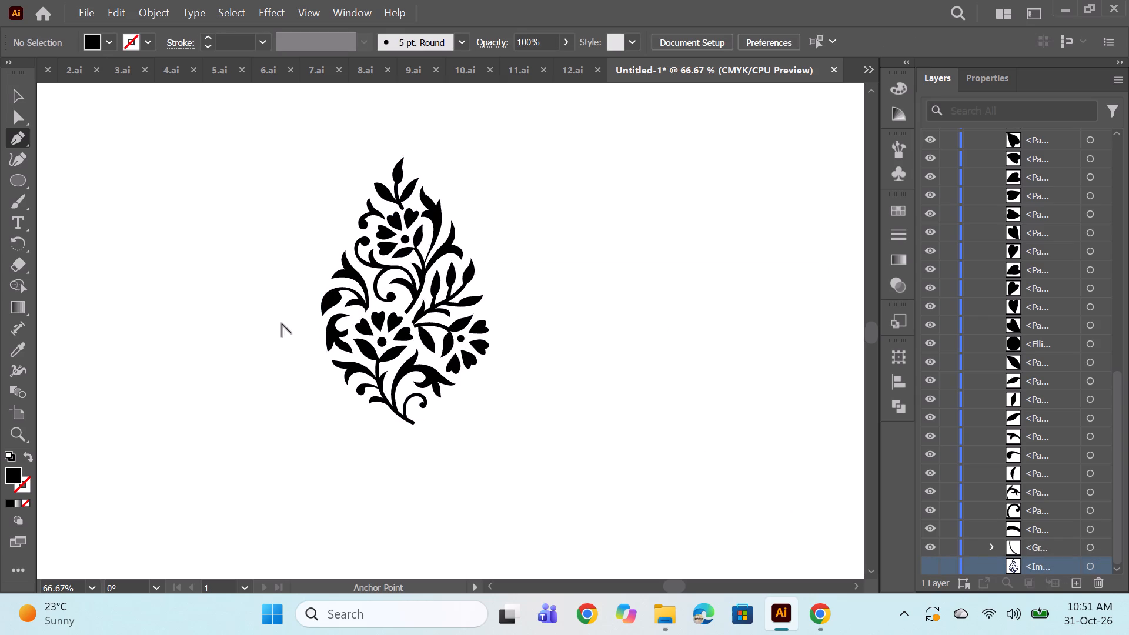
alt+scroll(283, 323, down, 2)
alt+scroll(320, 315, up, 2)
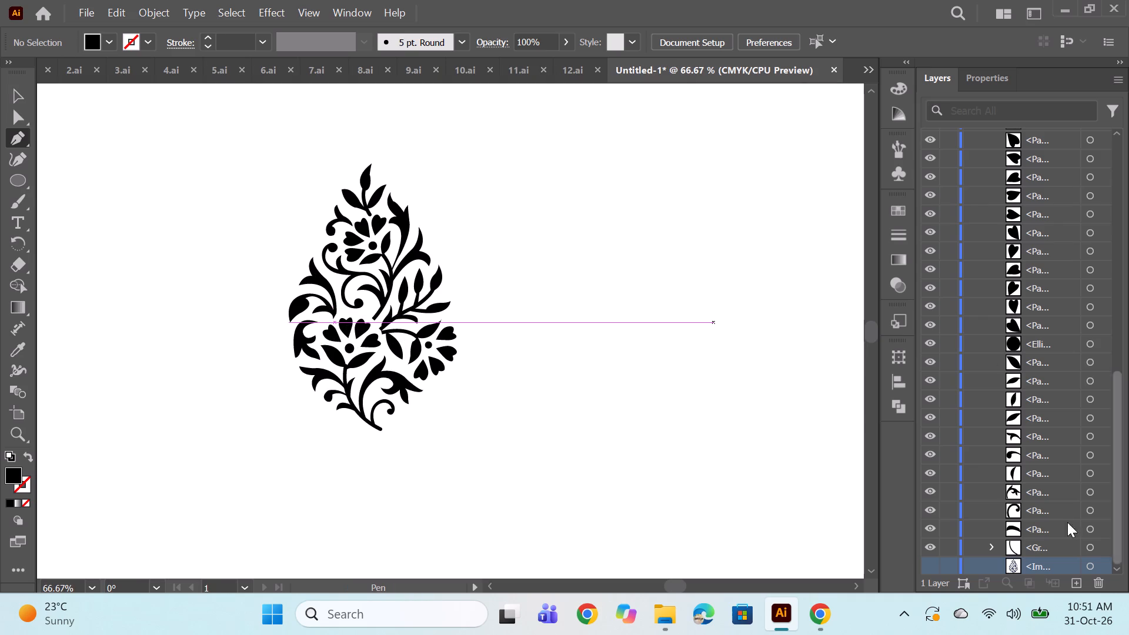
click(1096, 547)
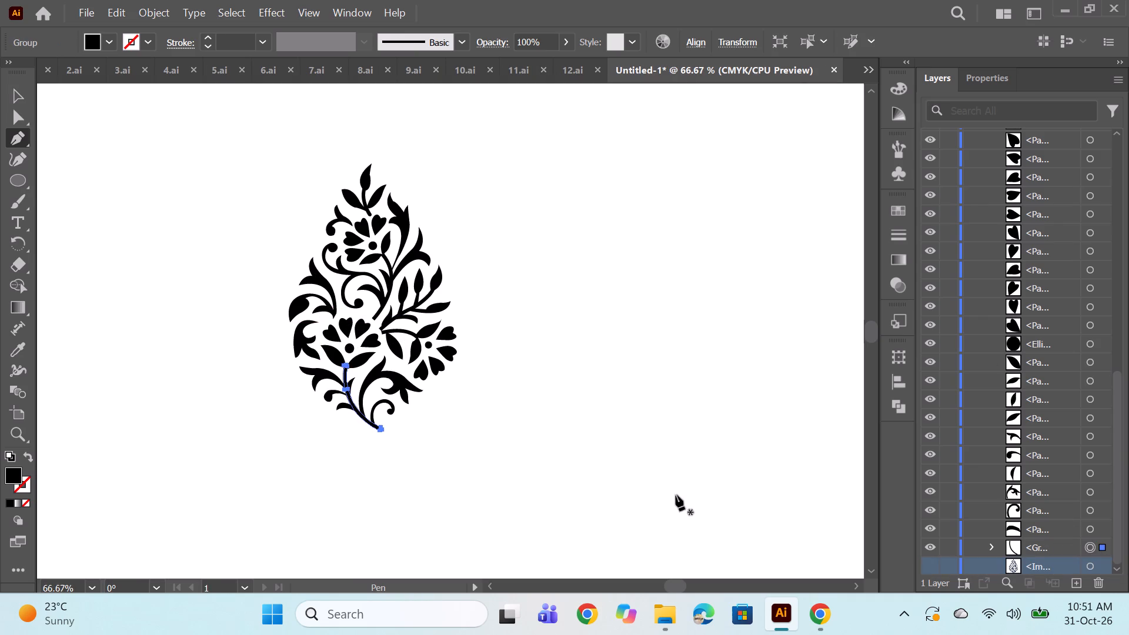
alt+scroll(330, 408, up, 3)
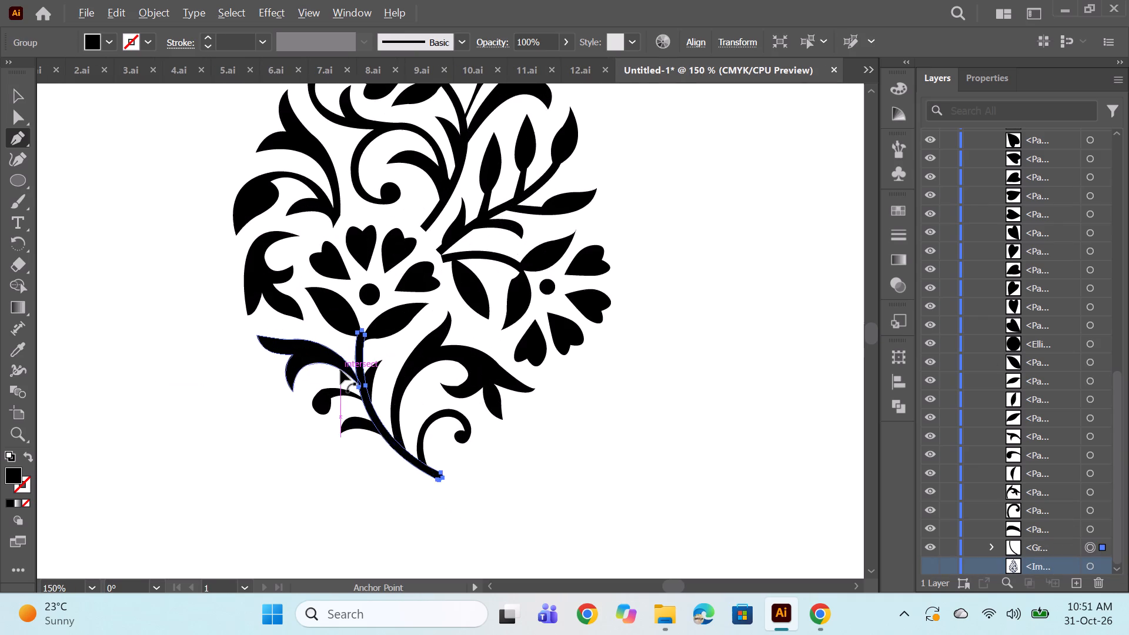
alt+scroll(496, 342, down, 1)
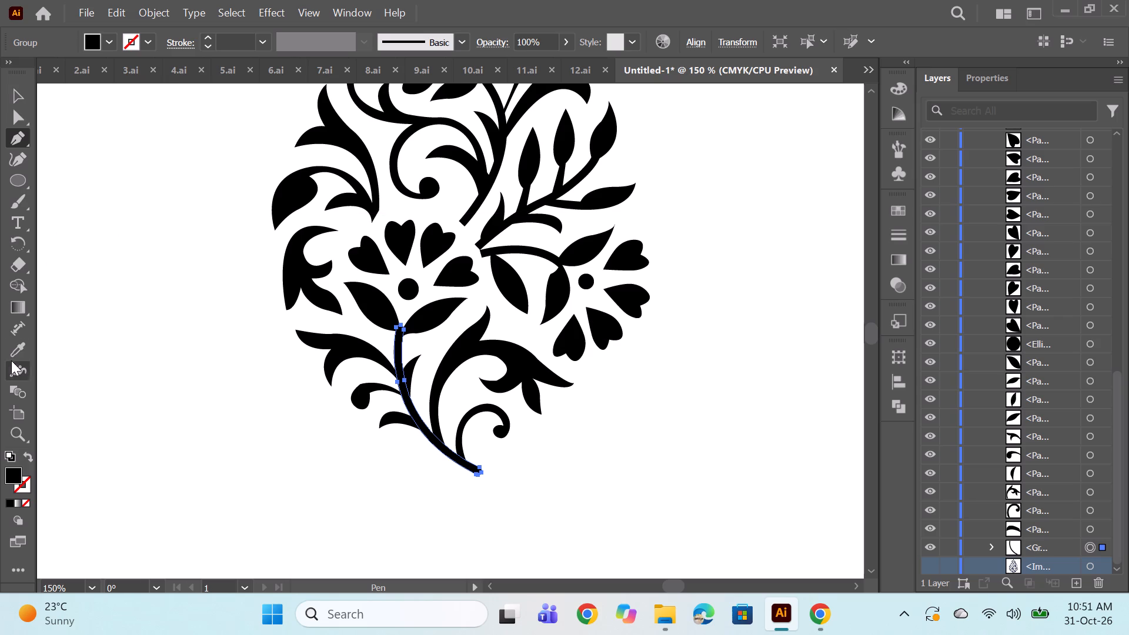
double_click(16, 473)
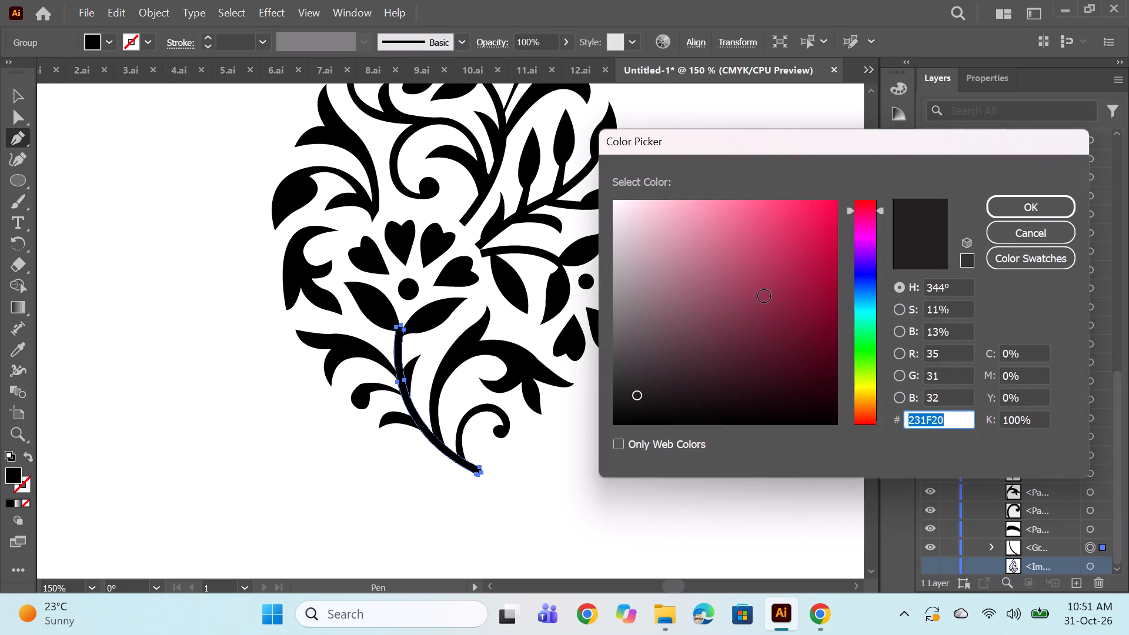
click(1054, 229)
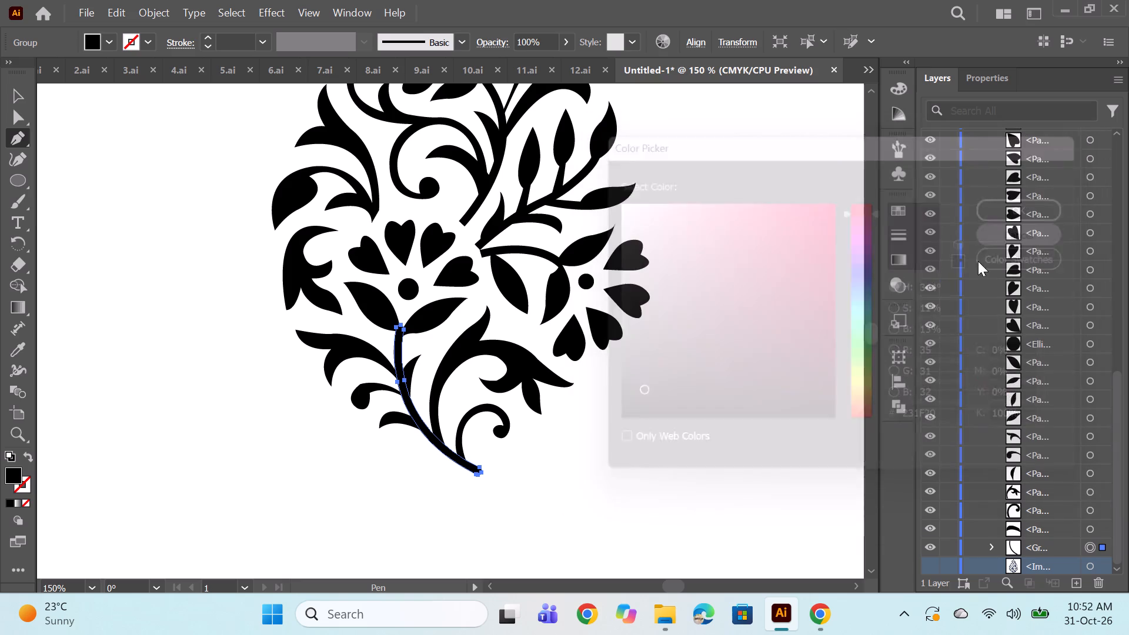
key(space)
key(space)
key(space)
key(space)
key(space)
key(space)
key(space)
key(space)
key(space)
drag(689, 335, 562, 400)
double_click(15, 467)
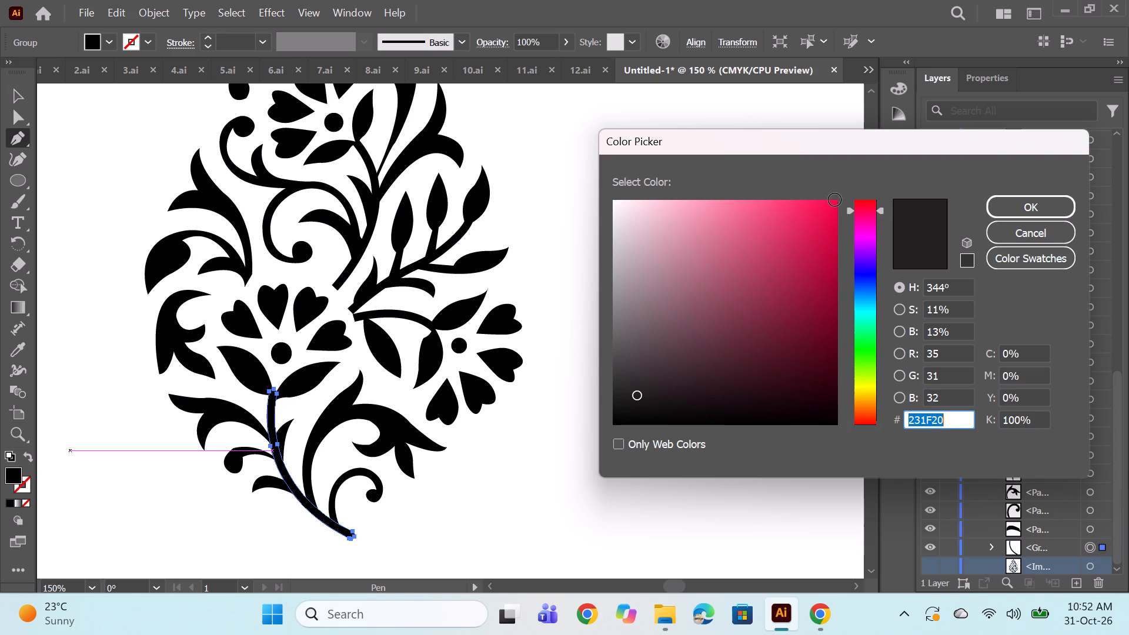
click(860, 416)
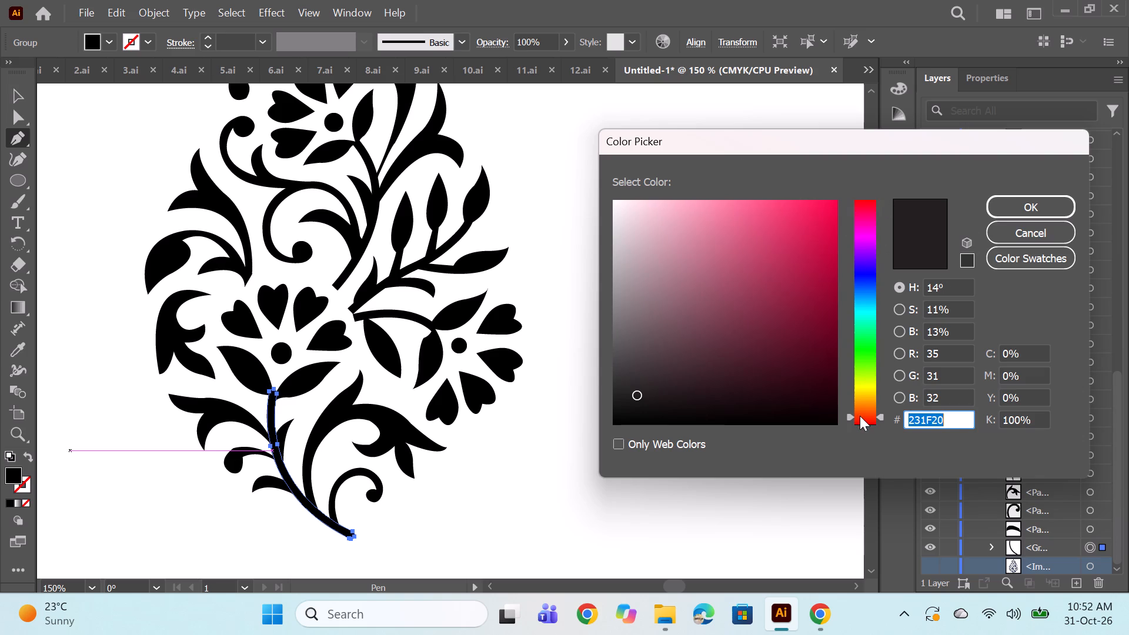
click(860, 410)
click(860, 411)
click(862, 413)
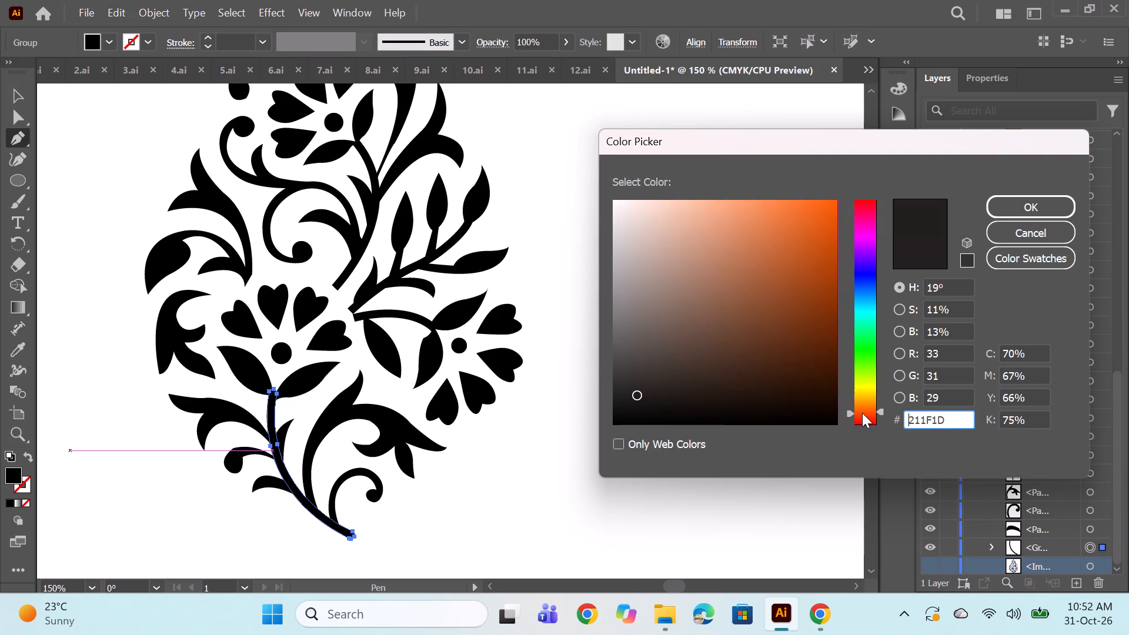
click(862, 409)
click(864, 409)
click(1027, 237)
Switch to Chrome and run a Google image search for "floral block printed fabrics" in a new tab.
click(826, 604)
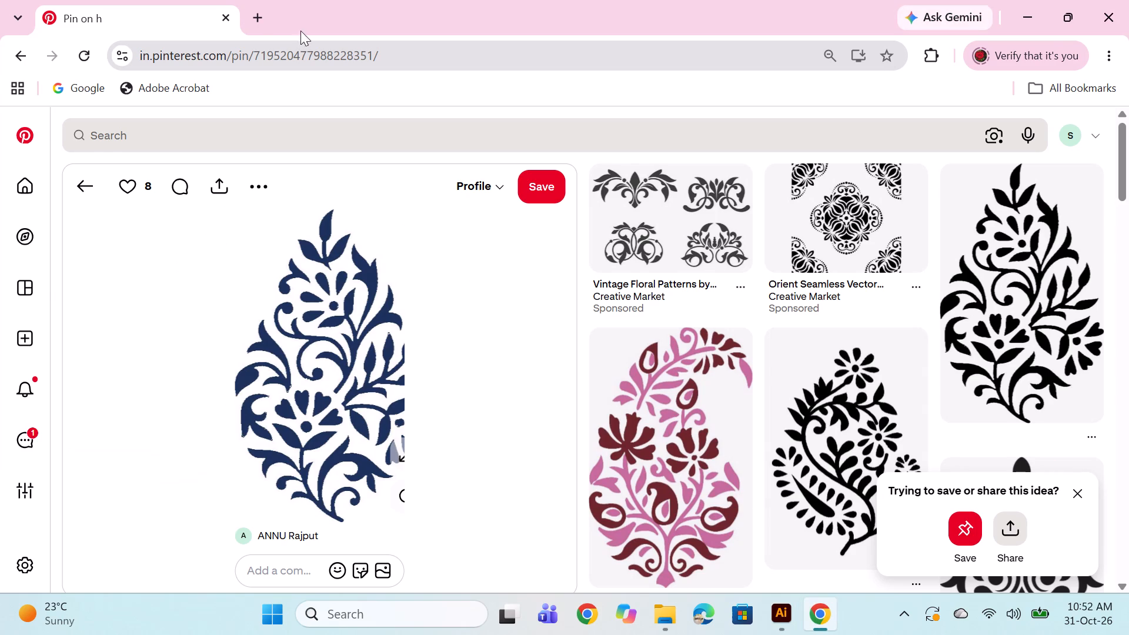
click(262, 17)
click(388, 360)
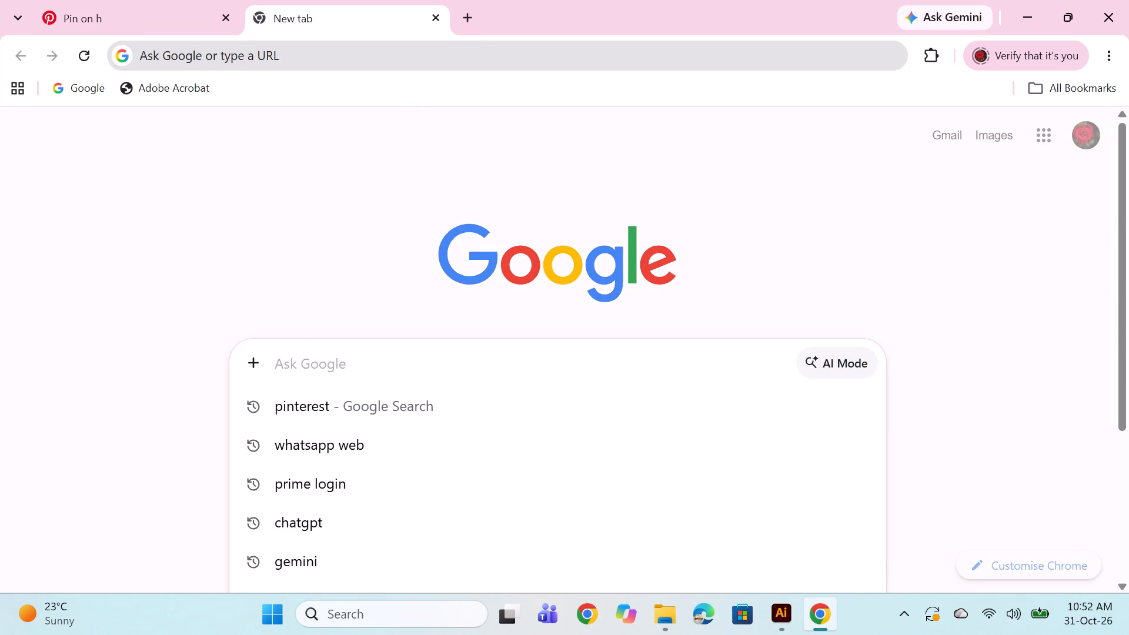
text(floral block printed fabrics)
key(Return)
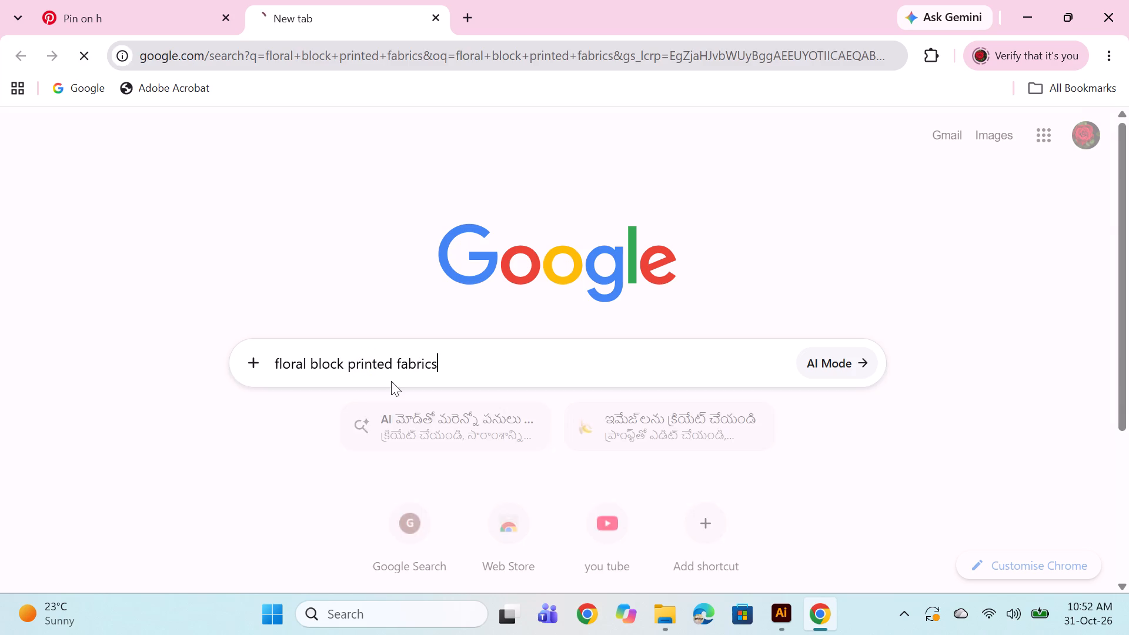
click(250, 212)
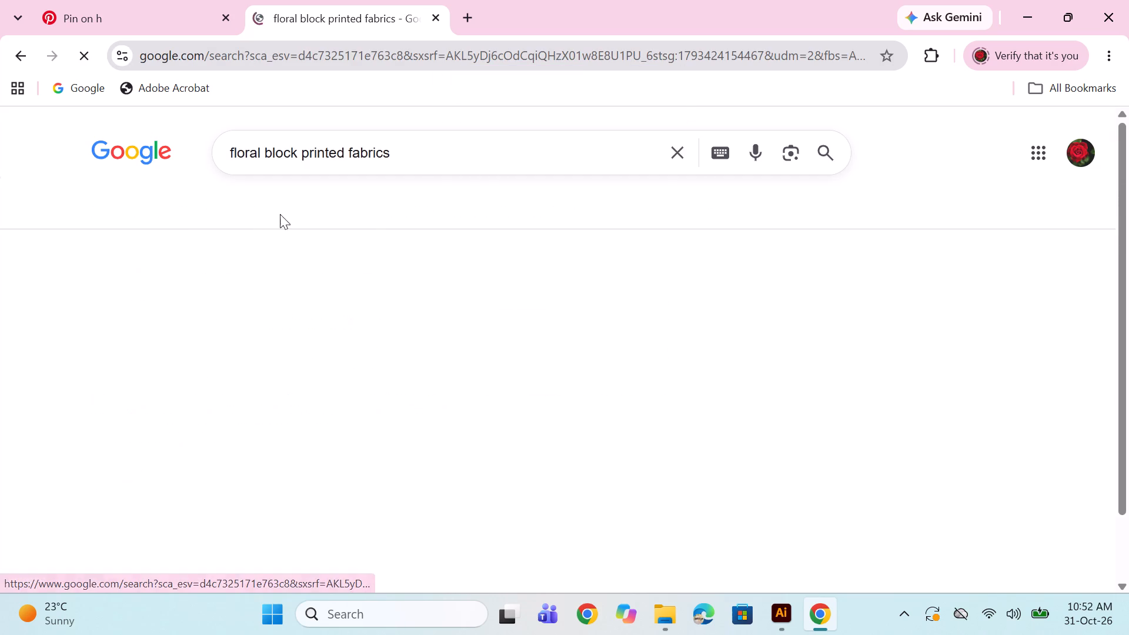
Look through the image results for floral block printed fabrics that could serve as a reference.
scroll(591, 458, down, 2)
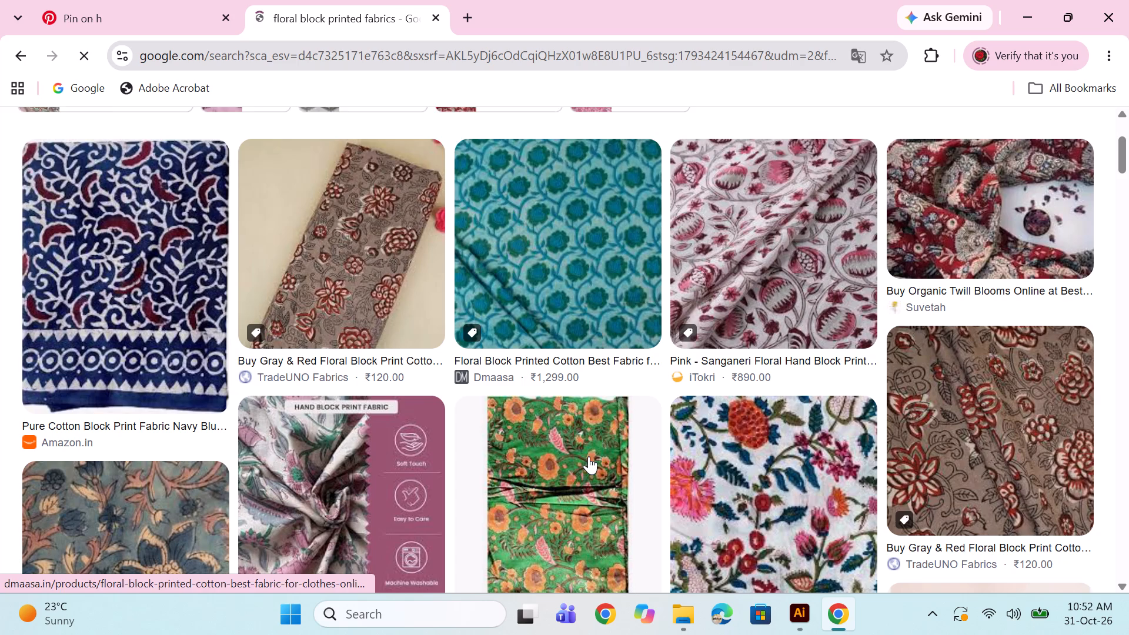
scroll(589, 456, down, 4)
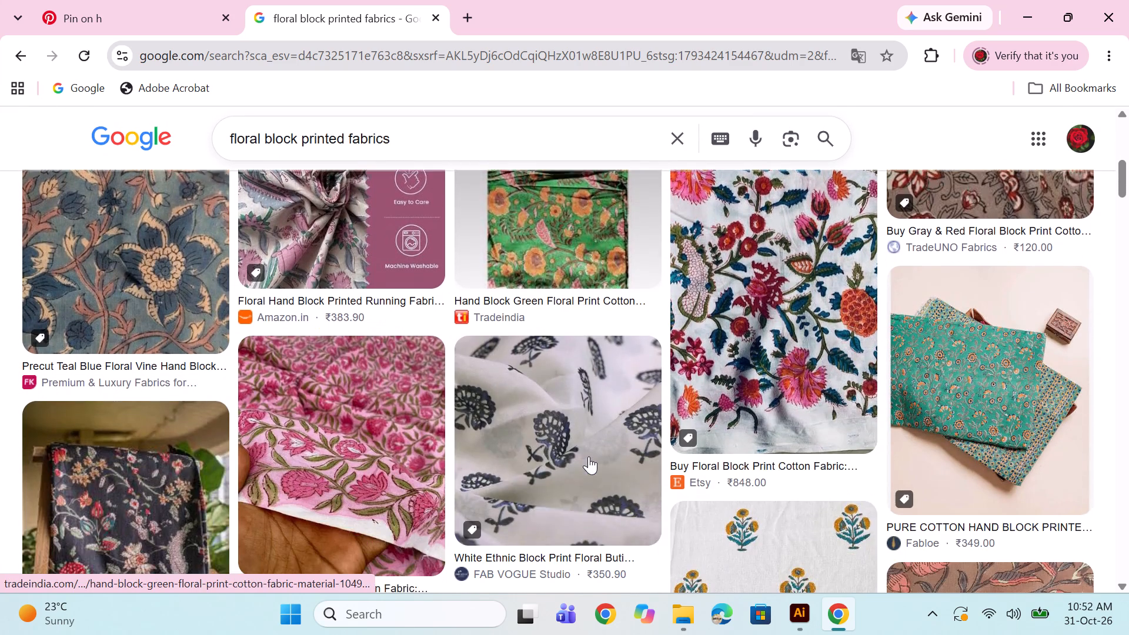
scroll(589, 456, down, 1)
scroll(589, 456, up, 2)
scroll(589, 456, down, 2)
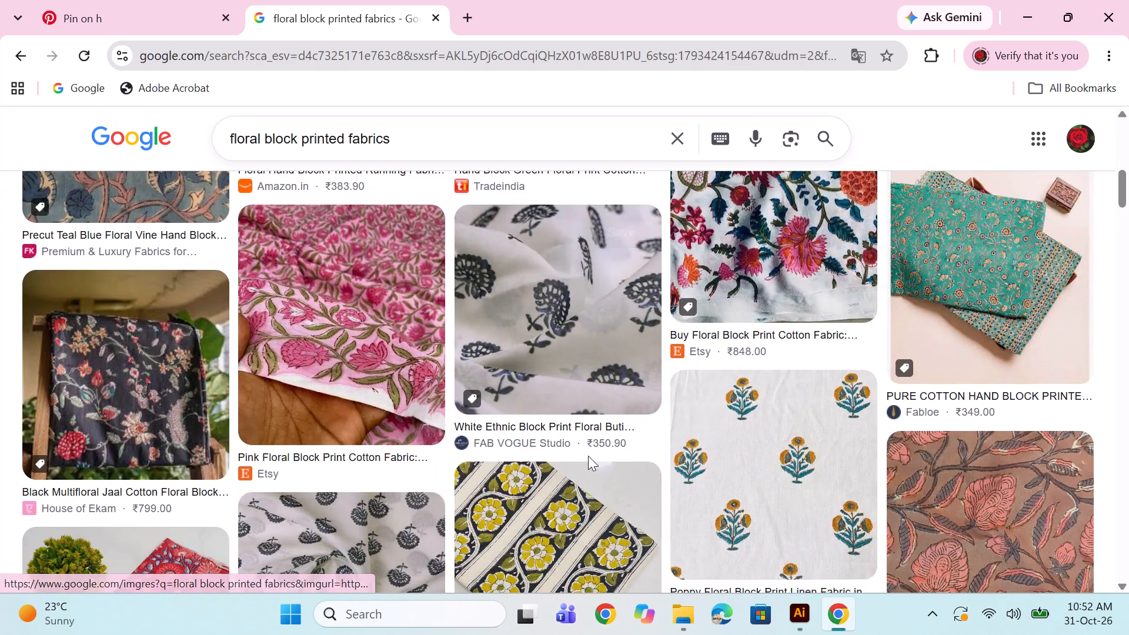
scroll(588, 456, down, 6)
scroll(583, 426, up, 2)
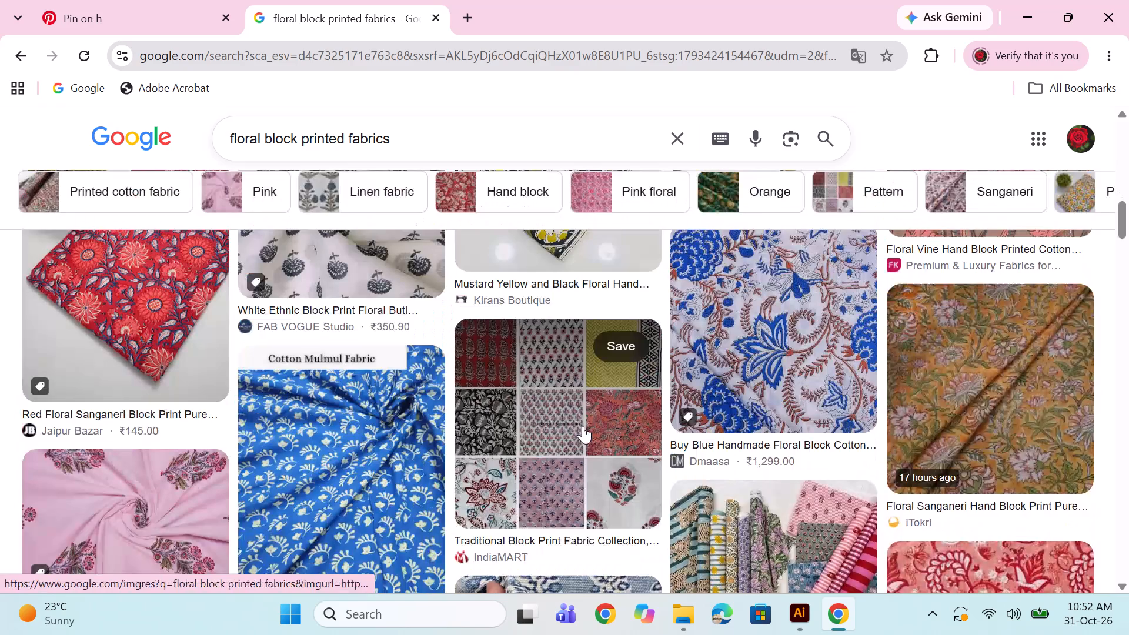
scroll(582, 427, down, 6)
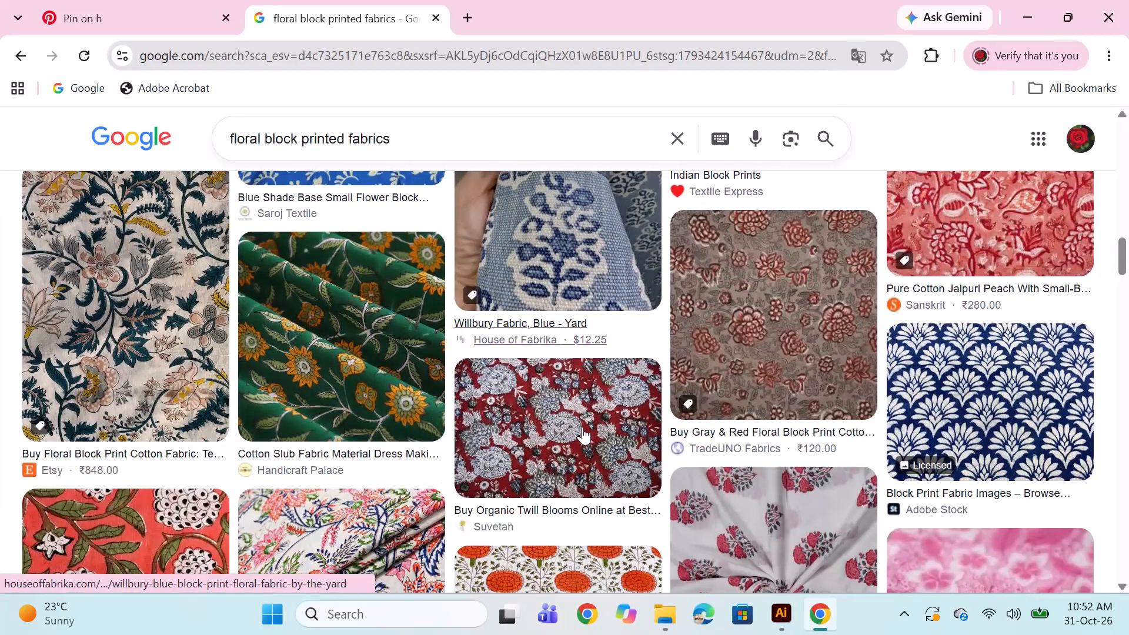
scroll(582, 427, down, 2)
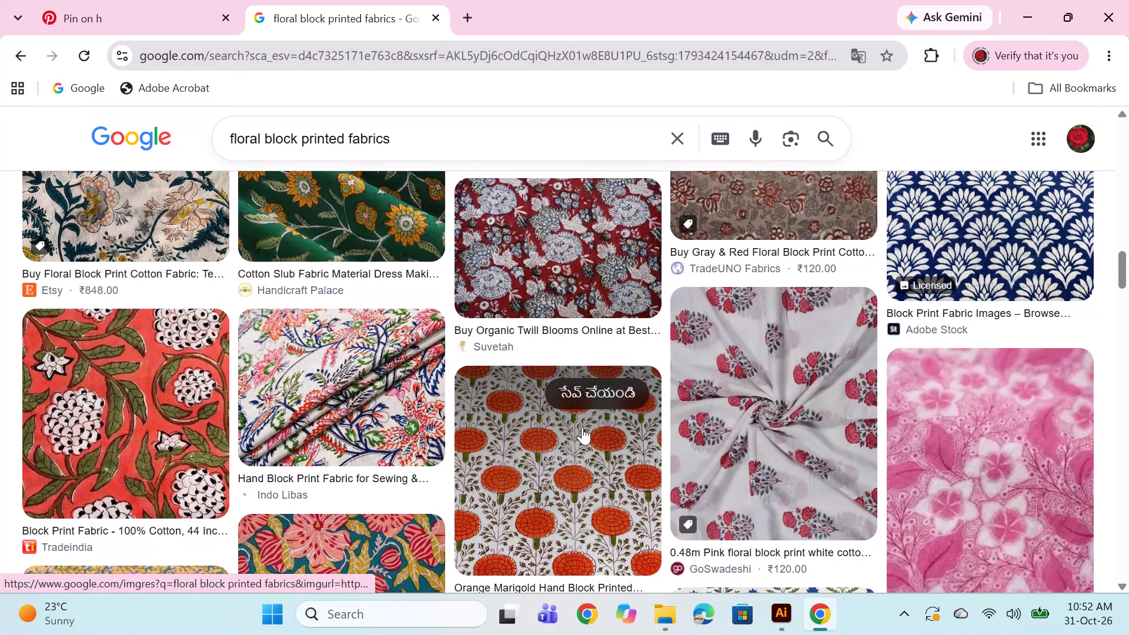
scroll(582, 427, down, 4)
scroll(582, 427, up, 1)
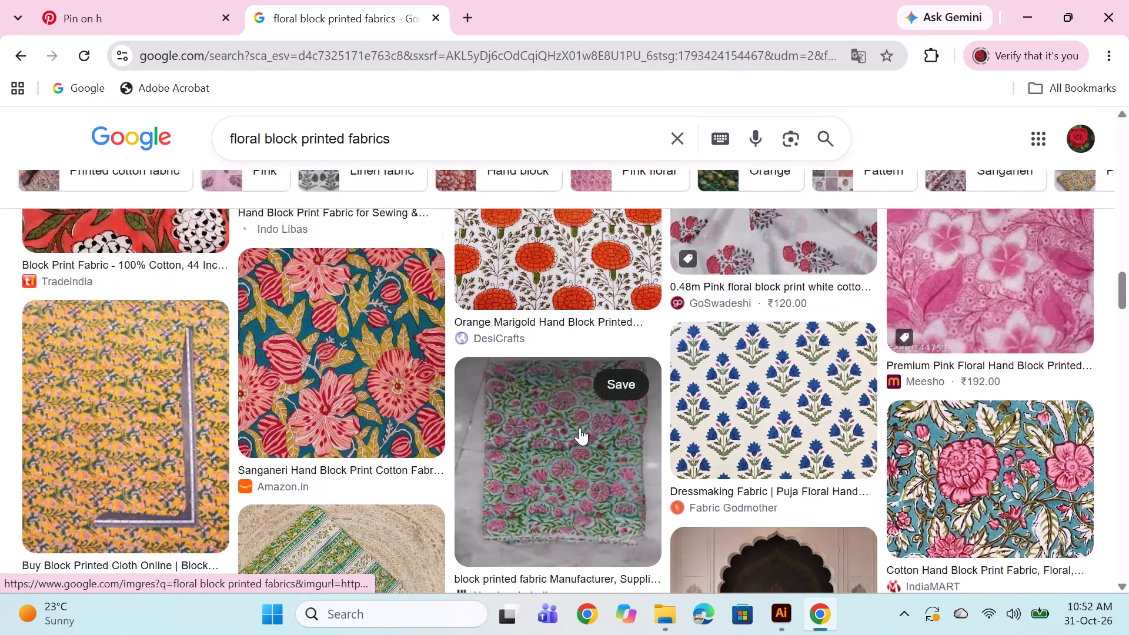
Open the teal and red Sanganeri floral block print result and look through its related fabric images.
click(403, 390)
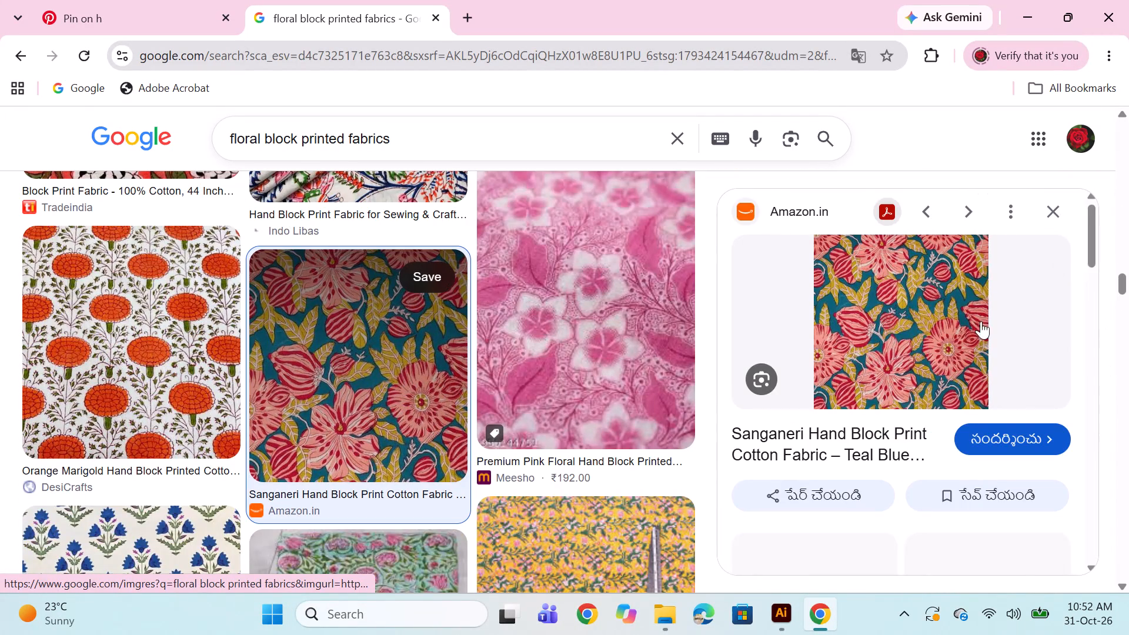
scroll(850, 397, down, 5)
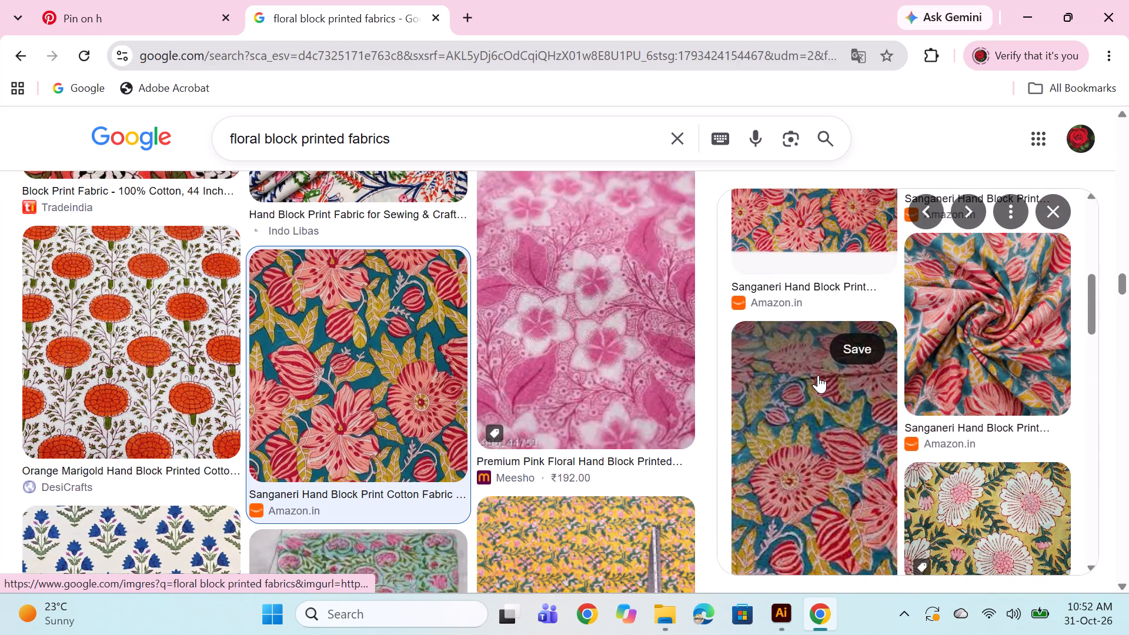
scroll(818, 375, down, 4)
scroll(795, 403, up, 3)
scroll(794, 401, down, 4)
scroll(287, 458, down, 3)
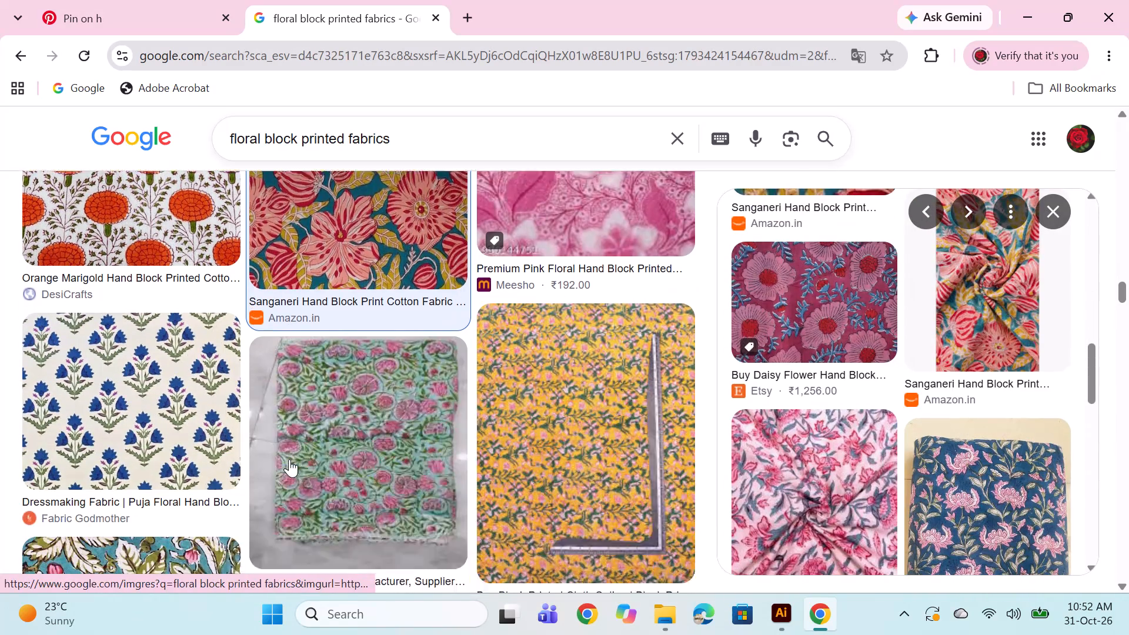
Browse more of the floral block printed fabric results for colour combinations that could suit the motif.
scroll(405, 459, up, 4)
scroll(435, 463, down, 5)
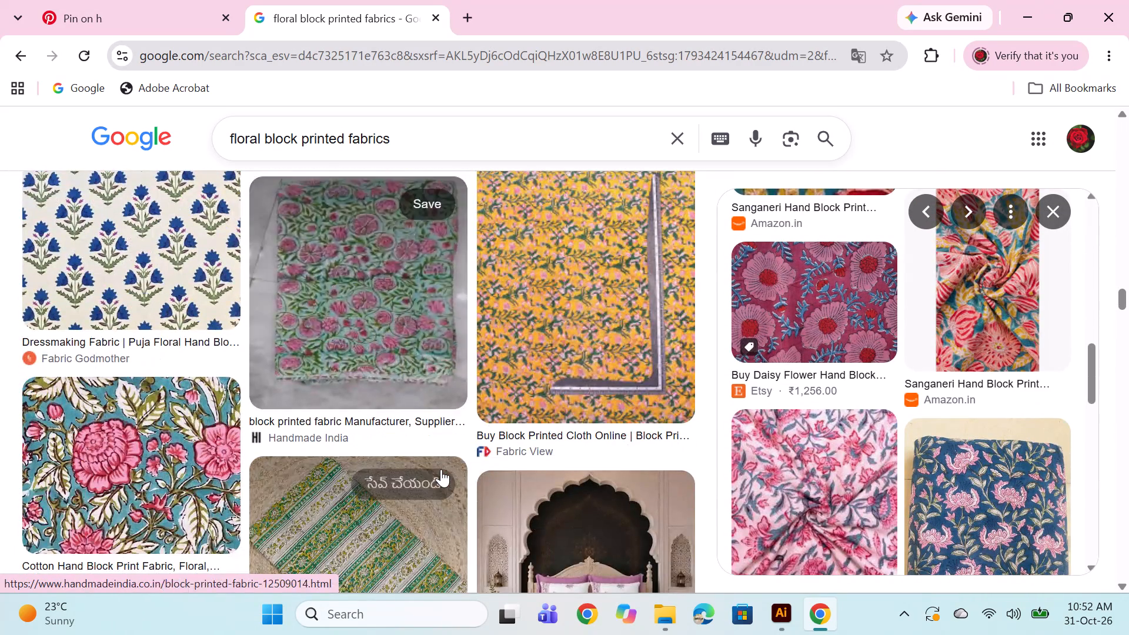
scroll(643, 403, down, 2)
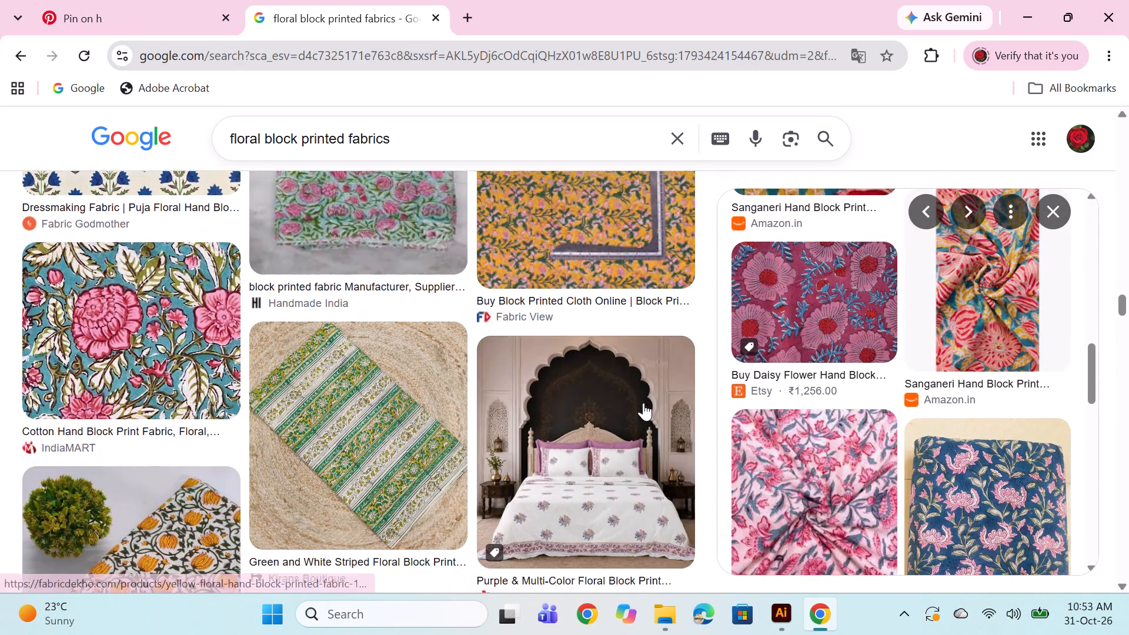
scroll(535, 402, down, 3)
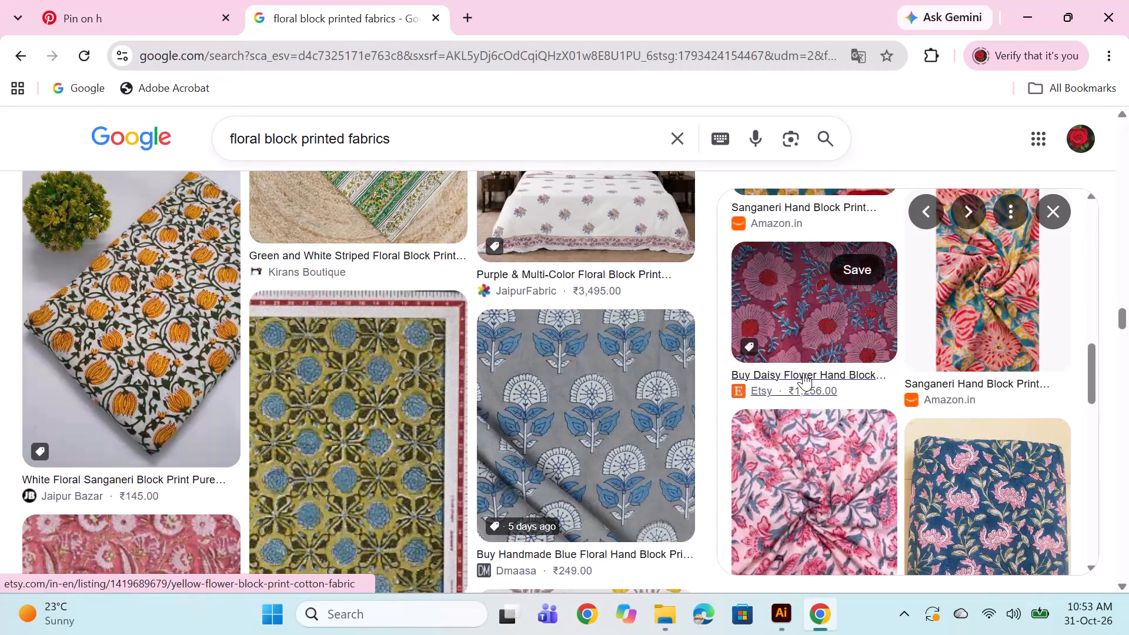
scroll(804, 373, up, 3)
scroll(334, 390, down, 4)
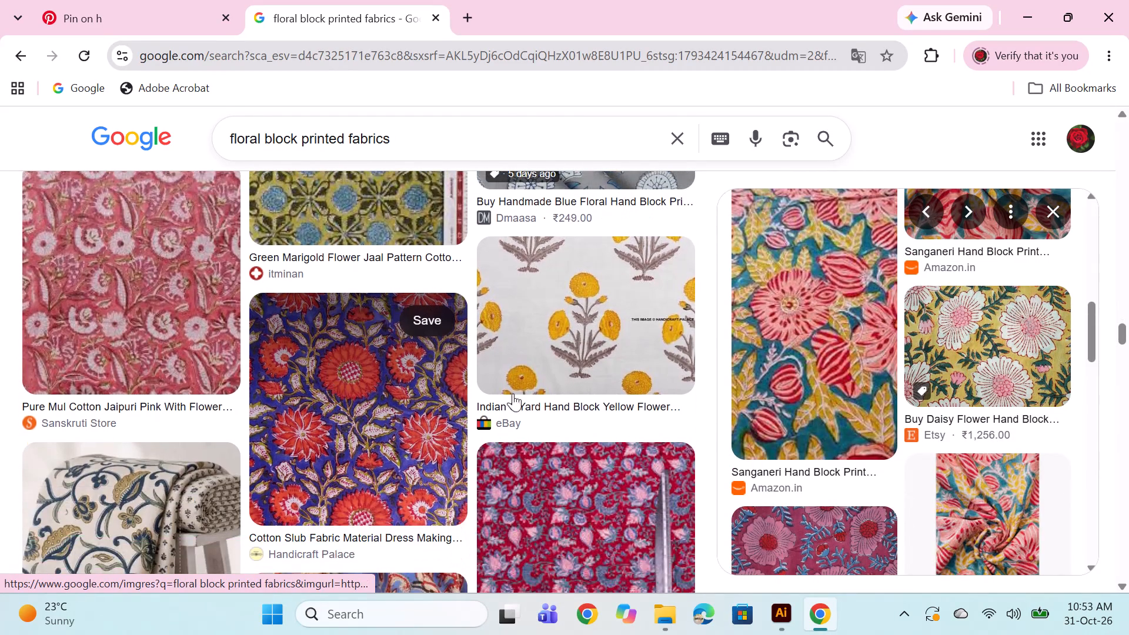
scroll(477, 442, down, 6)
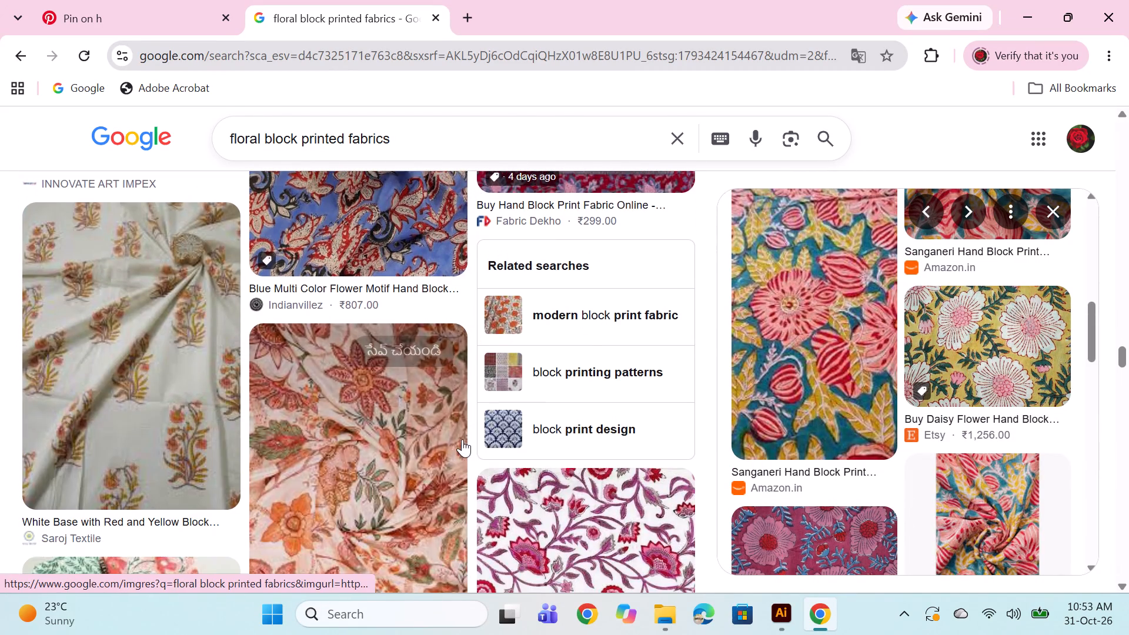
scroll(461, 440, down, 6)
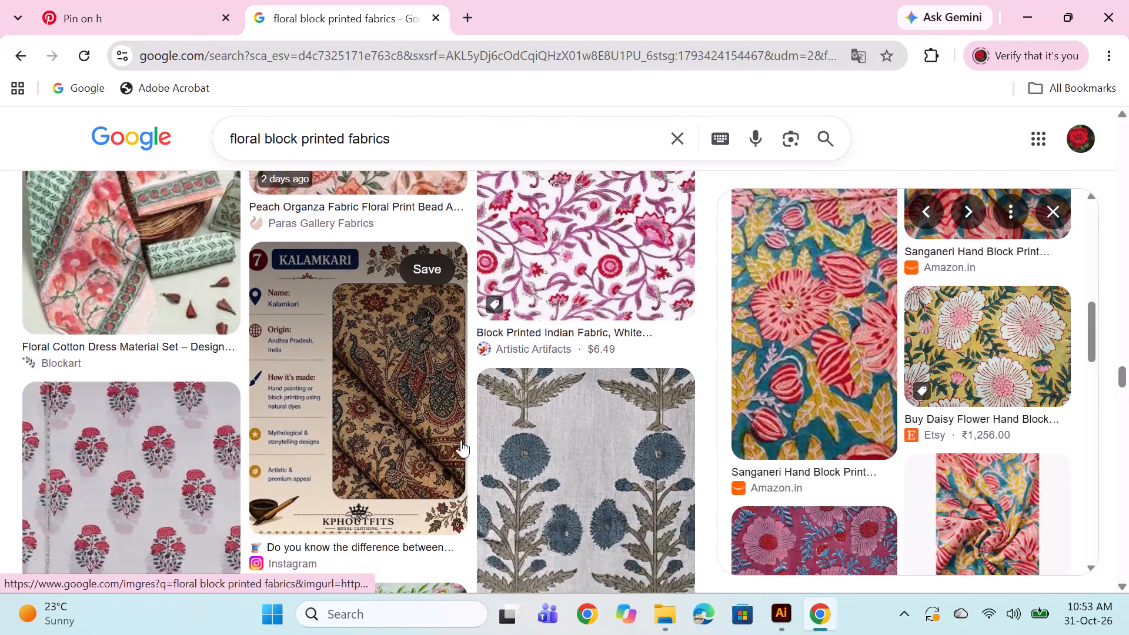
scroll(461, 440, down, 2)
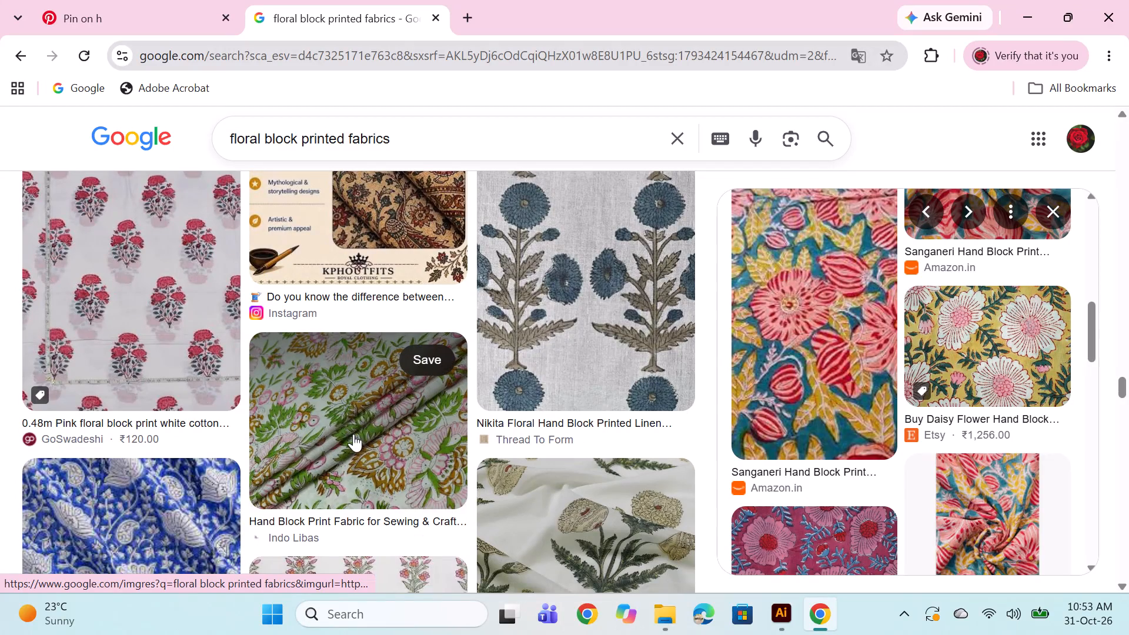
scroll(514, 412, up, 2)
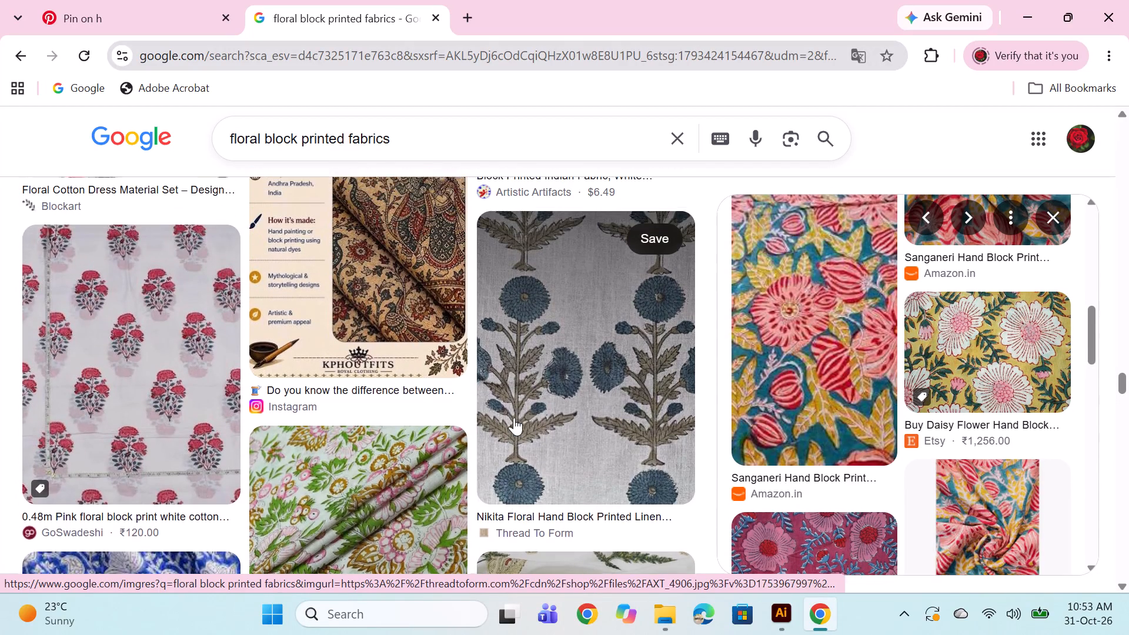
scroll(898, 439, up, 8)
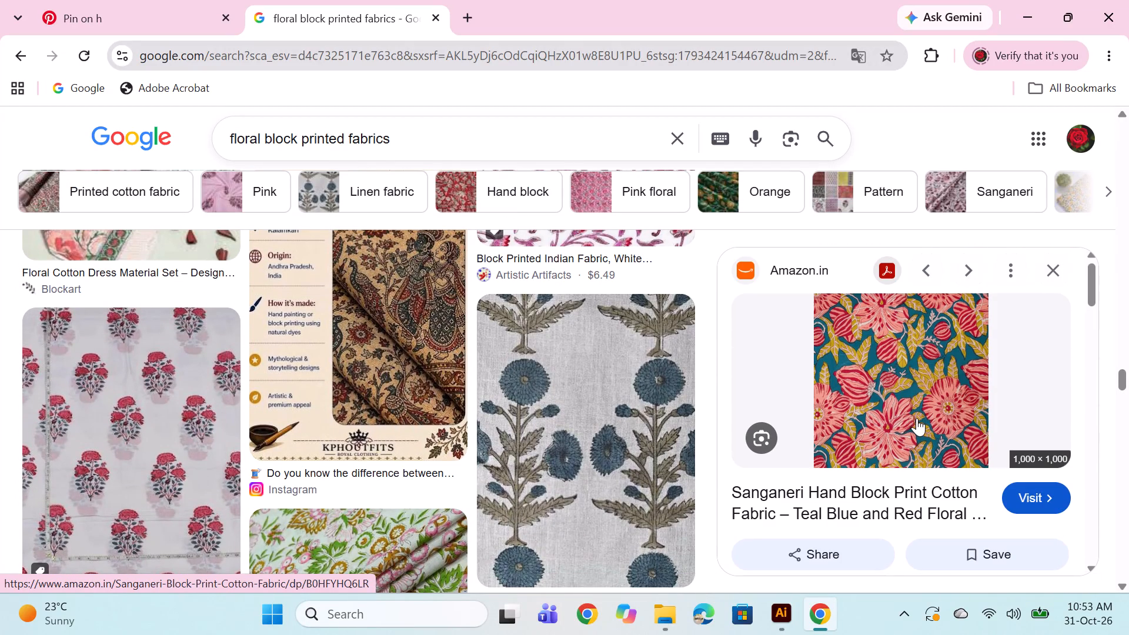
Switch to Illustrator and draw a rectangle about 16.51 in by 11.7 in covering the whole artboard.
click(779, 616)
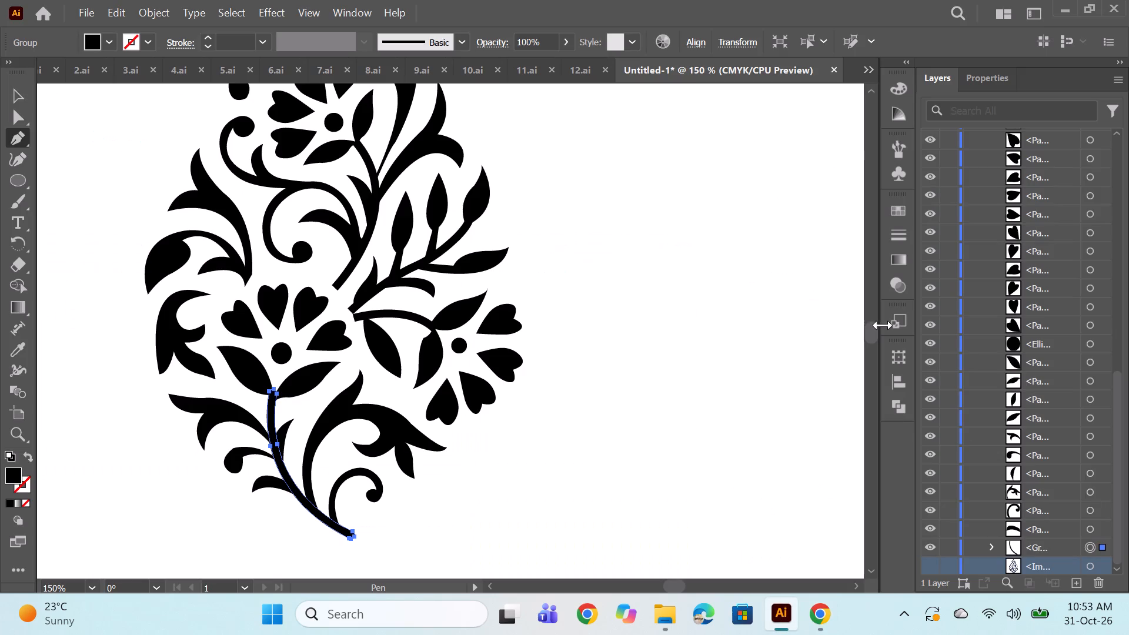
click(691, 385)
key(ctrl+z)
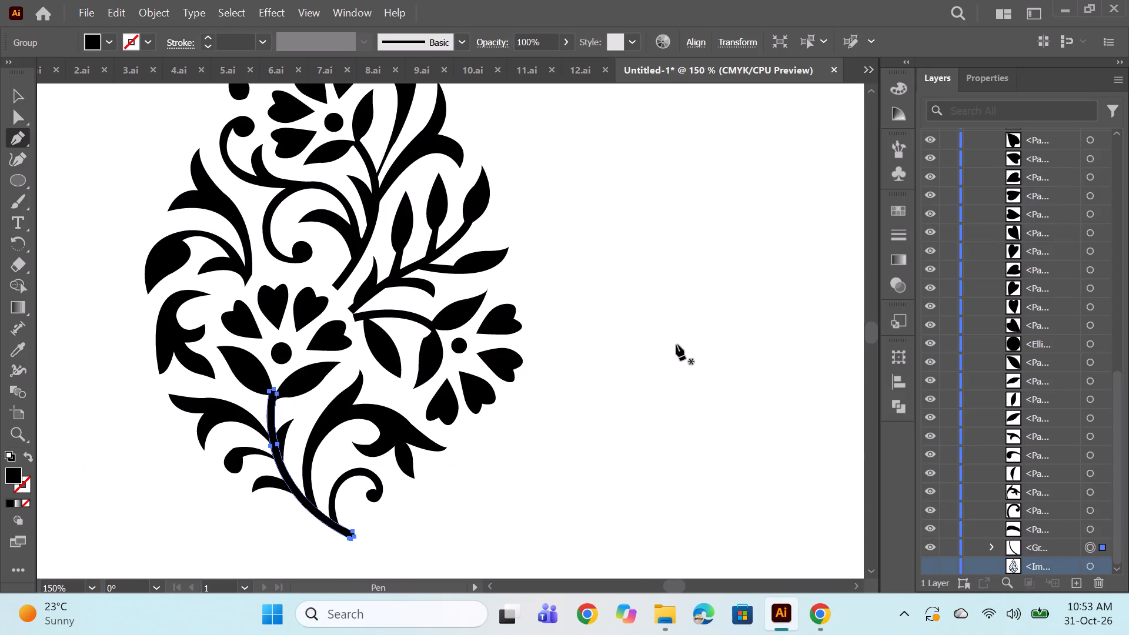
ctrl+click(680, 345)
alt+scroll(496, 295, down, 2)
alt+scroll(600, 338, down, 1)
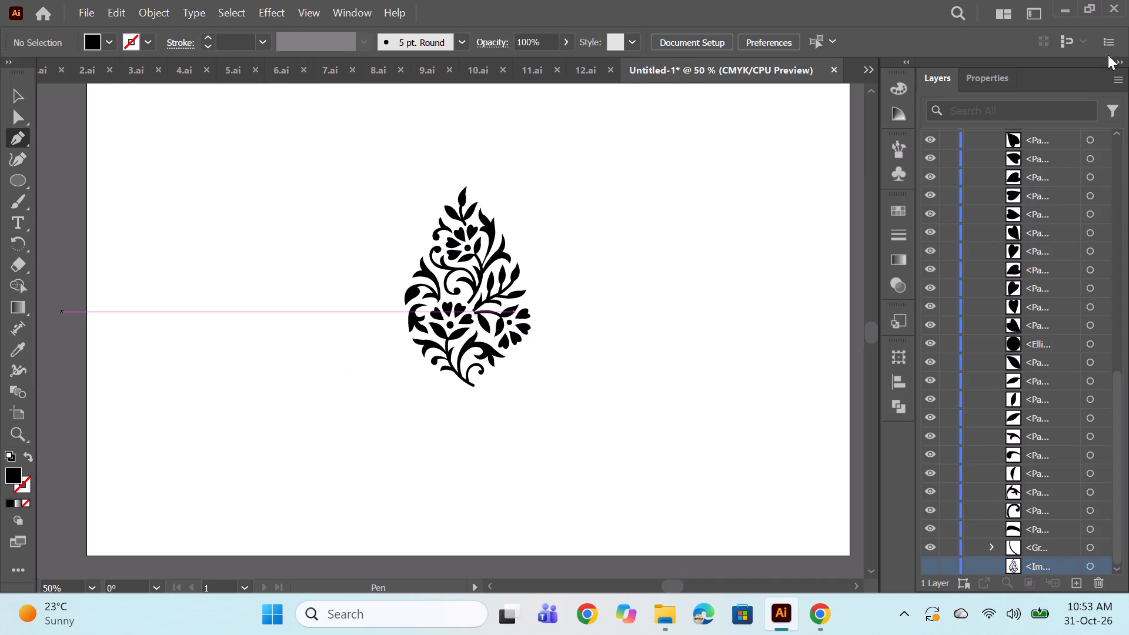
right_click(11, 189)
click(104, 187)
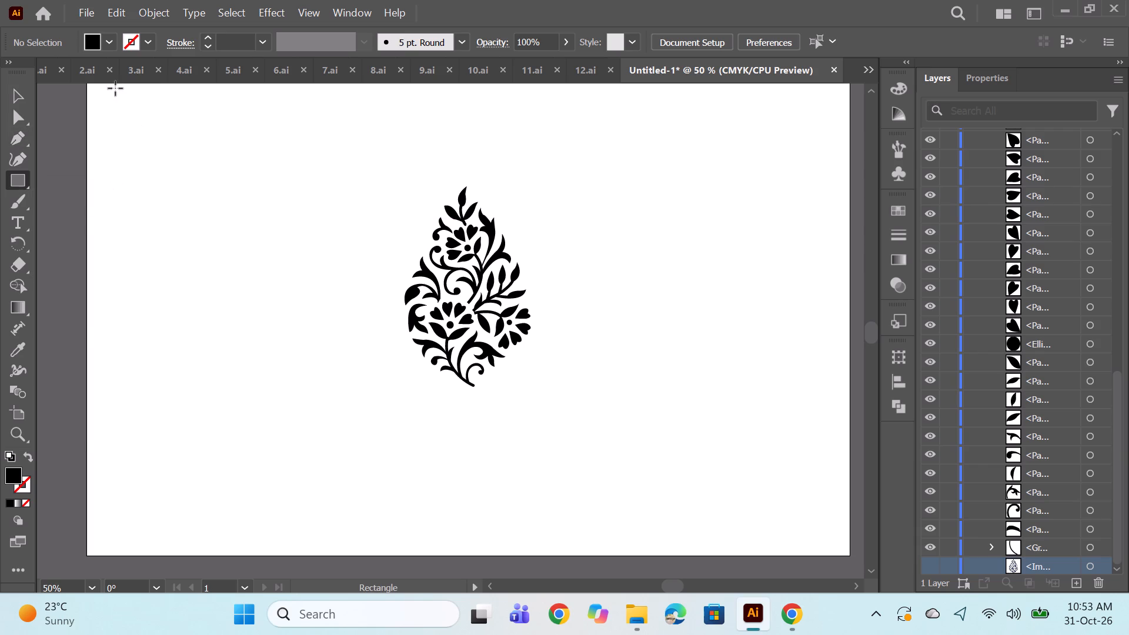
scroll(171, 176, up, 3)
alt+scroll(328, 201, down, 1)
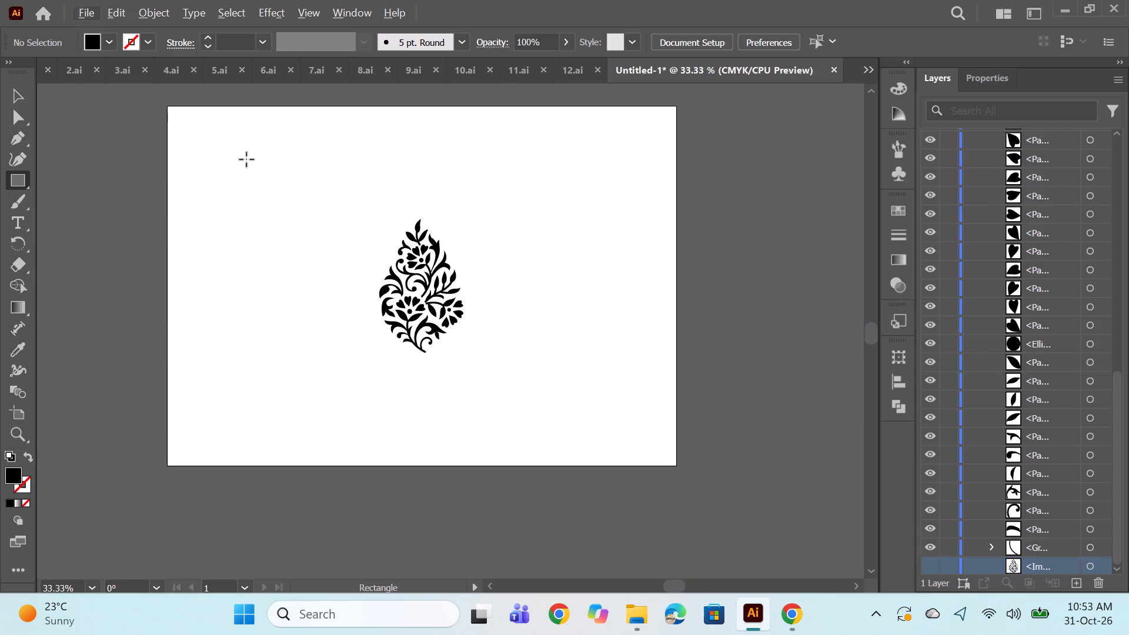
drag(168, 106, 612, 428)
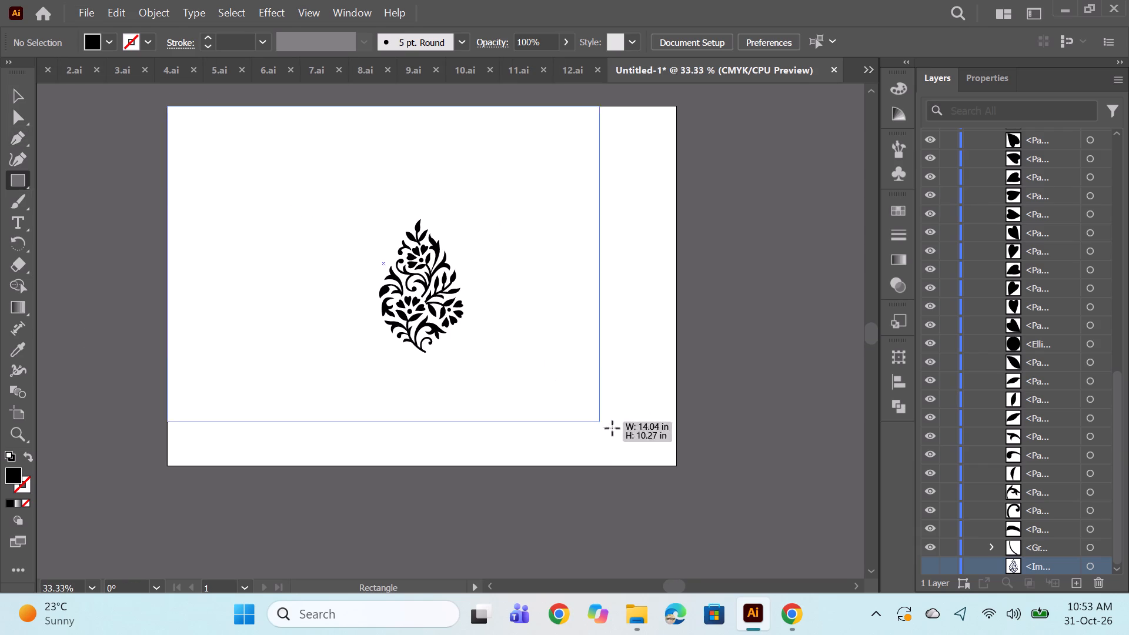
drag(612, 428, 676, 466)
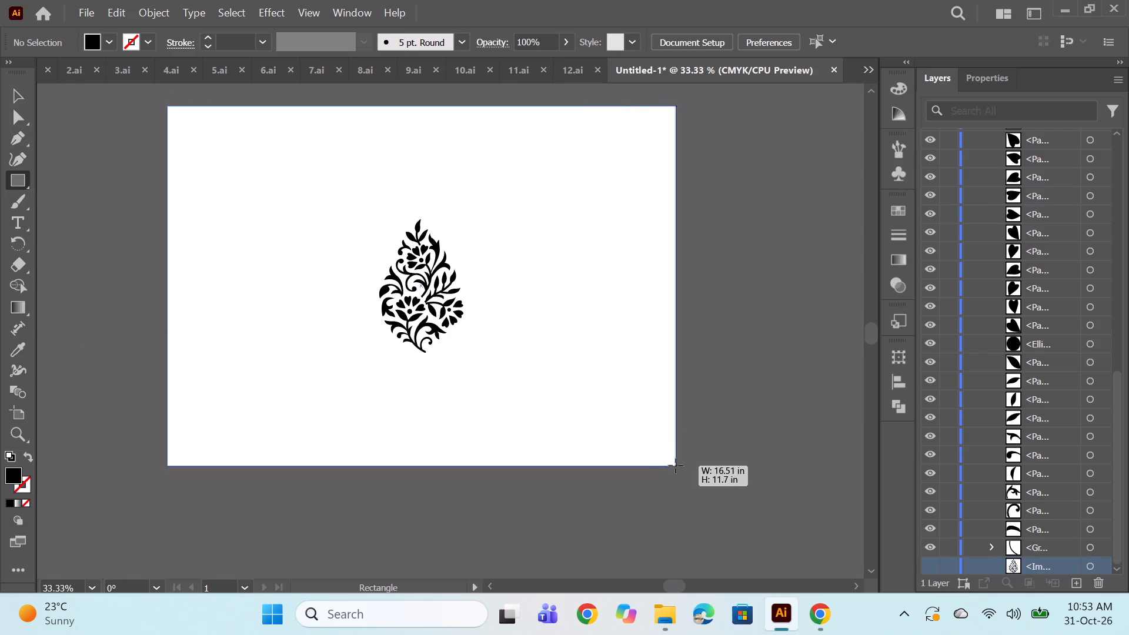
drag(676, 466, 676, 466)
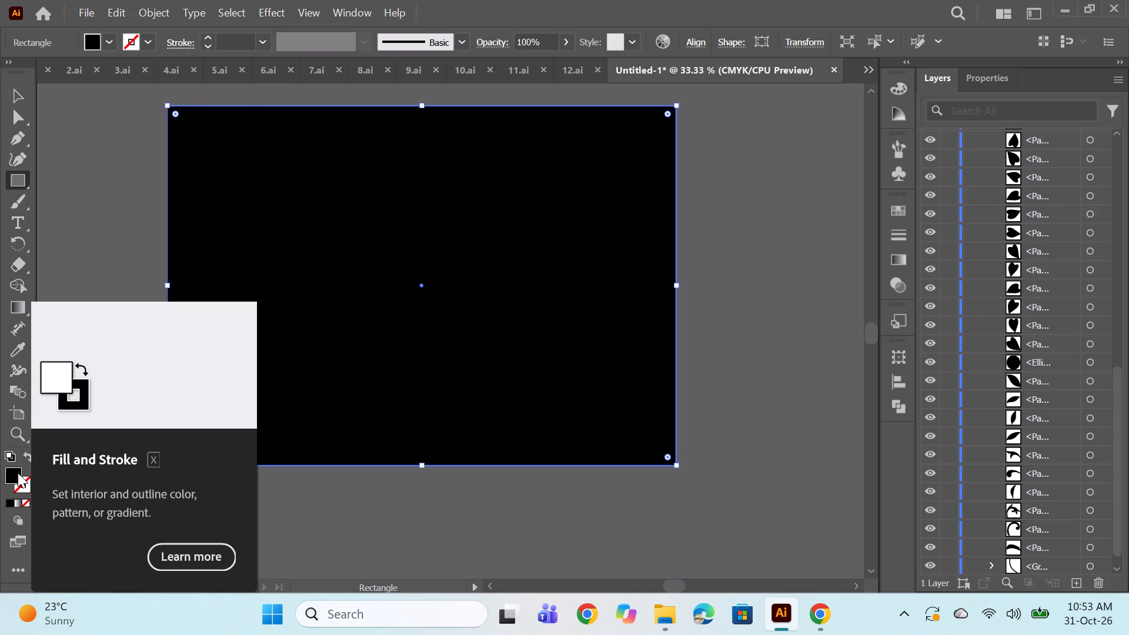
Fill the artboard-sized rectangle with the dark teal blue #12475E.
double_click(18, 473)
click(871, 294)
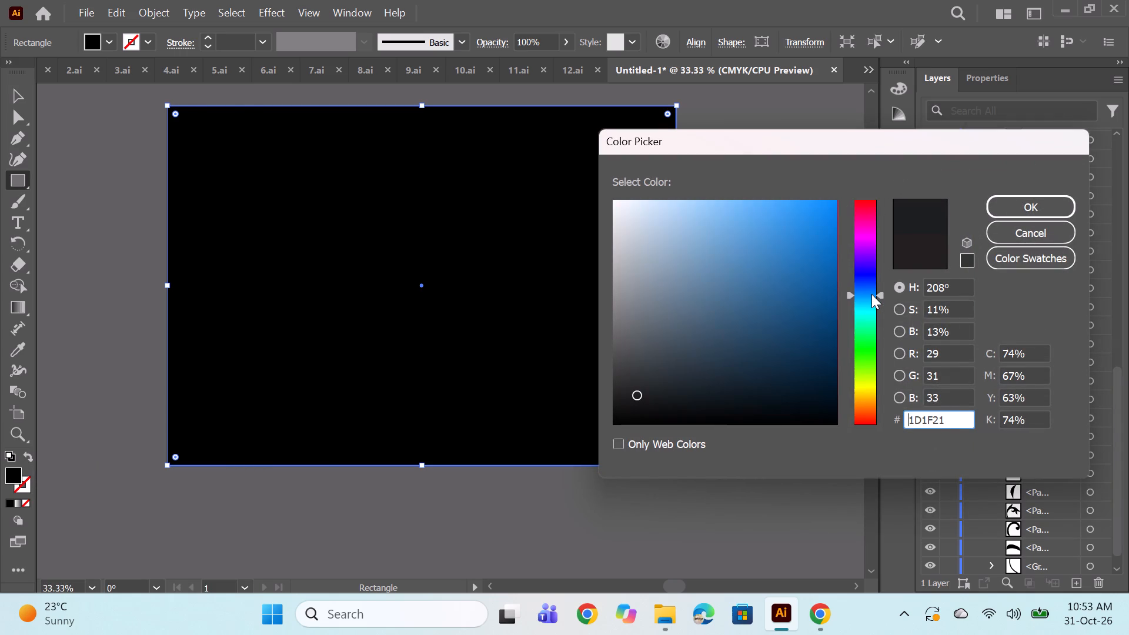
click(869, 293)
click(868, 299)
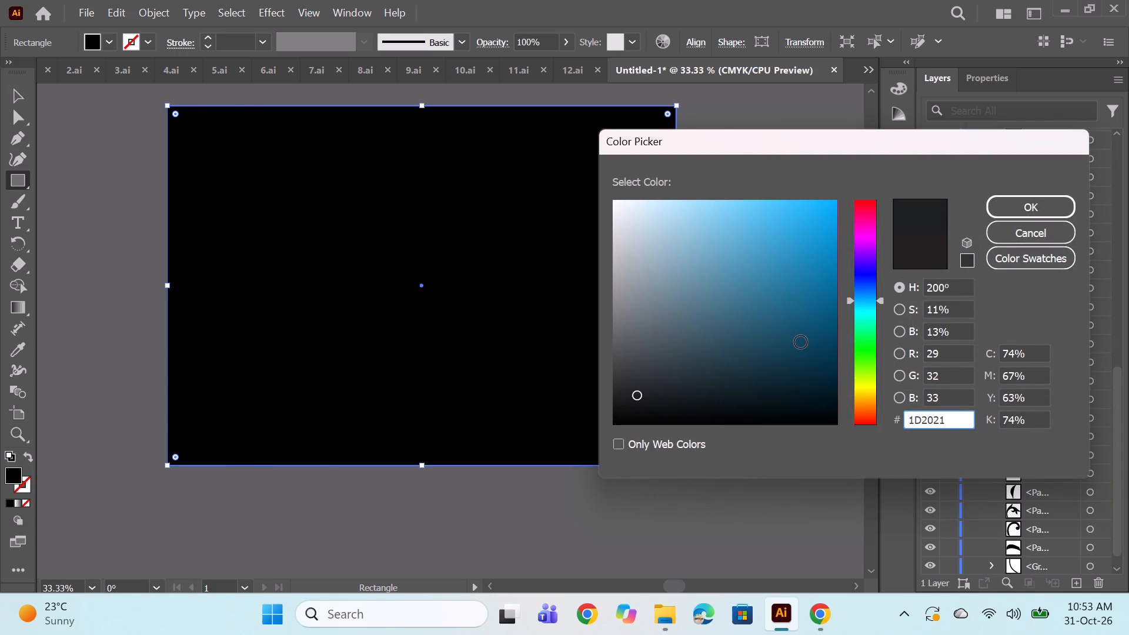
click(801, 342)
click(799, 356)
click(790, 351)
click(789, 340)
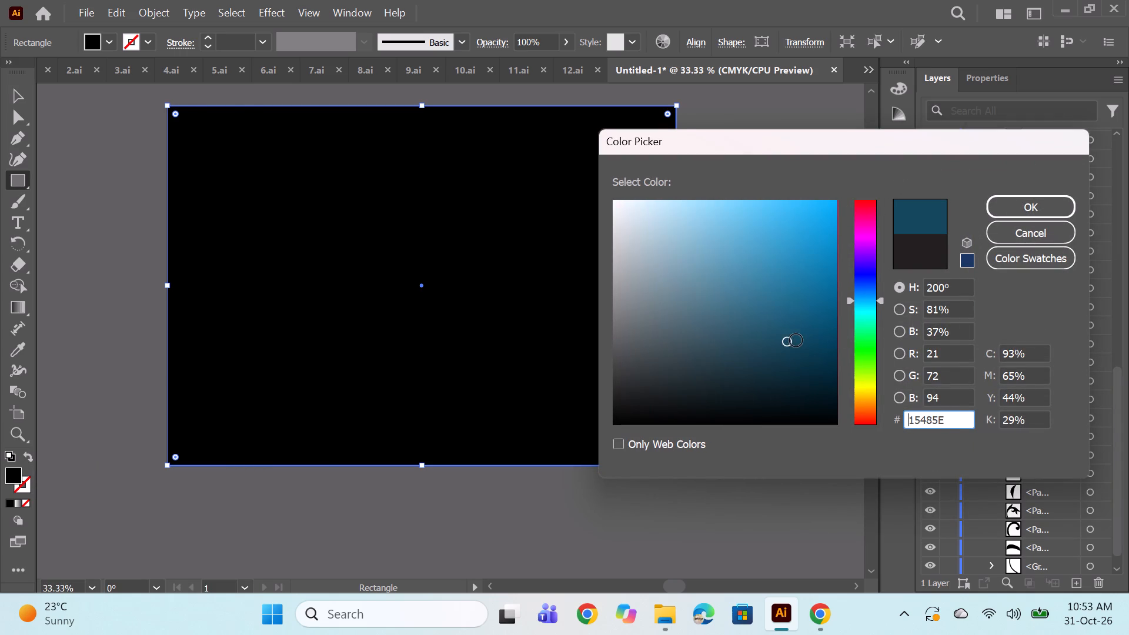
click(796, 340)
click(1010, 203)
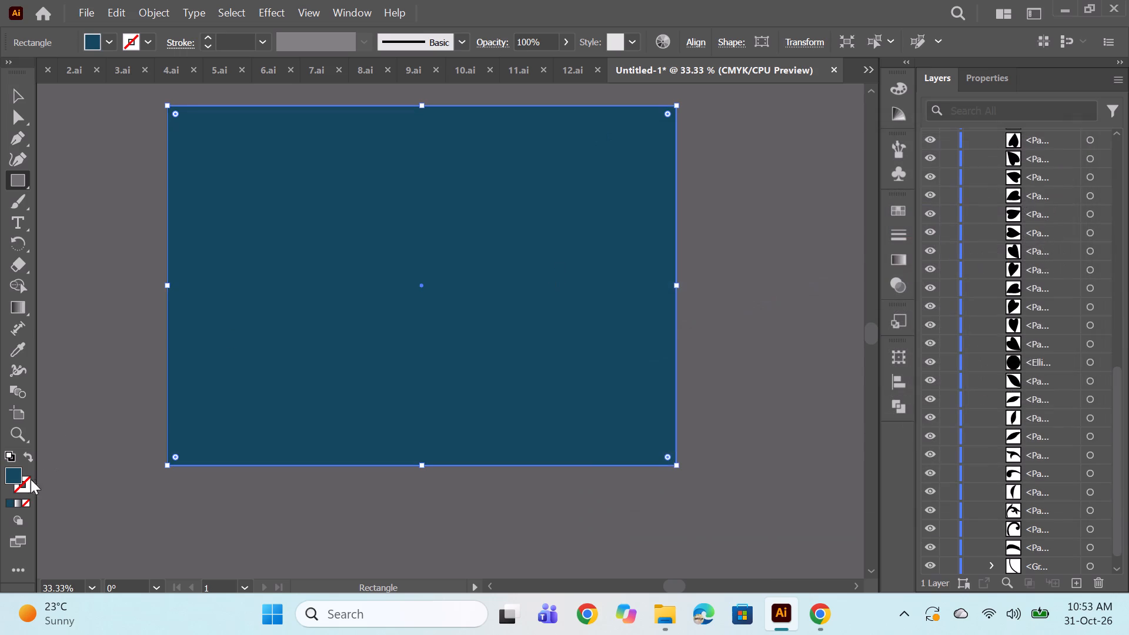
Adjust the rectangle's fill to a slightly lighter, less saturated teal blue and deselect it.
double_click(12, 477)
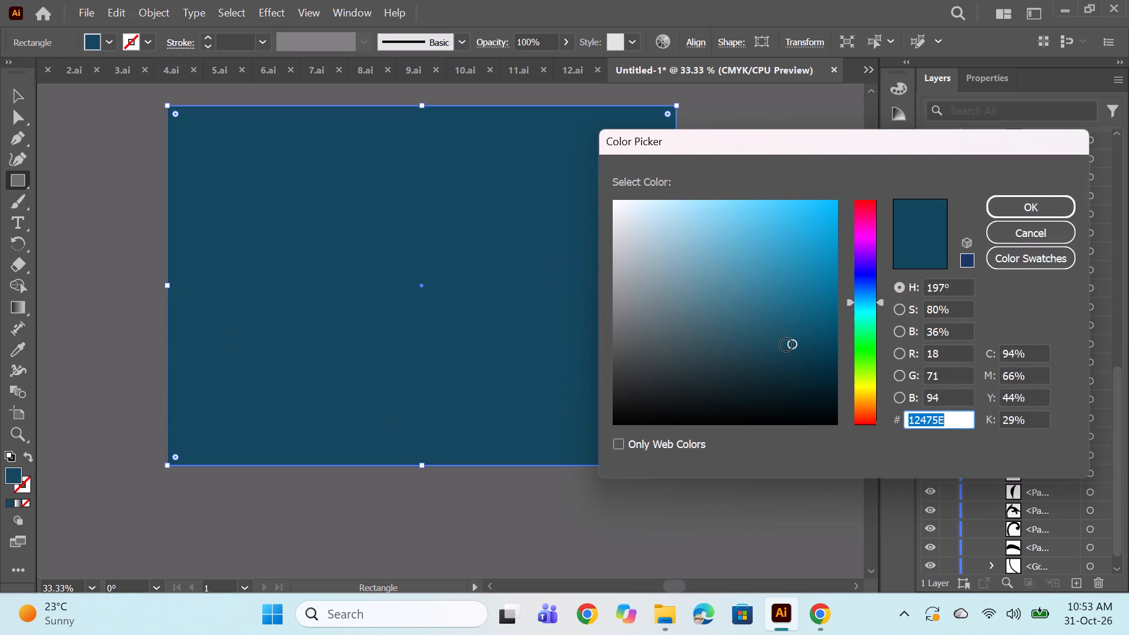
click(777, 342)
click(777, 338)
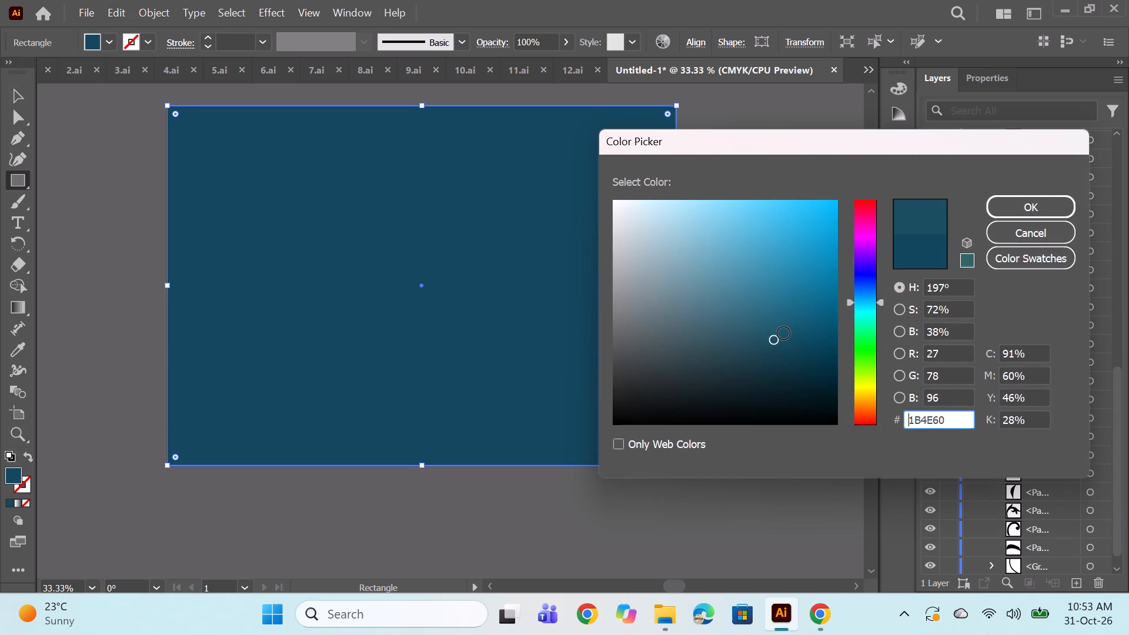
click(781, 336)
click(1006, 218)
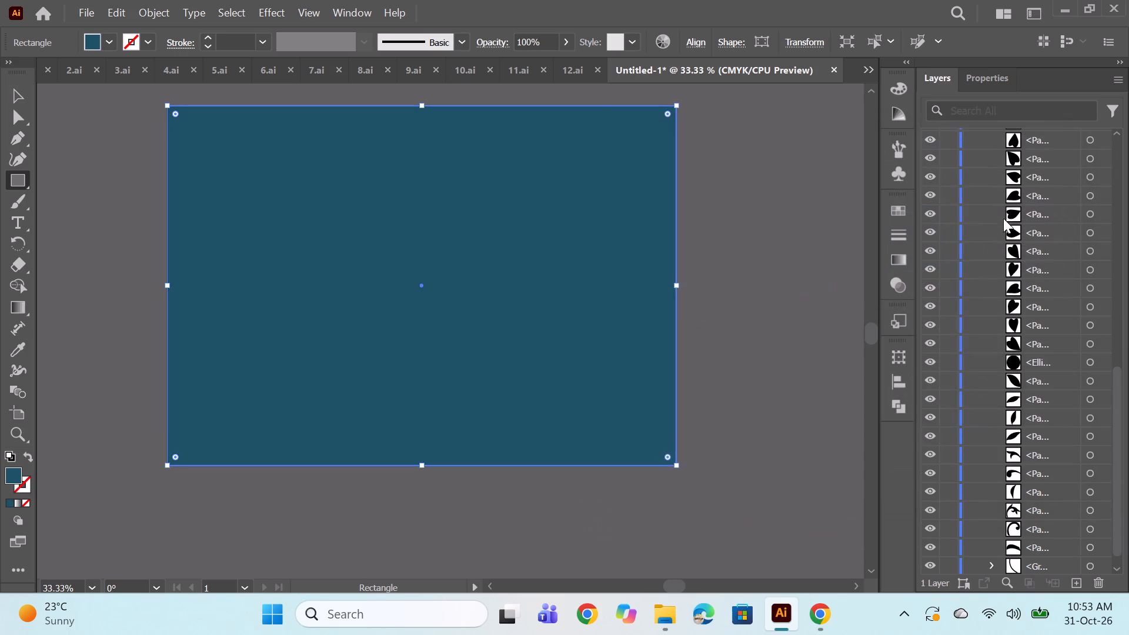
ctrl+click(793, 369)
Move the teal rectangle in Layer 1 below all motif paths, just above the hidden reference image.
scroll(1016, 494, down, 8)
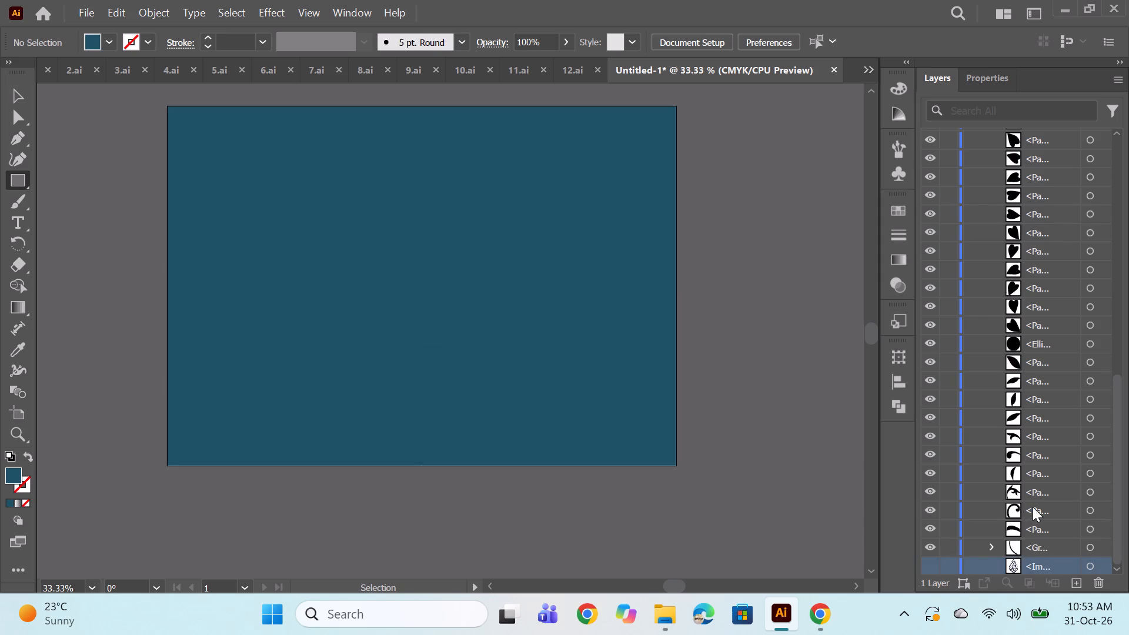
scroll(1033, 507, down, 1)
scroll(1074, 276, up, 15)
drag(1043, 159, 1059, 479)
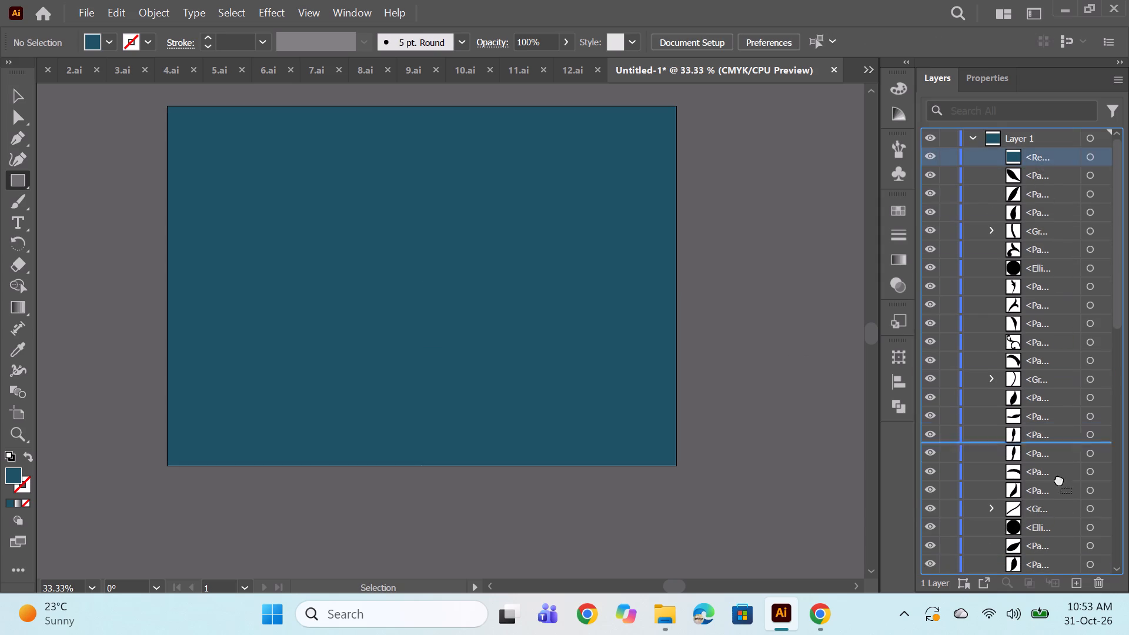
drag(1059, 479, 1056, 517)
scroll(1045, 390, down, 6)
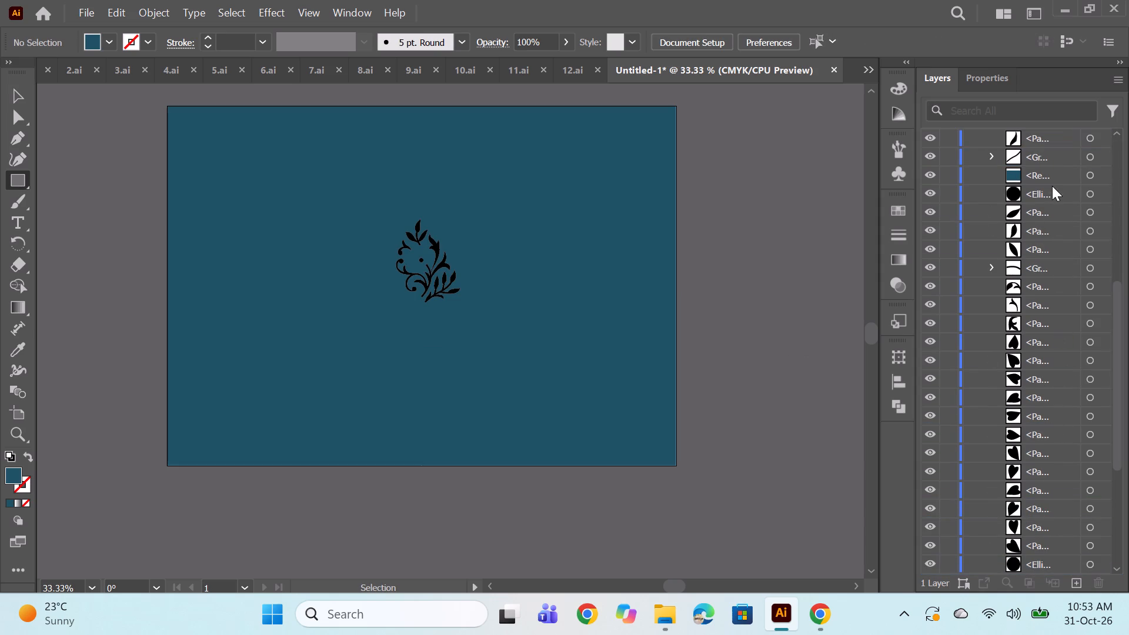
drag(1043, 179, 1051, 550)
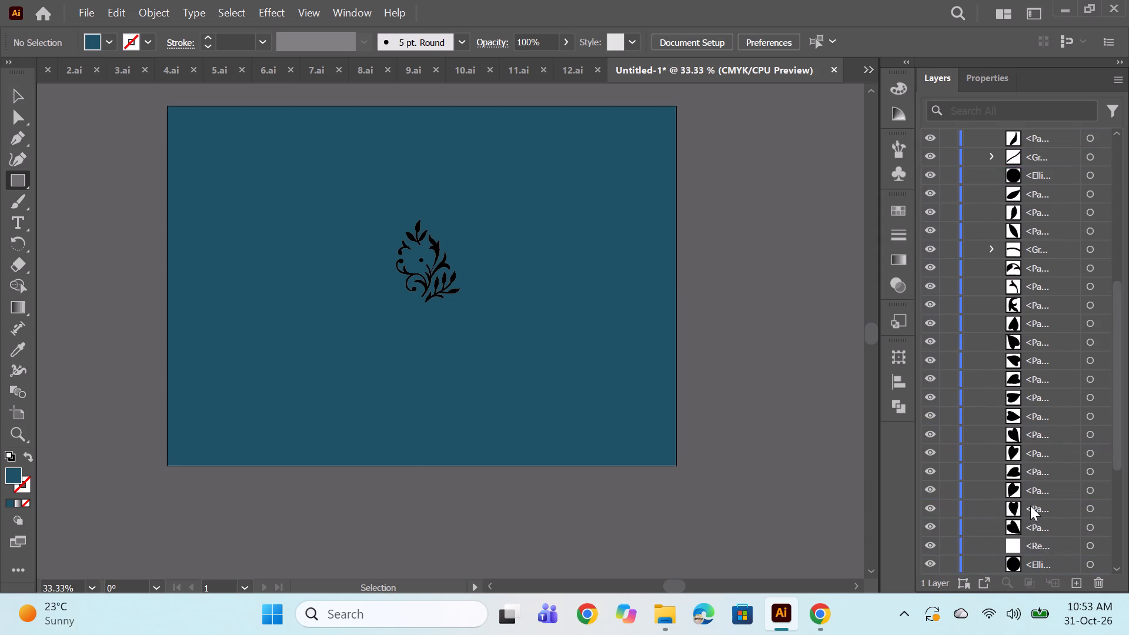
scroll(1020, 395, down, 7)
drag(1038, 323, 1045, 554)
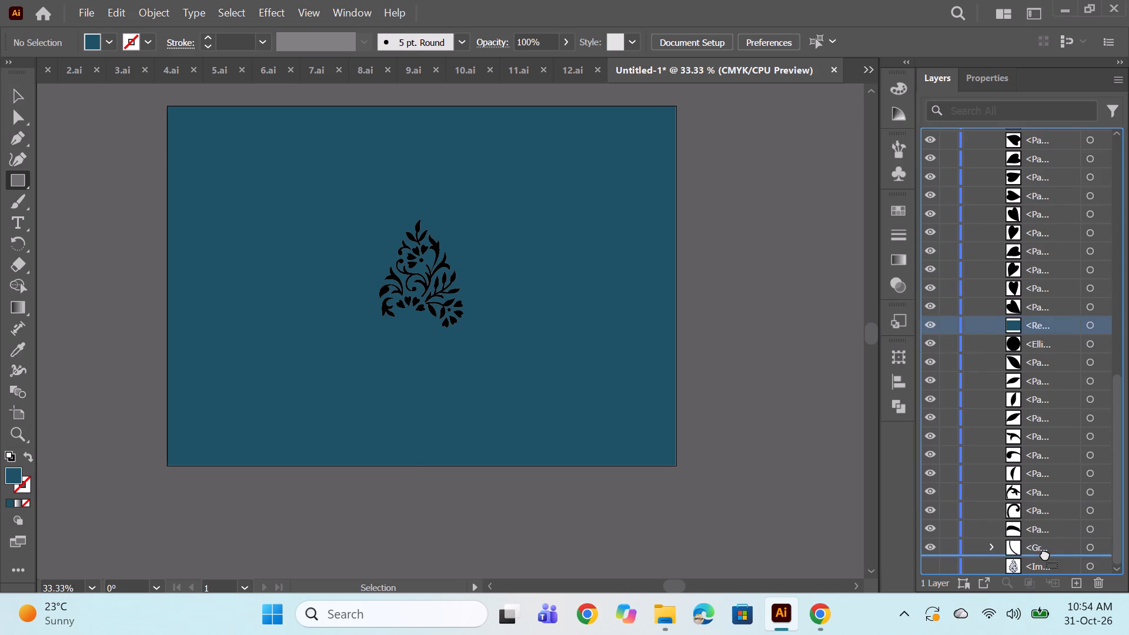
drag(1045, 554, 1045, 554)
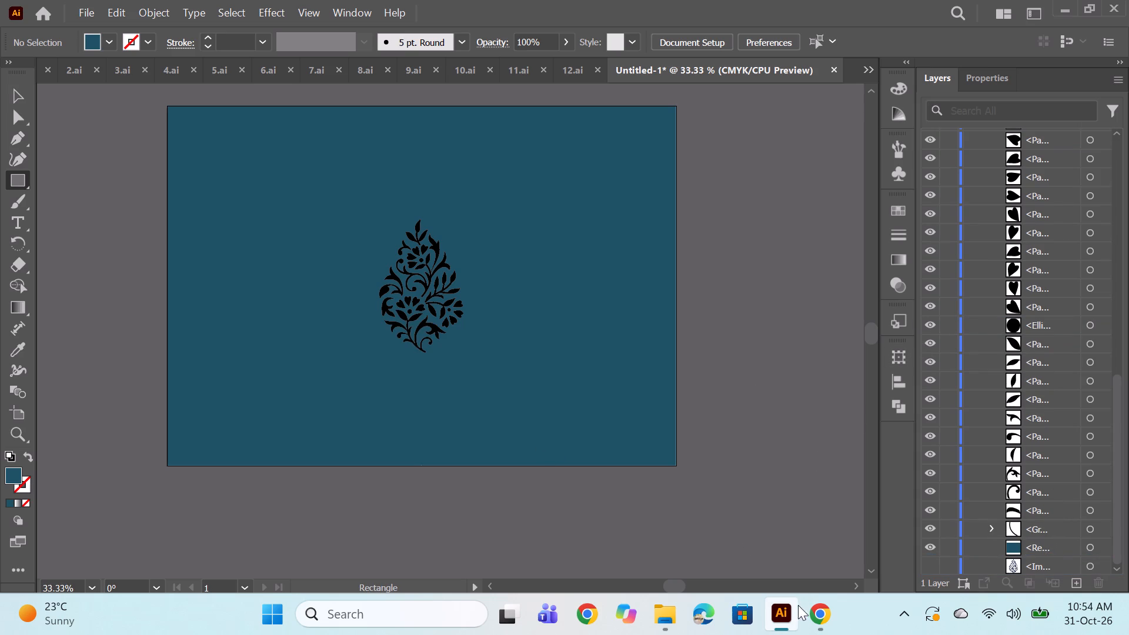
Check the teal and red Sanganeri fabric reference in Chrome and return to Illustrator.
click(813, 610)
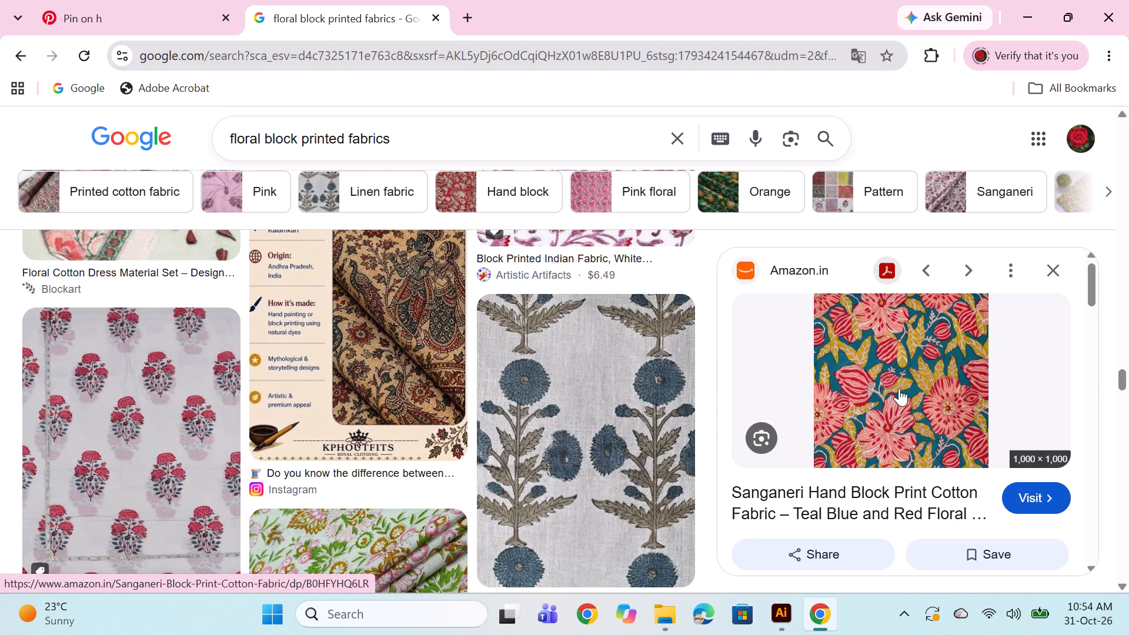
click(789, 614)
ctrl+click(719, 386)
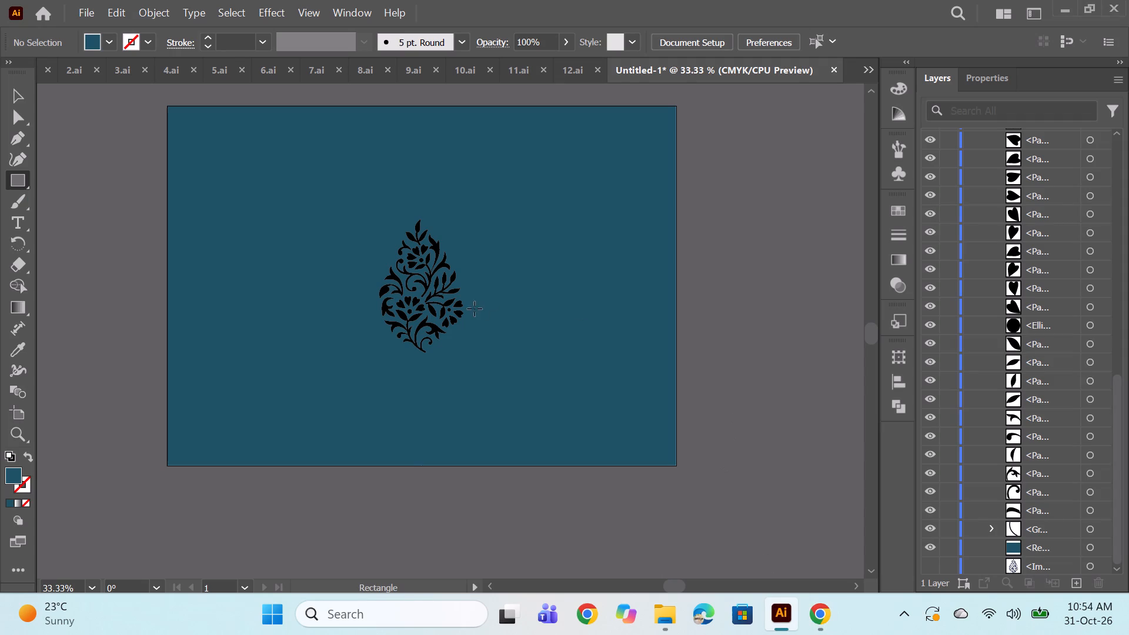
Fill the main stem group at the base of the motif with the dark brown #685215.
alt+scroll(412, 313, up, 2)
click(22, 103)
alt+scroll(432, 350, up, 1)
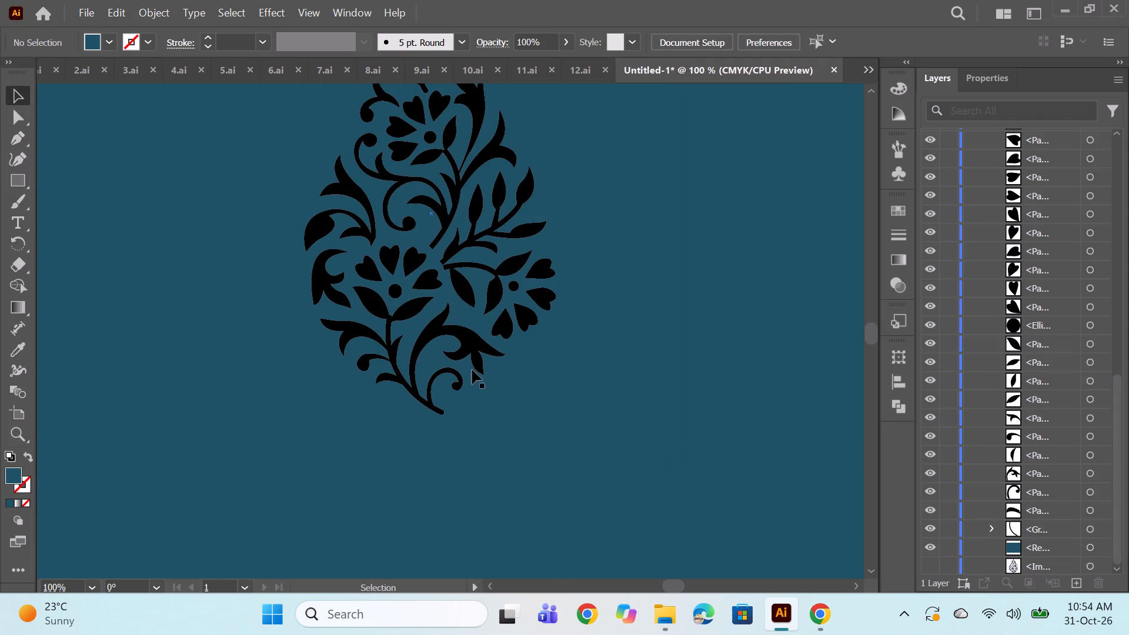
scroll(1095, 428, down, 6)
click(1090, 528)
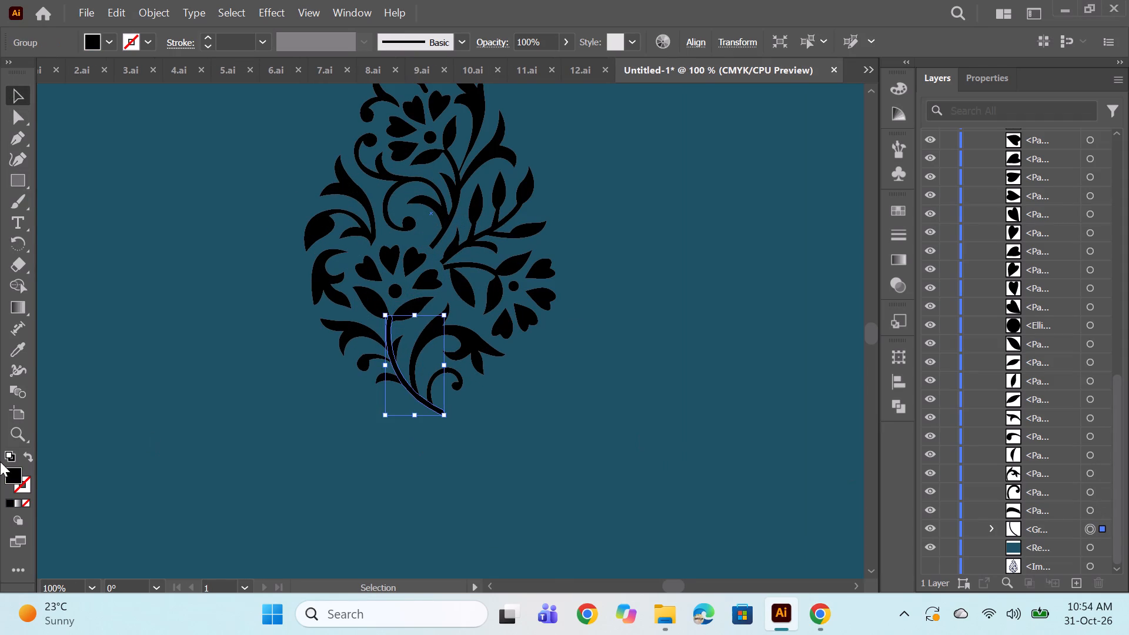
double_click(18, 472)
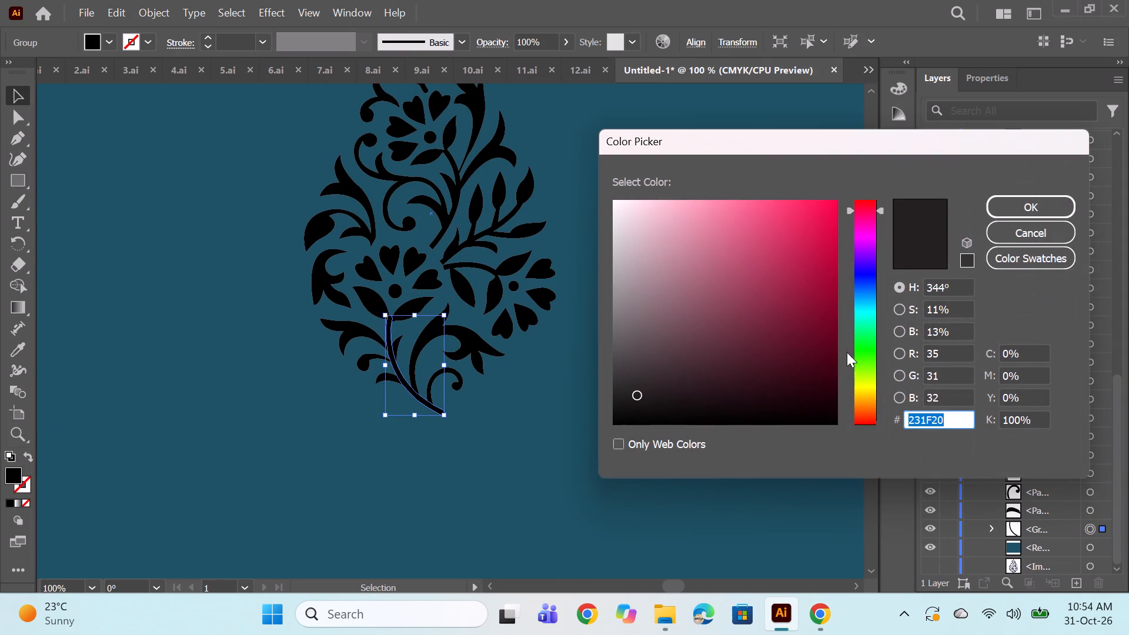
click(861, 387)
click(866, 402)
click(866, 397)
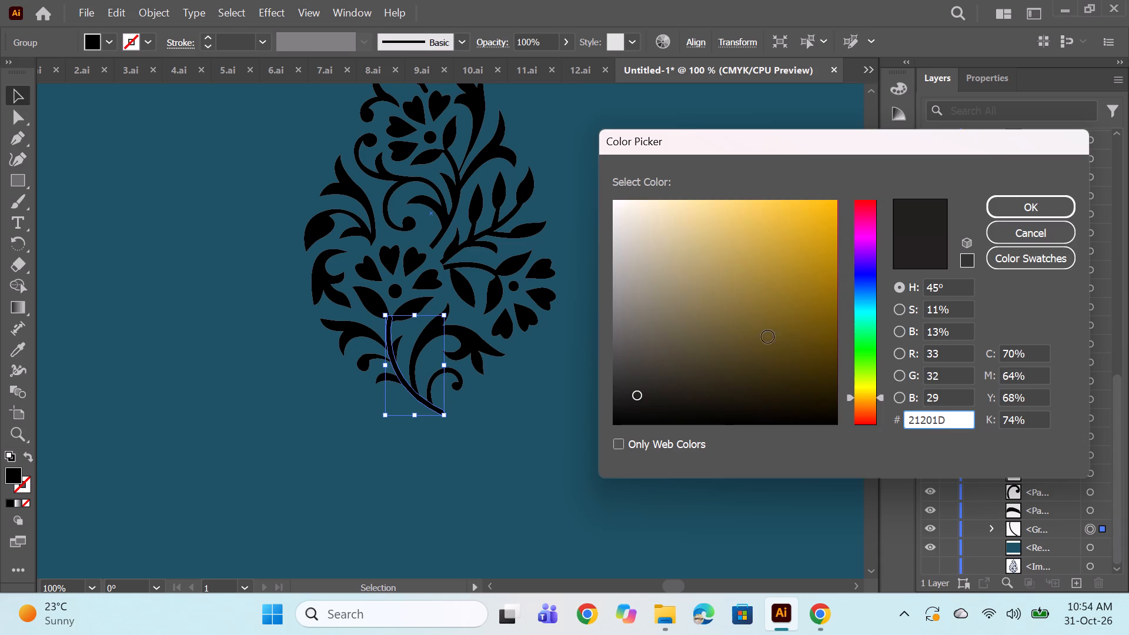
click(770, 325)
click(794, 332)
click(1010, 212)
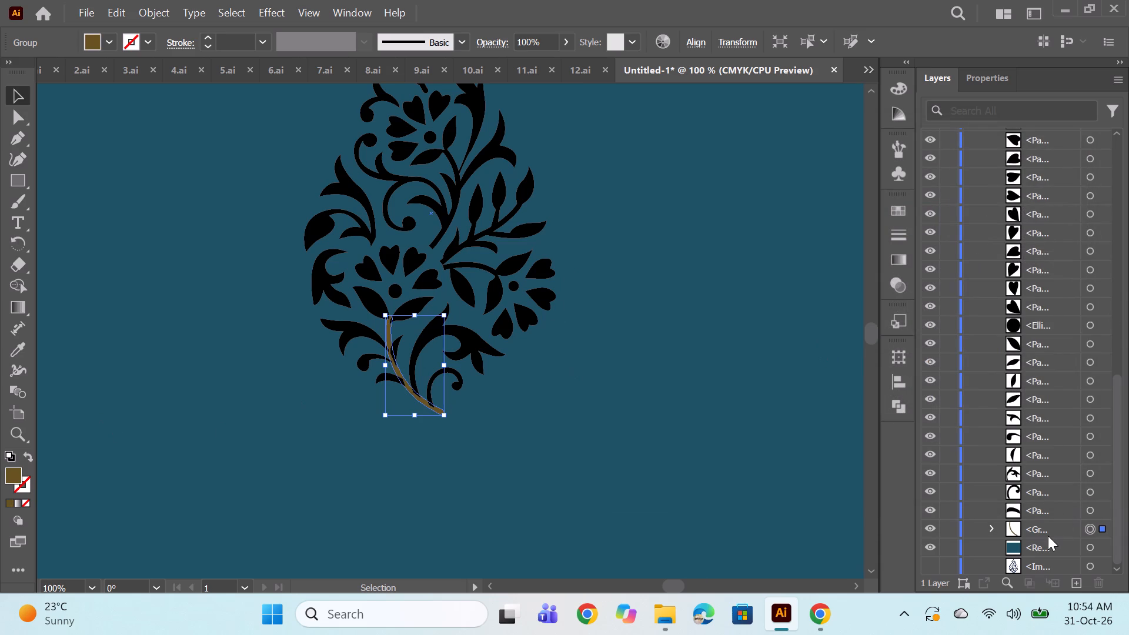
Move the brown stem group up the layer stack, above the lower leaf and flower paths.
drag(1045, 525, 1048, 171)
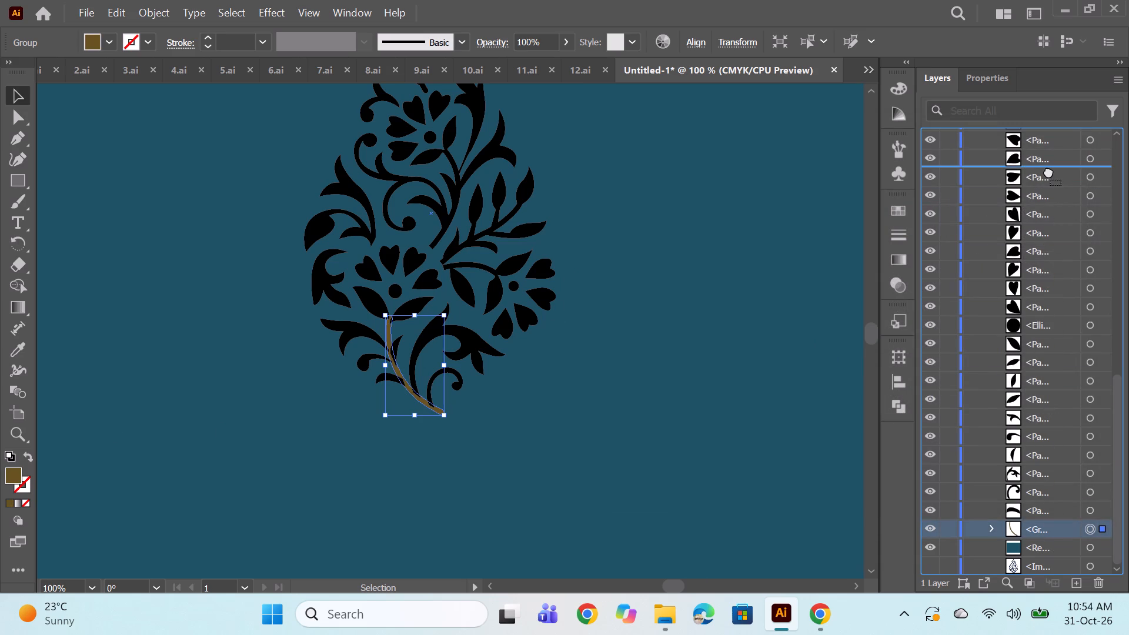
drag(1048, 171, 1048, 171)
Fine-tune the stem's brown fill, trying the darker #5E4810 before choosing a slightly lighter brown, and deselect the stem.
double_click(13, 471)
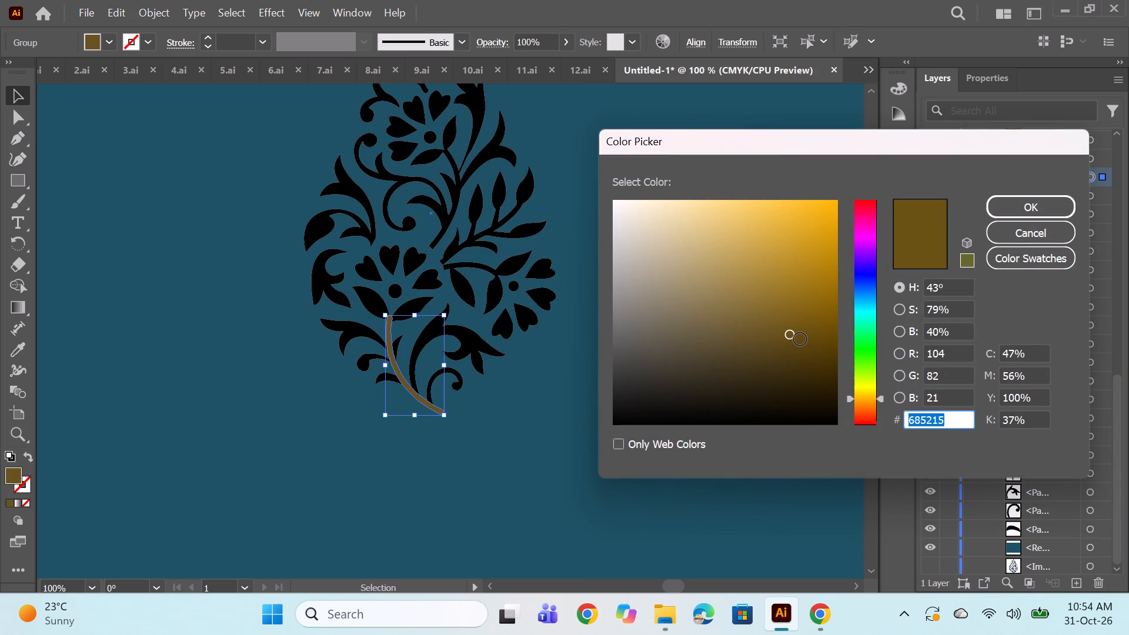
click(800, 340)
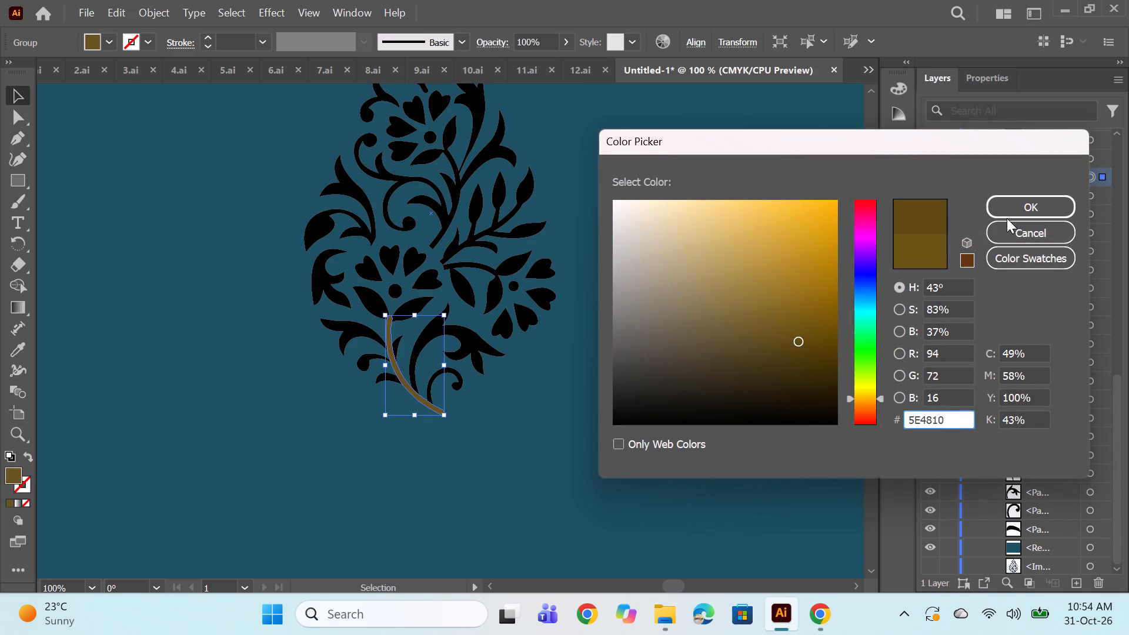
click(1018, 209)
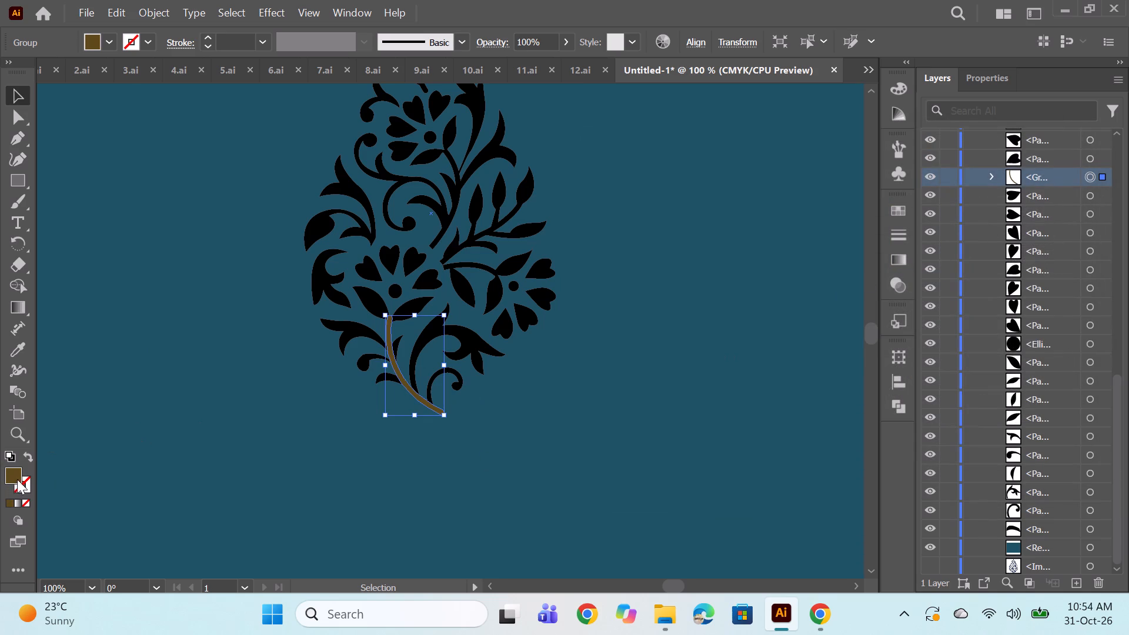
double_click(19, 476)
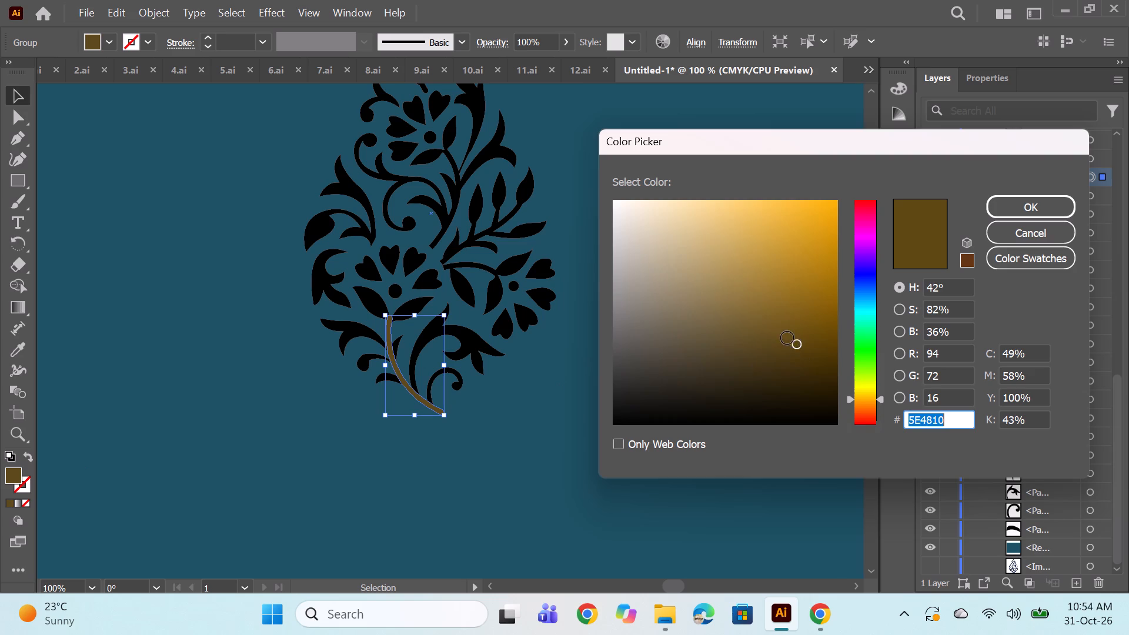
click(787, 338)
click(787, 333)
click(1013, 212)
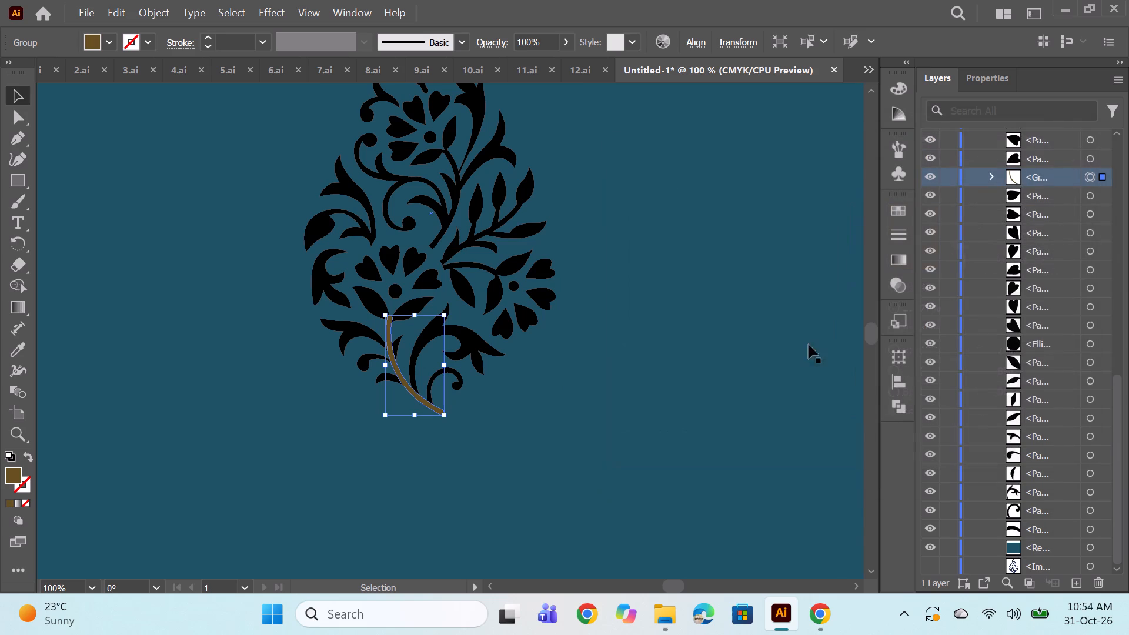
ctrl+click(736, 352)
Fill the small lowest leaf on the outer side of the brown stem with the golden ochre #C1962B.
scroll(699, 332, up, 3)
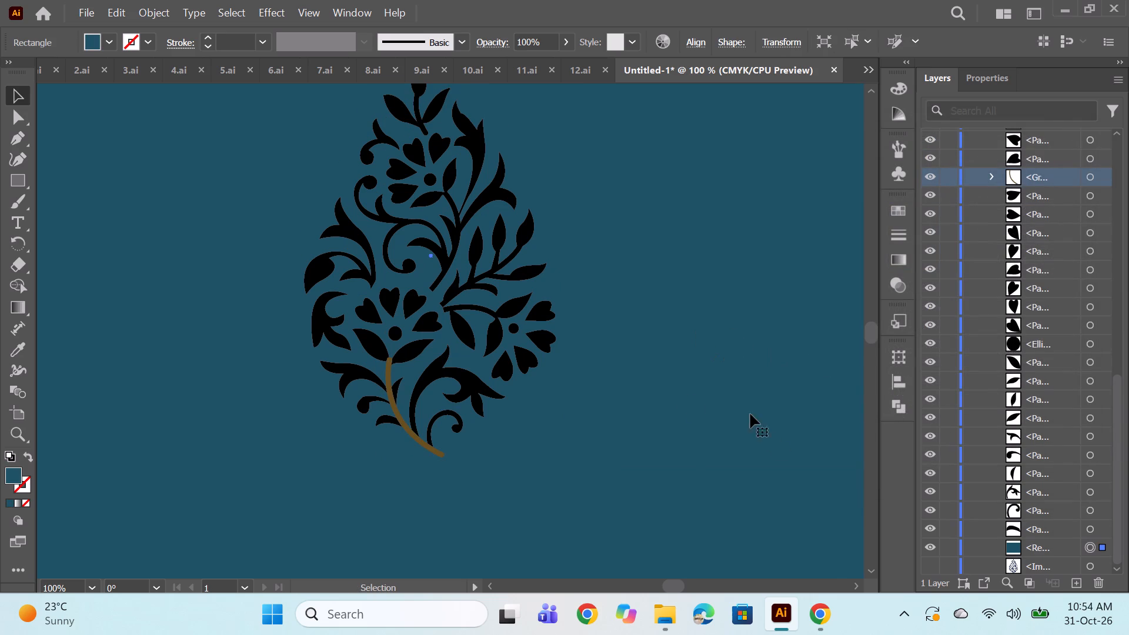
scroll(677, 391, down, 3)
key(space)
drag(717, 448, 565, 475)
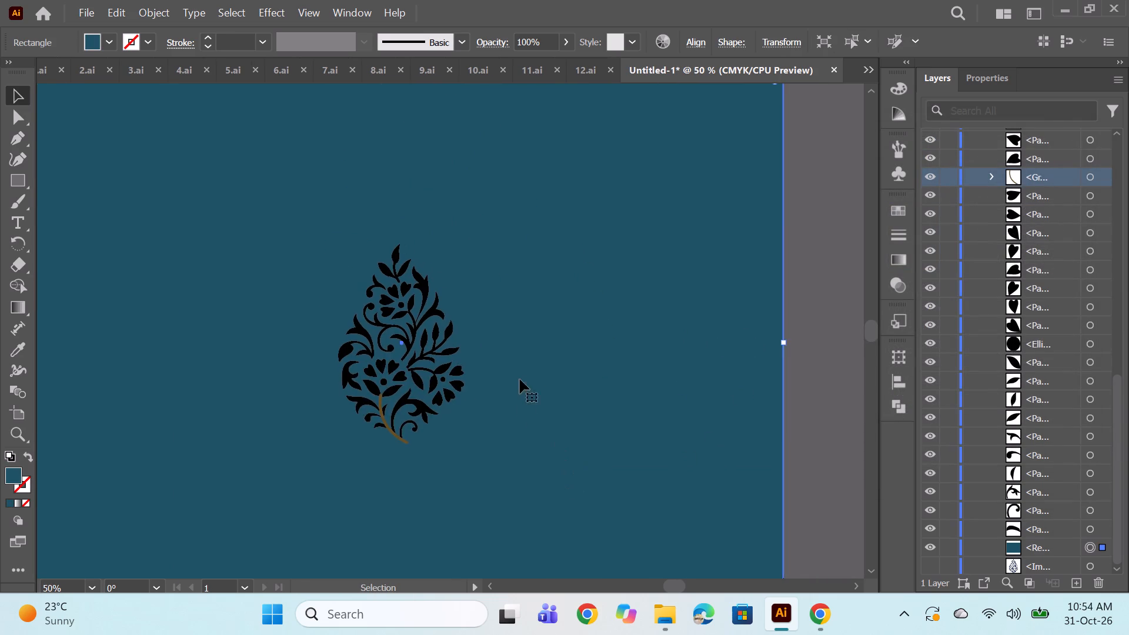
alt+scroll(520, 379, down, 2)
alt+scroll(493, 375, up, 2)
alt+scroll(440, 418, up, 2)
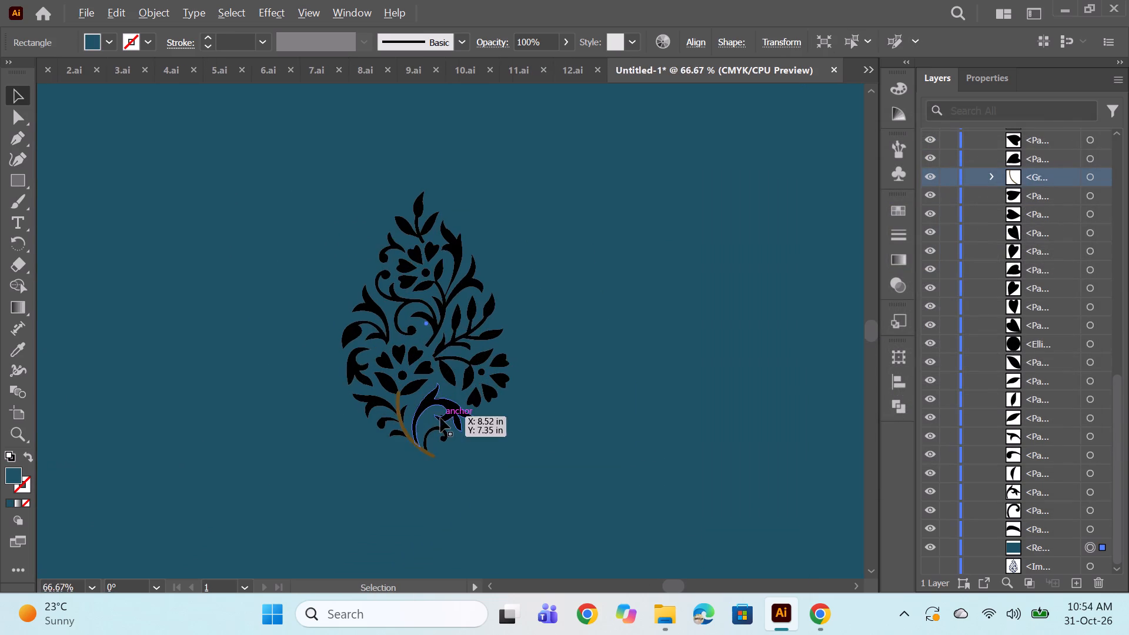
click(1090, 529)
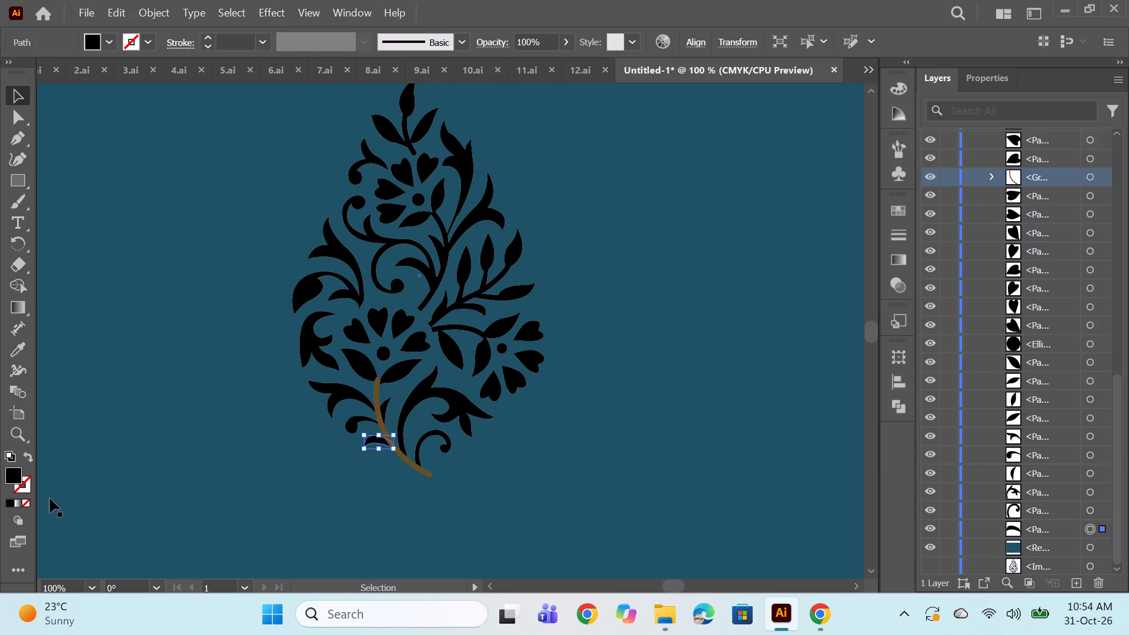
double_click(12, 473)
double_click(15, 479)
click(871, 401)
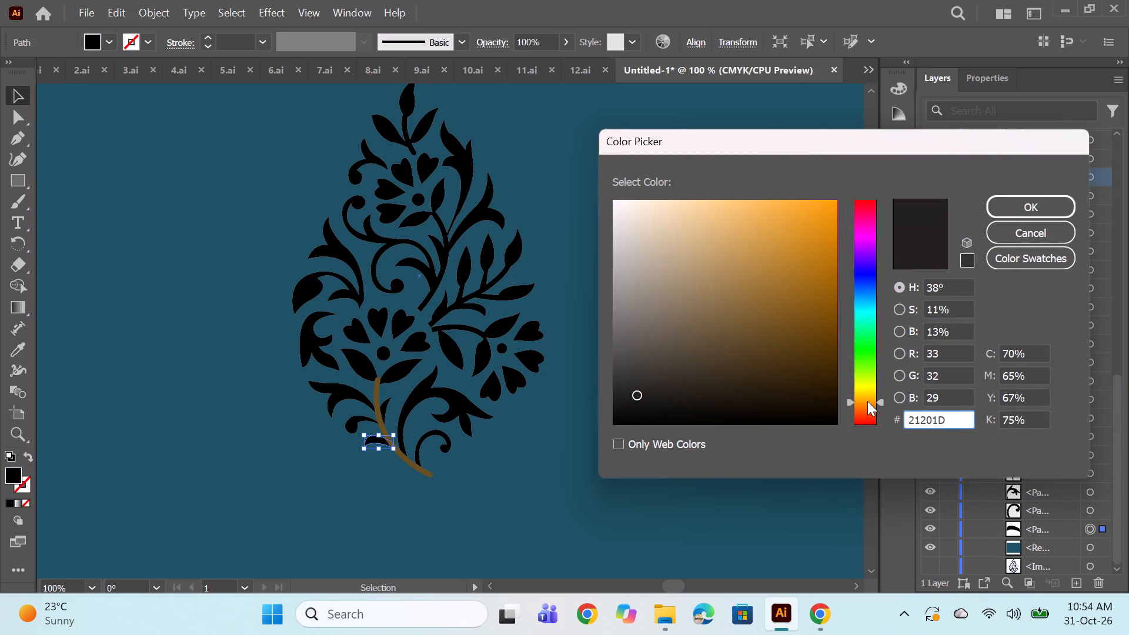
click(867, 401)
click(866, 397)
click(774, 284)
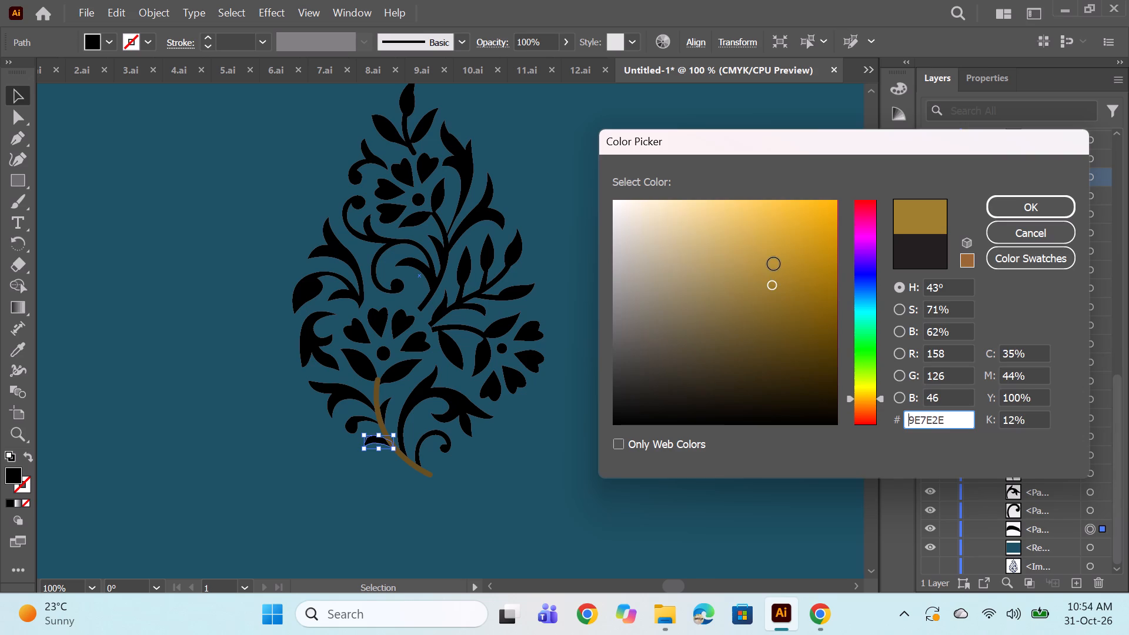
click(771, 263)
click(787, 258)
click(789, 253)
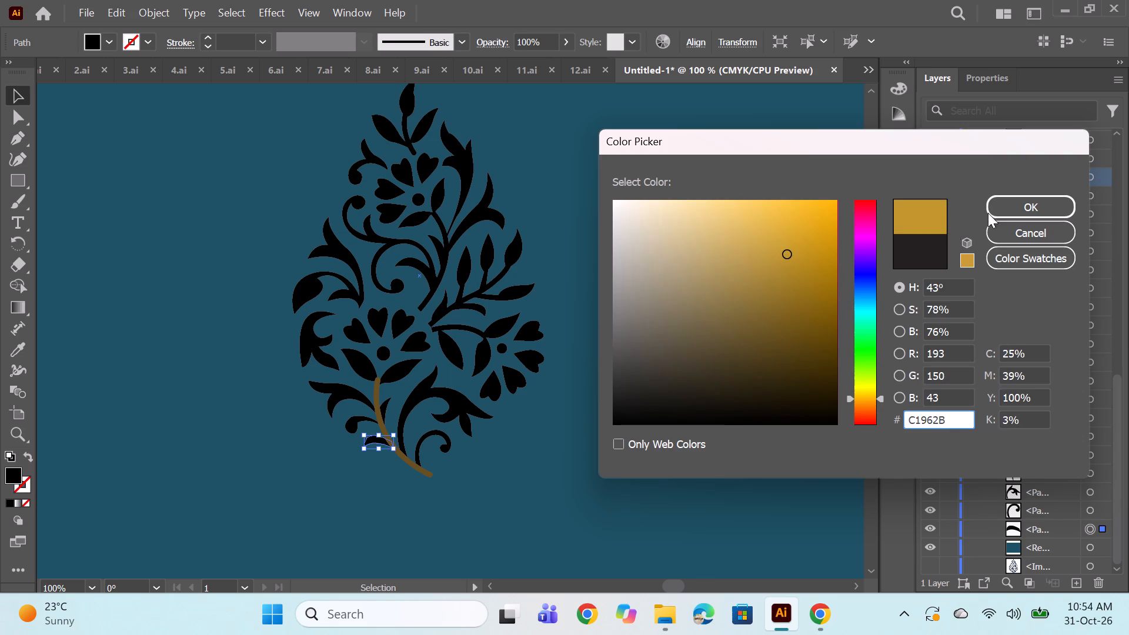
click(1000, 208)
ctrl+click(606, 438)
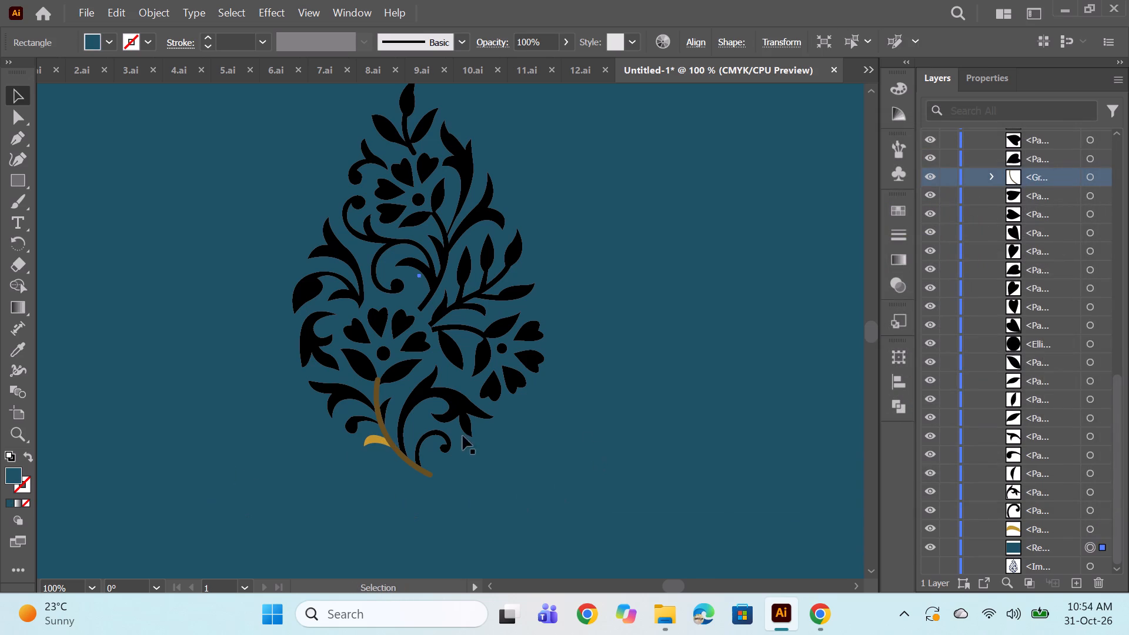
Apply the small leaf's golden ochre to the spiral curl at the stem's base using the Eyedropper.
click(1088, 512)
drag(13, 343, 23, 345)
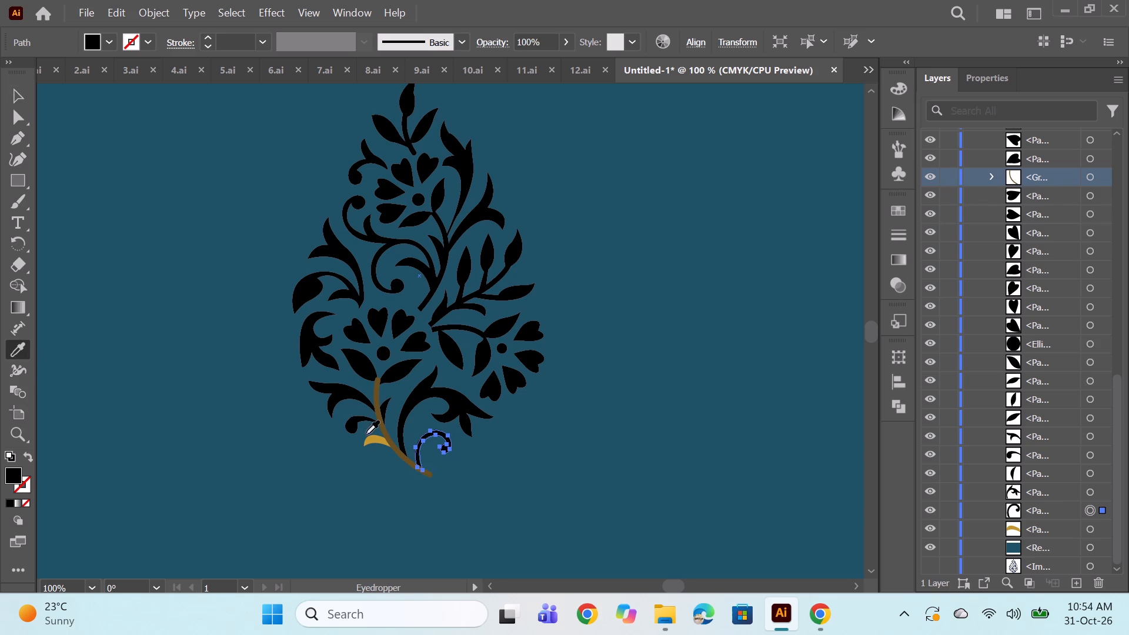
click(373, 440)
Fill the large curved, forked leaf above the ochre curl with the olive green #6B7739.
click(1087, 493)
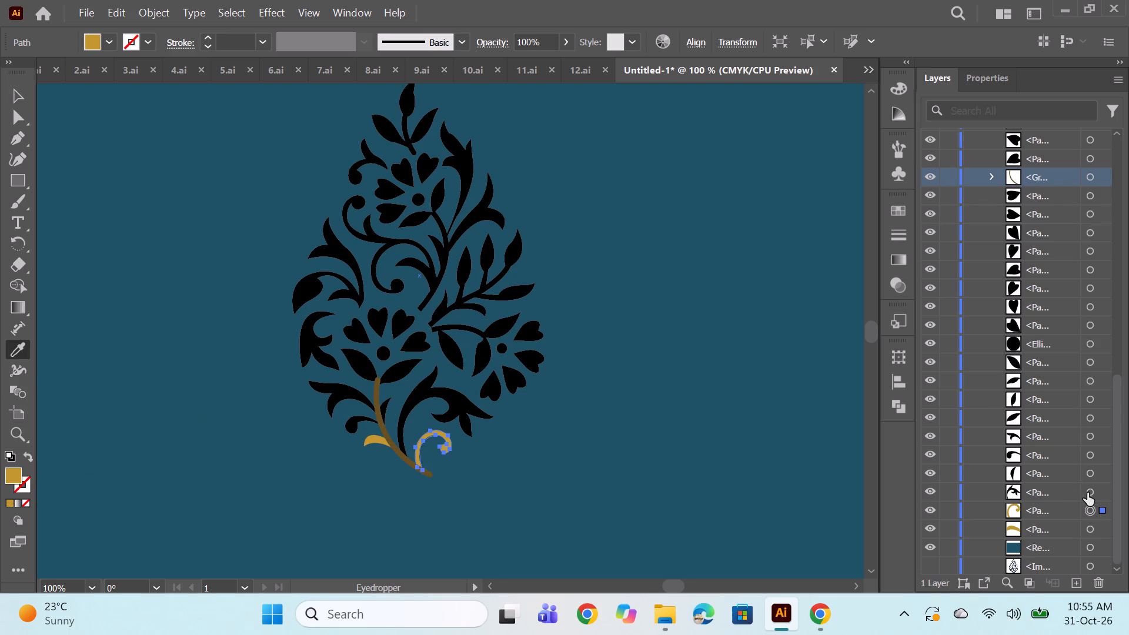
double_click(16, 471)
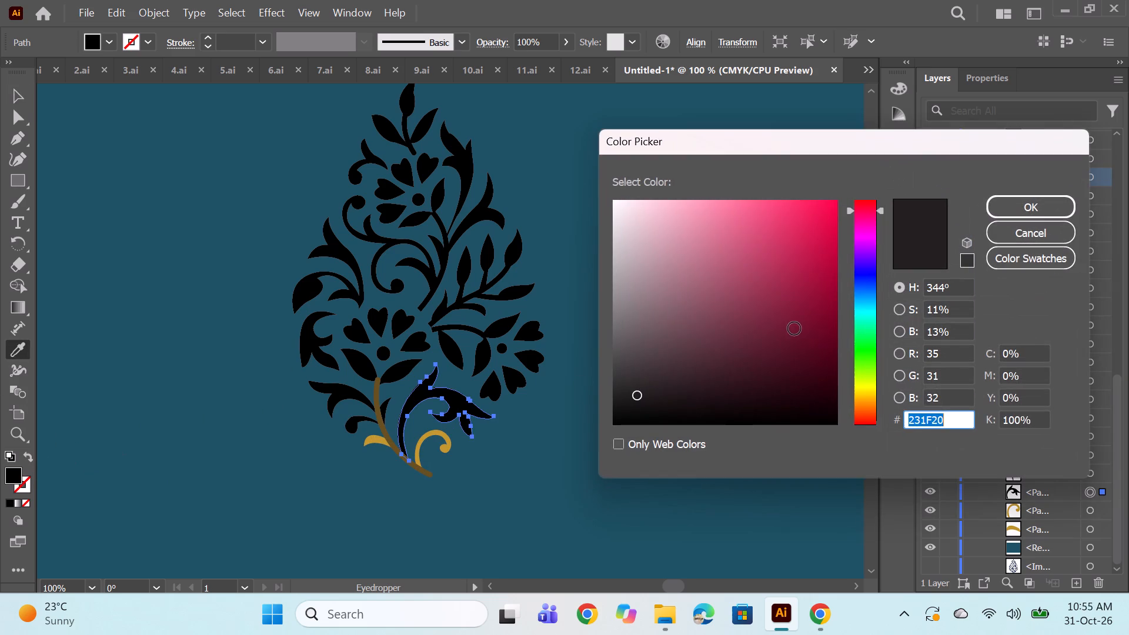
click(864, 366)
double_click(863, 378)
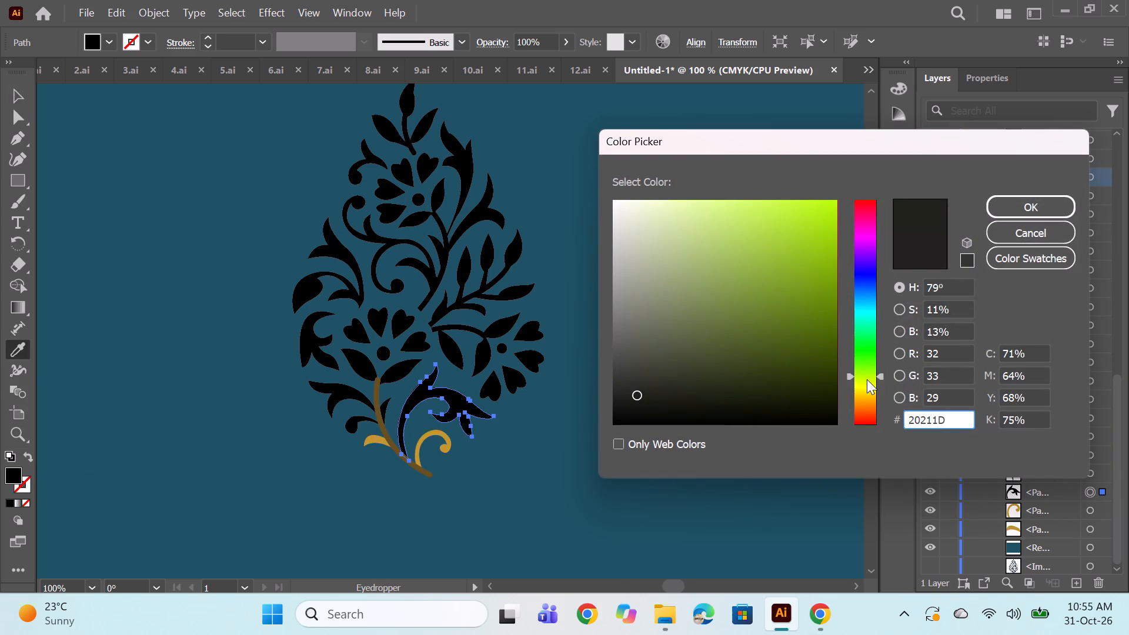
click(867, 379)
click(733, 281)
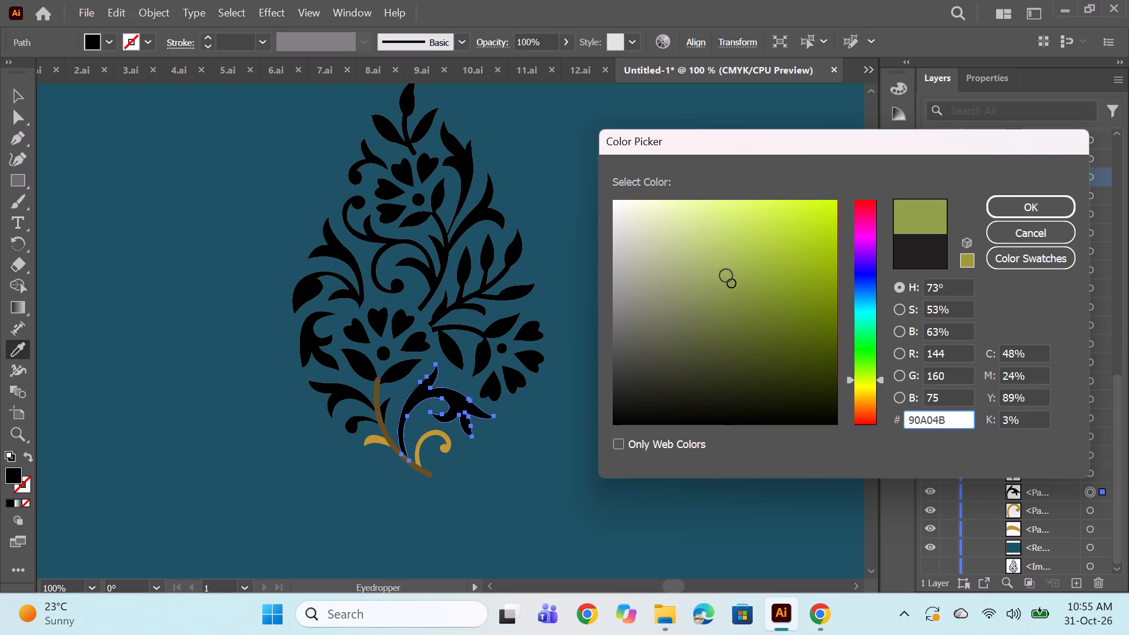
click(734, 308)
click(730, 319)
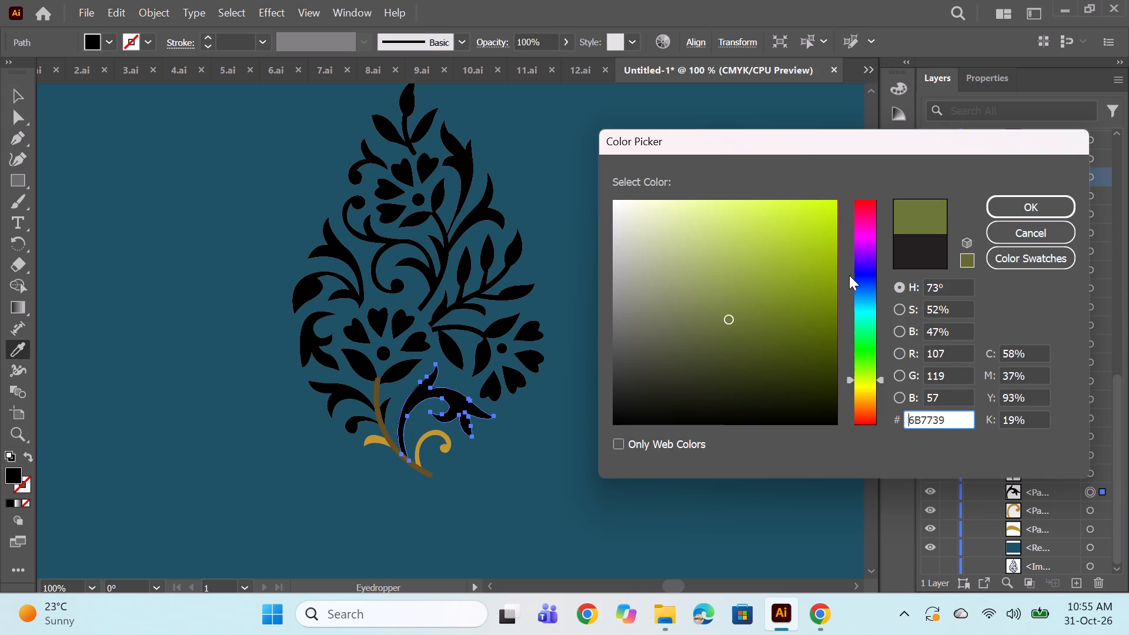
click(1038, 209)
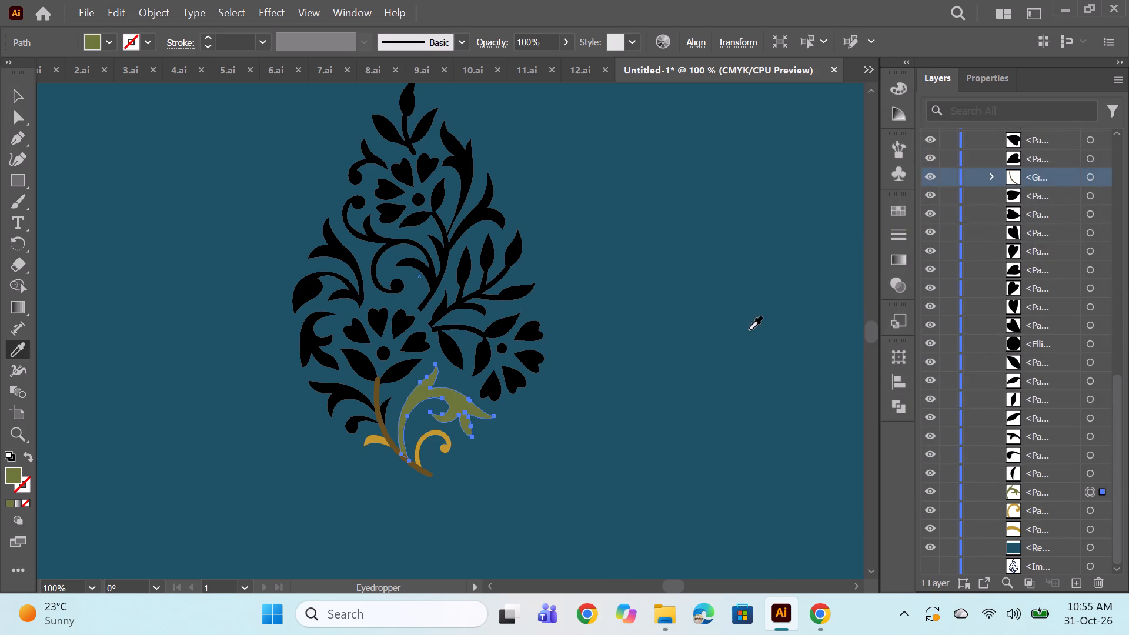
ctrl+click(729, 334)
Sample golden ochre for the thin leaf along the brown stem and olive green for the small black curl branching off it.
click(1085, 471)
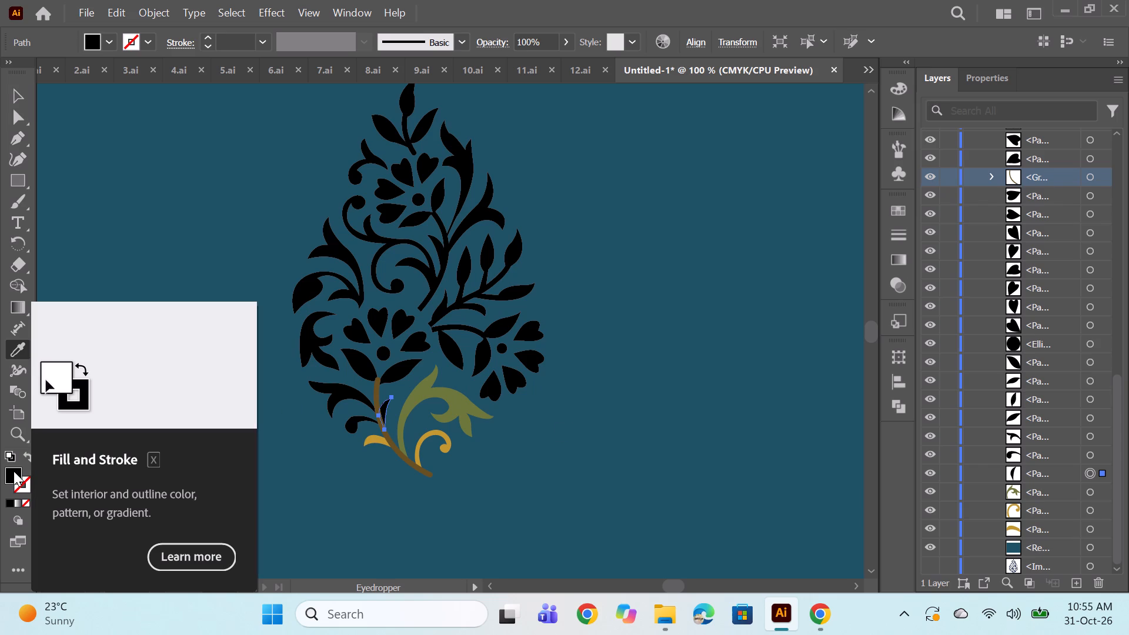
click(375, 439)
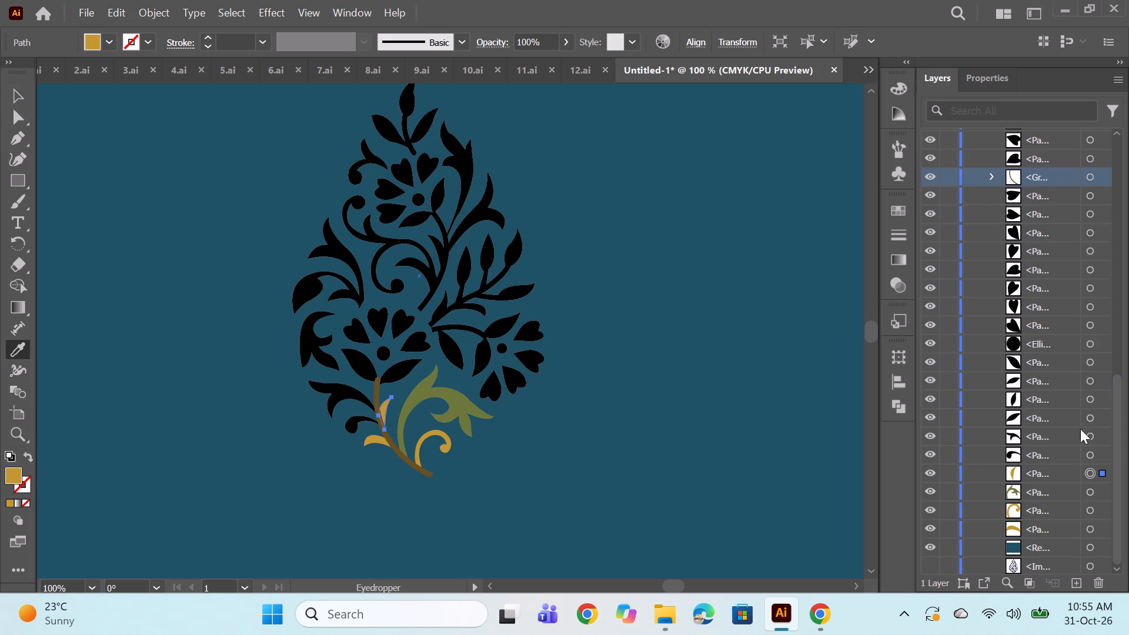
click(1088, 456)
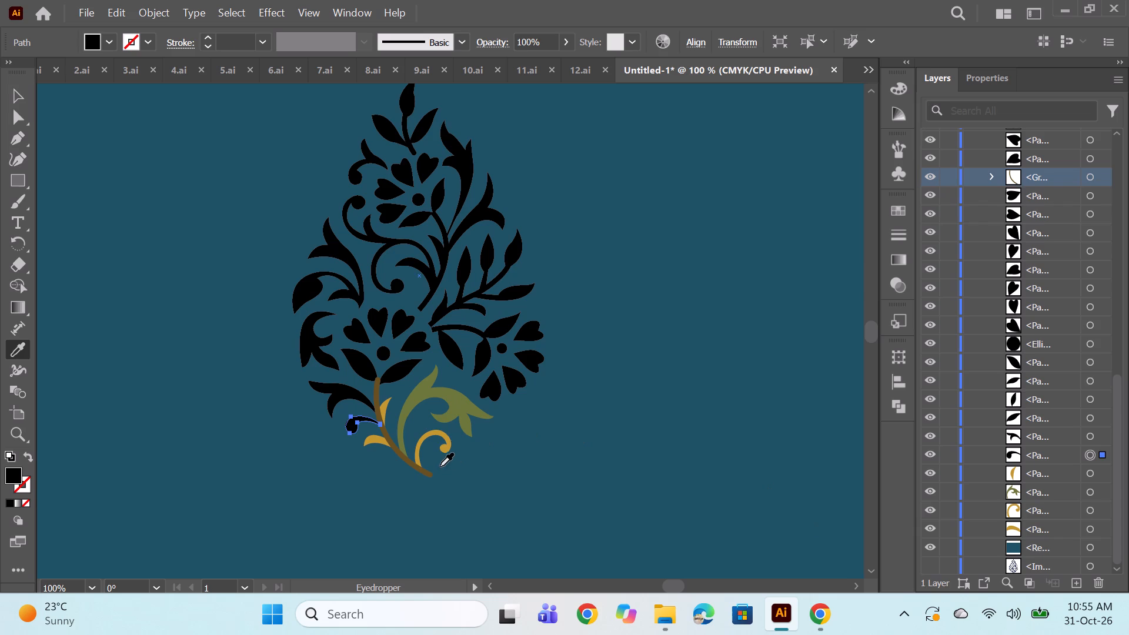
click(458, 408)
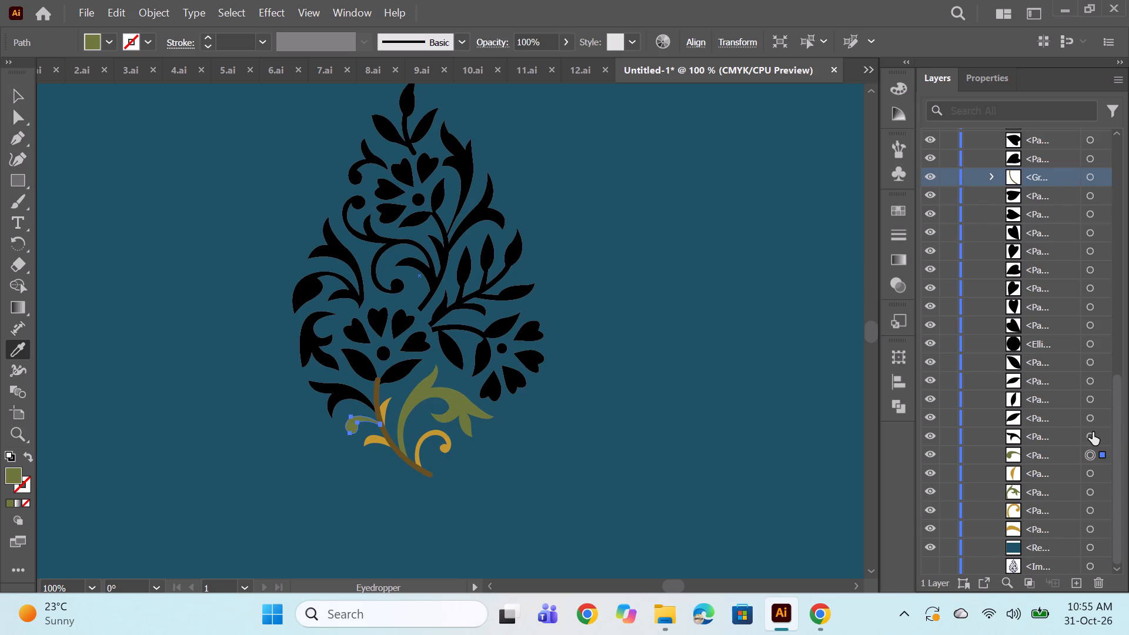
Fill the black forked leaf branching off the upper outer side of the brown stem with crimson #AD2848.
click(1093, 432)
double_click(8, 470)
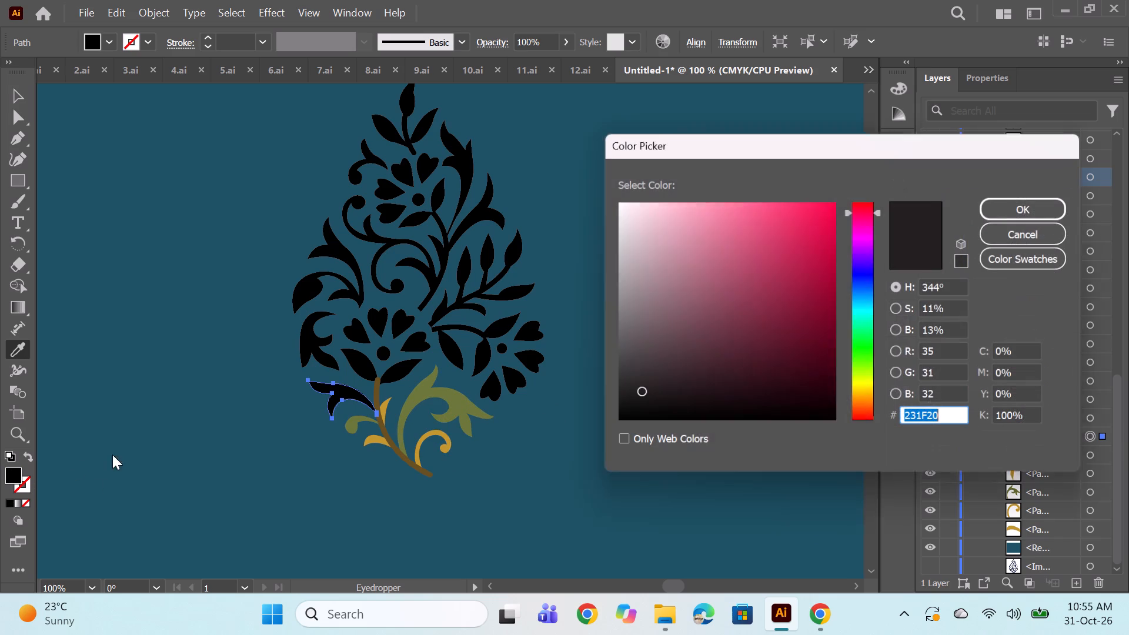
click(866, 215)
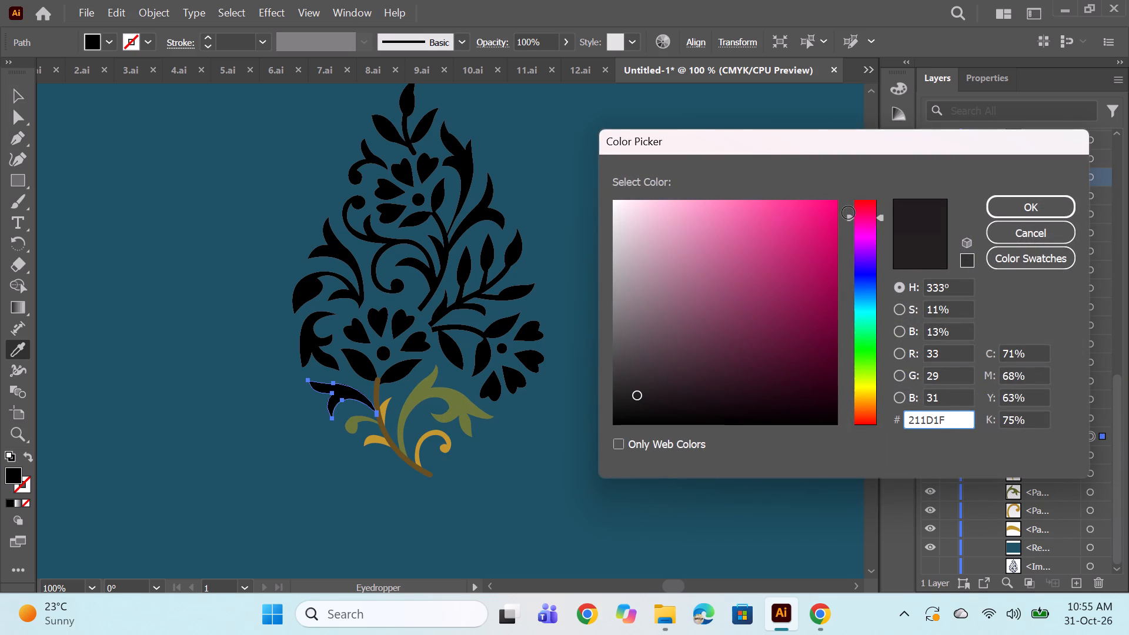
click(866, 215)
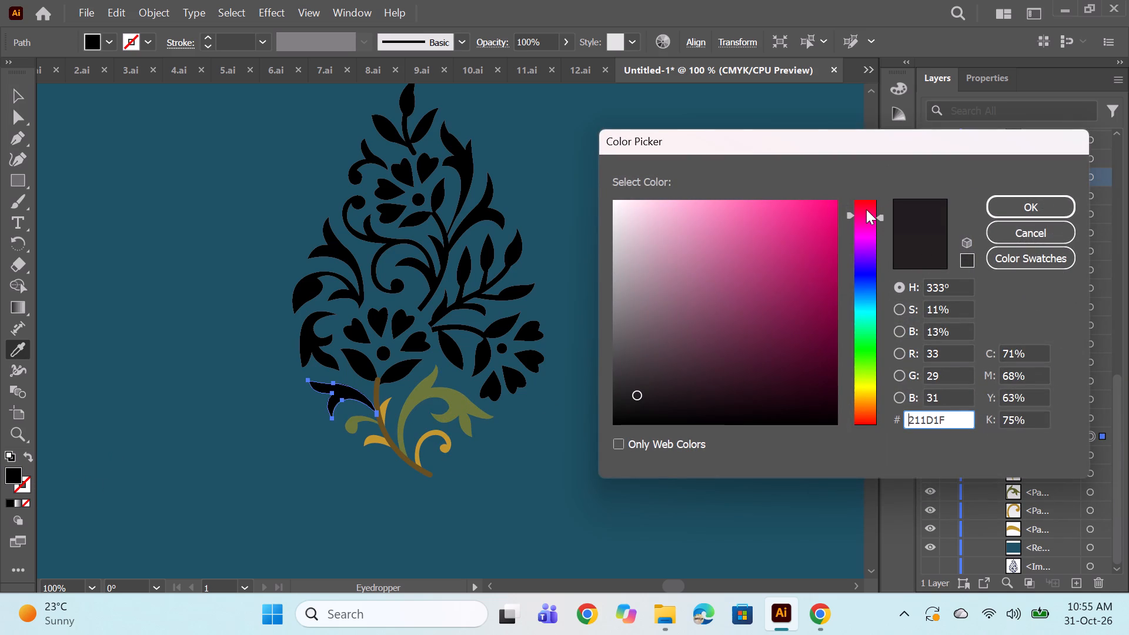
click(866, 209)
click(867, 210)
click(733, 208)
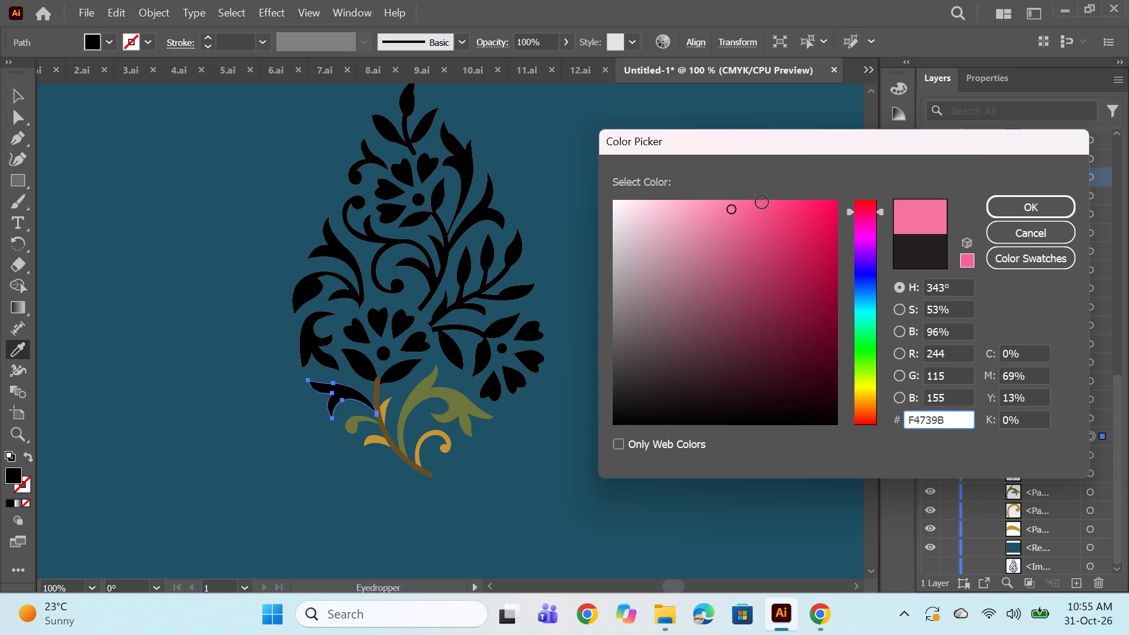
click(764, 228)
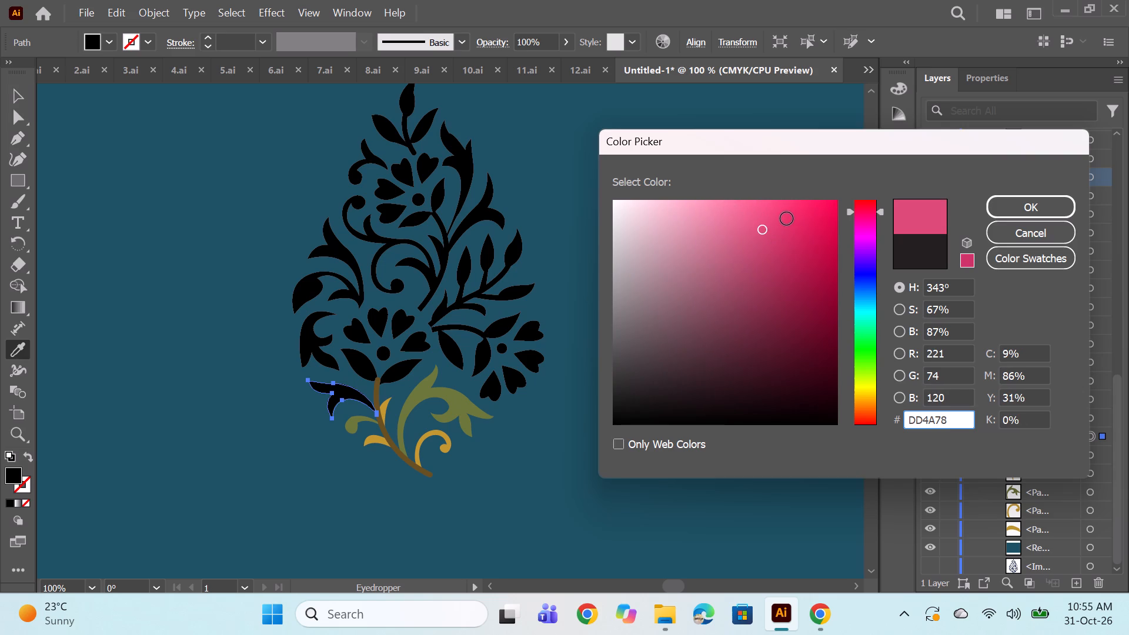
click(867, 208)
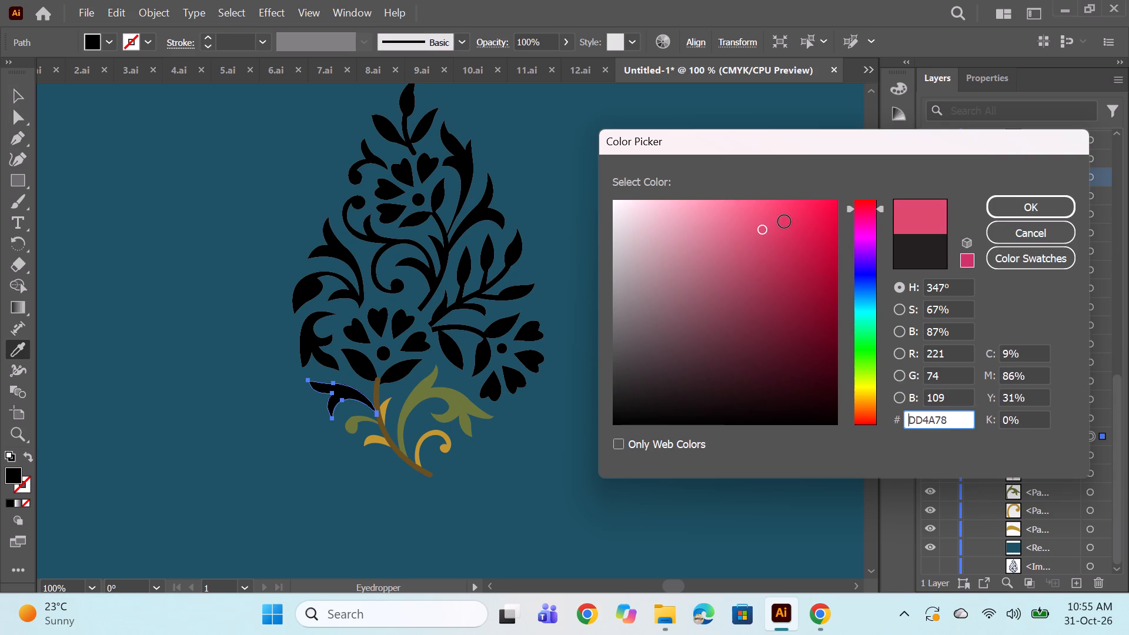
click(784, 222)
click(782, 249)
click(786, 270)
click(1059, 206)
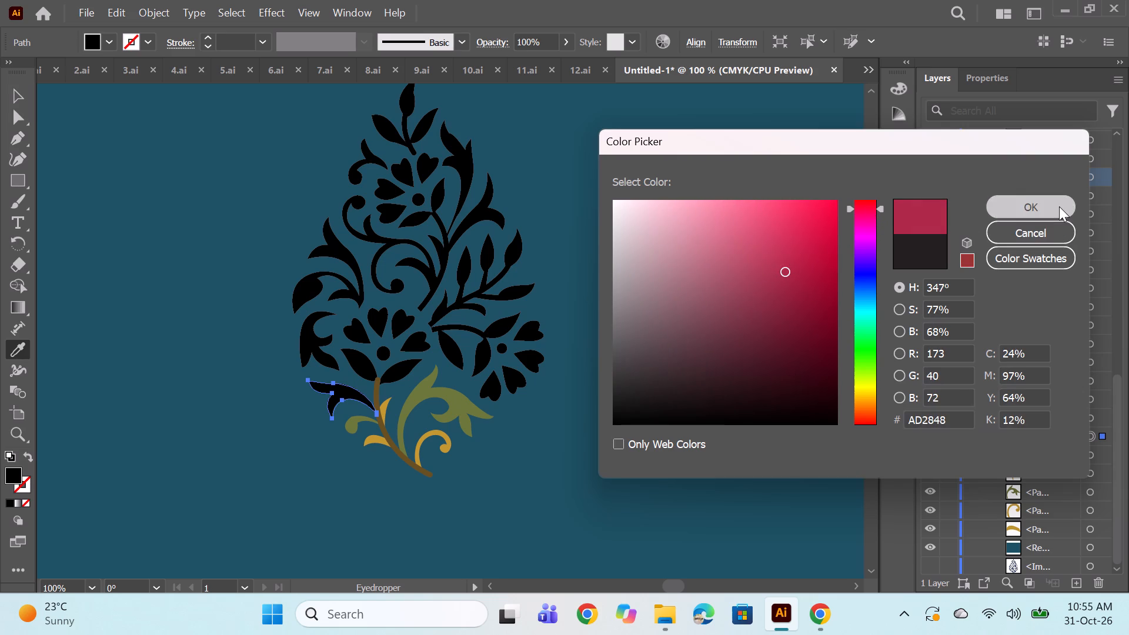
Examine the crimson leaf against the whole motif and check the floral block print reference in Chrome.
alt+scroll(470, 326, down, 2)
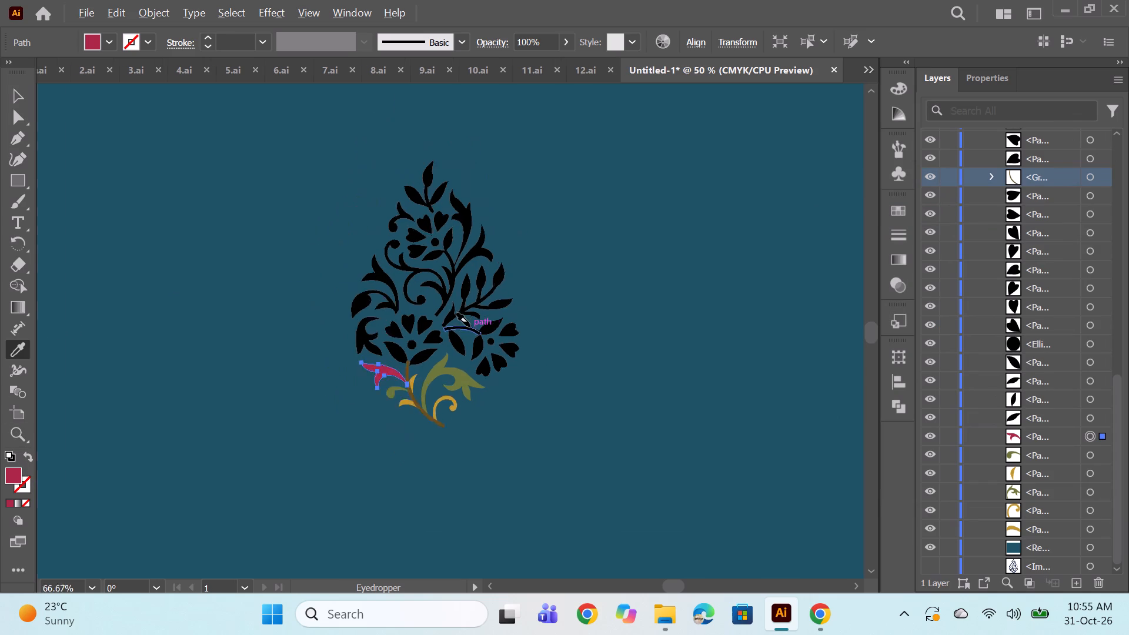
ctrl+click(594, 362)
alt+scroll(479, 346, down, 2)
alt+scroll(469, 340, up, 1)
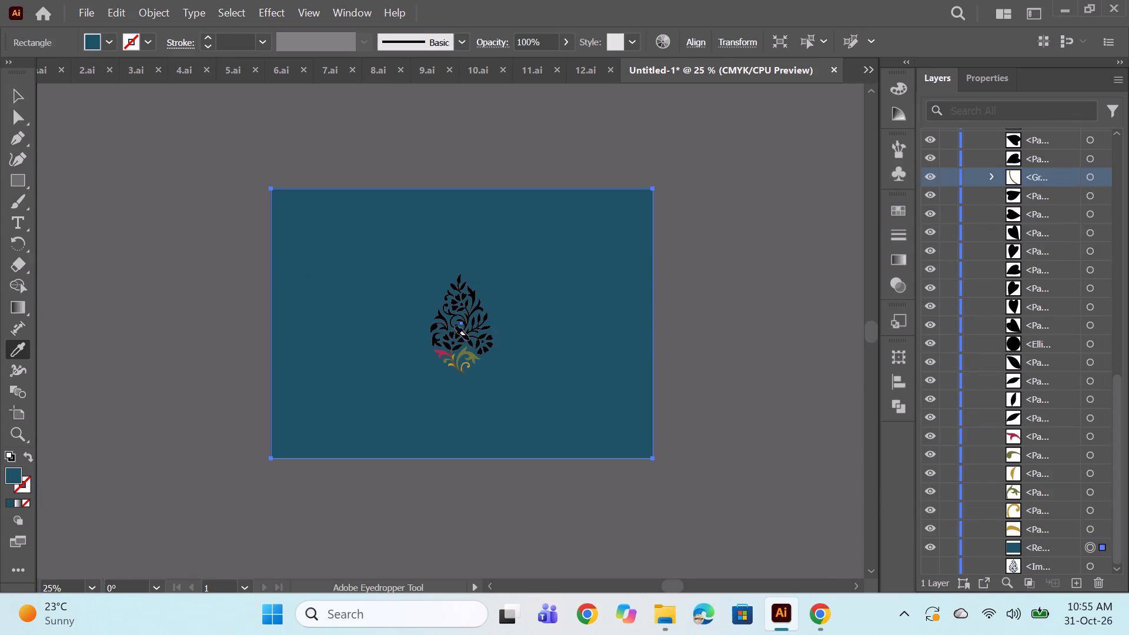
alt+scroll(469, 340, up, 3)
scroll(476, 355, down, 2)
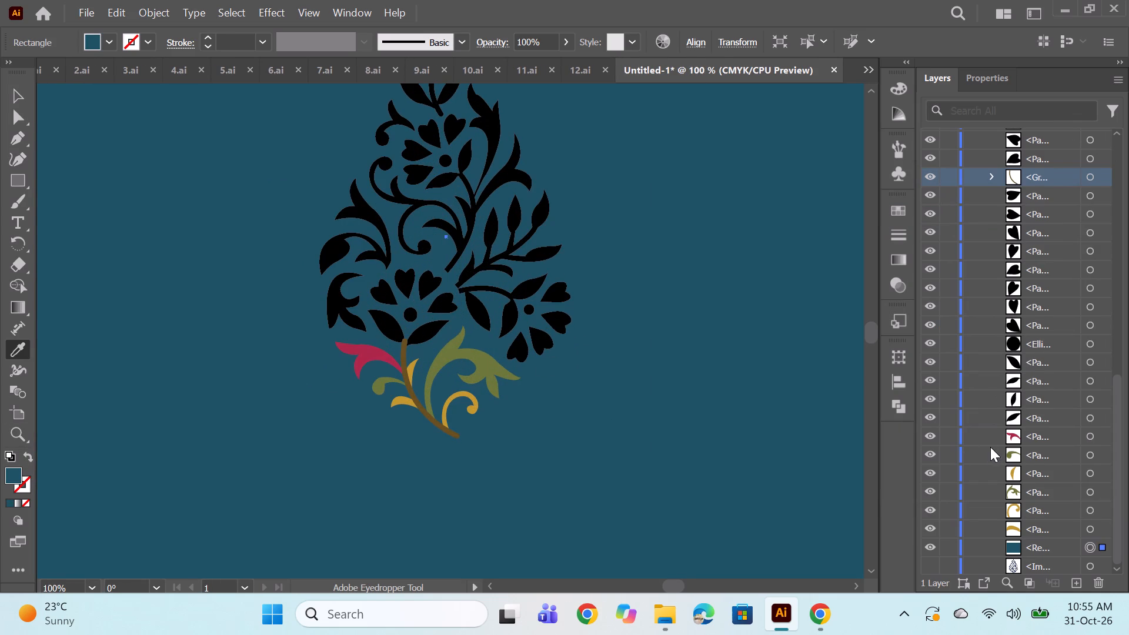
click(813, 609)
click(782, 616)
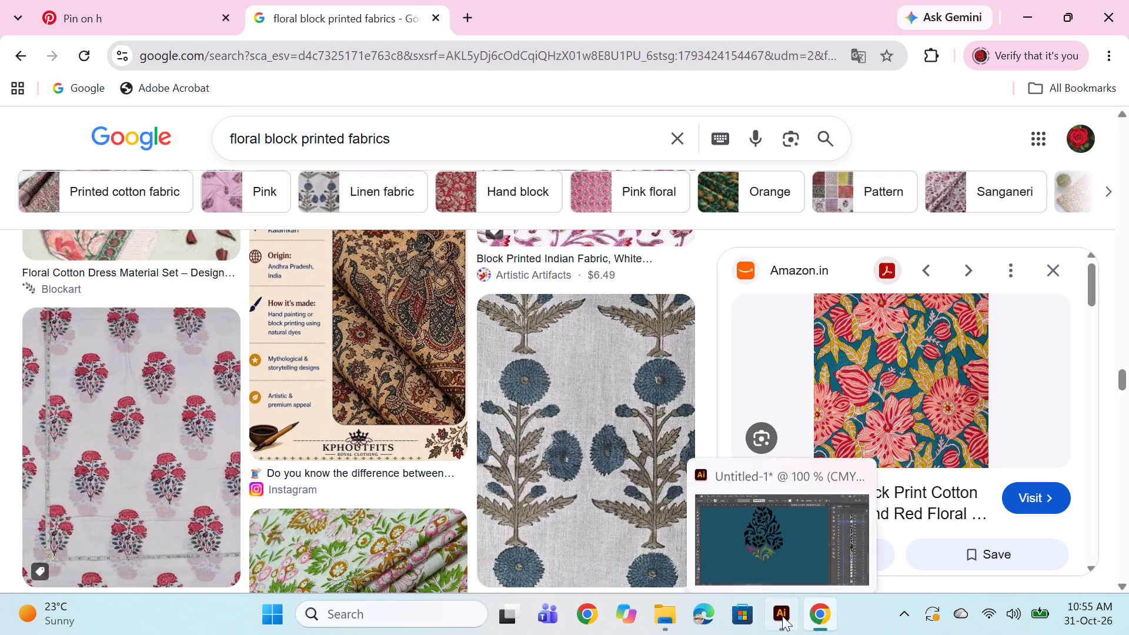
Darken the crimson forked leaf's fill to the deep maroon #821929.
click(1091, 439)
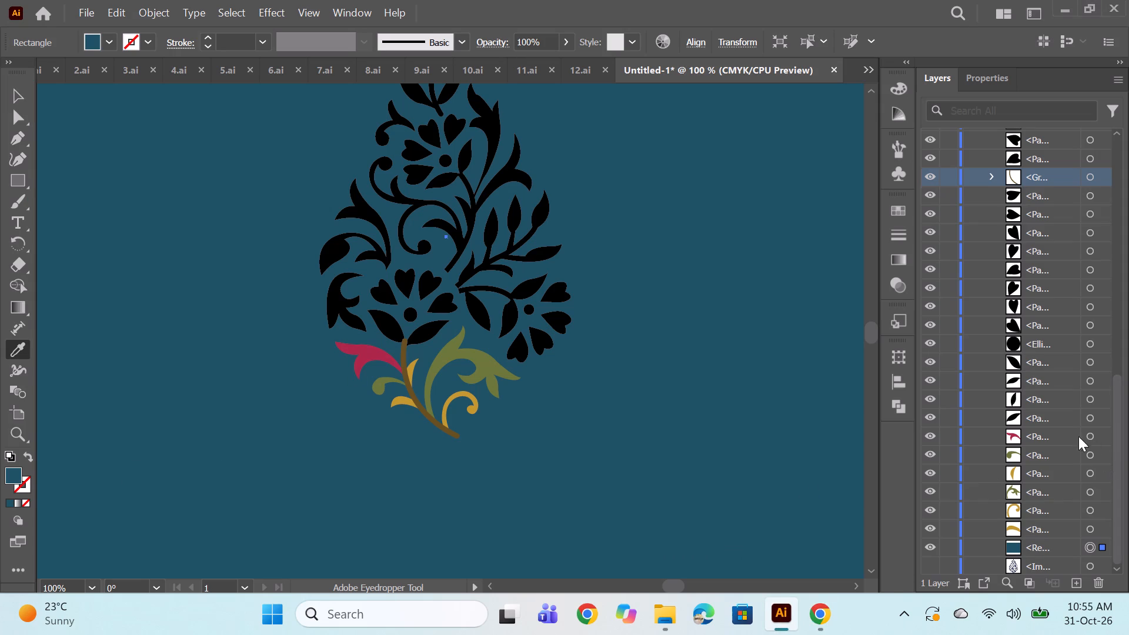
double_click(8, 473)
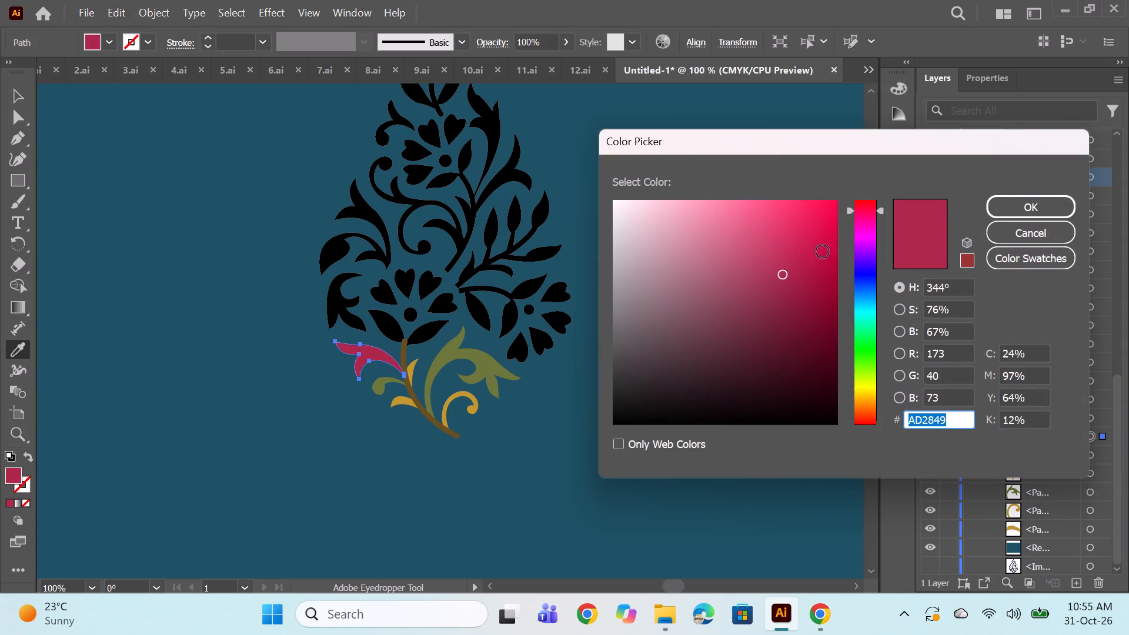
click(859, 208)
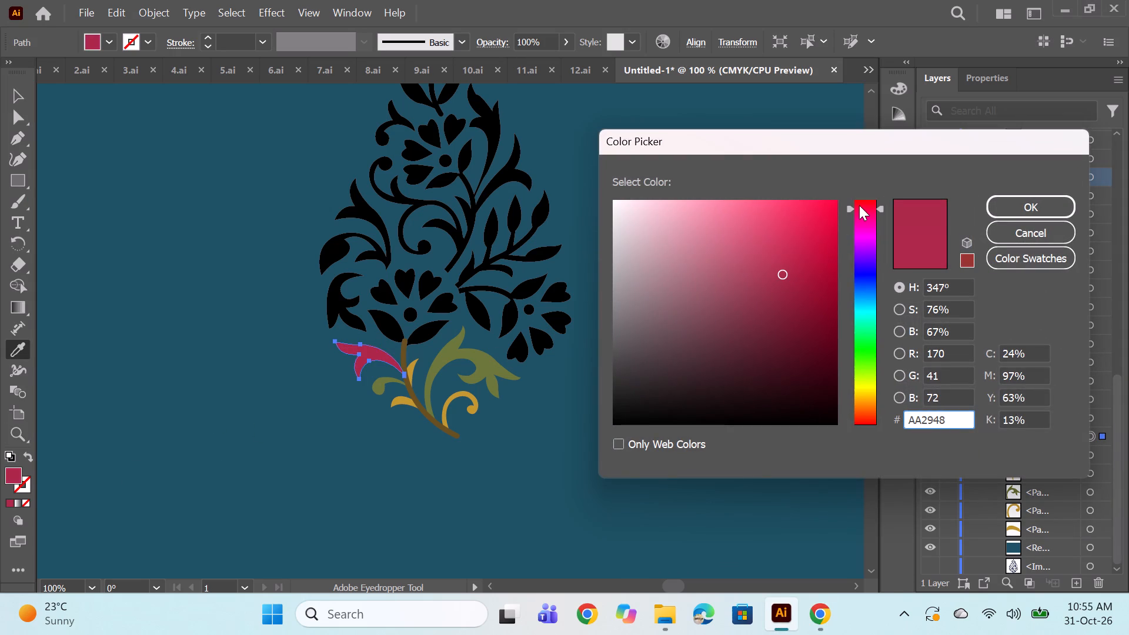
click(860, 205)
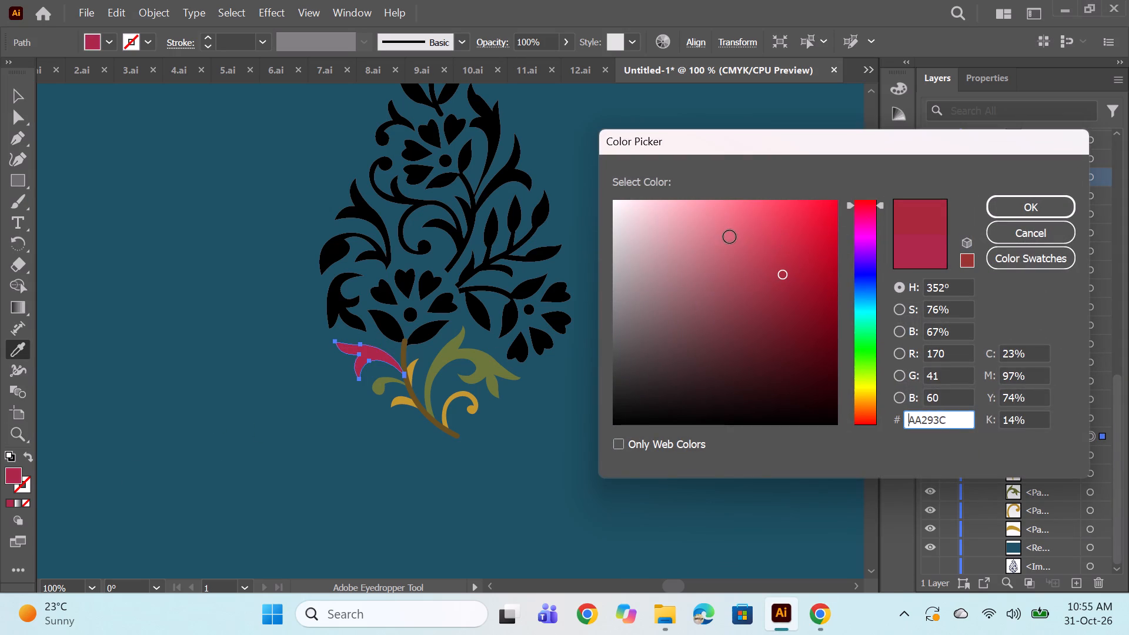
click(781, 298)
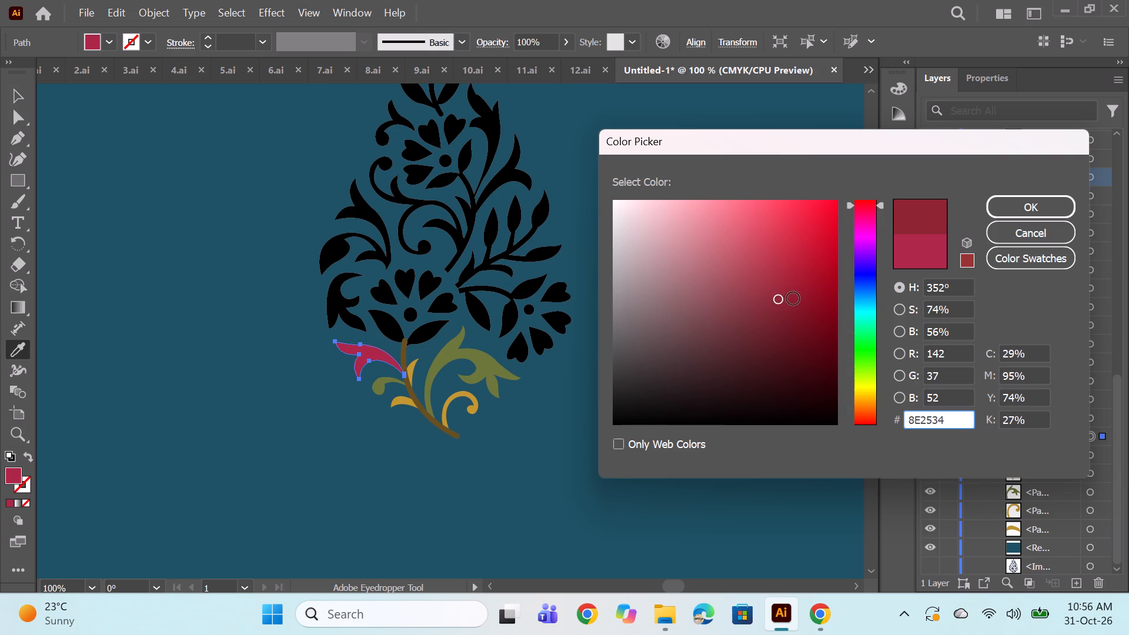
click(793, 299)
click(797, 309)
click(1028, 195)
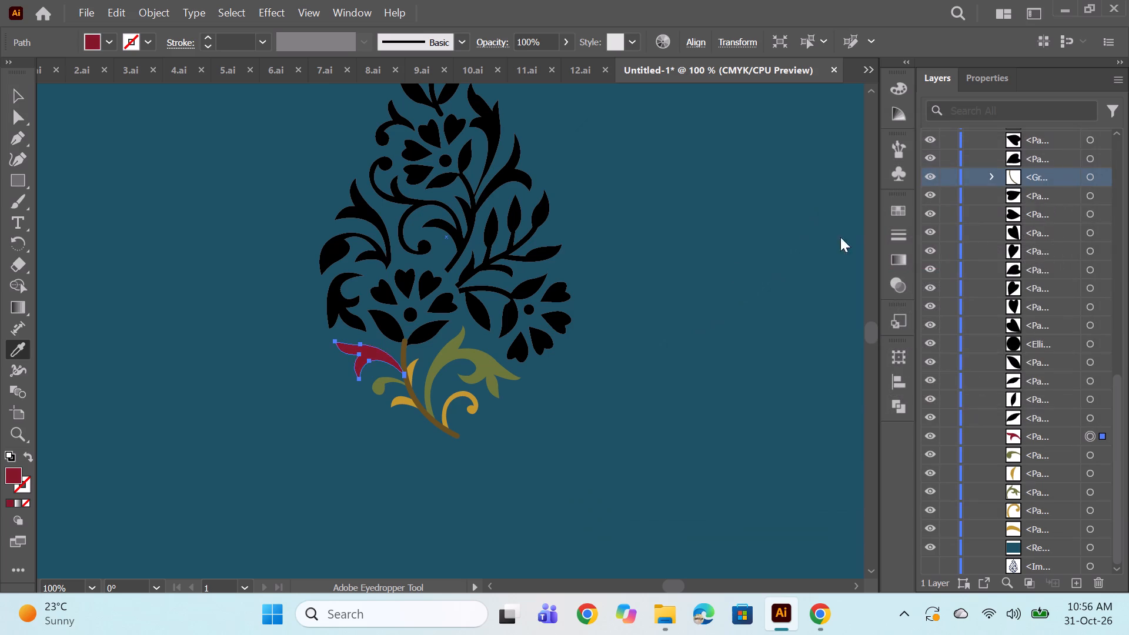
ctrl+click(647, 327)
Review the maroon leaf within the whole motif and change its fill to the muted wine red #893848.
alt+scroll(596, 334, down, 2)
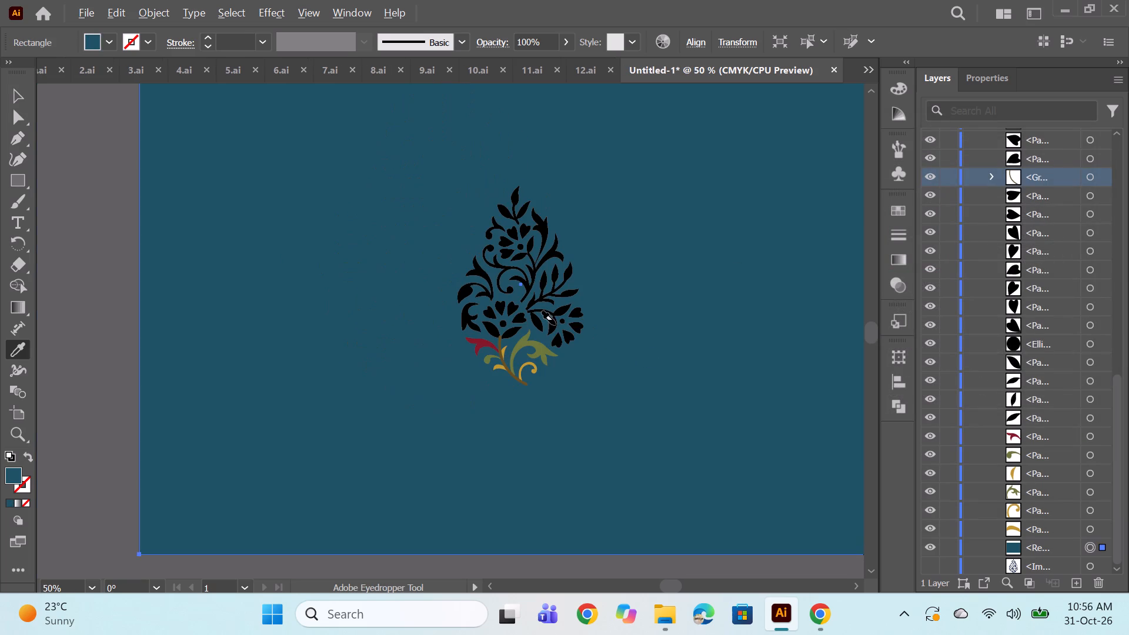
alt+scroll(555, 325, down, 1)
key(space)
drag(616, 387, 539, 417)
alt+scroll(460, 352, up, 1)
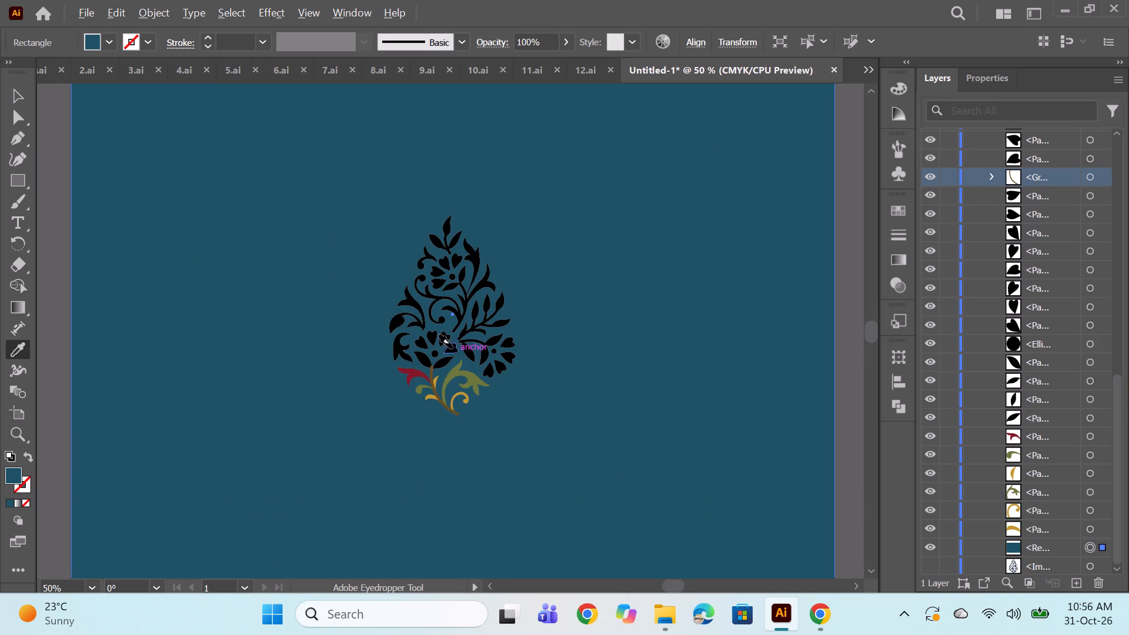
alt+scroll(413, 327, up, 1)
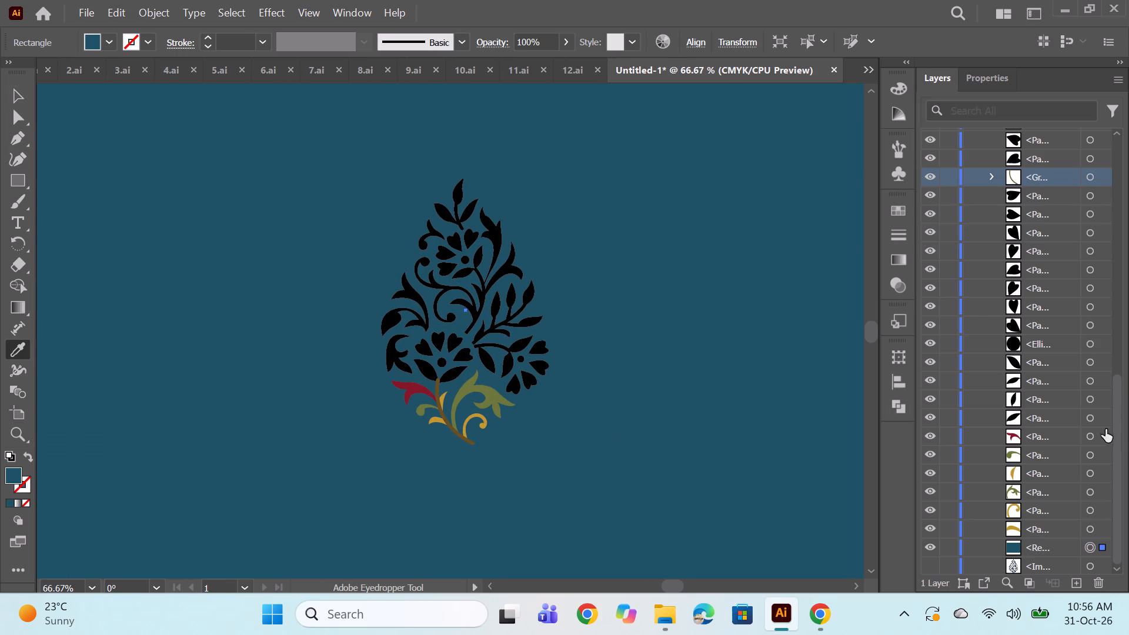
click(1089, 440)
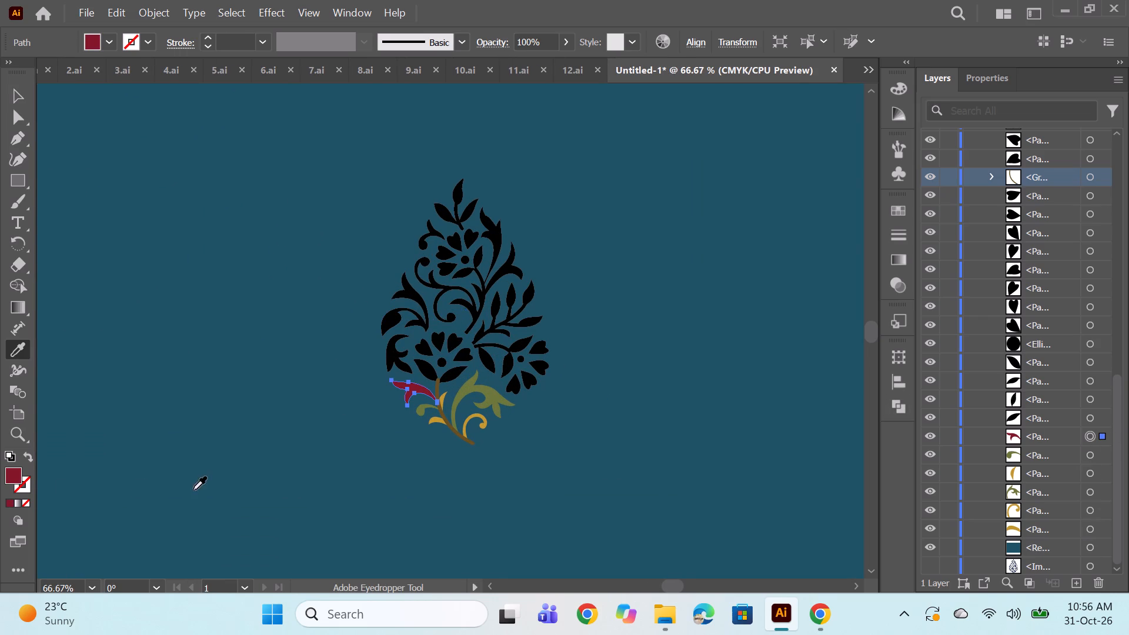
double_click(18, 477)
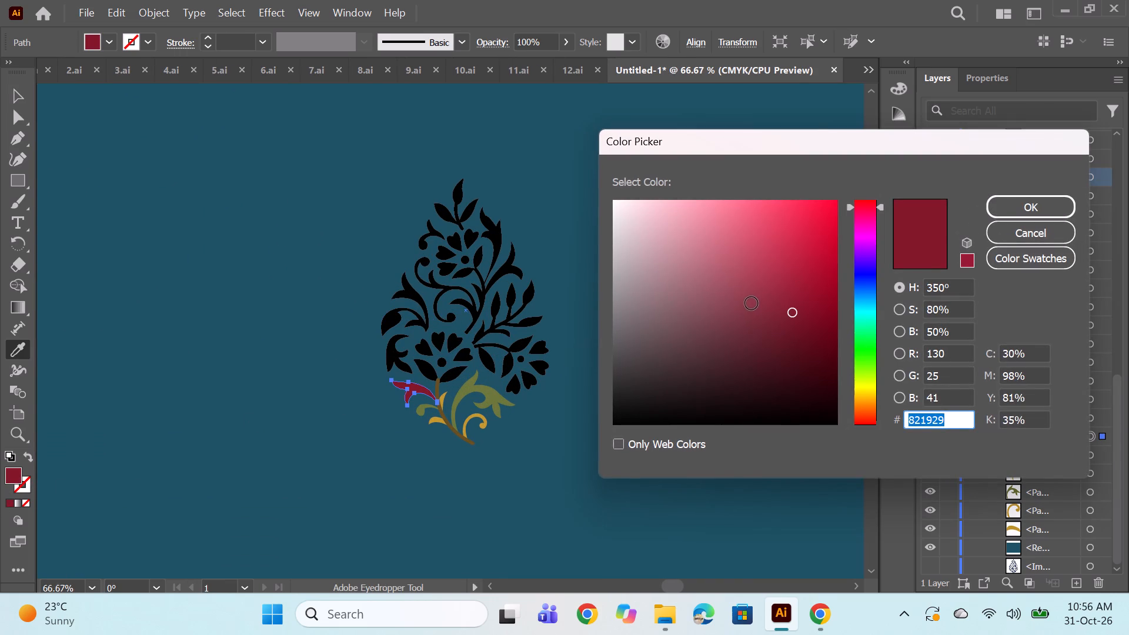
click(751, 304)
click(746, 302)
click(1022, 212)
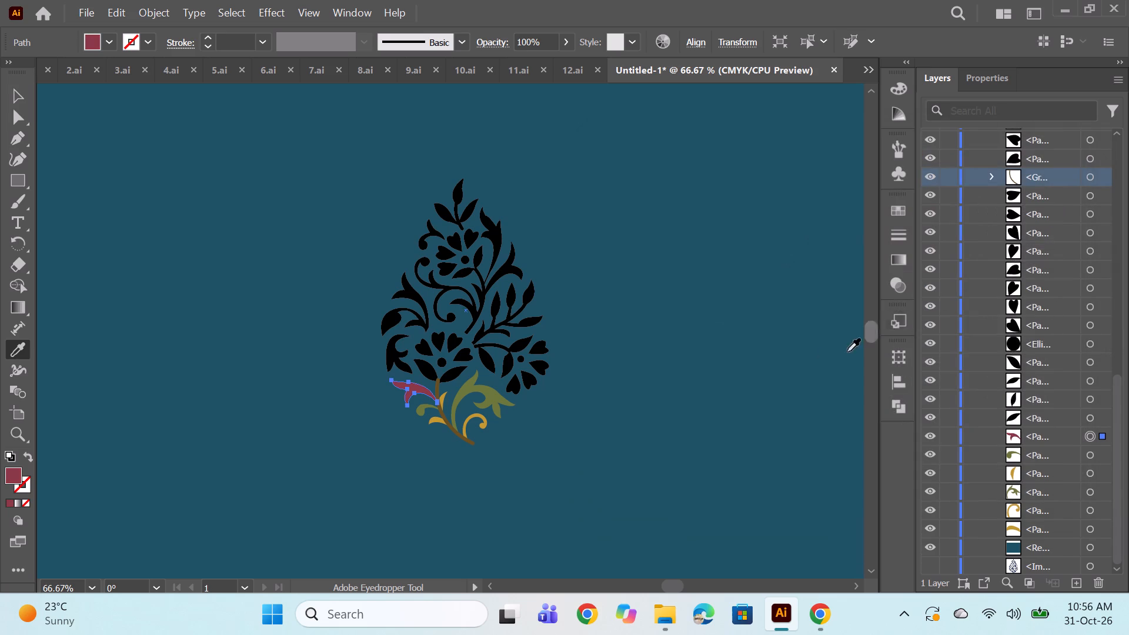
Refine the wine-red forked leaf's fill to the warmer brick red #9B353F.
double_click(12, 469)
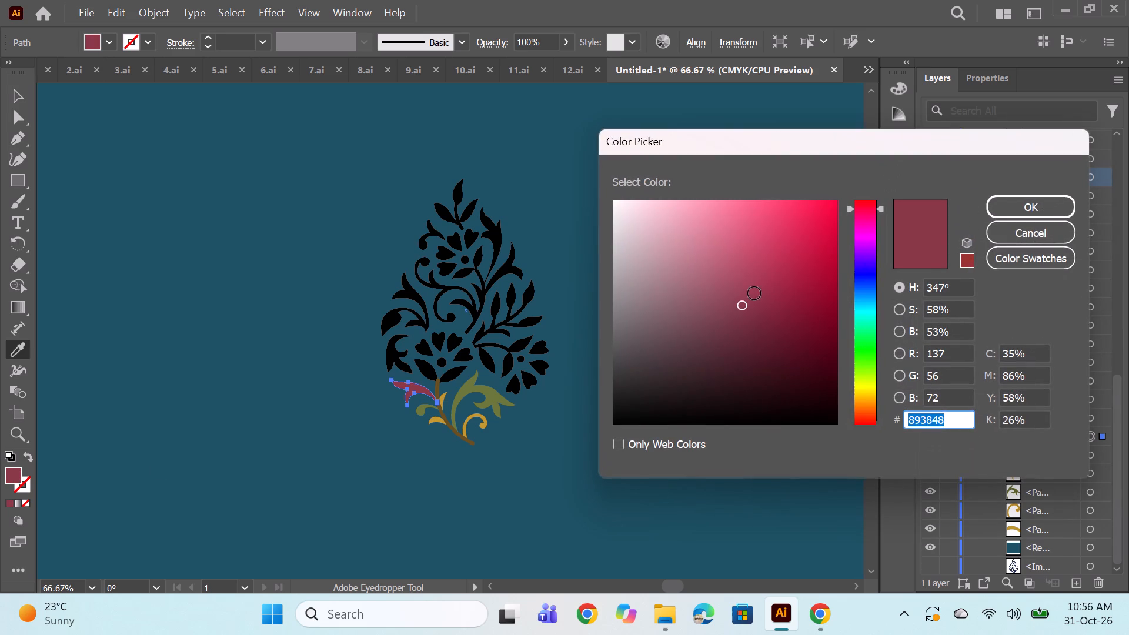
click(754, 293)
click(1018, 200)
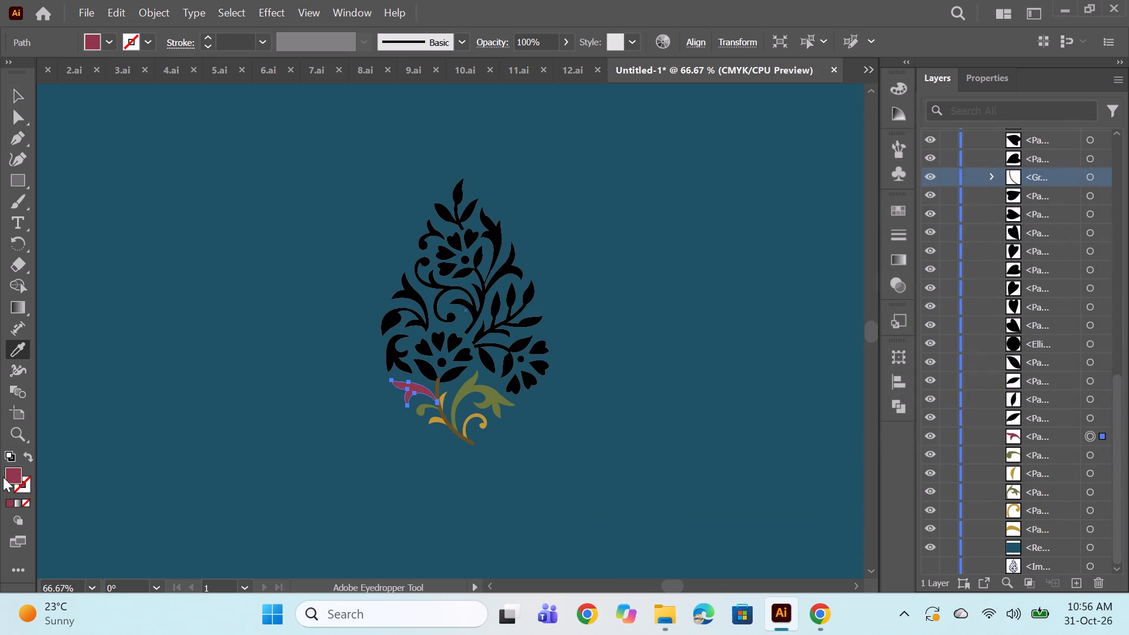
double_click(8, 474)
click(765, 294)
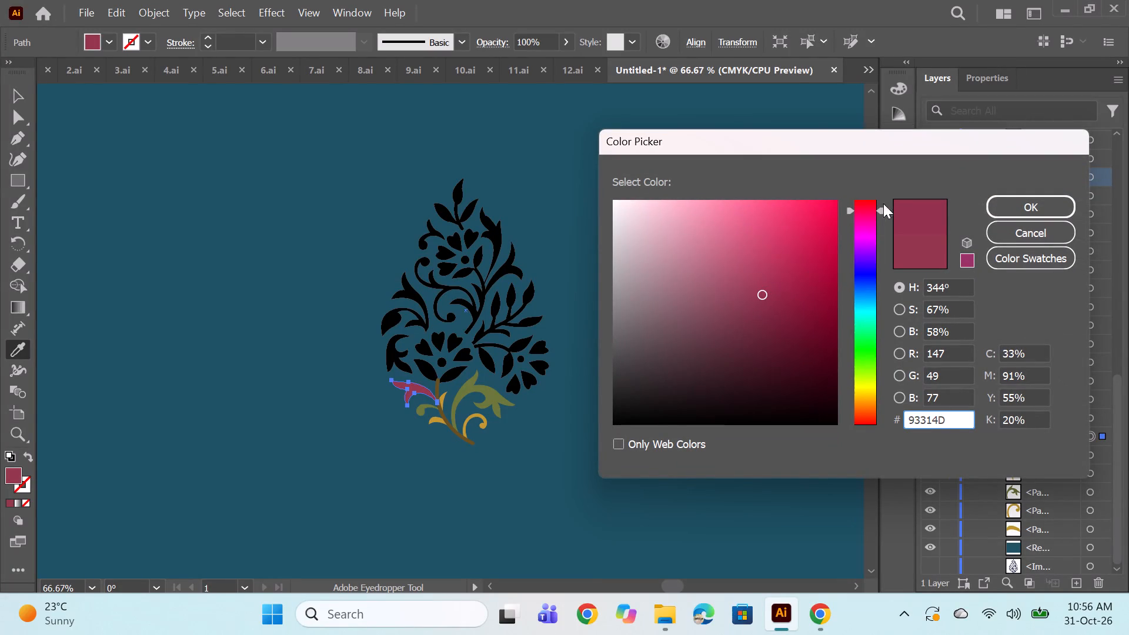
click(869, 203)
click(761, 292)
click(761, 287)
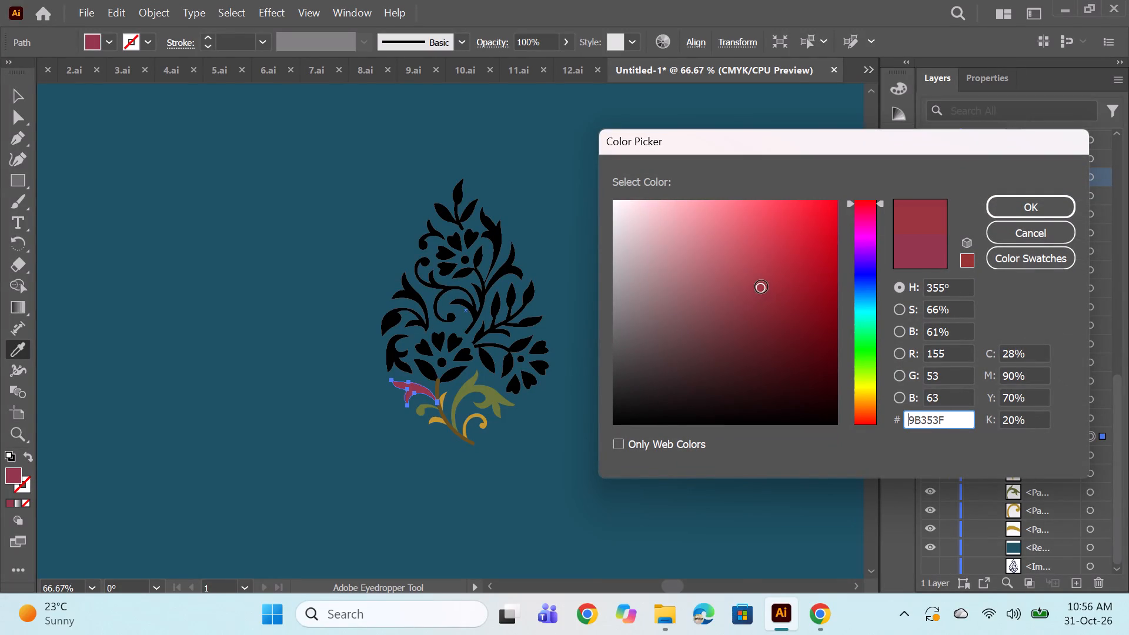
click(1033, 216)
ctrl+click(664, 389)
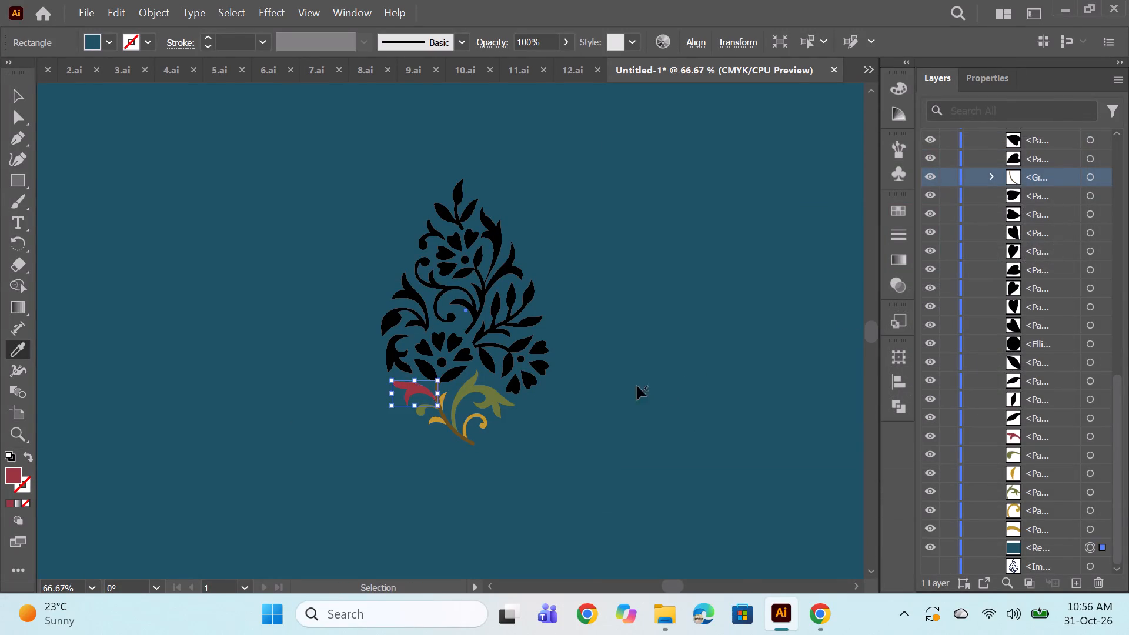
Brighten the forked leaf's red fill to #B73548.
alt+scroll(585, 329, down, 2)
alt+scroll(545, 372, up, 3)
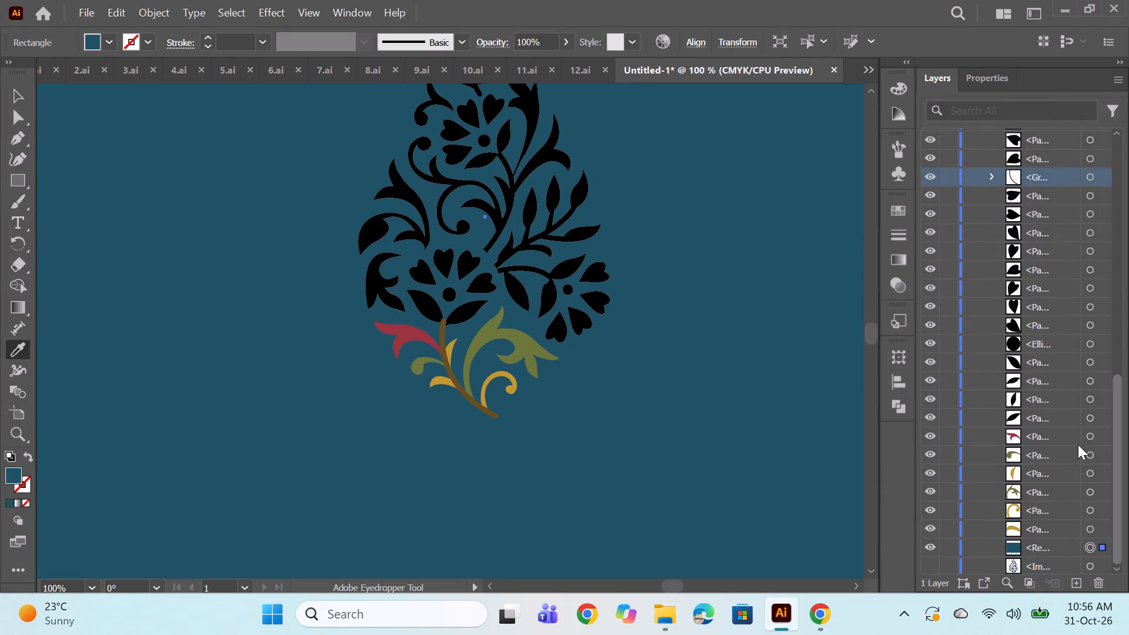
click(1093, 430)
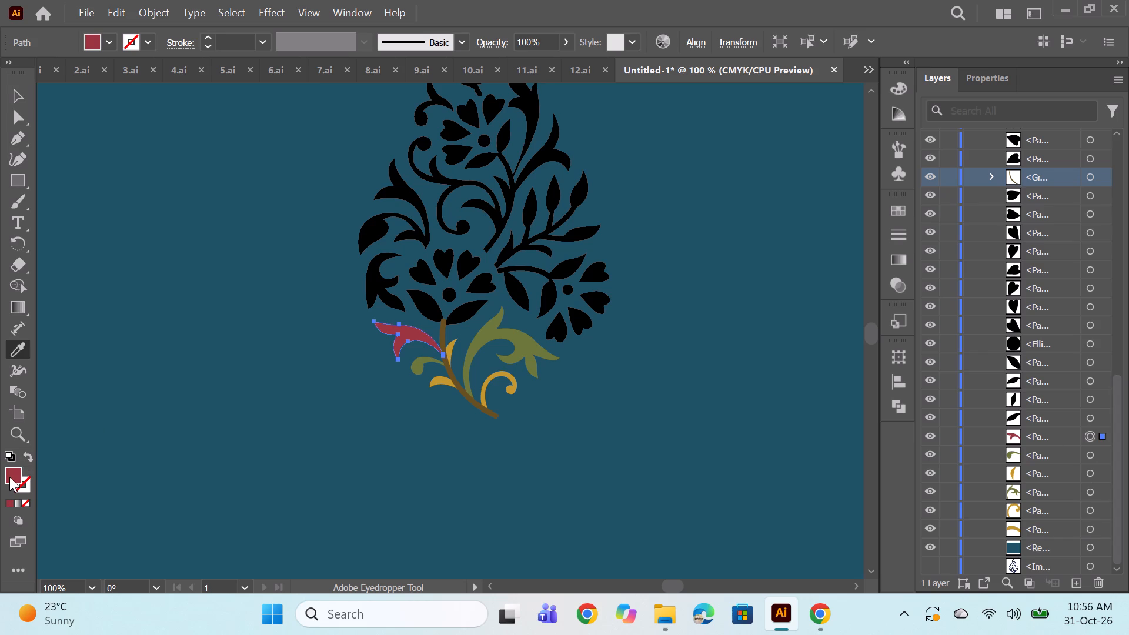
double_click(9, 477)
click(746, 283)
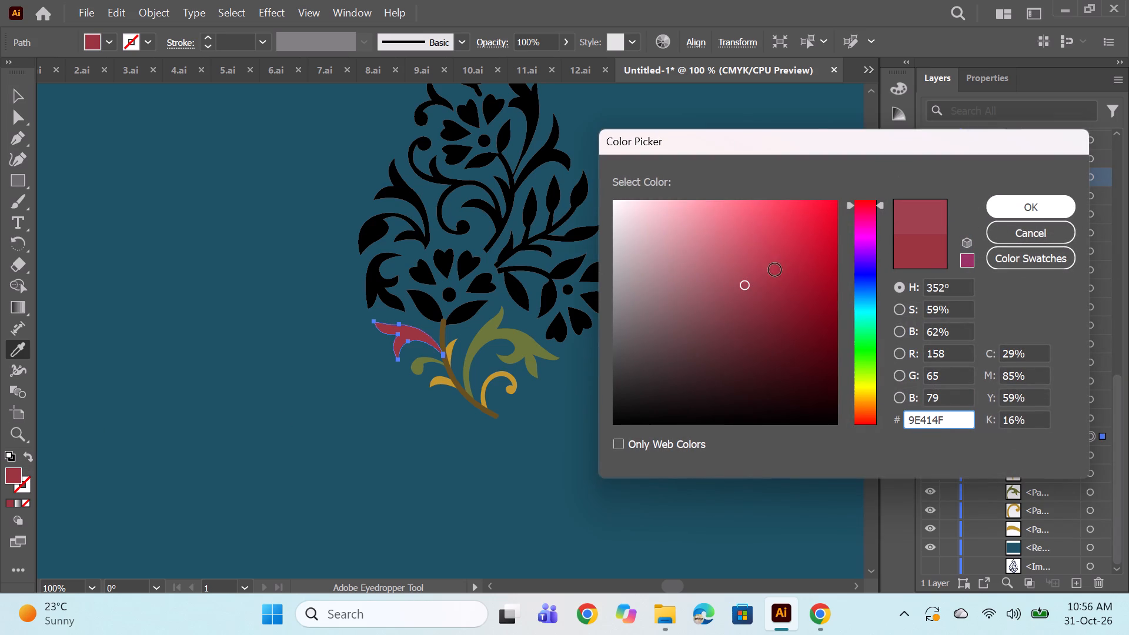
click(756, 272)
click(787, 269)
click(773, 260)
click(1014, 200)
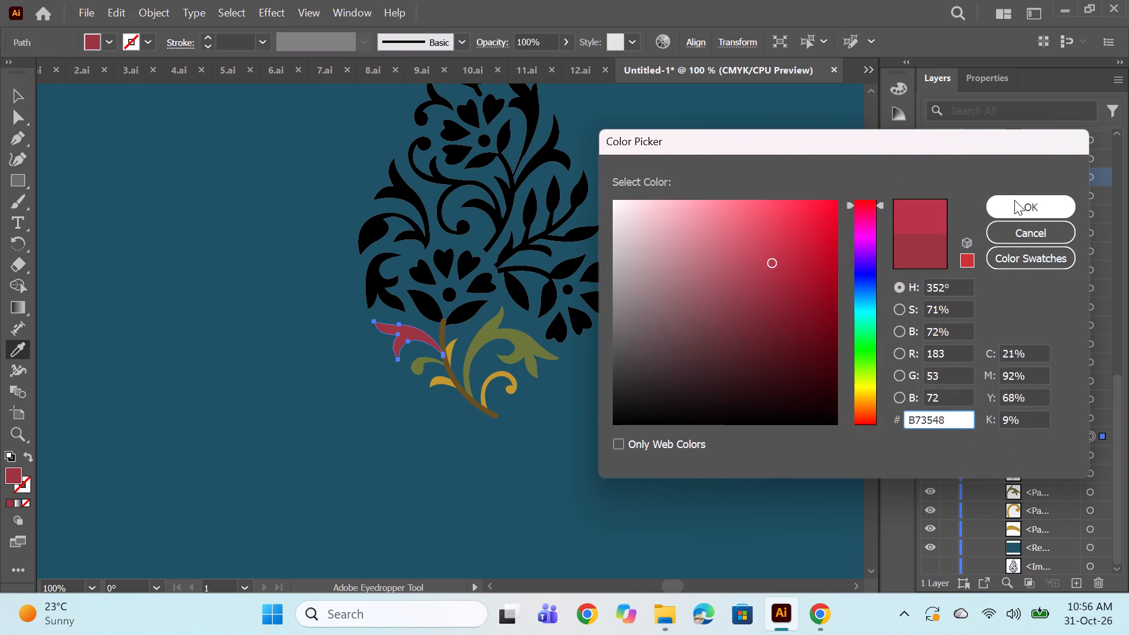
ctrl+click(700, 380)
Apply the large forked leaf's olive green to the slim black leaf beneath the lower flower at the brown stem's tip using the Eyedropper.
alt+scroll(607, 317, down, 3)
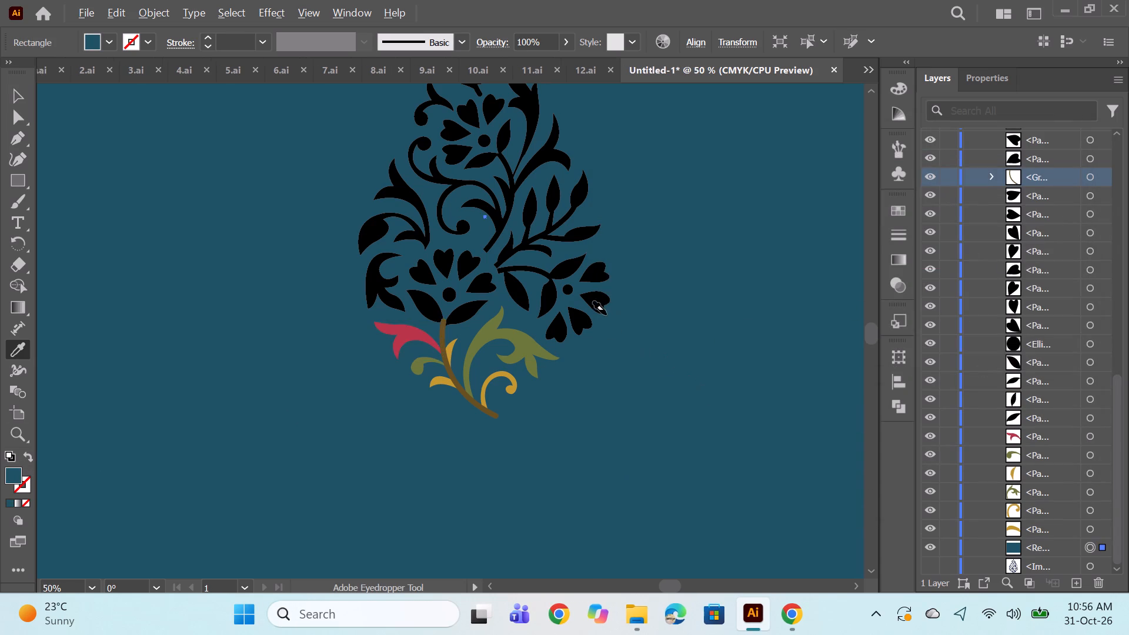
key(space)
drag(627, 367, 543, 394)
alt+scroll(580, 371, up, 1)
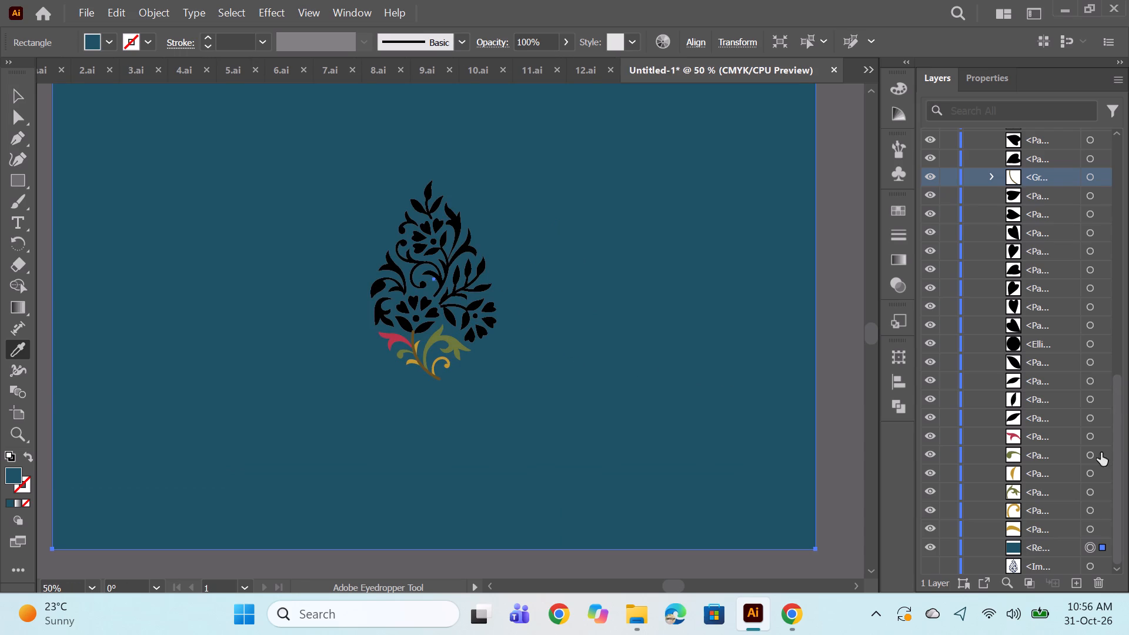
click(1094, 419)
alt+scroll(412, 324, up, 2)
click(462, 355)
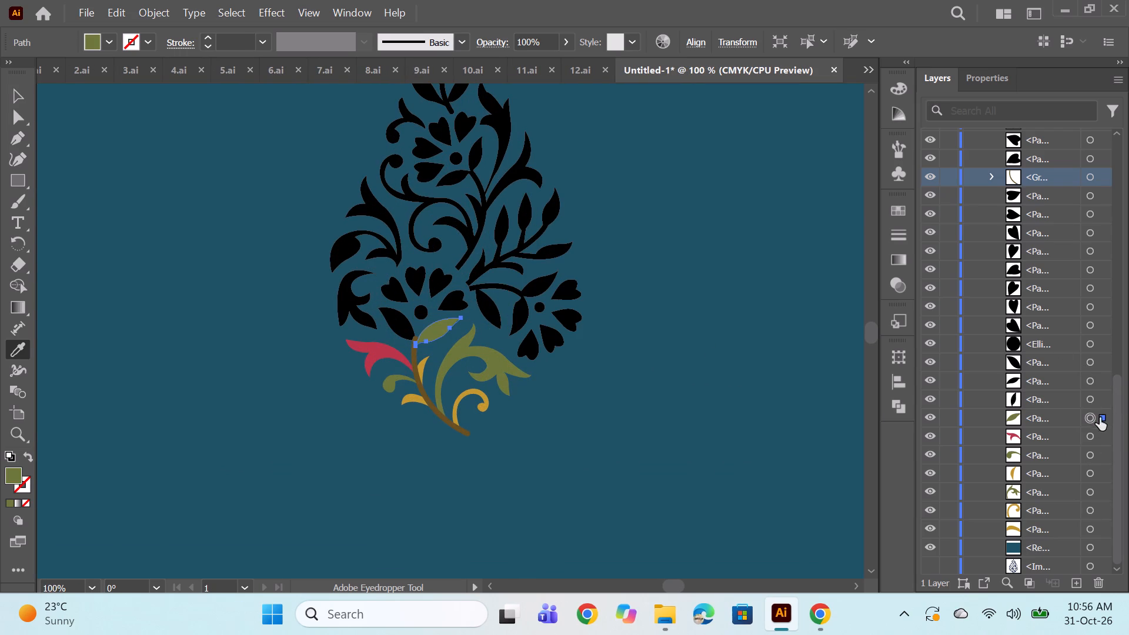
Apply the olive green with the Eyedropper to the two slim leaves beneath the upper flower and the remaining slim leaf beneath the lower flower.
click(1092, 399)
click(465, 349)
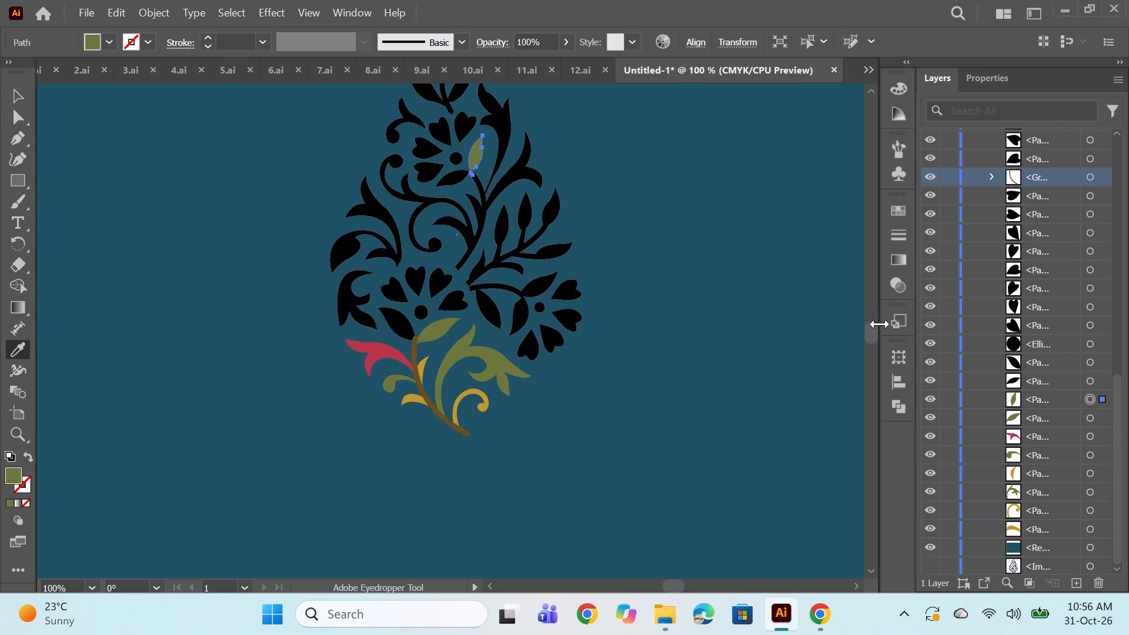
click(1092, 383)
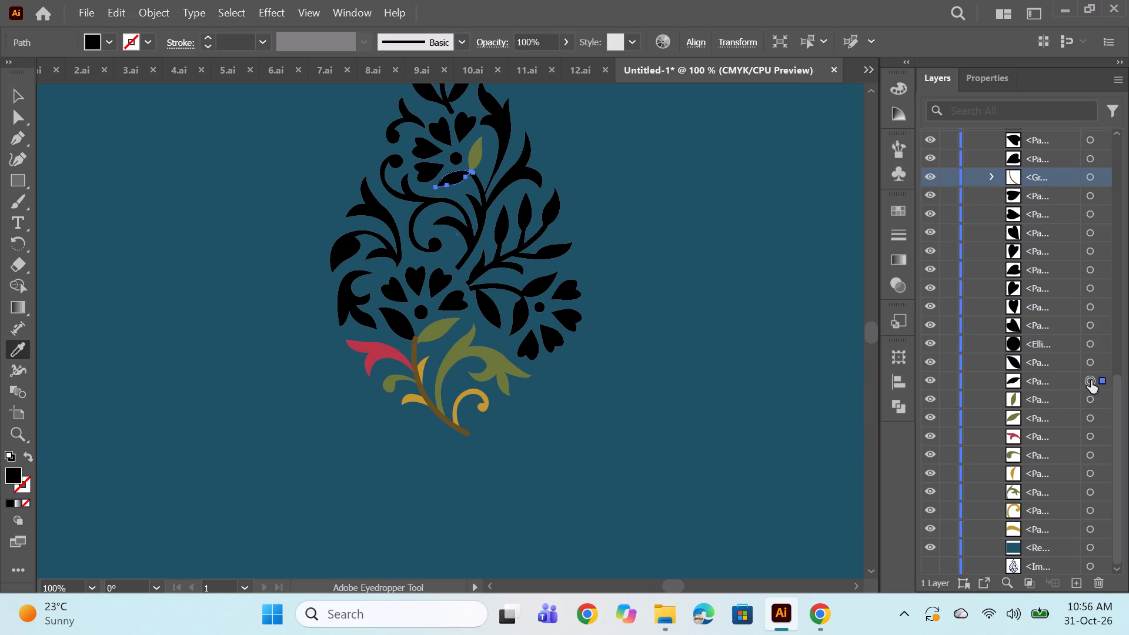
click(473, 355)
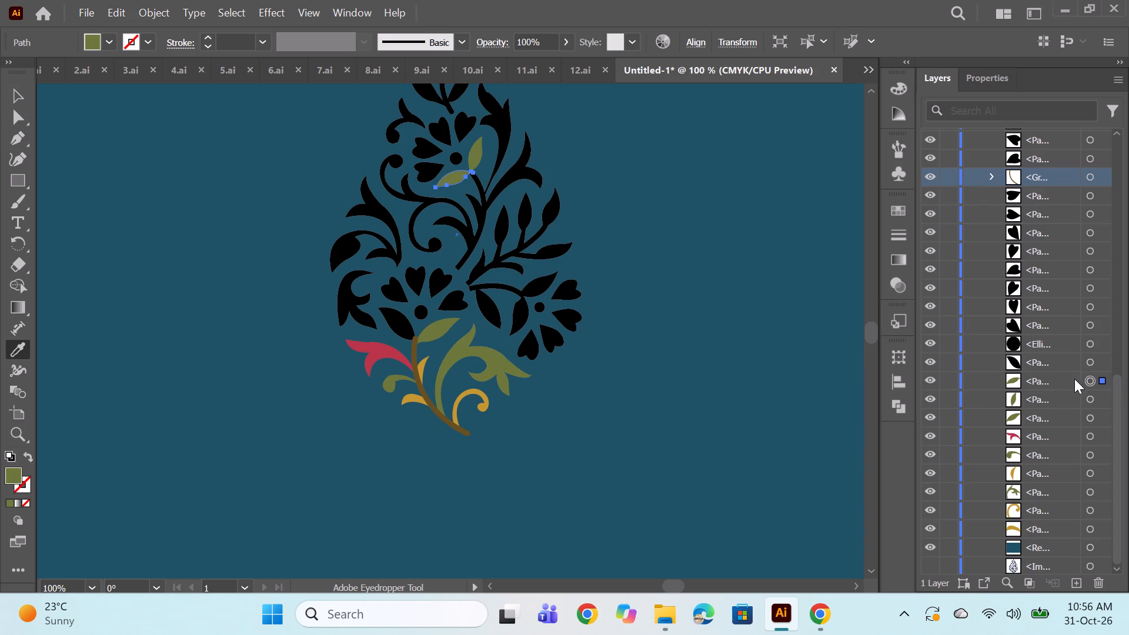
click(1090, 366)
click(440, 326)
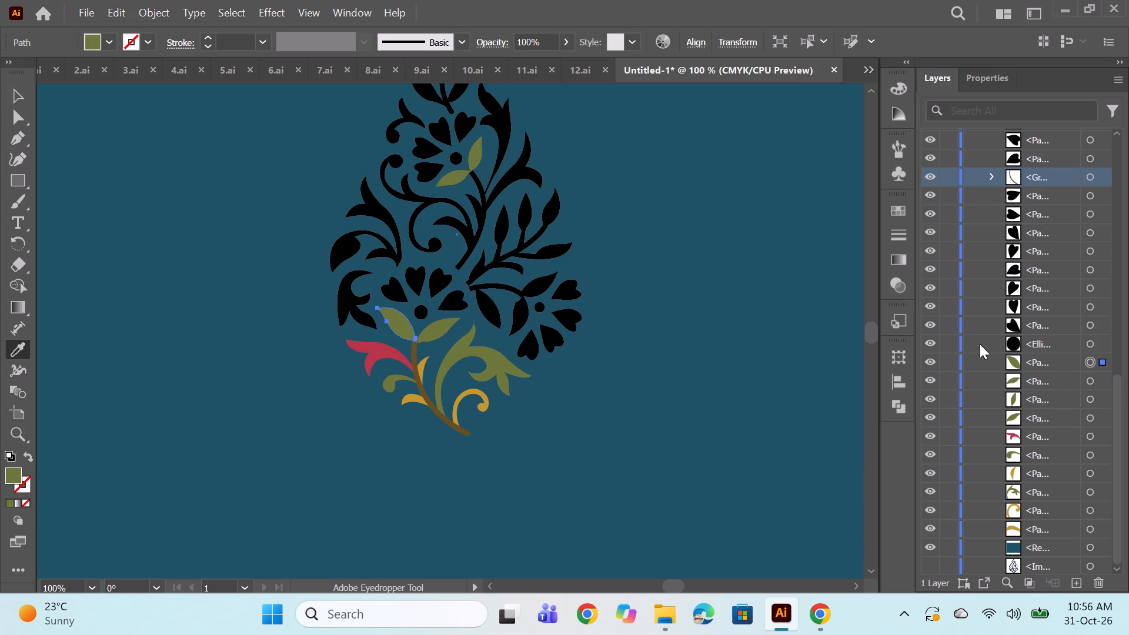
Apply the forked leaf's red to the lower flower's round centre using the Eyedropper.
click(1088, 345)
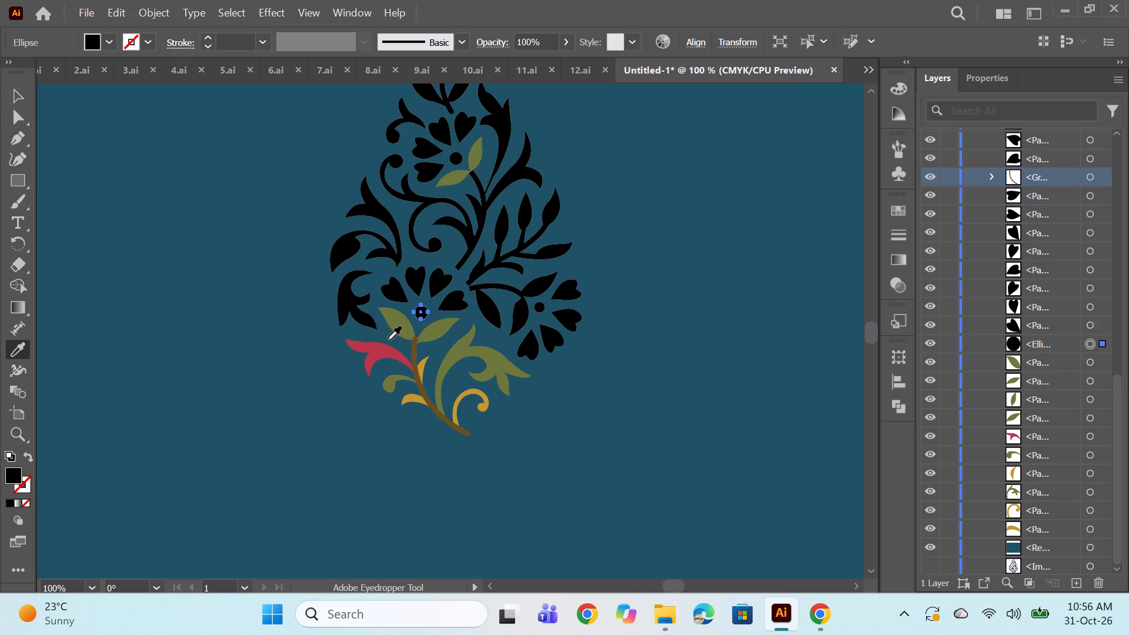
click(380, 352)
Fill all eight heart-shaped petals of the lower and upper flowers with coral pink #F48071.
click(1088, 326)
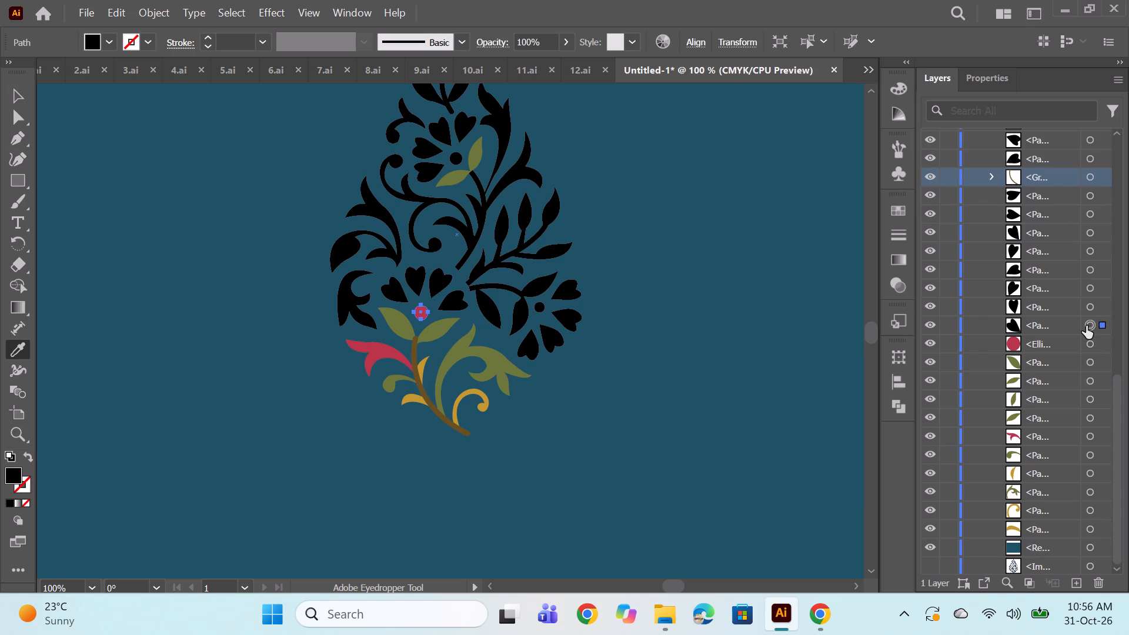
shift+click(1090, 269)
scroll(1083, 259, up, 3)
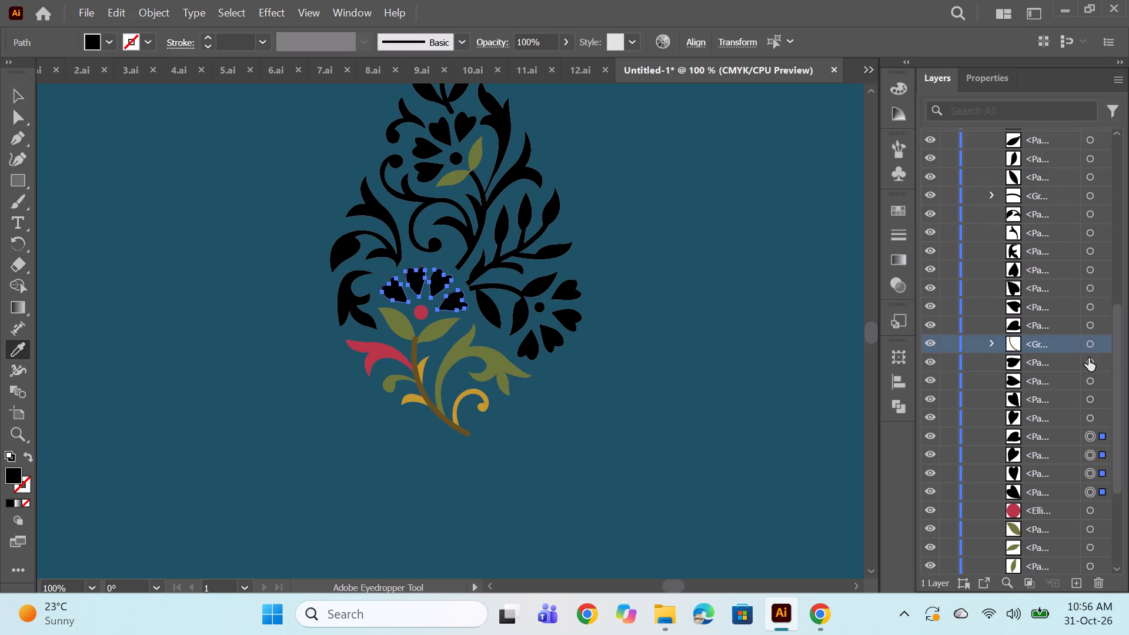
shift+click(1088, 358)
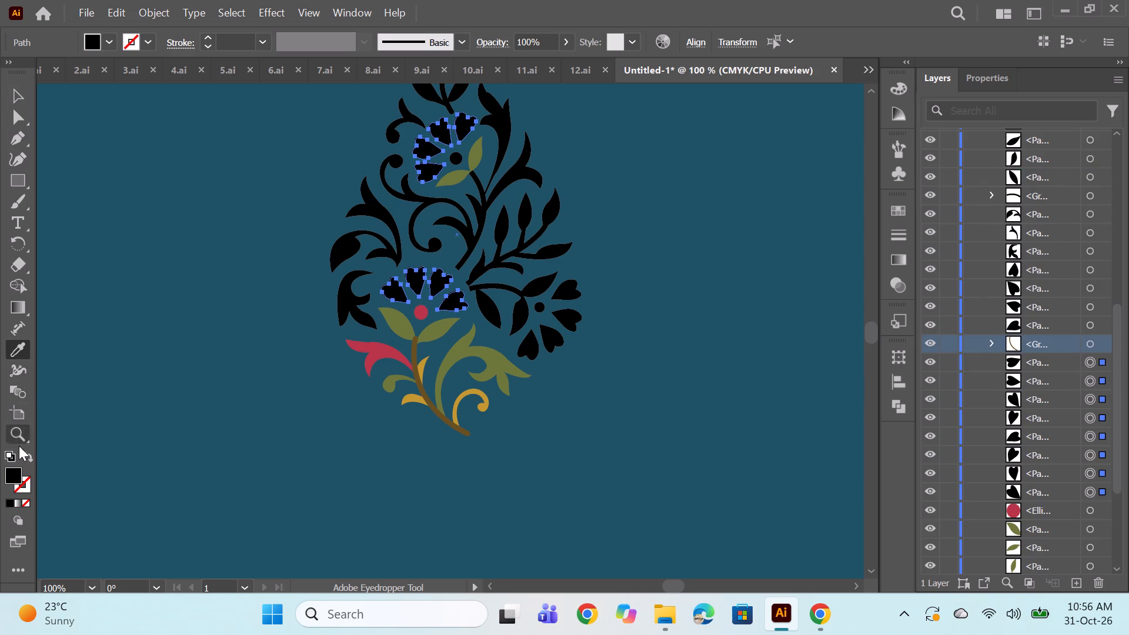
double_click(12, 470)
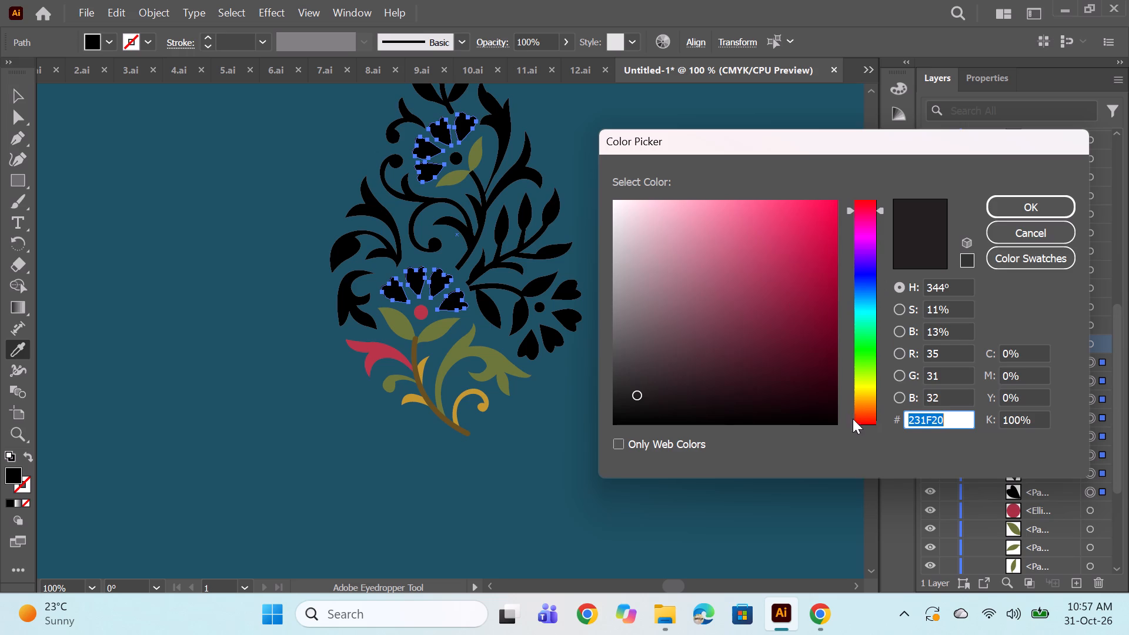
click(866, 420)
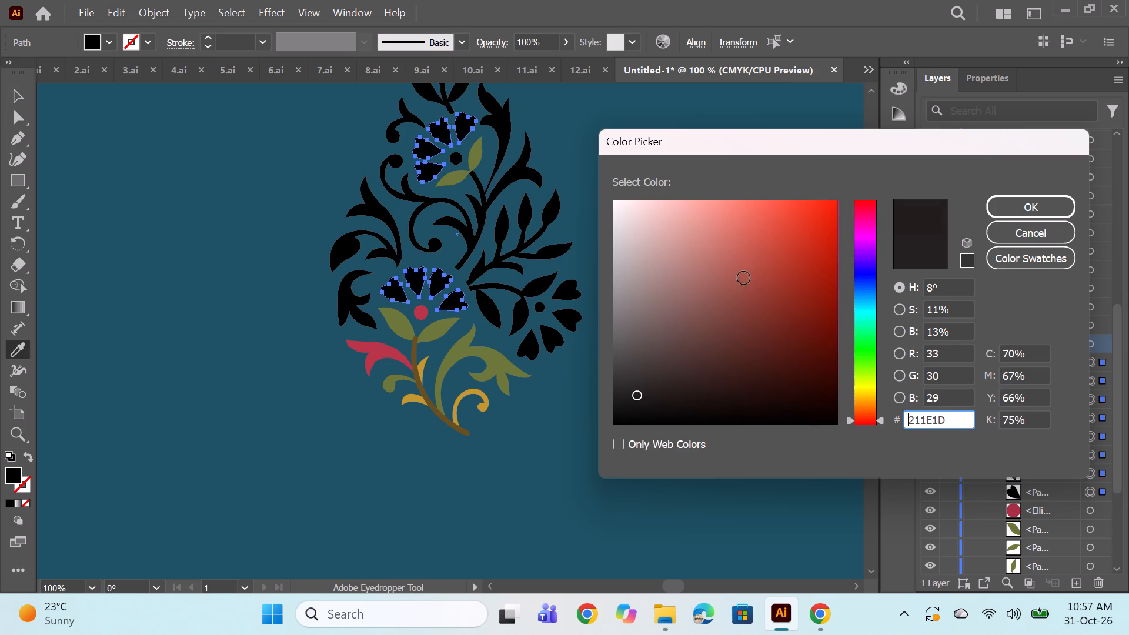
click(723, 222)
click(727, 205)
click(735, 207)
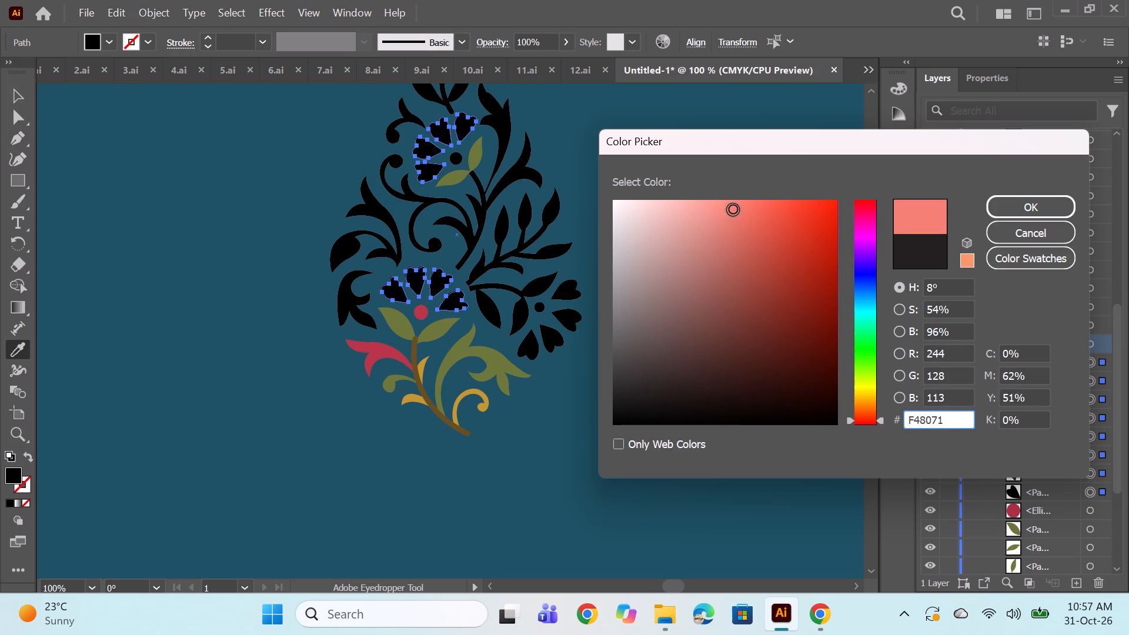
click(1017, 209)
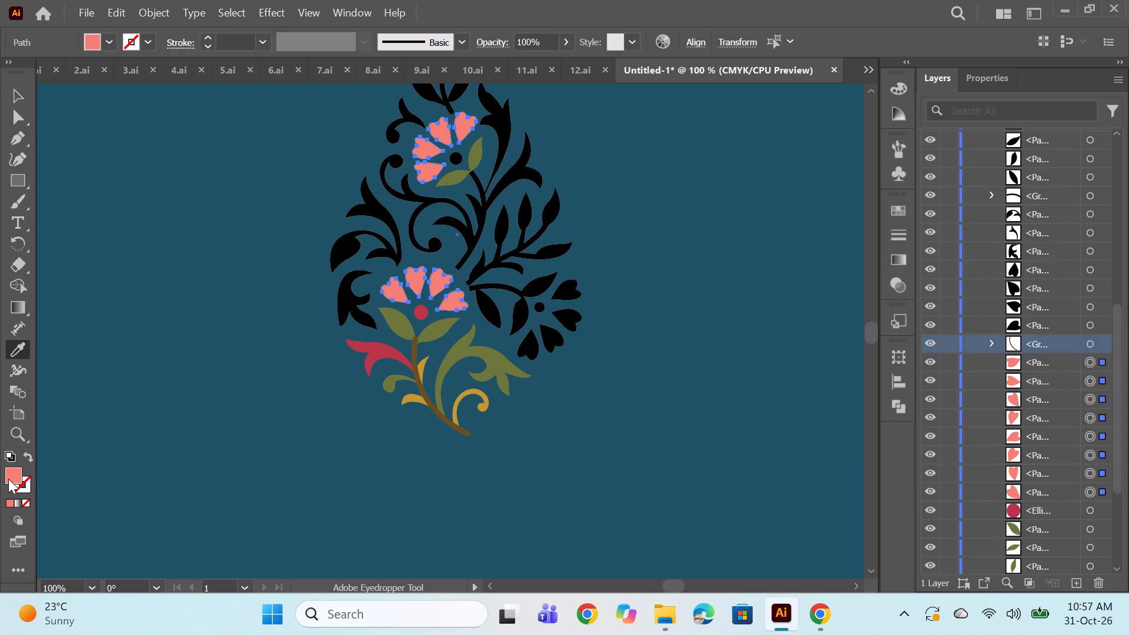
Soften the eight selected petals' fill to a more muted, dusty pink and deselect them.
double_click(8, 479)
click(713, 245)
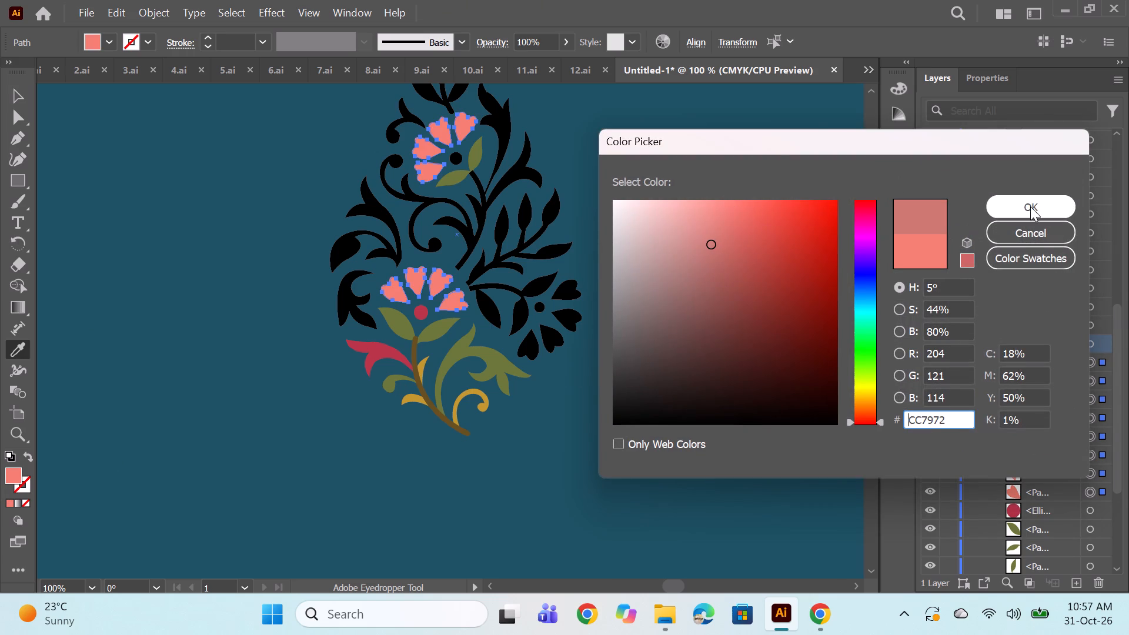
click(699, 236)
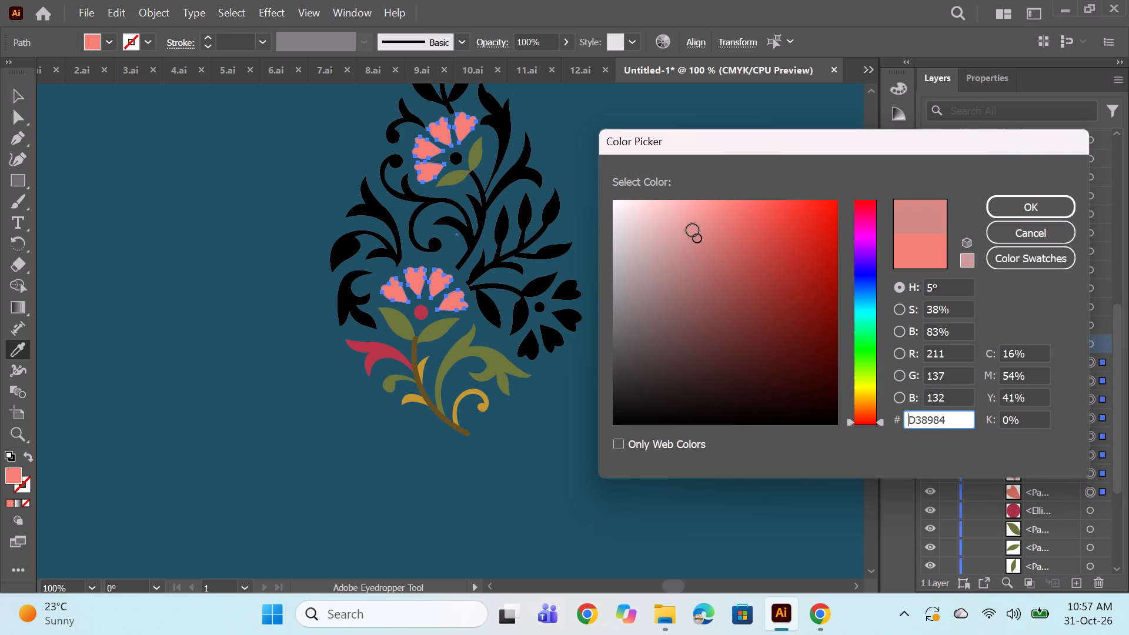
click(703, 230)
click(1024, 209)
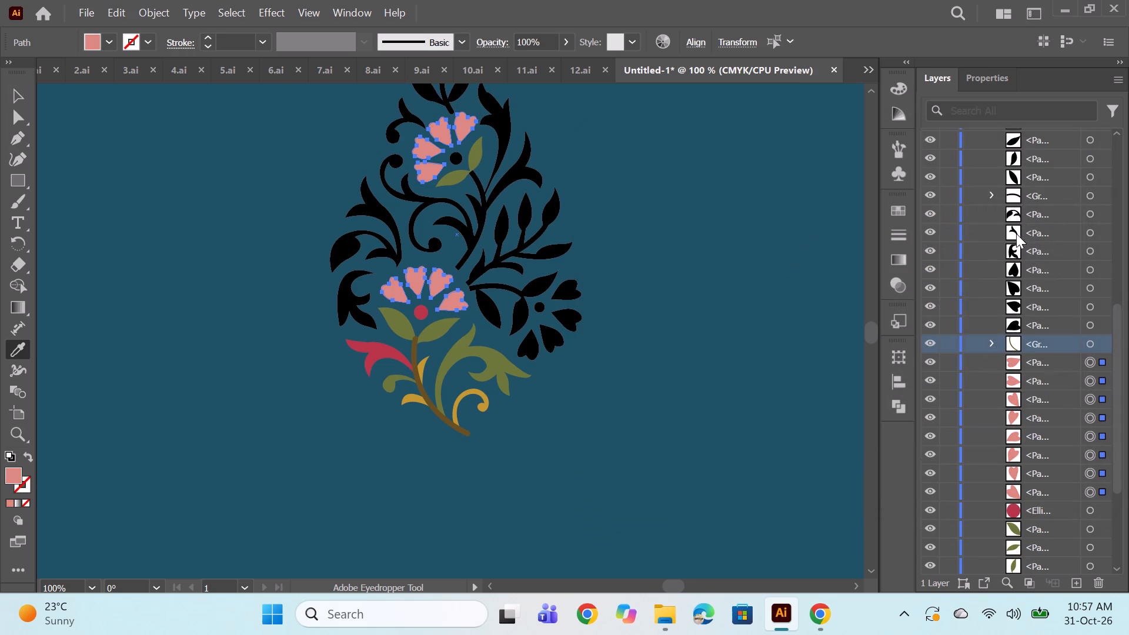
ctrl+click(761, 281)
Apply the upper flower's dusty pink to the four black petals of the flower at the motif's right edge using the Eyedropper.
alt+scroll(586, 259, down, 1)
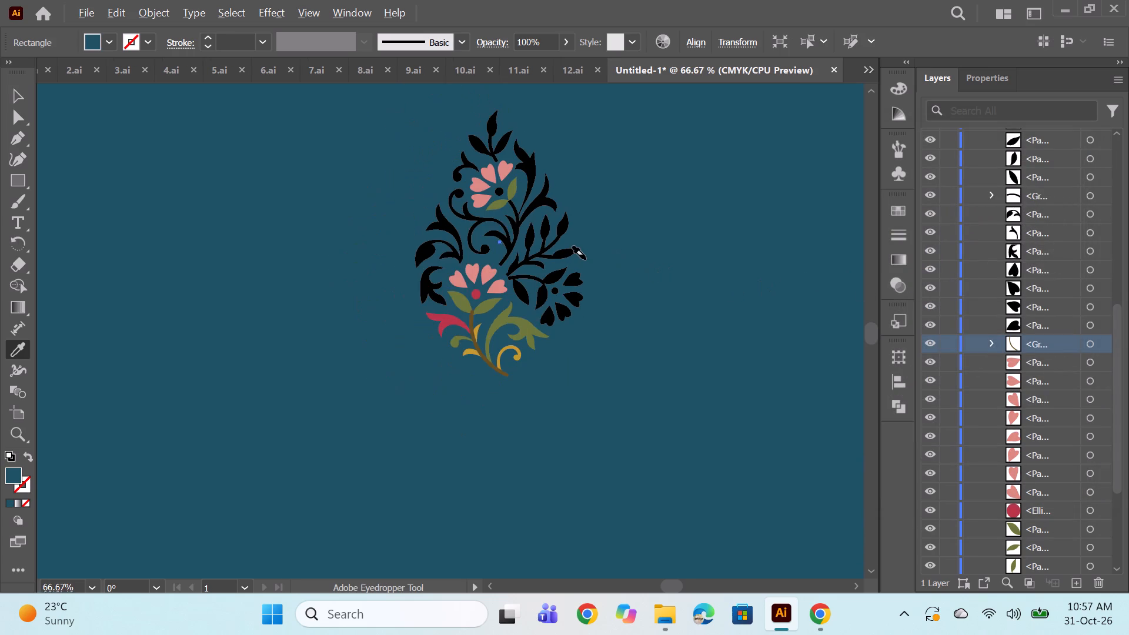
alt+scroll(586, 259, down, 1)
key(space)
drag(607, 322, 543, 345)
alt+scroll(480, 285, up, 1)
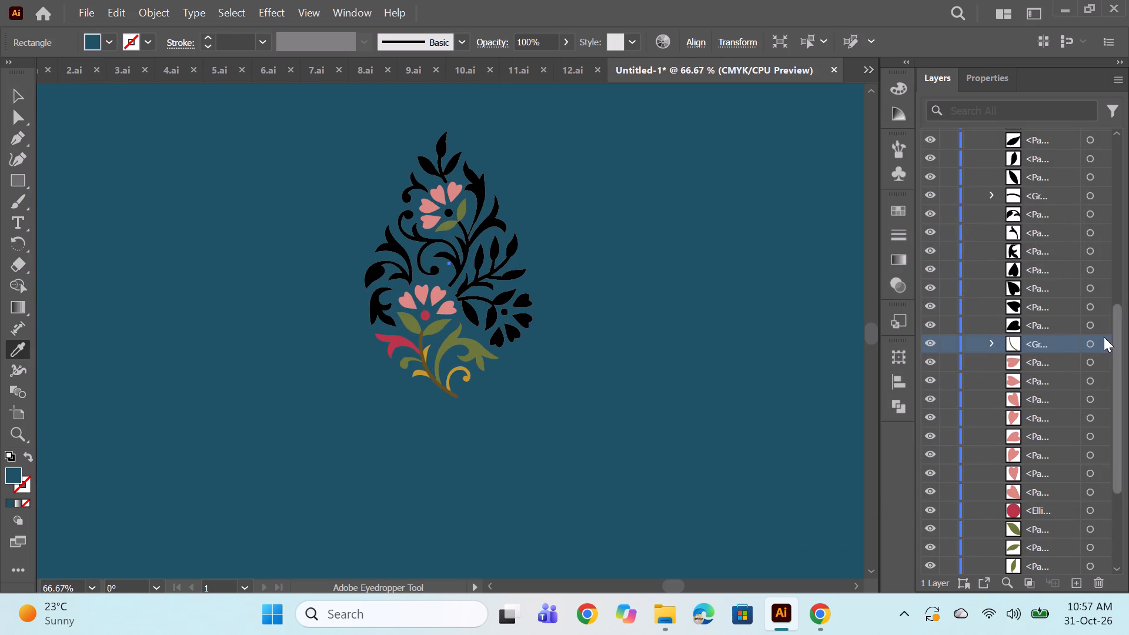
click(1092, 324)
shift+click(1091, 273)
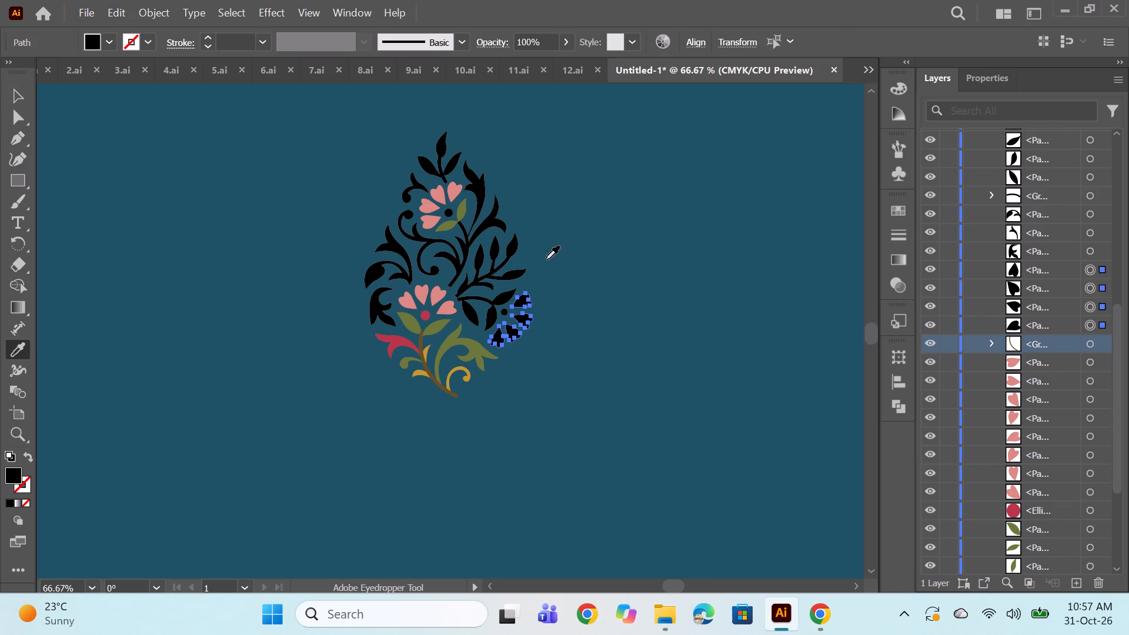
click(453, 195)
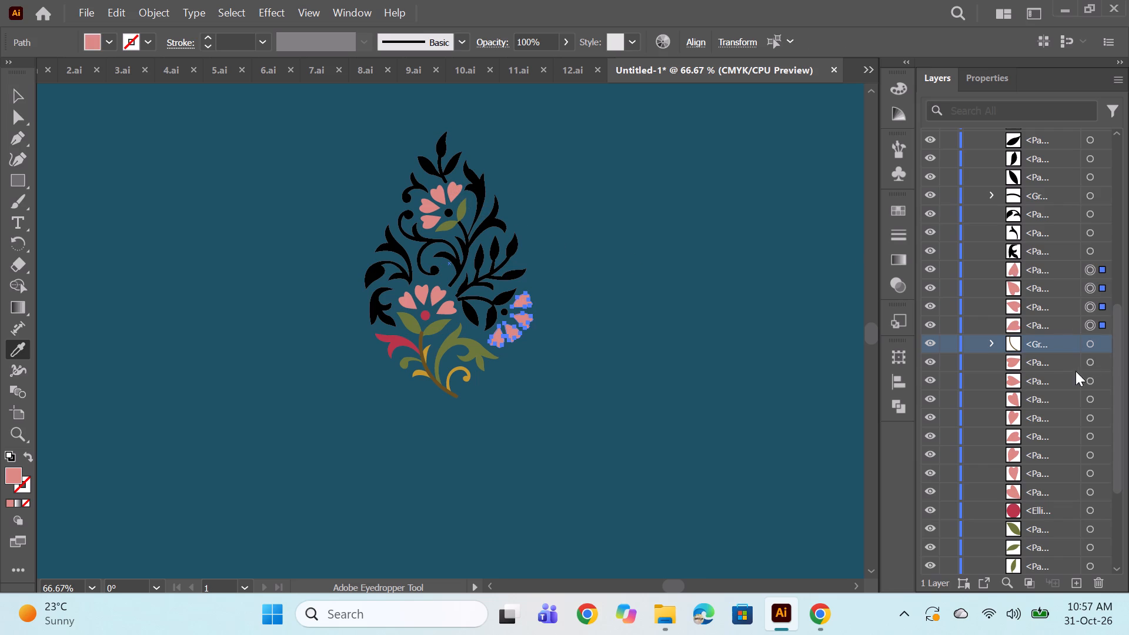
Colour the three black leaves on the motif's left edge by Eyedropper: mustard for the lowest, olive for the middle, red for the highest.
click(1089, 344)
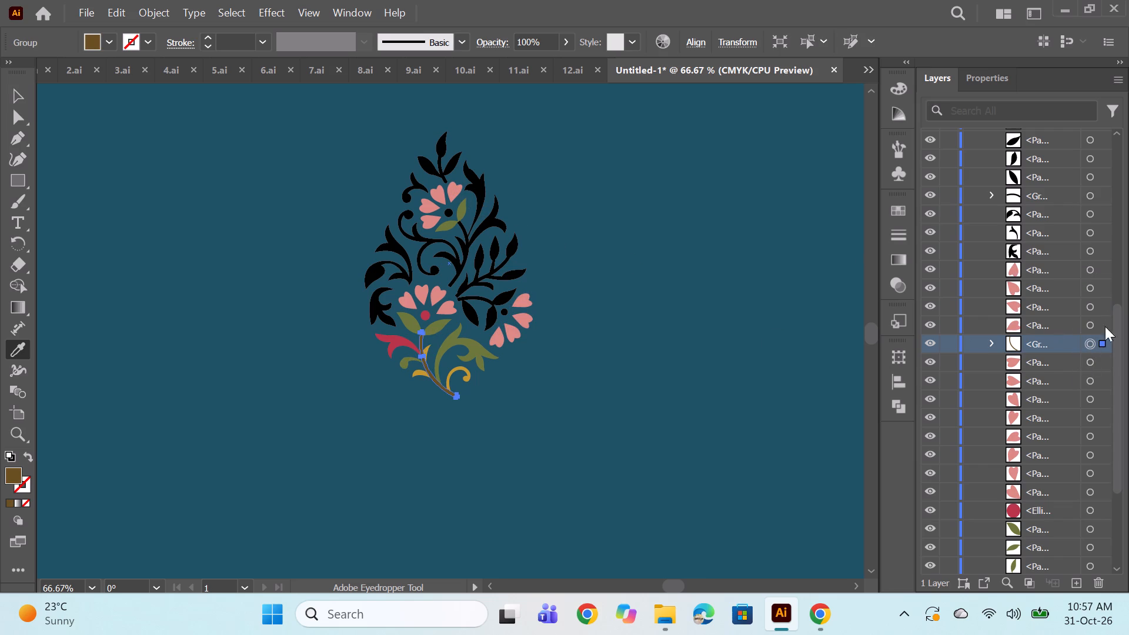
scroll(1089, 361, up, 1)
click(1090, 309)
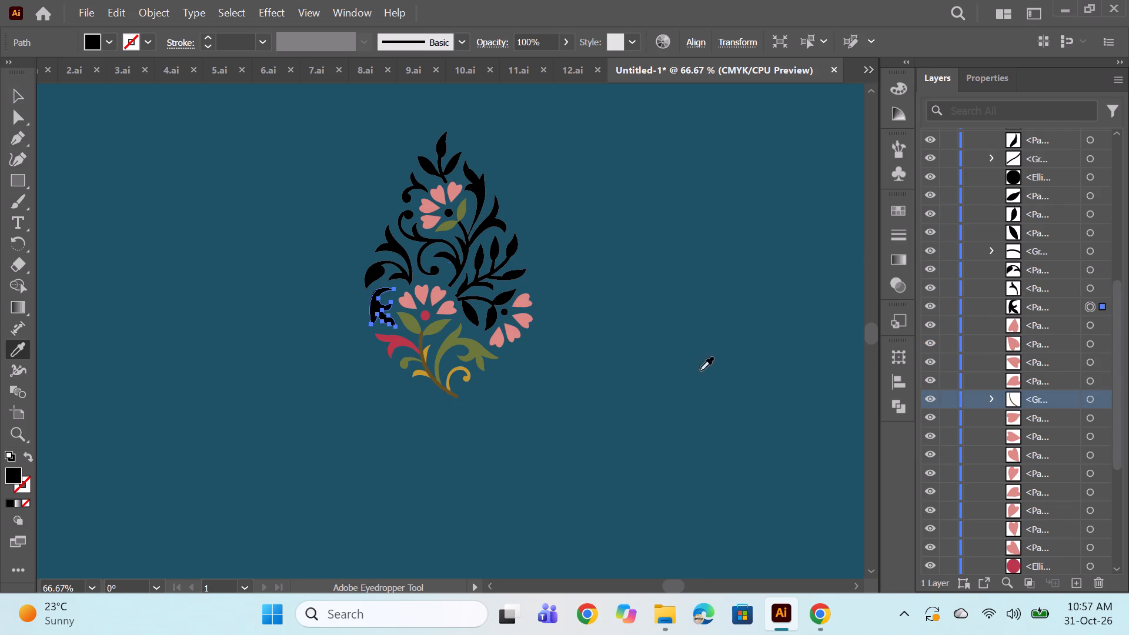
click(457, 371)
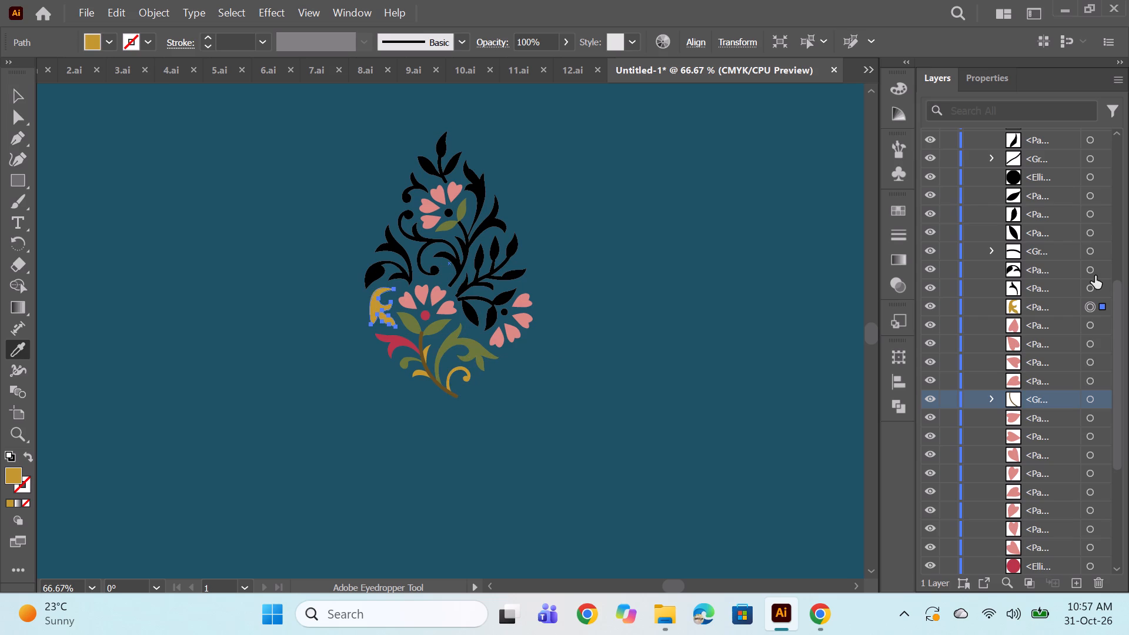
click(1098, 285)
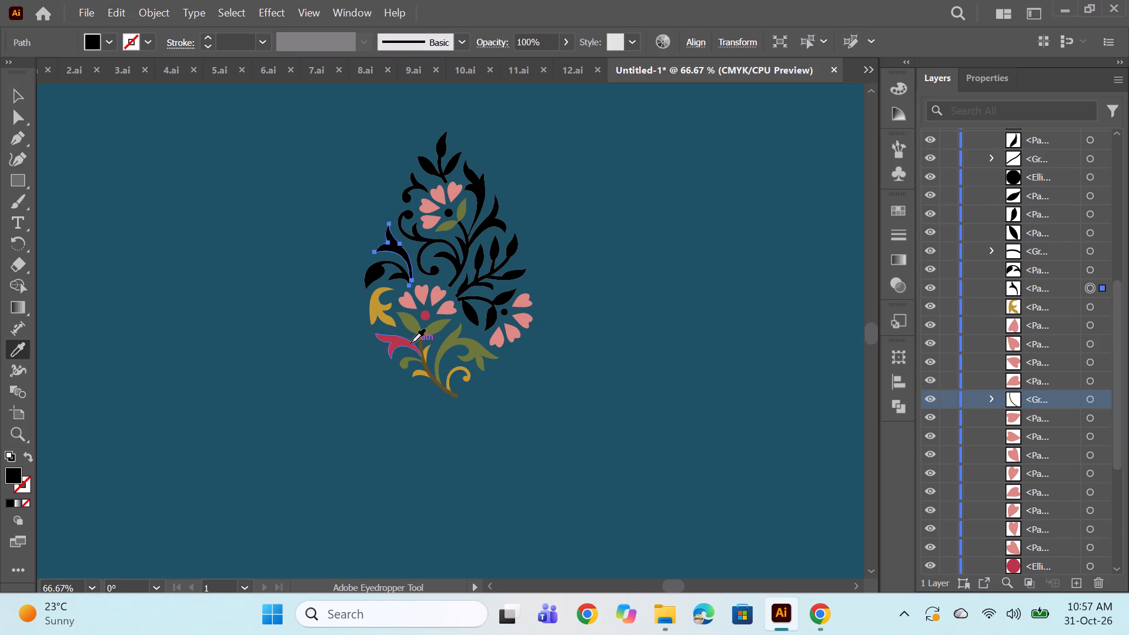
click(401, 342)
click(1090, 271)
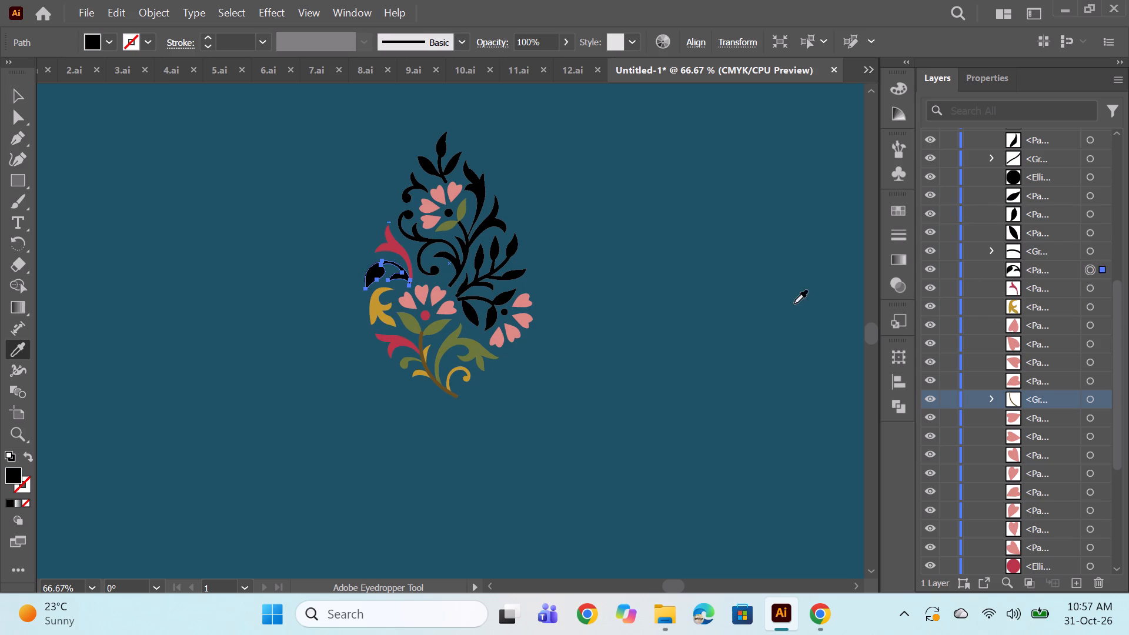
click(474, 349)
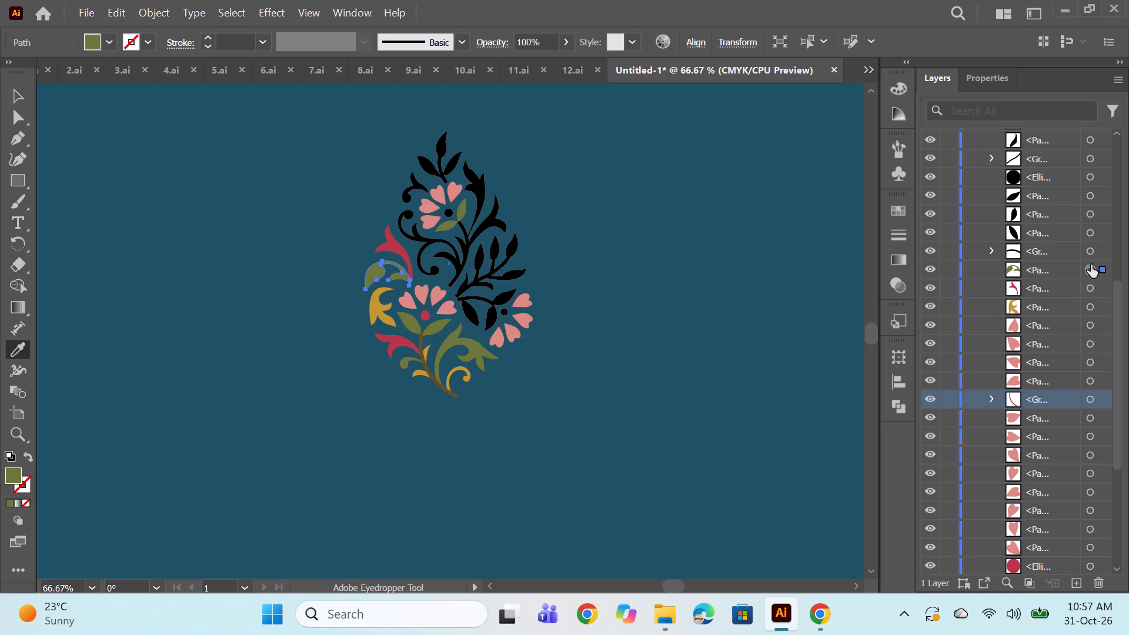
Apply the main stem's brown to the right-hand flower's stem and move that stem above the flower's leaves and centre in the stacking order.
click(1087, 252)
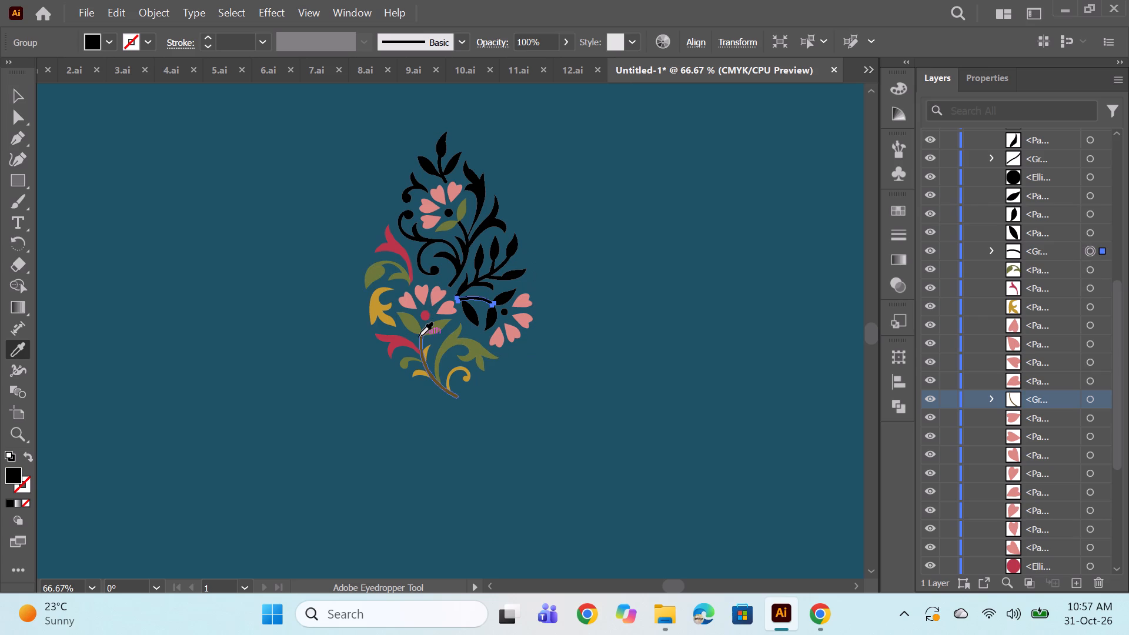
click(419, 336)
drag(1045, 252, 1043, 166)
Colour the right-hand flower's three slim leaves olive green and its round centre red, sampling from the lower flower with the Eyedropper.
click(1089, 249)
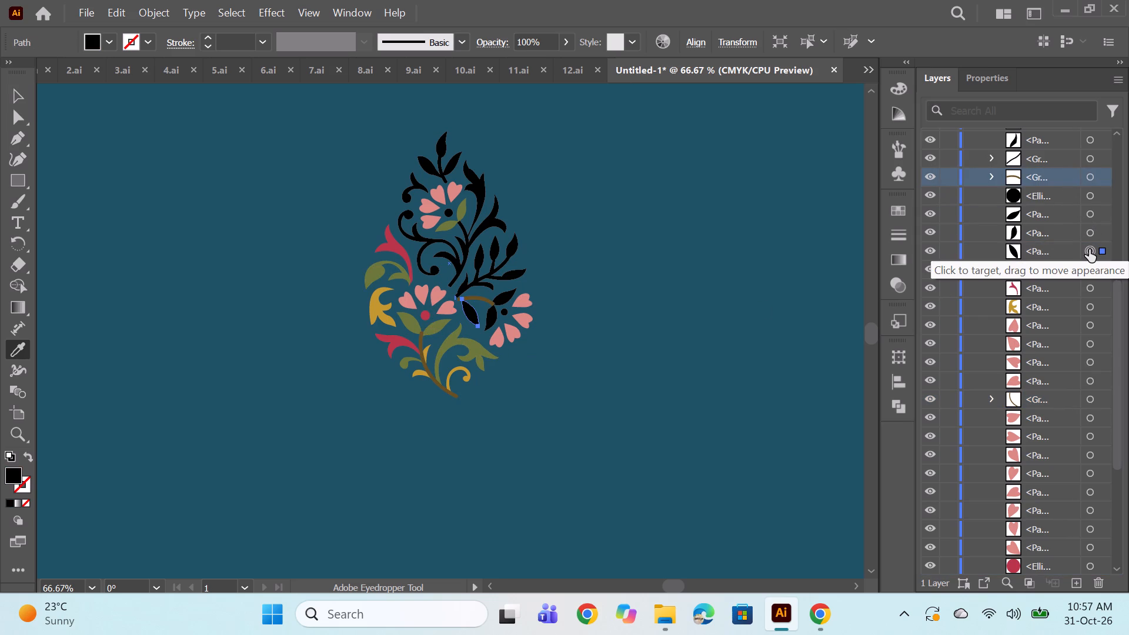
shift+click(1088, 215)
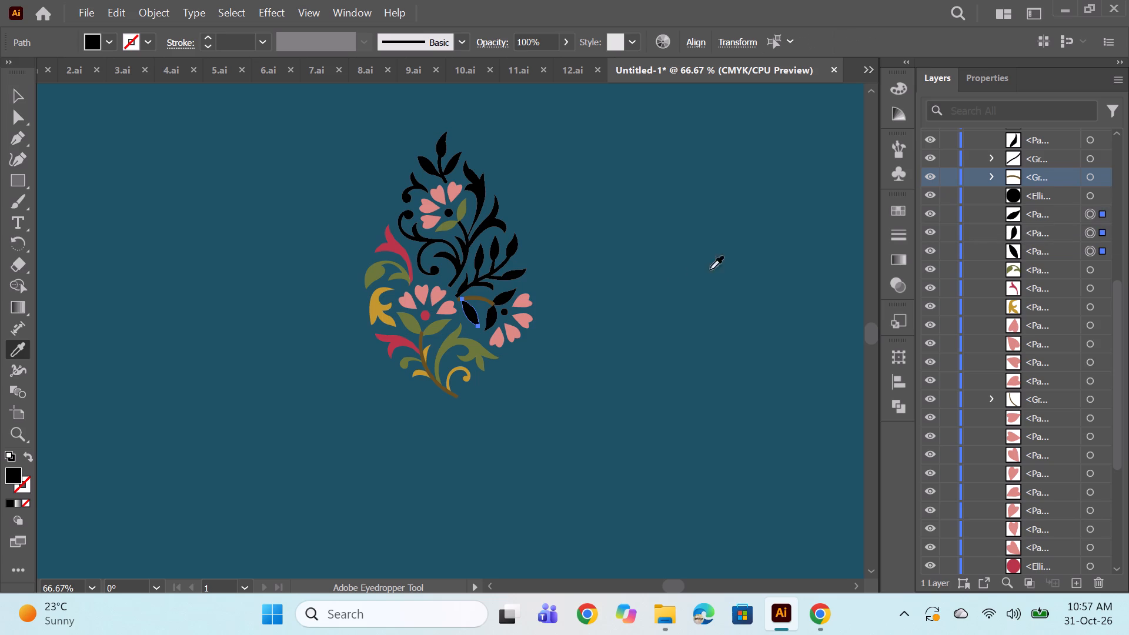
click(441, 325)
scroll(1064, 319, up, 3)
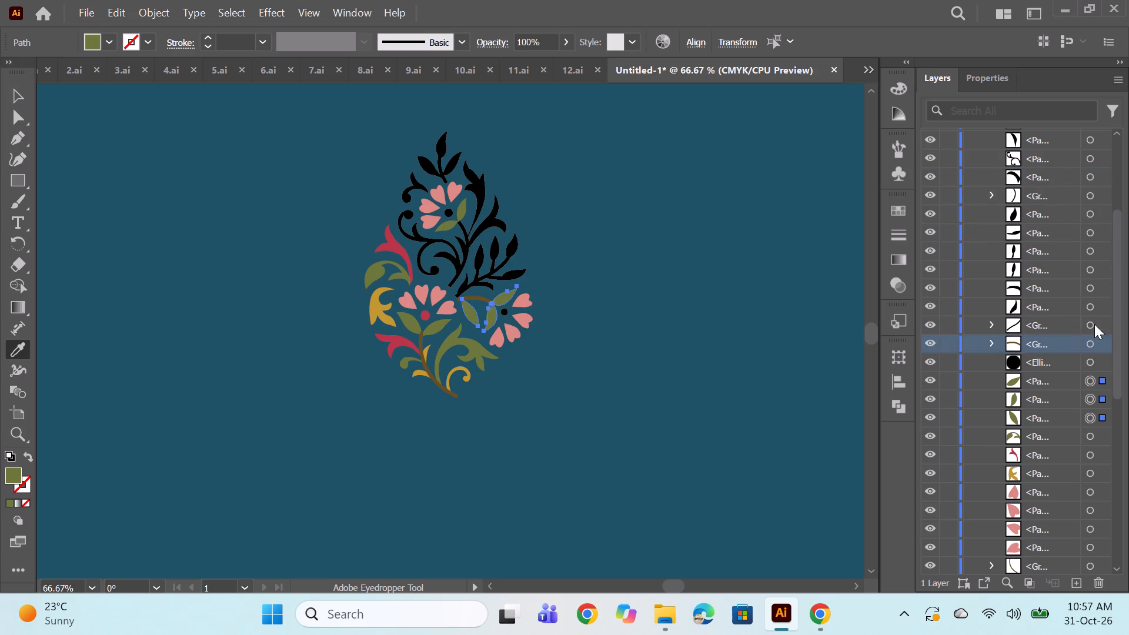
click(1089, 363)
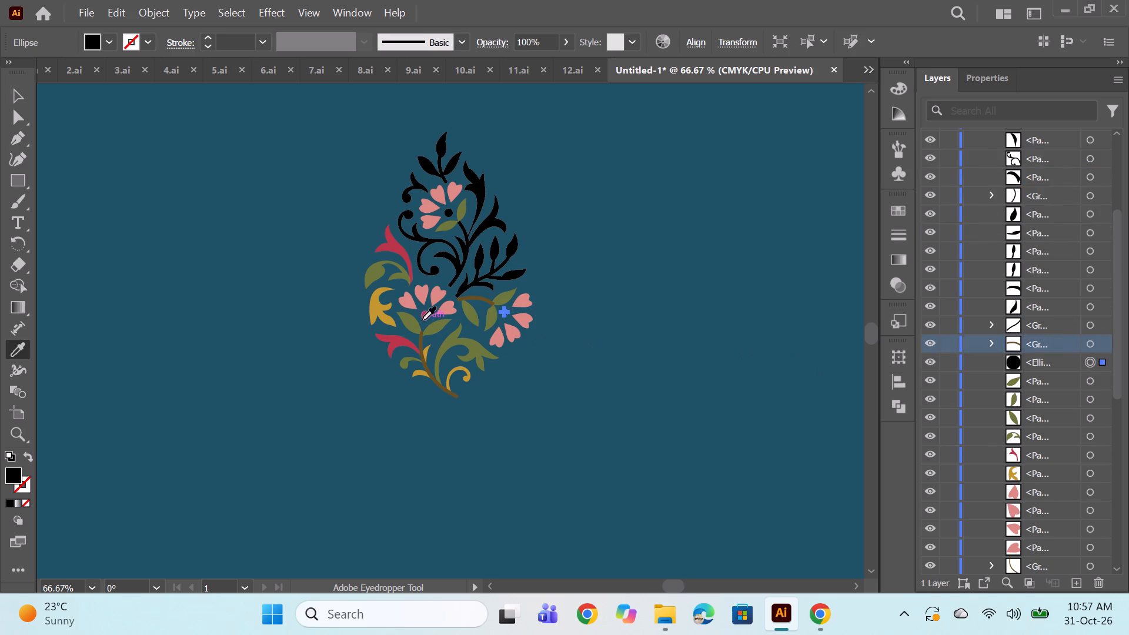
click(423, 317)
Apply the brown to the stem of the leafy sprig above the right-hand flower and move it above the sprig's leaves in the stacking order.
click(1091, 325)
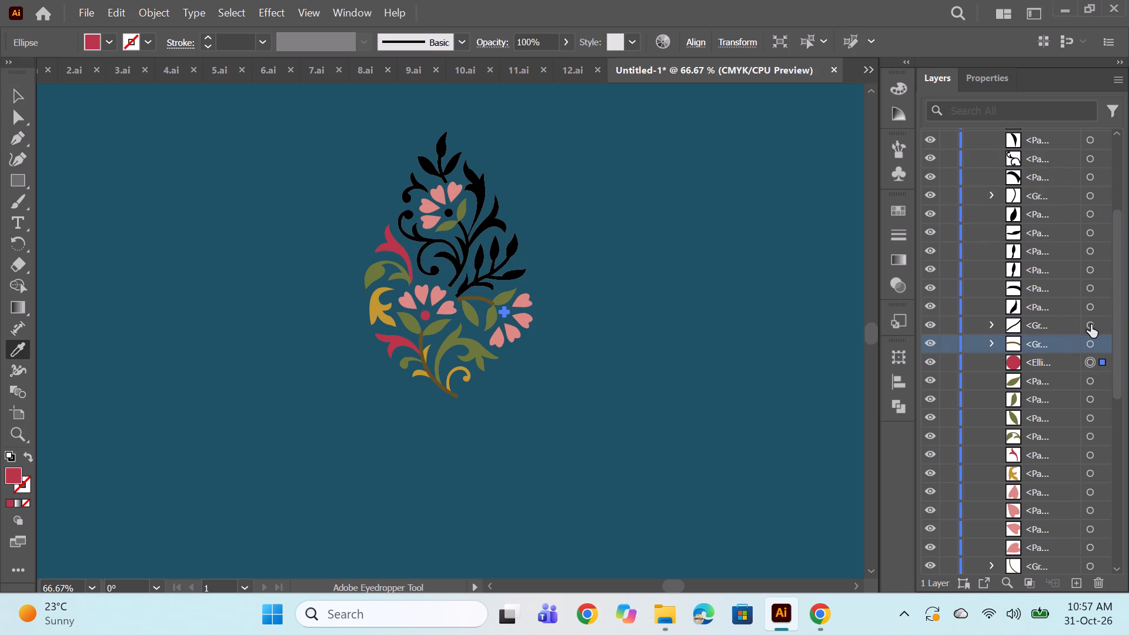
click(482, 300)
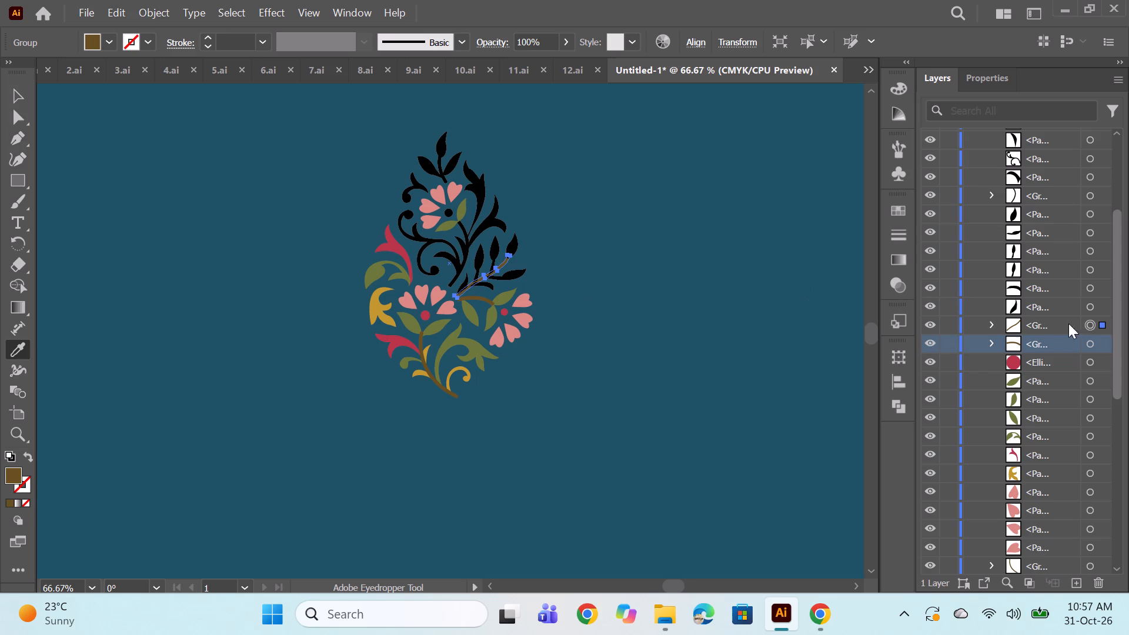
drag(1050, 326, 1055, 204)
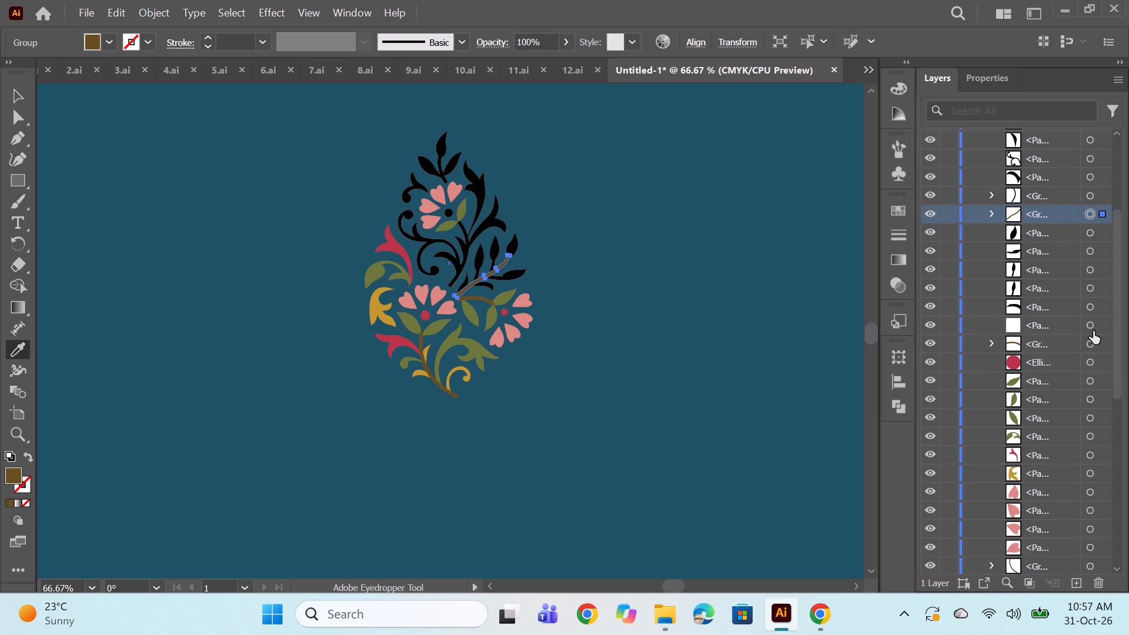
Colour the two small black leaves at the base of the right-hand leafy sprig mustard with the Eyedropper.
click(1092, 325)
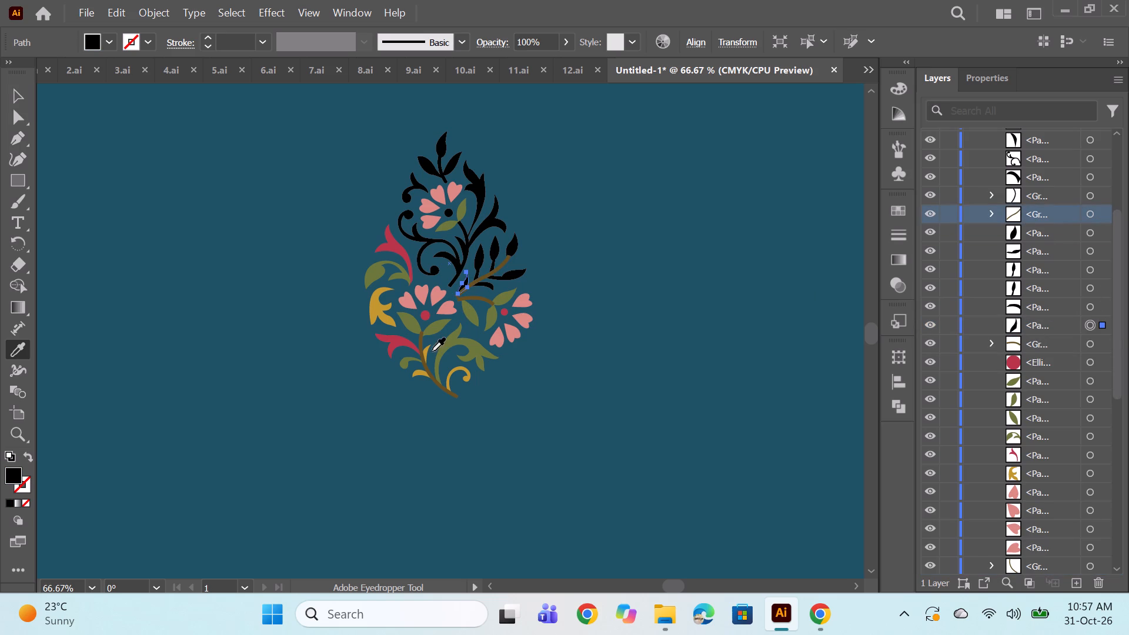
click(425, 351)
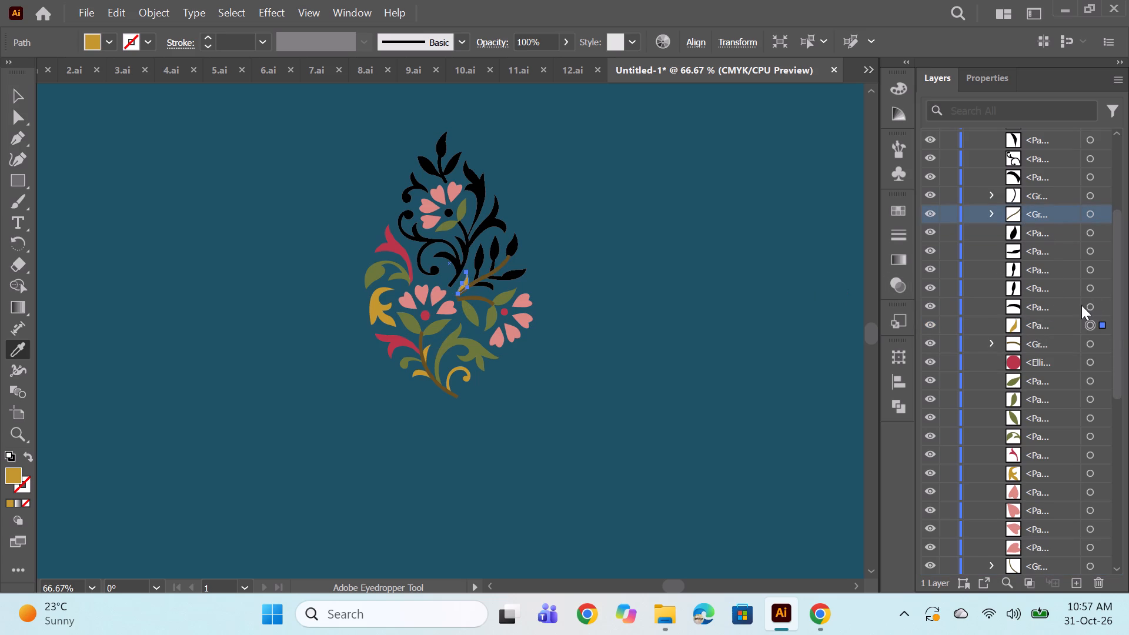
drag(1081, 305, 1094, 304)
click(1094, 300)
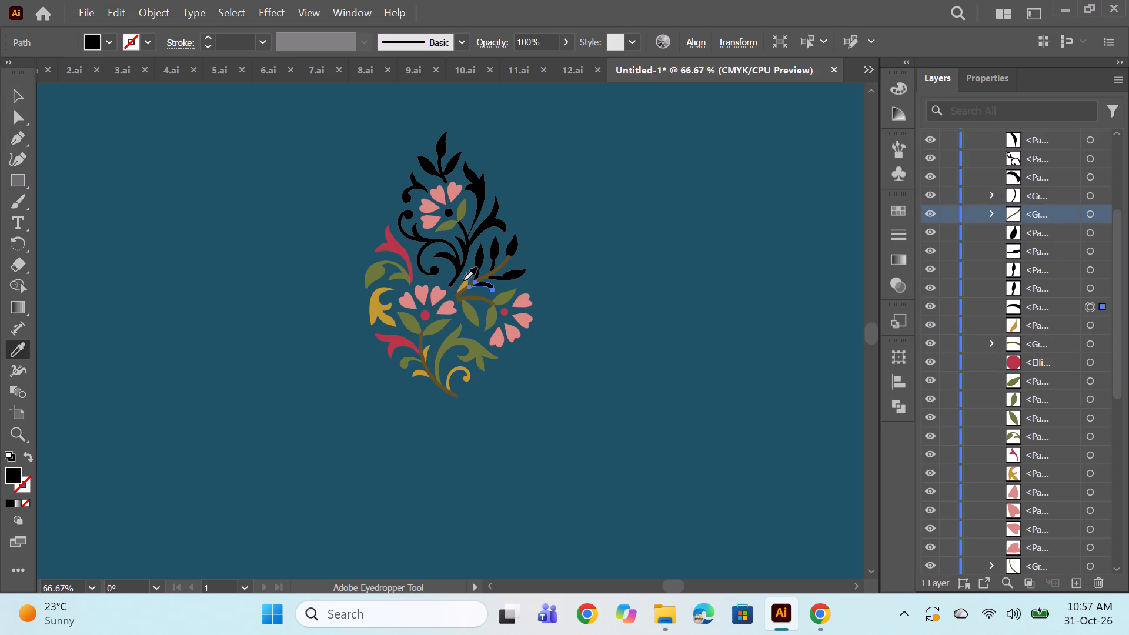
click(462, 281)
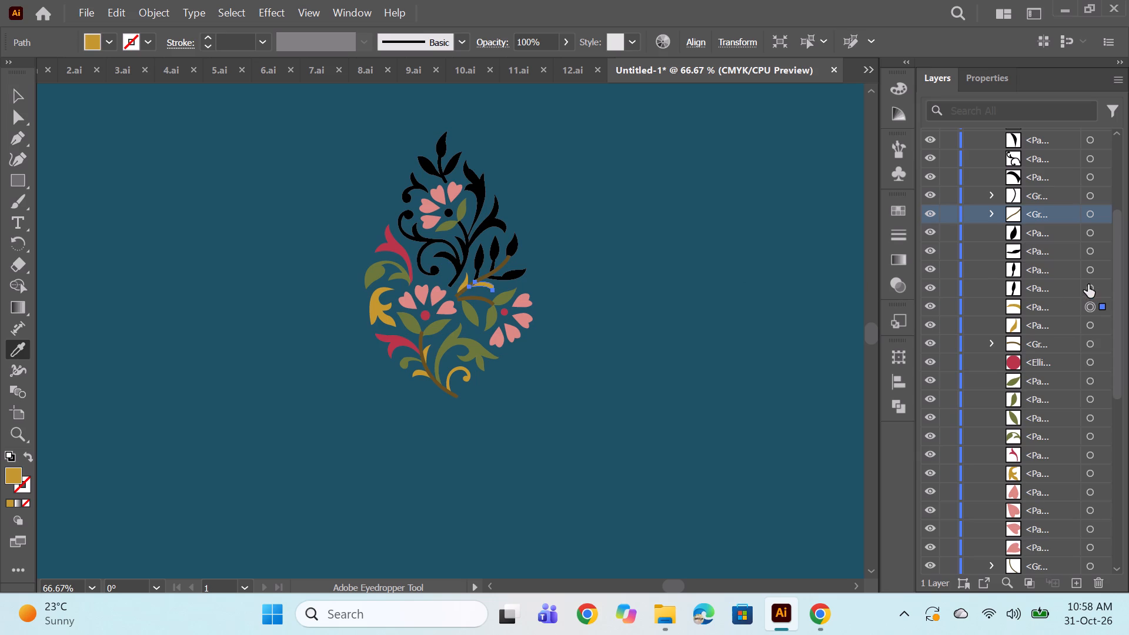
Colour the right-hand sprig's four larger leaves olive green, then recolour its tip leaf mustard, sampling from neighbouring leaves.
click(1088, 285)
ctrl+click(1091, 273)
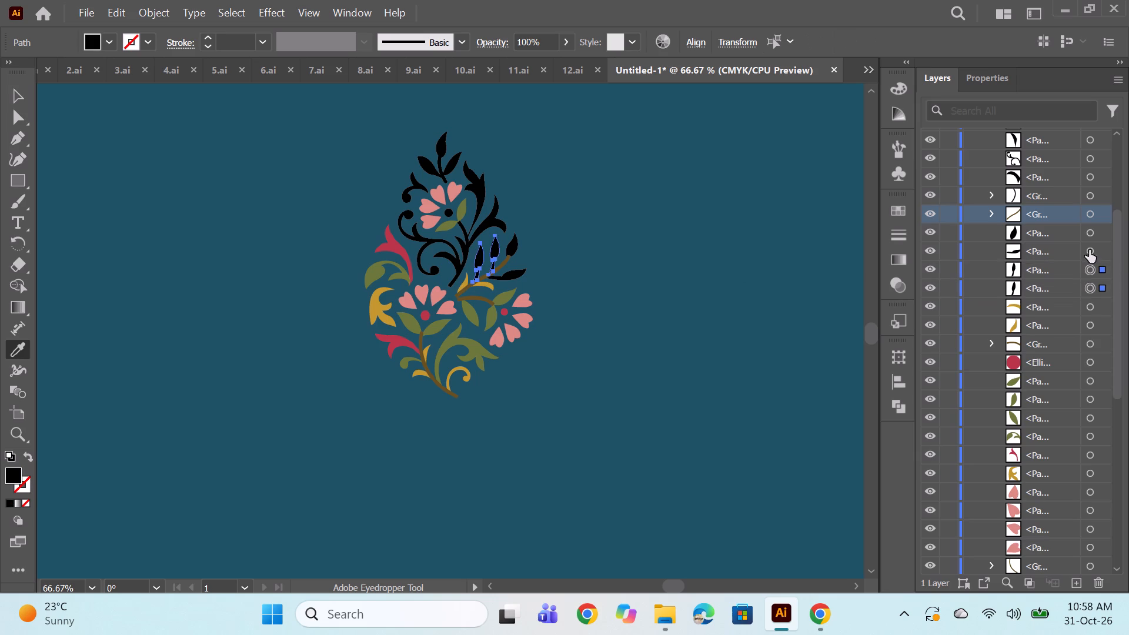
ctrl+click(1089, 250)
ctrl+click(1091, 235)
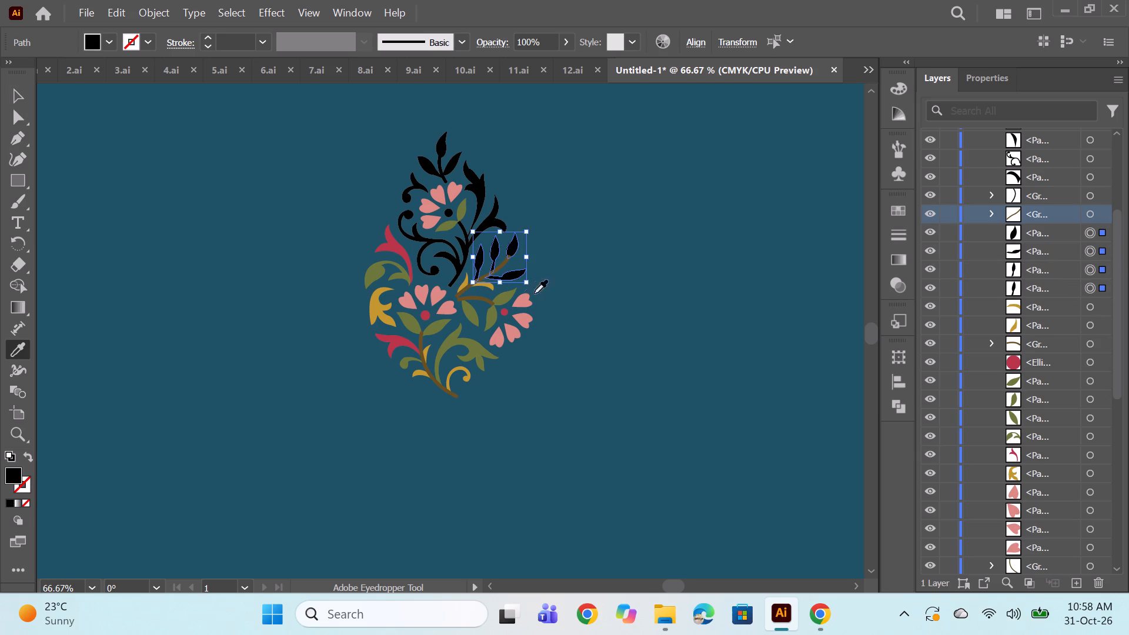
click(507, 298)
ctrl+click(714, 286)
scroll(560, 281, up, 3)
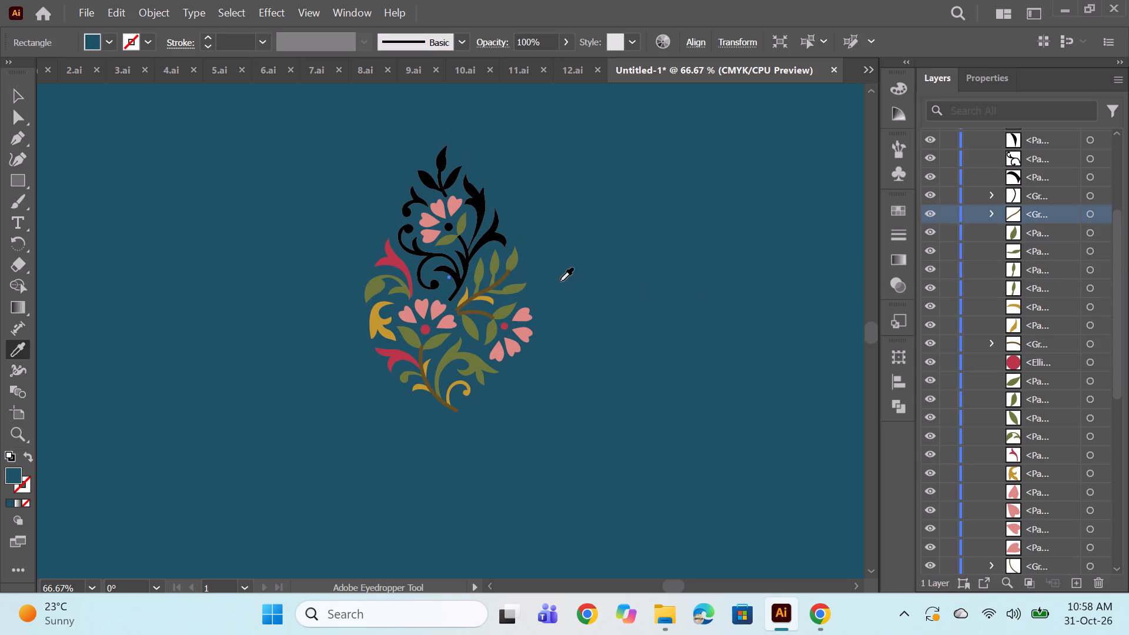
scroll(560, 281, up, 1)
alt+scroll(569, 278, down, 1)
alt+scroll(557, 280, up, 1)
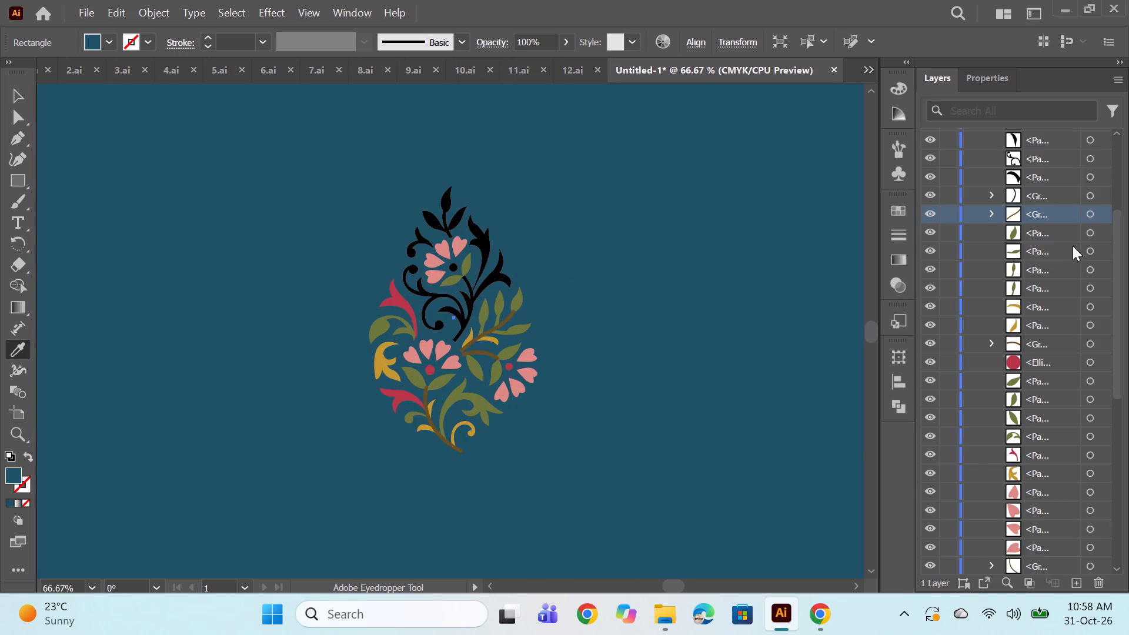
click(1088, 232)
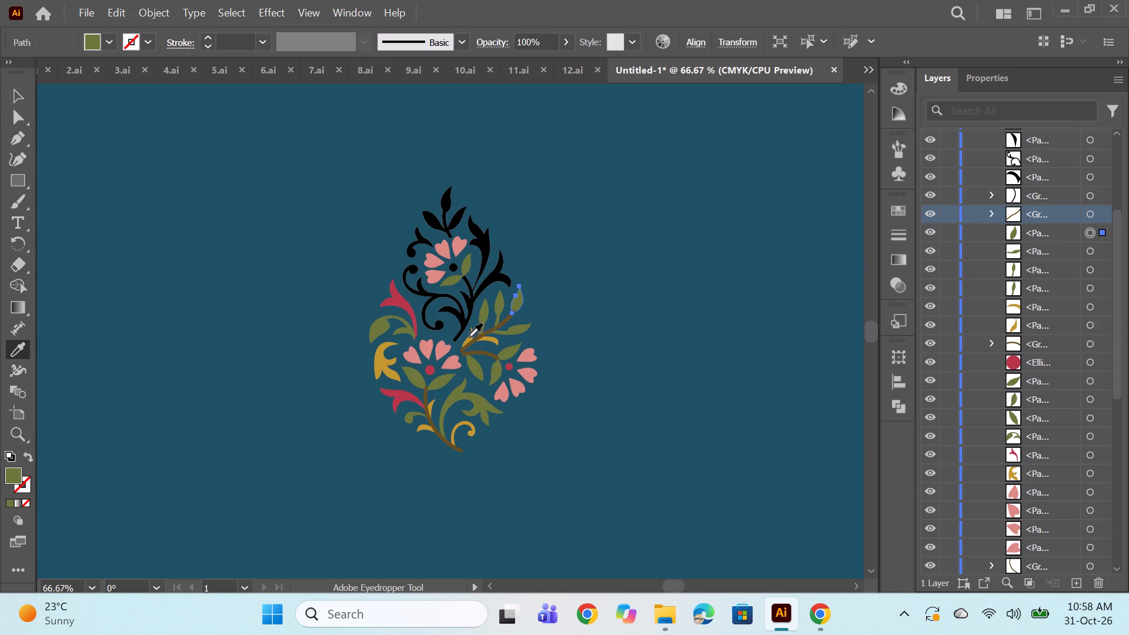
click(469, 337)
Apply the brown to the upper flower's long curved stem by sampling the right-hand sprig's stem.
click(1091, 196)
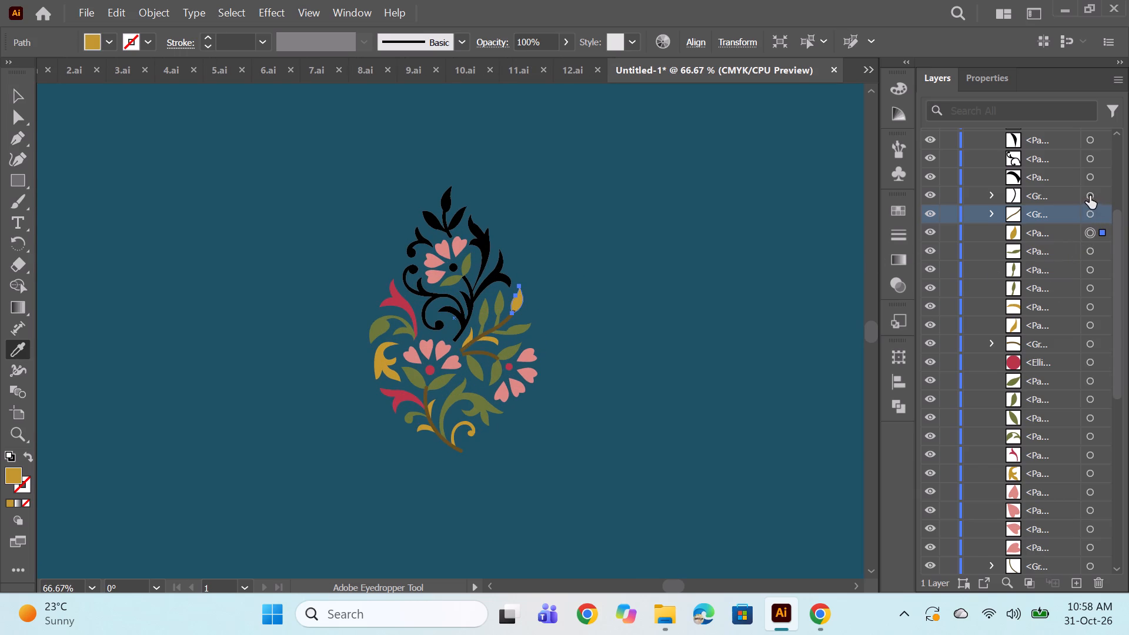
click(498, 323)
Colour the shapes branching from the upper stem: the two small curved leaves olive, the double scroll mustard, and the right-hand forked leaf red.
scroll(1061, 290, up, 3)
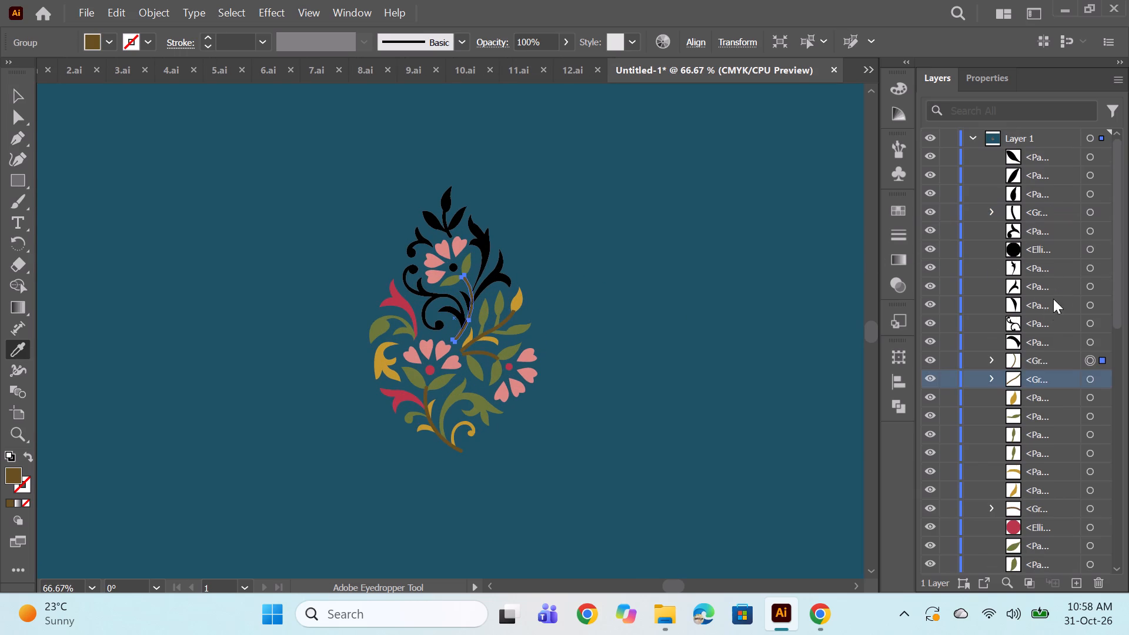
click(1087, 338)
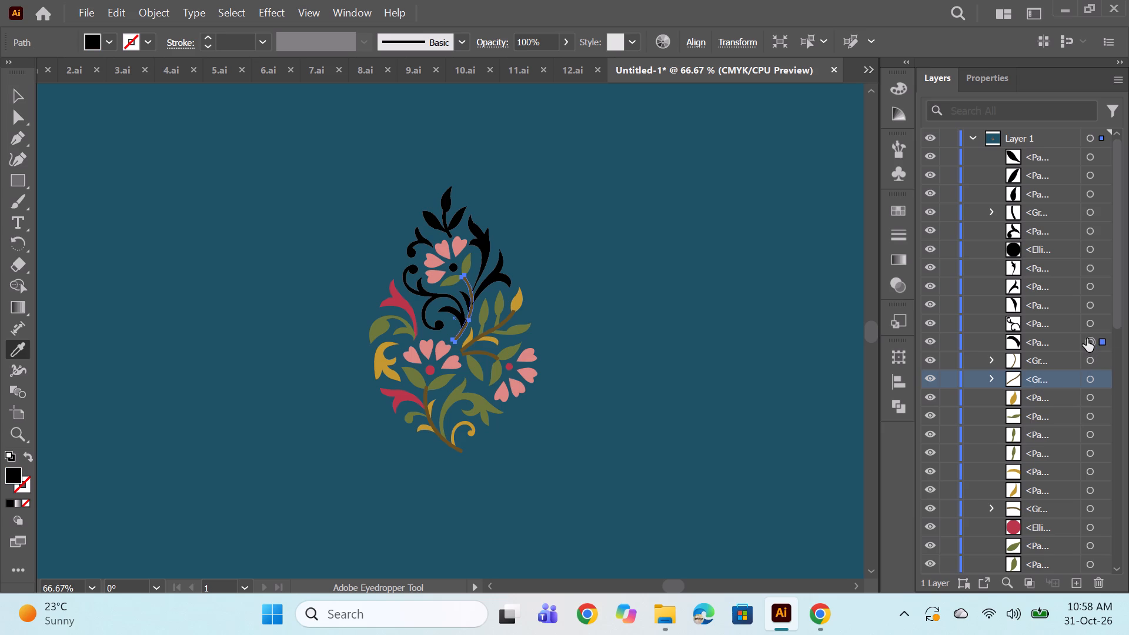
click(515, 299)
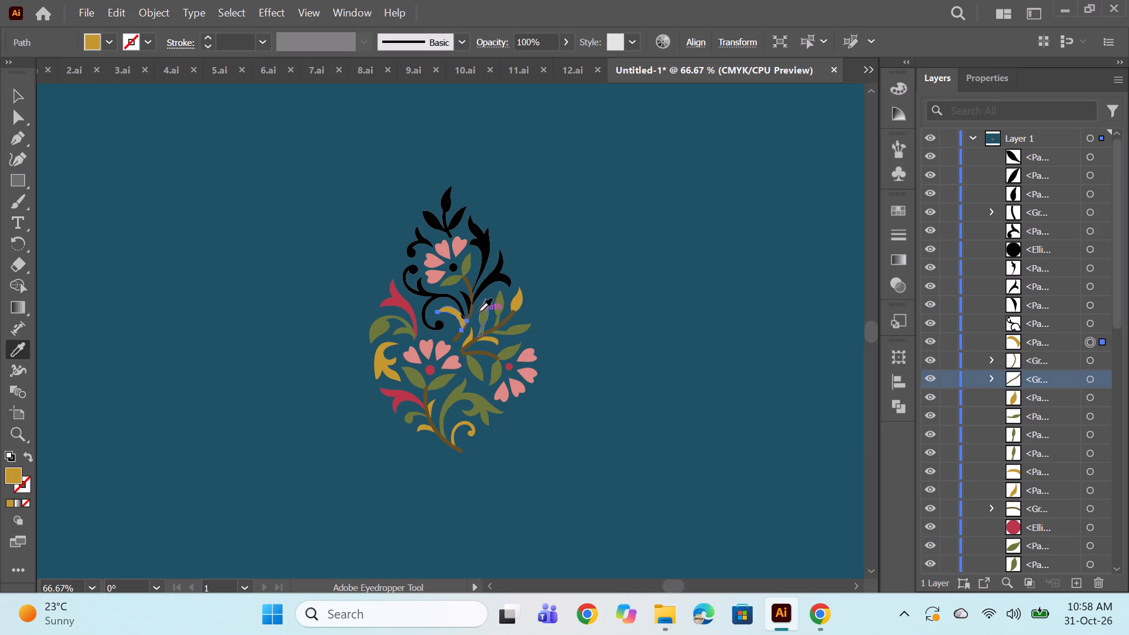
click(482, 312)
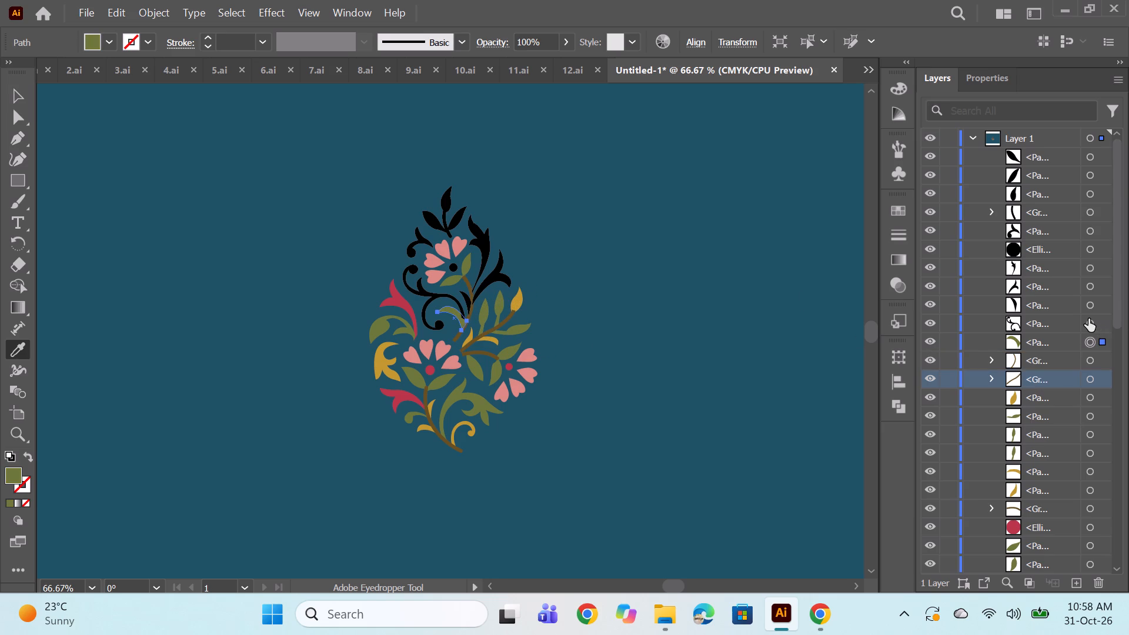
click(1088, 319)
click(518, 299)
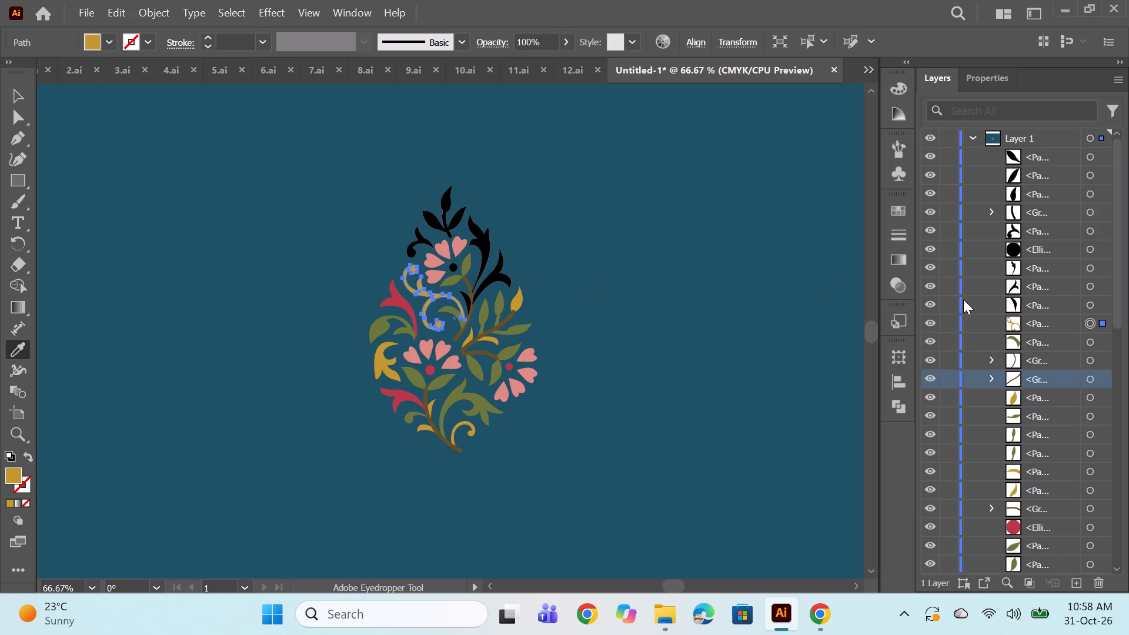
click(1090, 304)
click(501, 304)
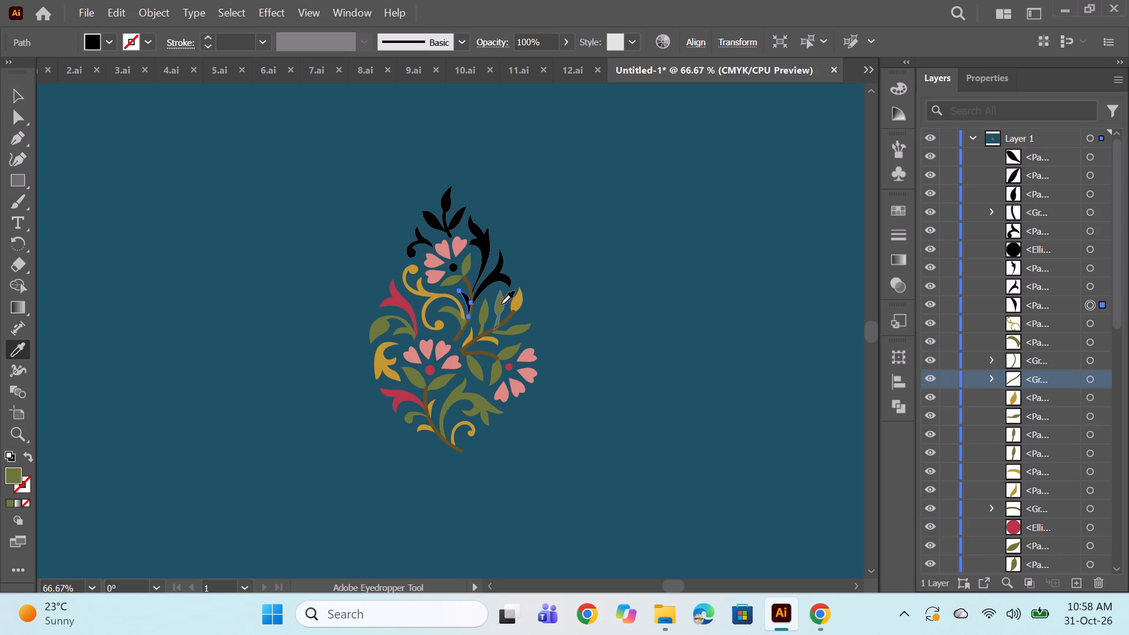
click(1090, 285)
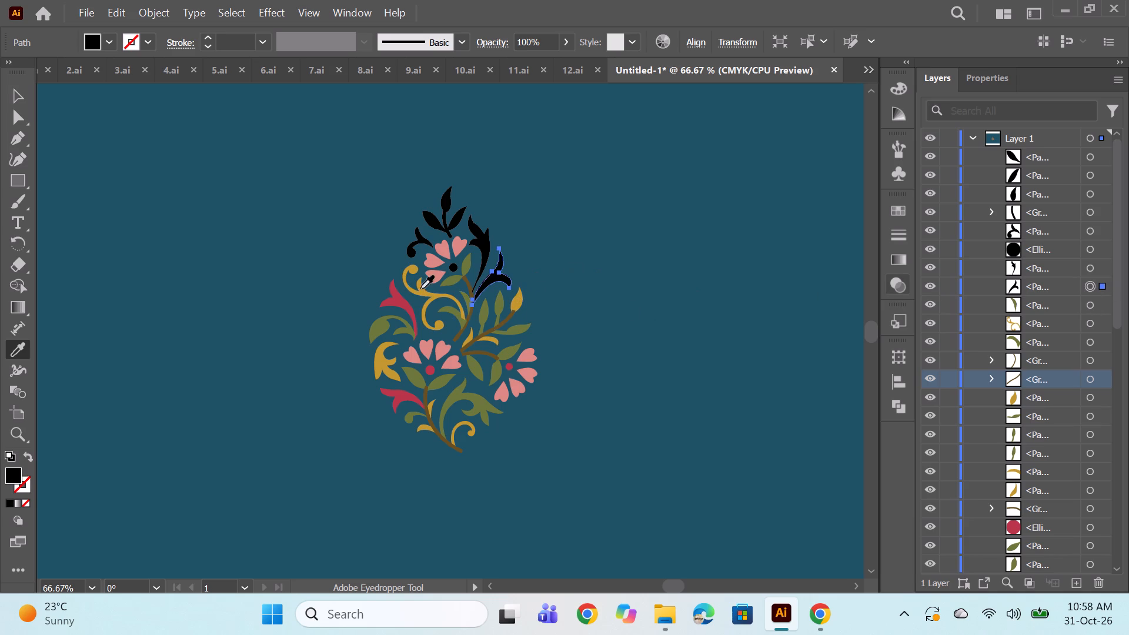
click(399, 301)
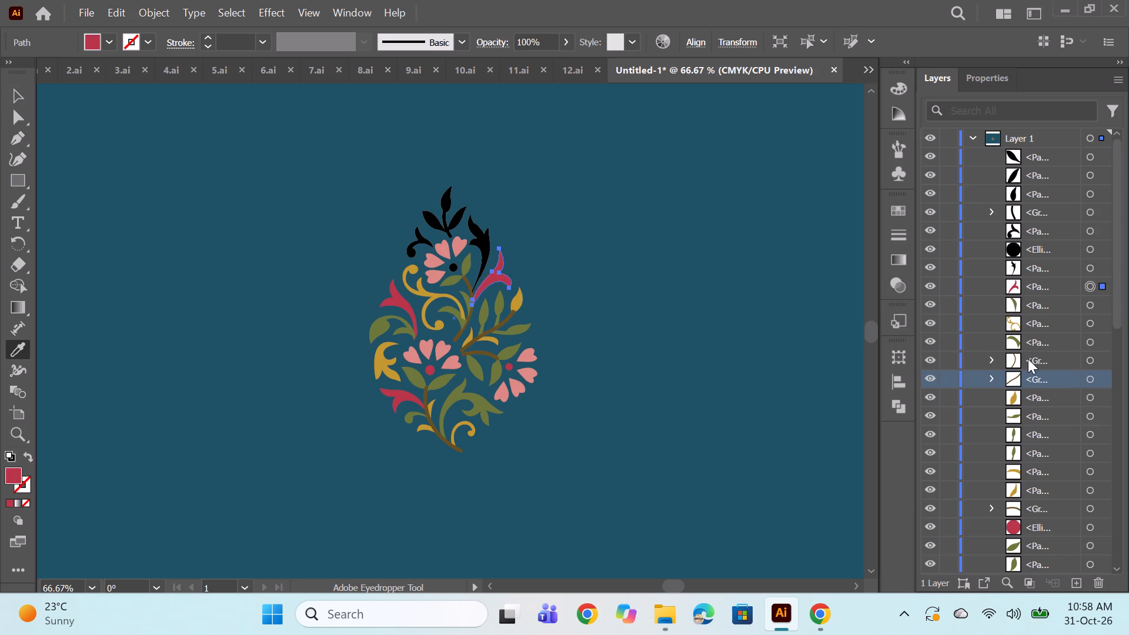
Move the upper flower's brown stem above the red forked leaf, small leaves and scroll in the stacking order.
drag(1028, 355, 1033, 275)
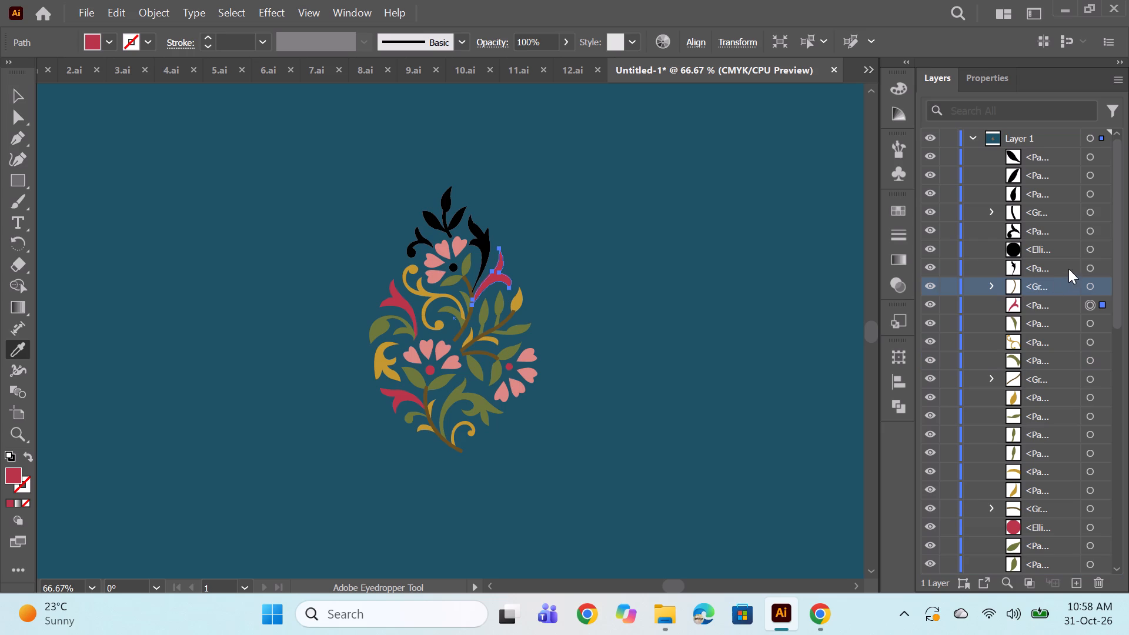
Colour the tall leaf right of the upper flower mustard, and the flower's round centre and the curl on its left red.
click(1091, 265)
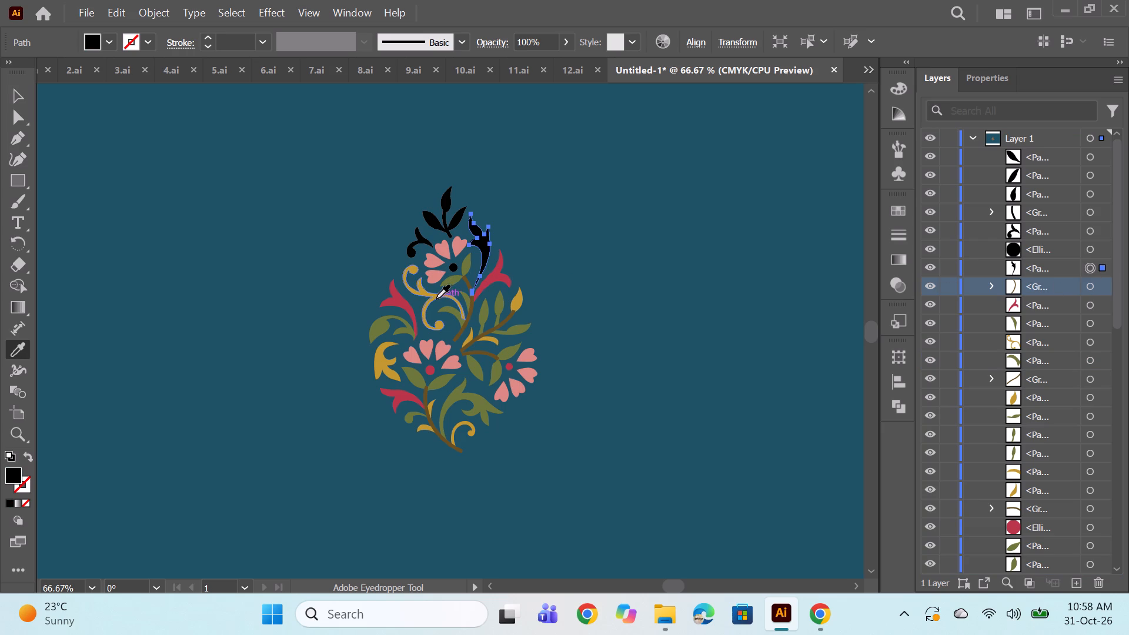
click(435, 296)
click(1090, 249)
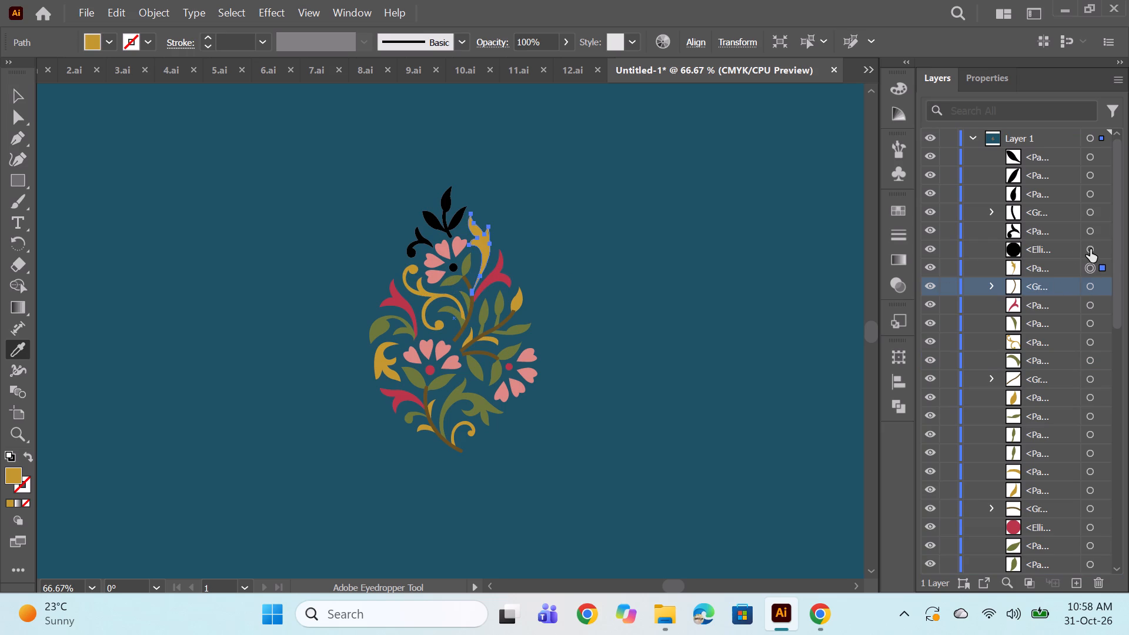
click(496, 276)
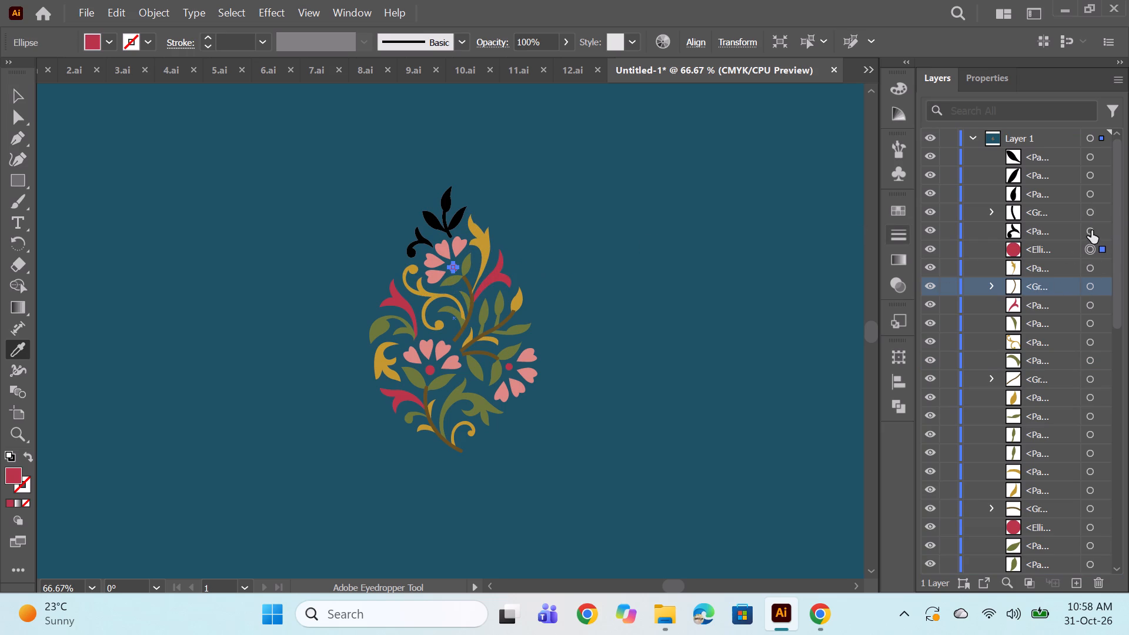
click(1091, 230)
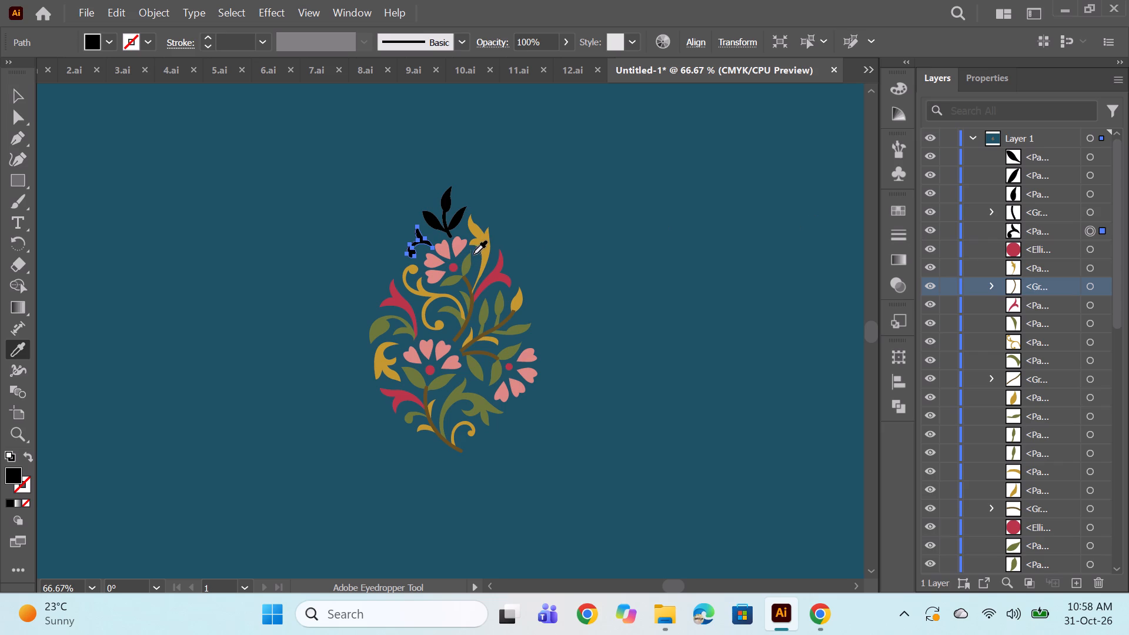
click(492, 278)
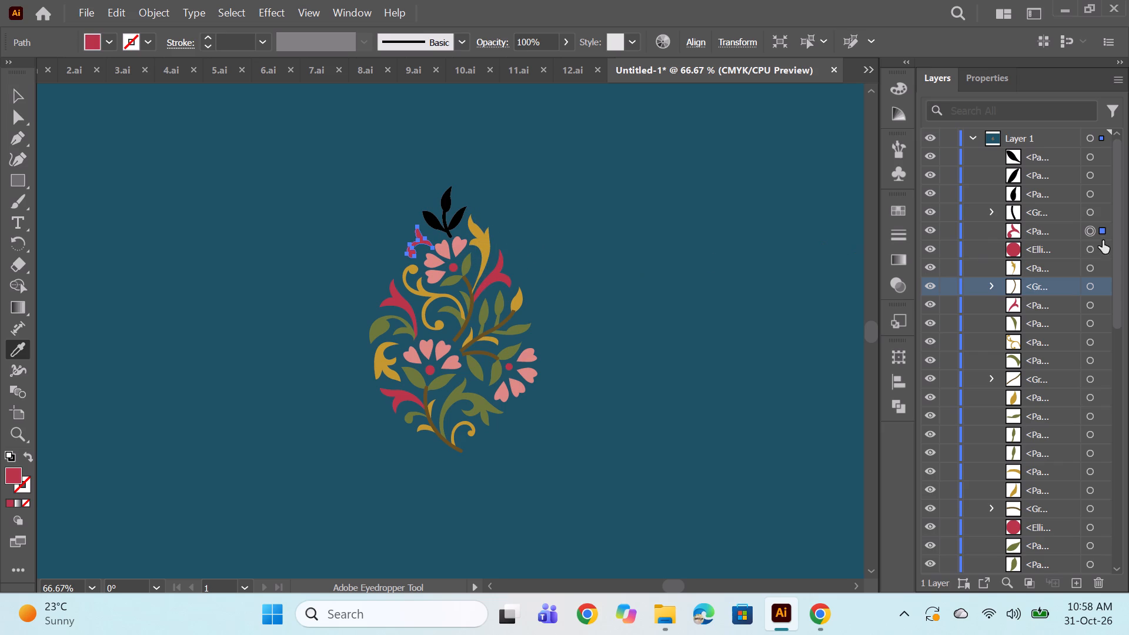
Apply the brown to the topmost sprig's stem and move it above the sprig's three leaves in the stacking order.
click(1090, 211)
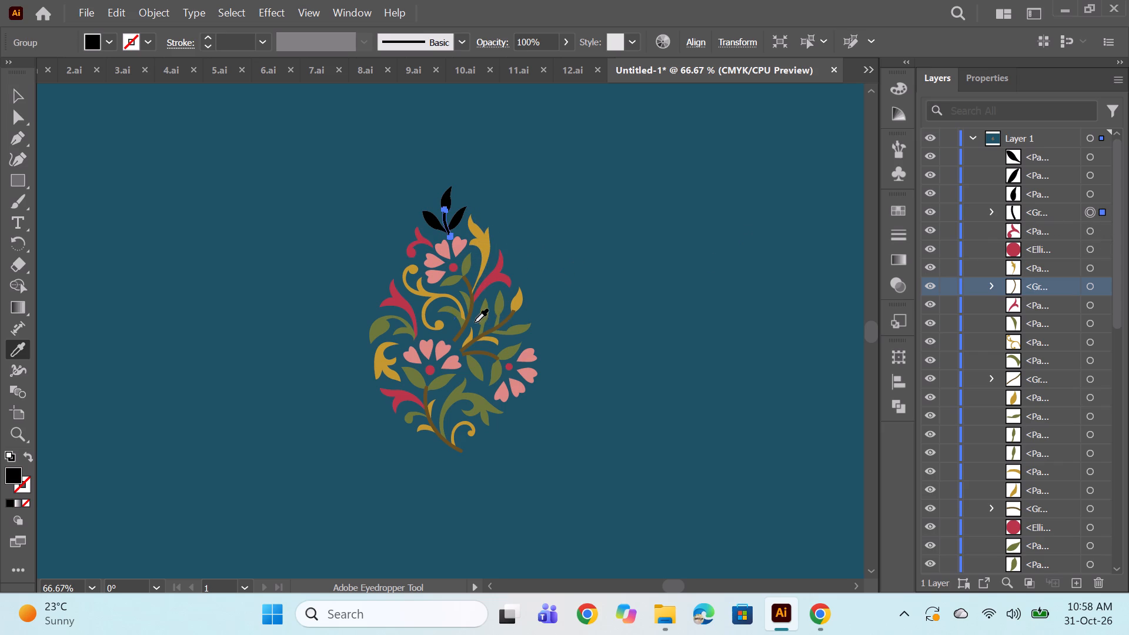
click(471, 312)
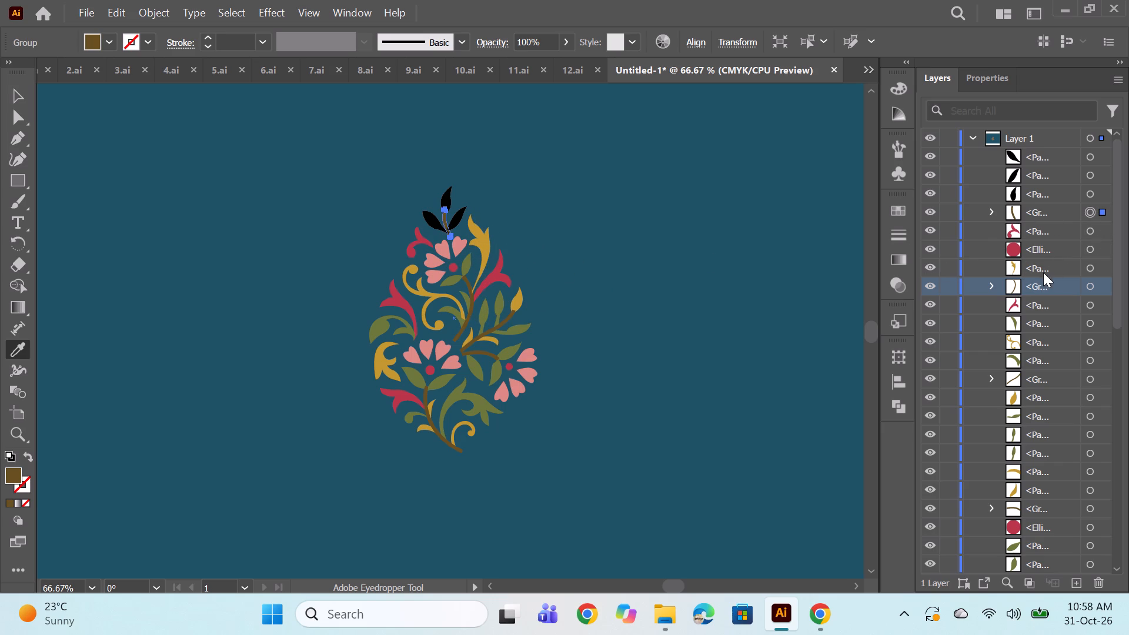
drag(1043, 210, 1043, 151)
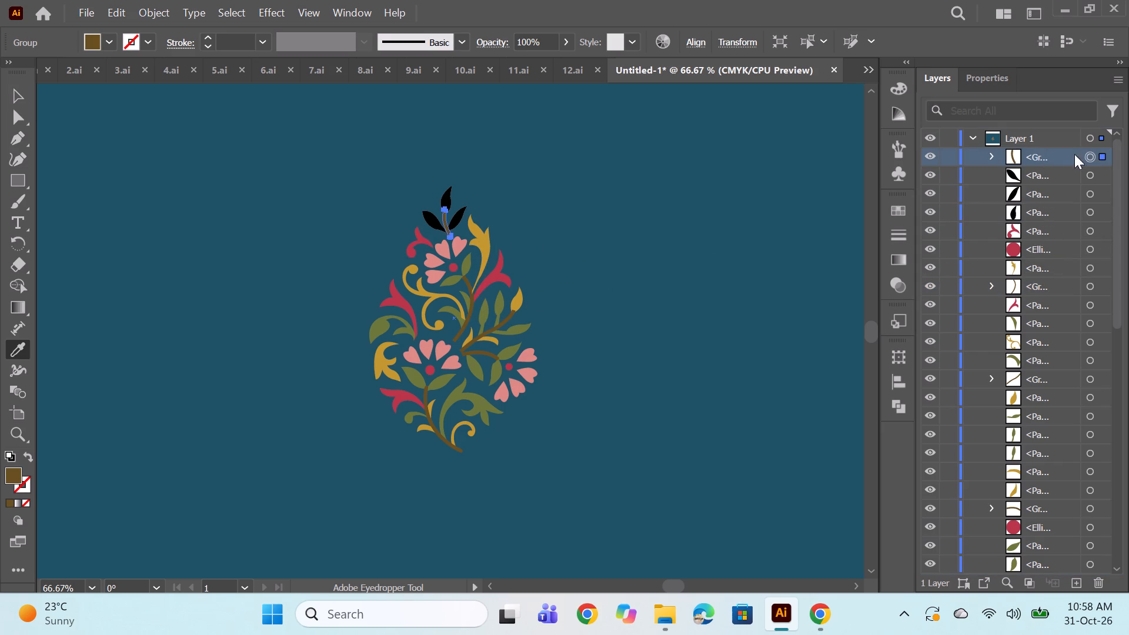
Colour the topmost sprig's three black leaves mustard, sampling from the tall mustard leaf beside the upper flower.
click(1084, 215)
ctrl+click(1091, 194)
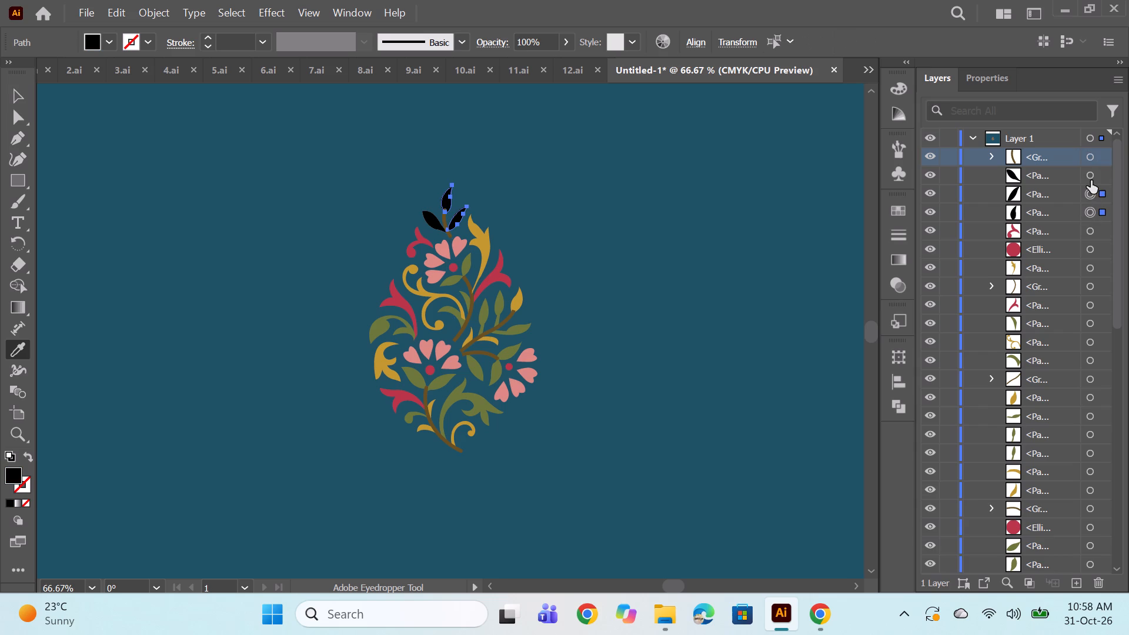
ctrl+click(1091, 180)
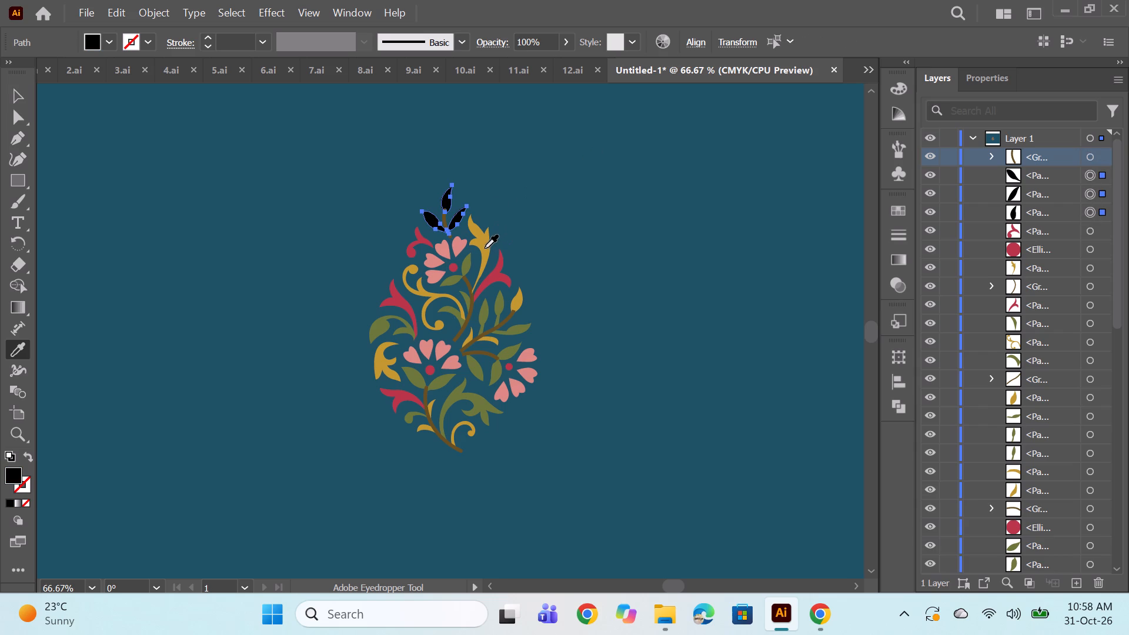
click(485, 248)
ctrl+click(689, 238)
Recolour the topmost sprig's two lower mustard leaves olive green, sampling from a green leaf on the branch below its mustard bud.
alt+scroll(603, 236, down, 2)
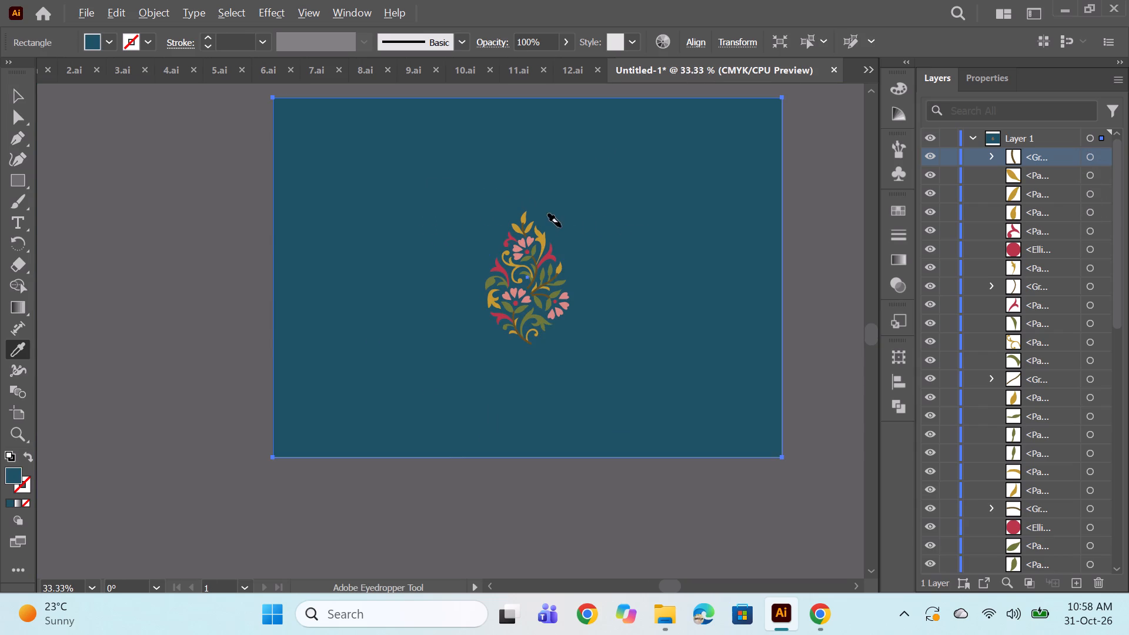
alt+scroll(561, 227, up, 2)
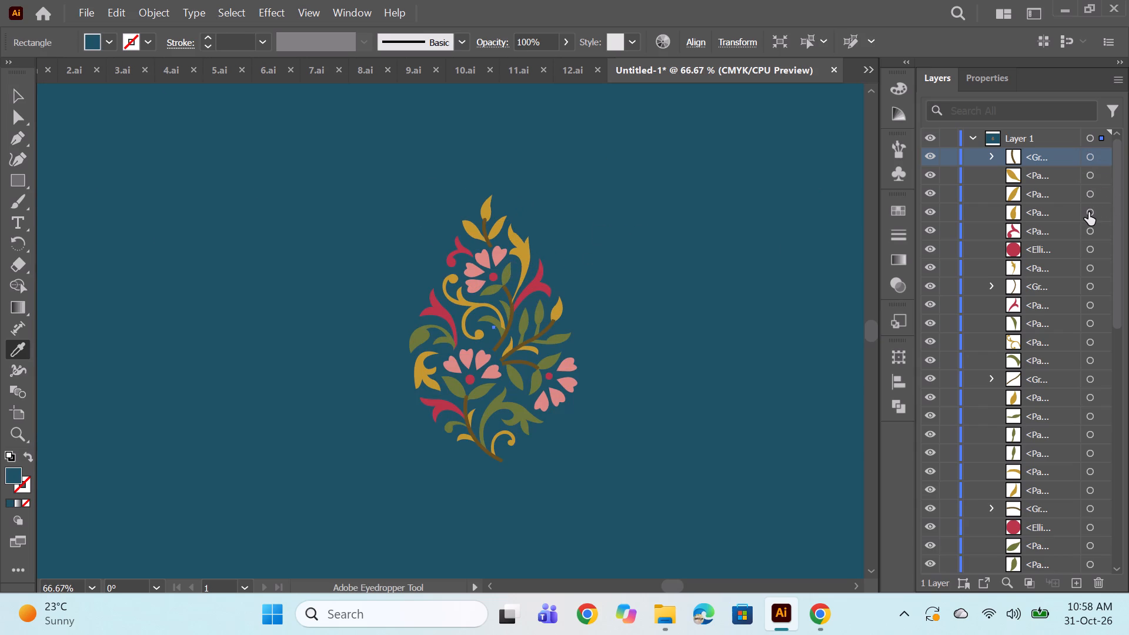
click(1088, 212)
ctrl+click(1087, 191)
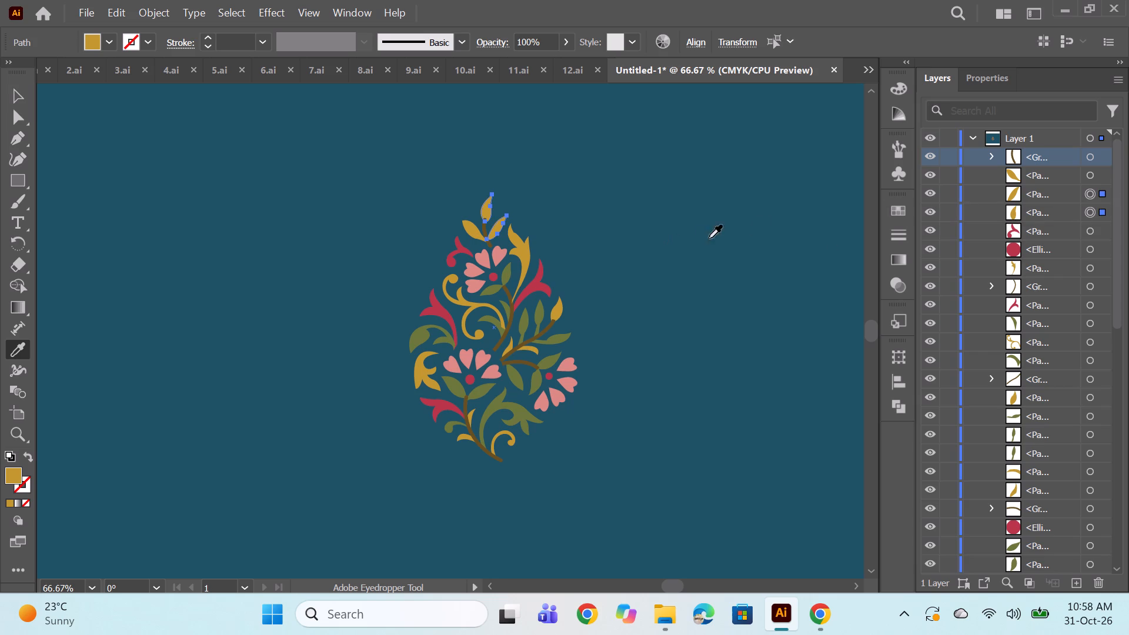
click(1092, 213)
ctrl+click(1087, 179)
click(1092, 212)
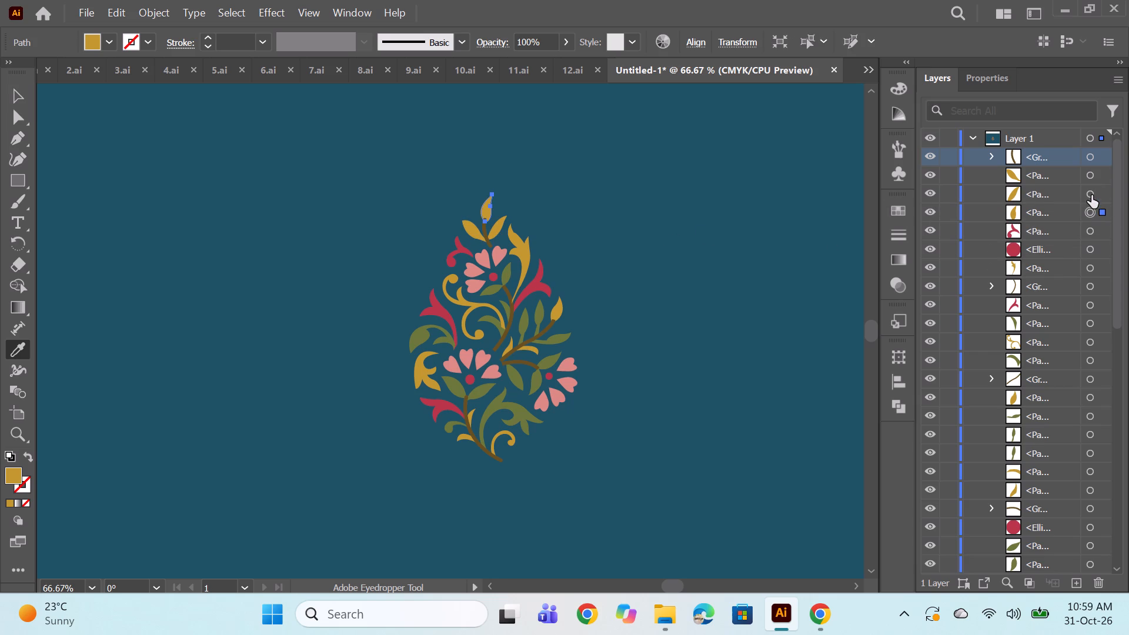
ctrl+click(1091, 195)
click(1085, 197)
ctrl+click(1091, 176)
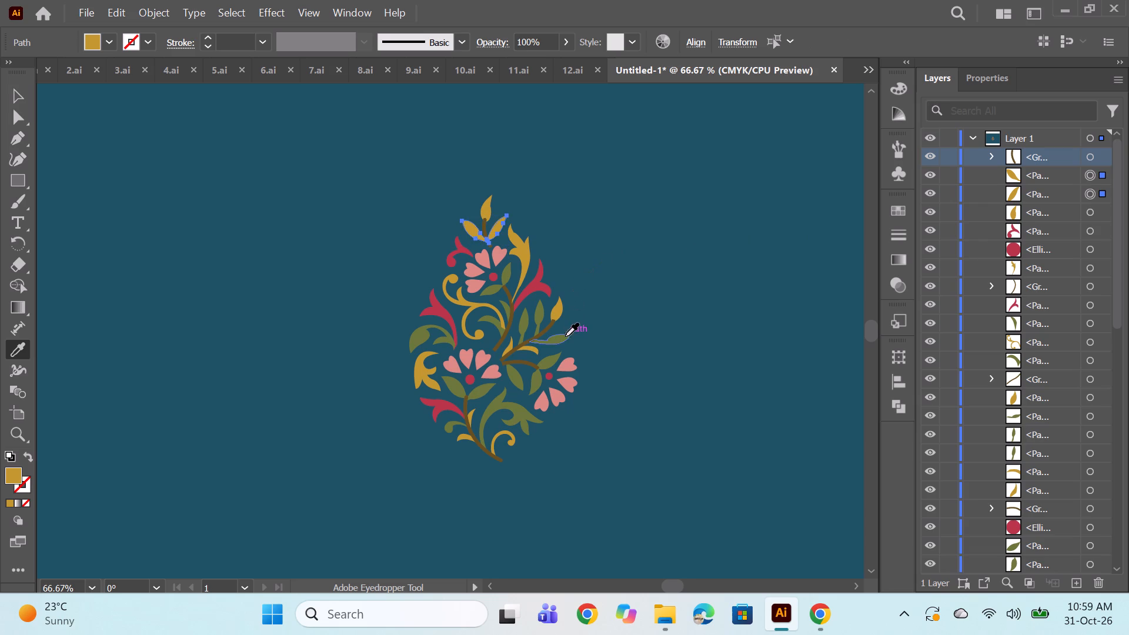
click(565, 336)
ctrl+click(699, 303)
Recolour the mustard curl at the base of the motif red, sampling from the red forked leaf beside the upper flower.
alt+scroll(641, 257, down, 3)
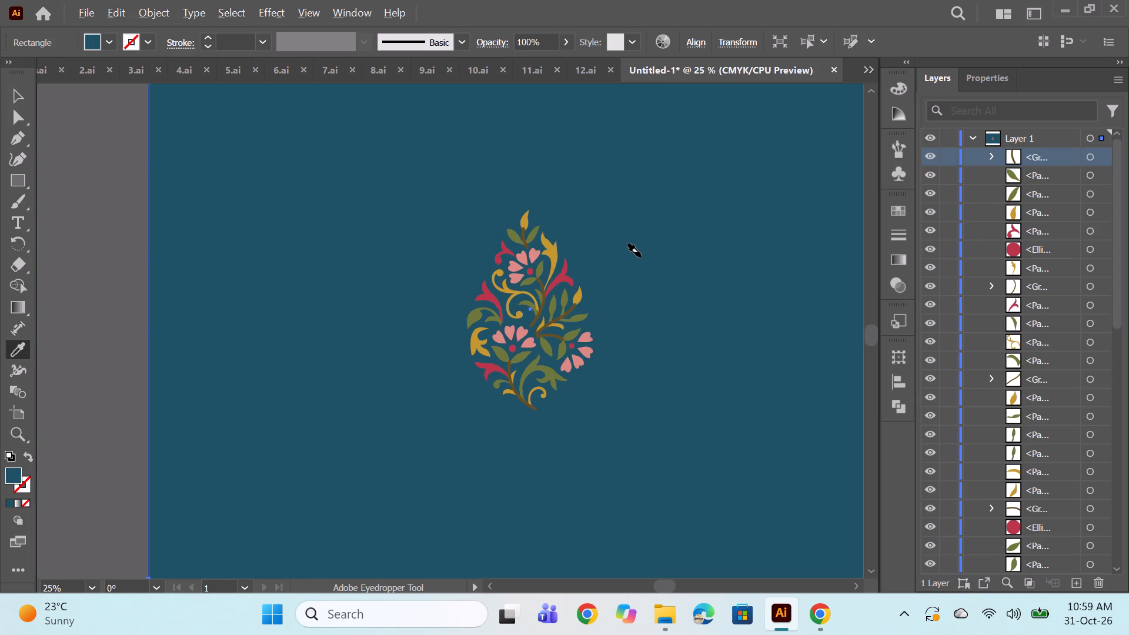
key(space)
key(space)
key(space)
key(space)
drag(680, 335, 611, 329)
alt+scroll(574, 268, up, 1)
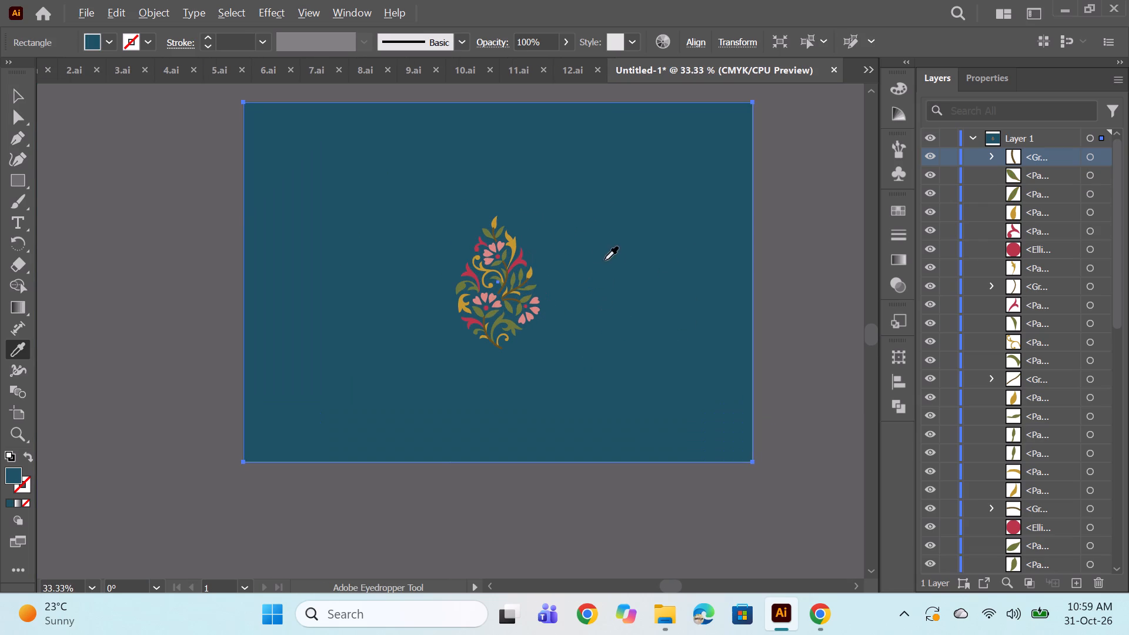
alt+scroll(538, 303, up, 1)
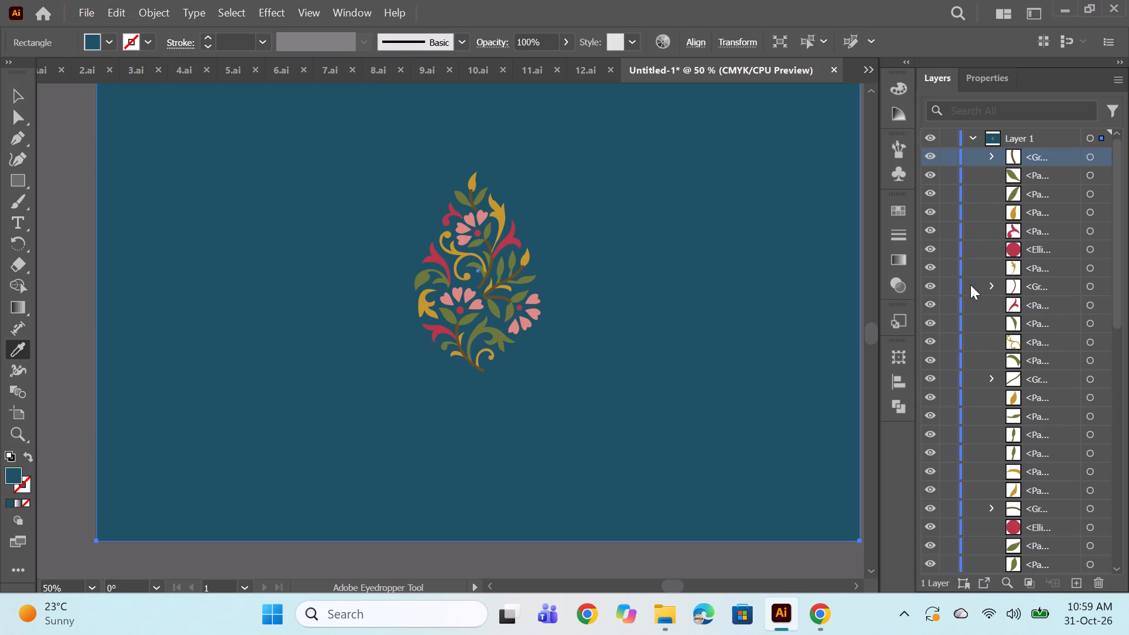
scroll(1050, 259, down, 20)
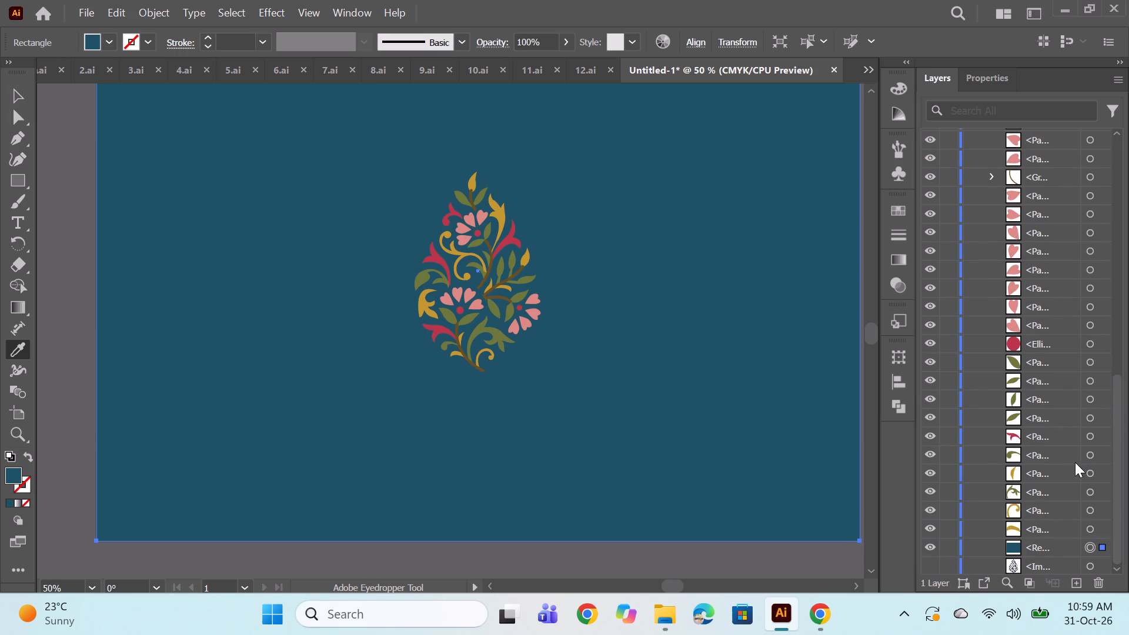
click(1090, 509)
click(507, 241)
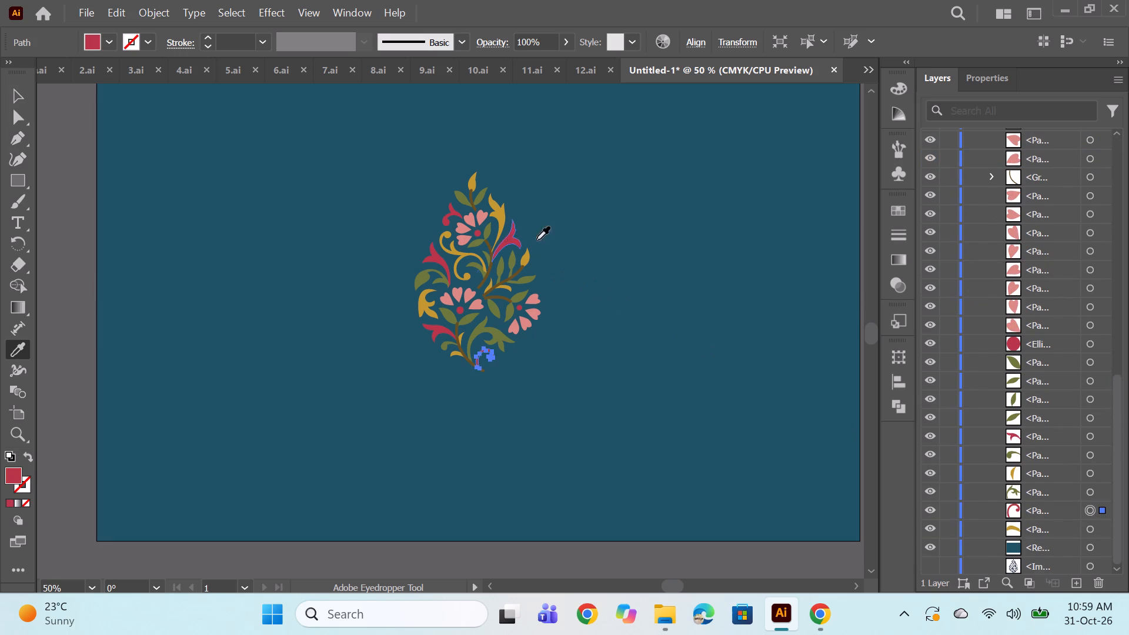
ctrl+click(700, 287)
Group all the coloured motif shapes, leaving out the teal background rectangle and the hidden reference image.
alt+scroll(646, 256, down, 2)
key(space)
drag(674, 286, 615, 326)
click(19, 101)
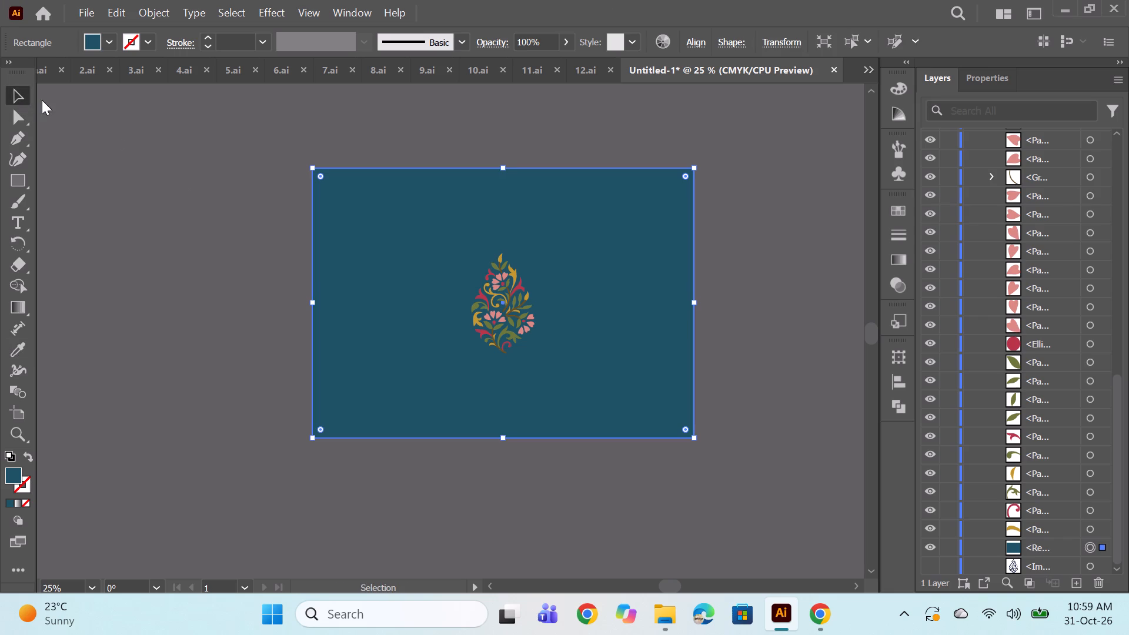
scroll(1095, 282, up, 12)
scroll(1077, 202, up, 3)
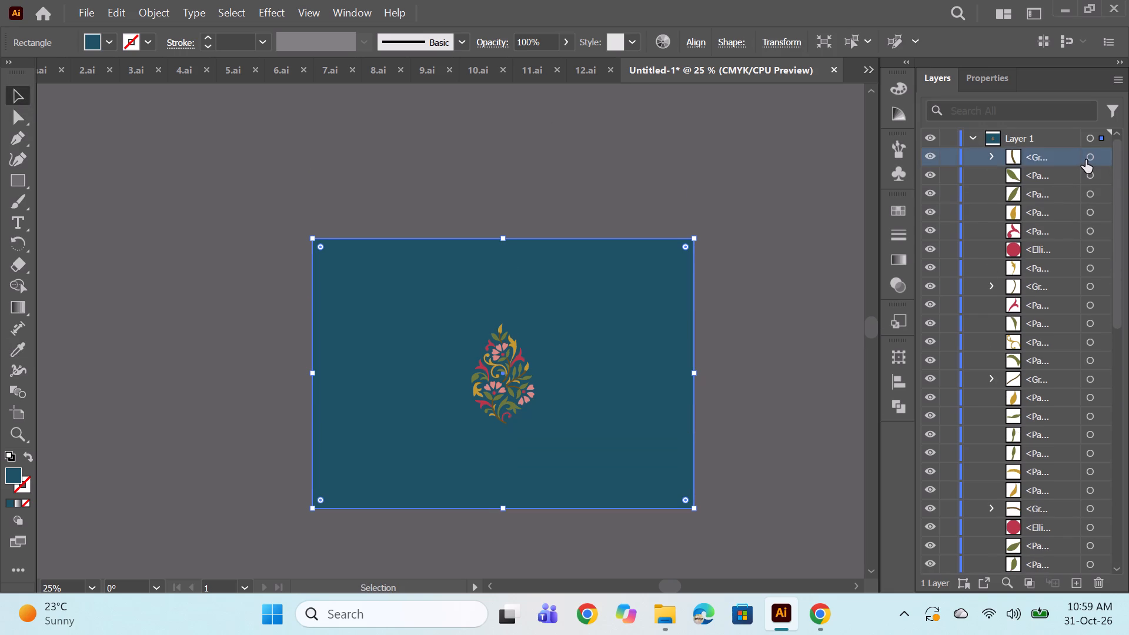
click(1085, 160)
scroll(1082, 173, down, 20)
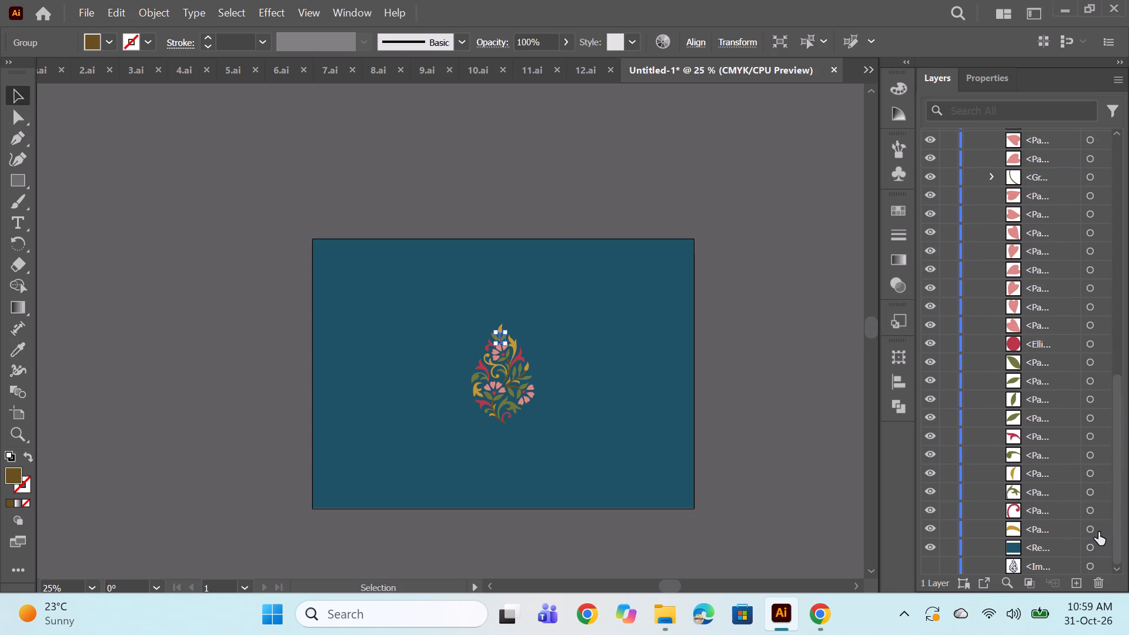
shift+click(1096, 530)
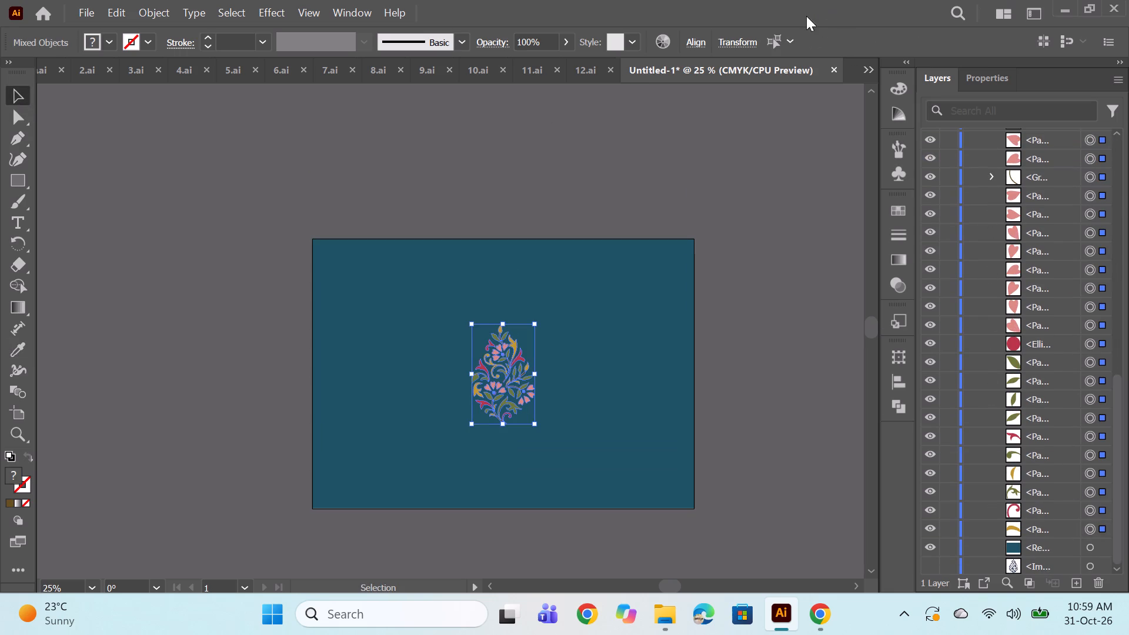
key(ctrl+g)
Scale the grouped motif down and move it to the upper-left area of the teal rectangle.
drag(499, 399, 412, 372)
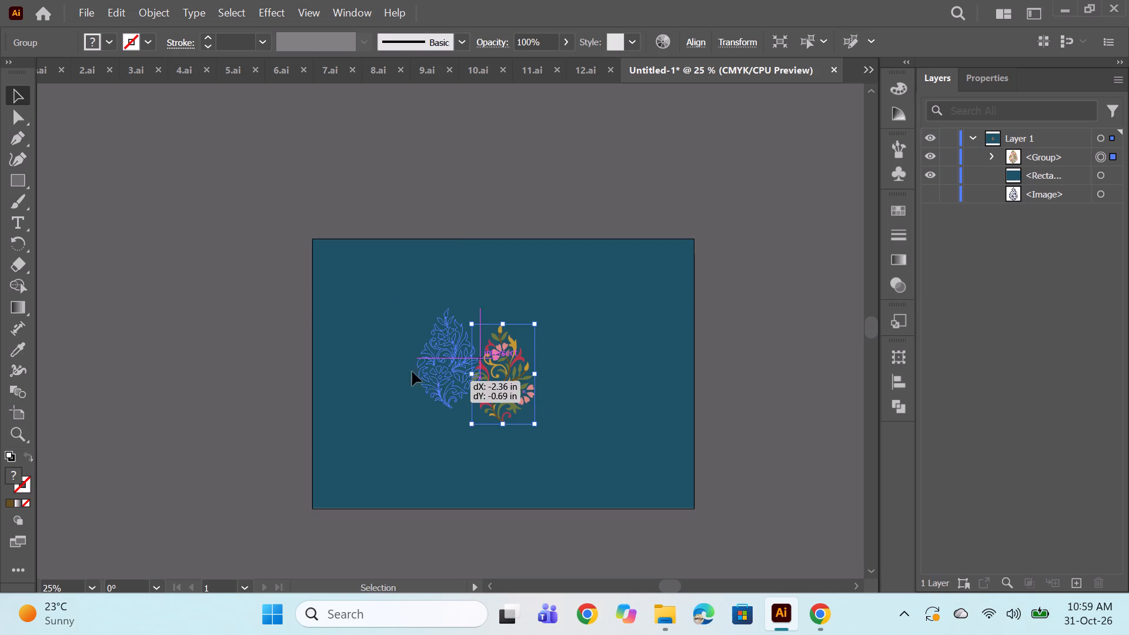
drag(412, 372, 406, 371)
alt+shift+drag(440, 399, 434, 391)
click(731, 376)
alt+scroll(399, 337, up, 1)
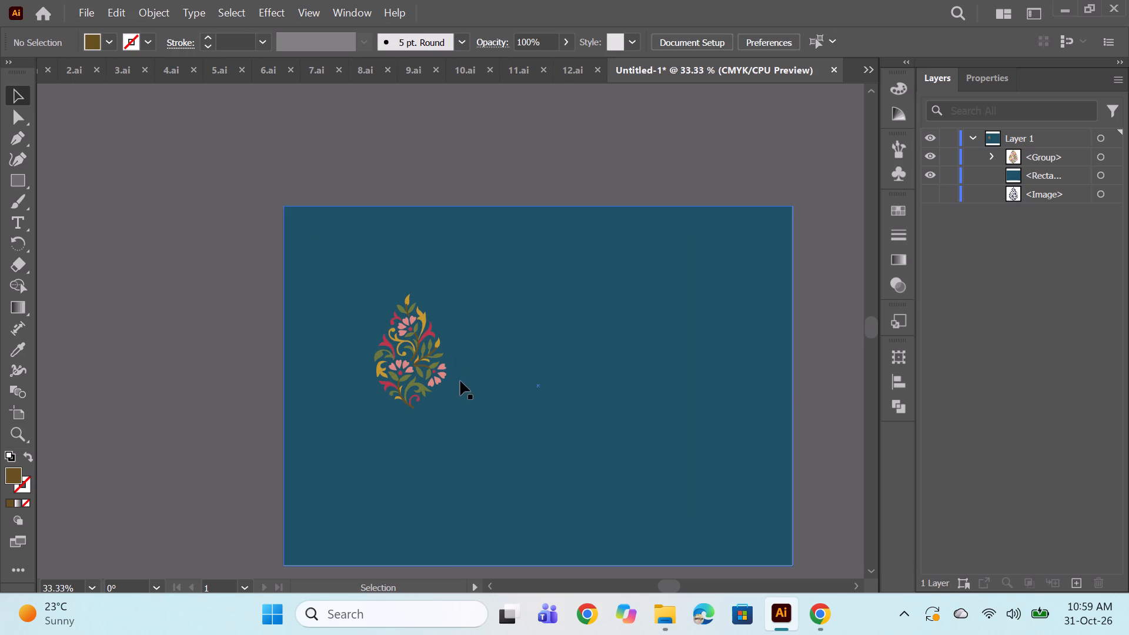
click(413, 367)
alt+shift+drag(447, 405, 441, 396)
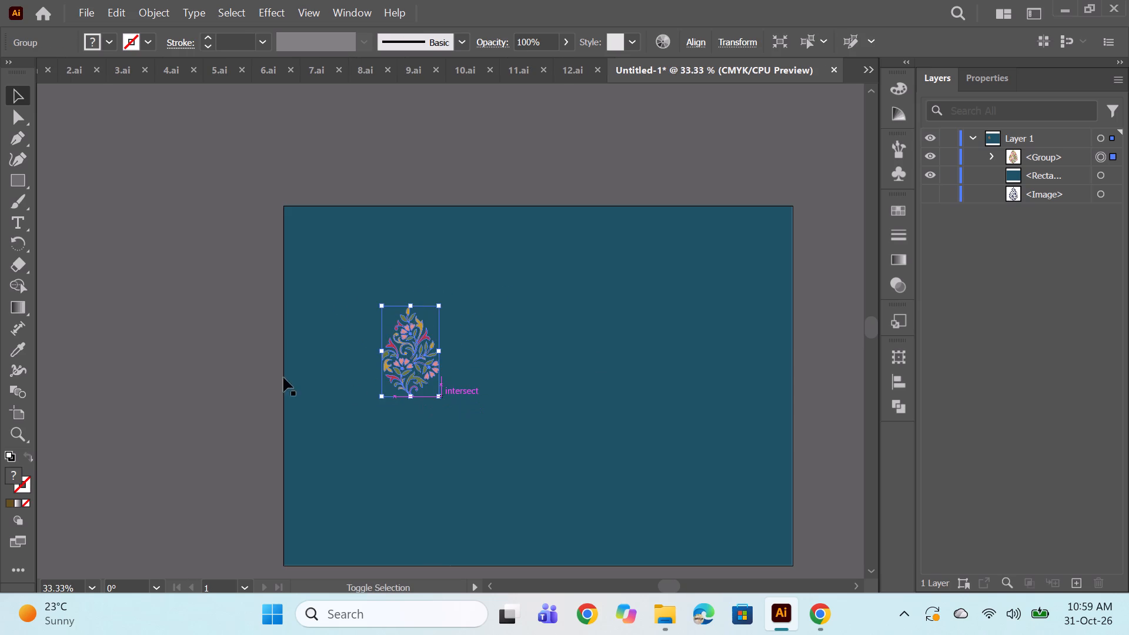
click(228, 374)
drag(422, 354, 374, 291)
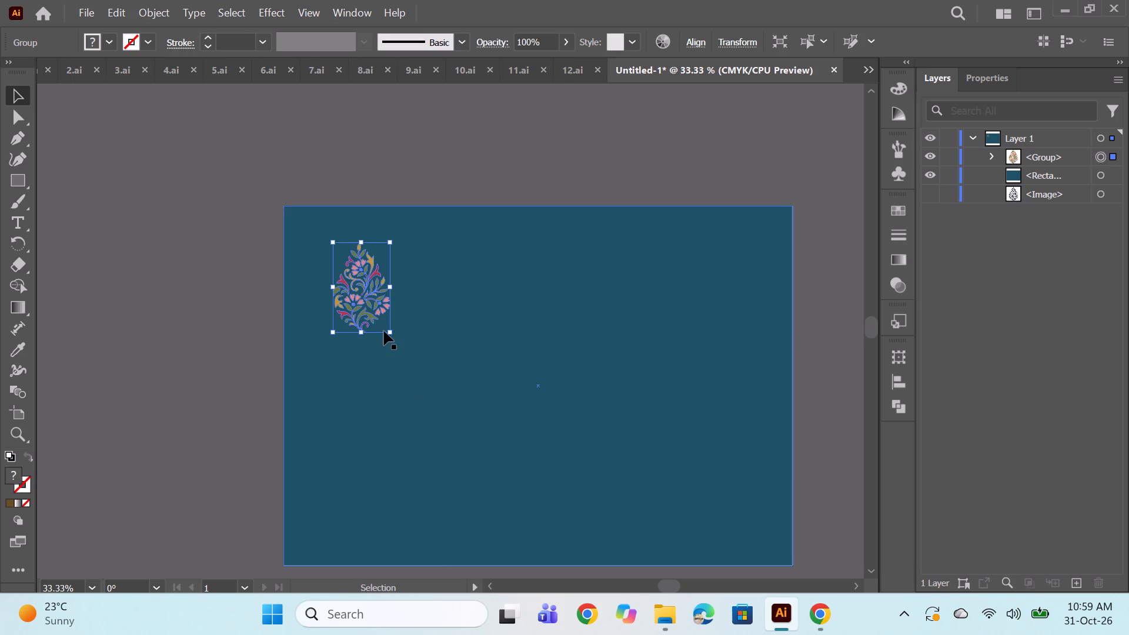
Enlarge the motif to about 2.43 by 3.87 in and shift it slightly towards the teal rectangle's left edge.
alt+shift+drag(390, 329, 402, 340)
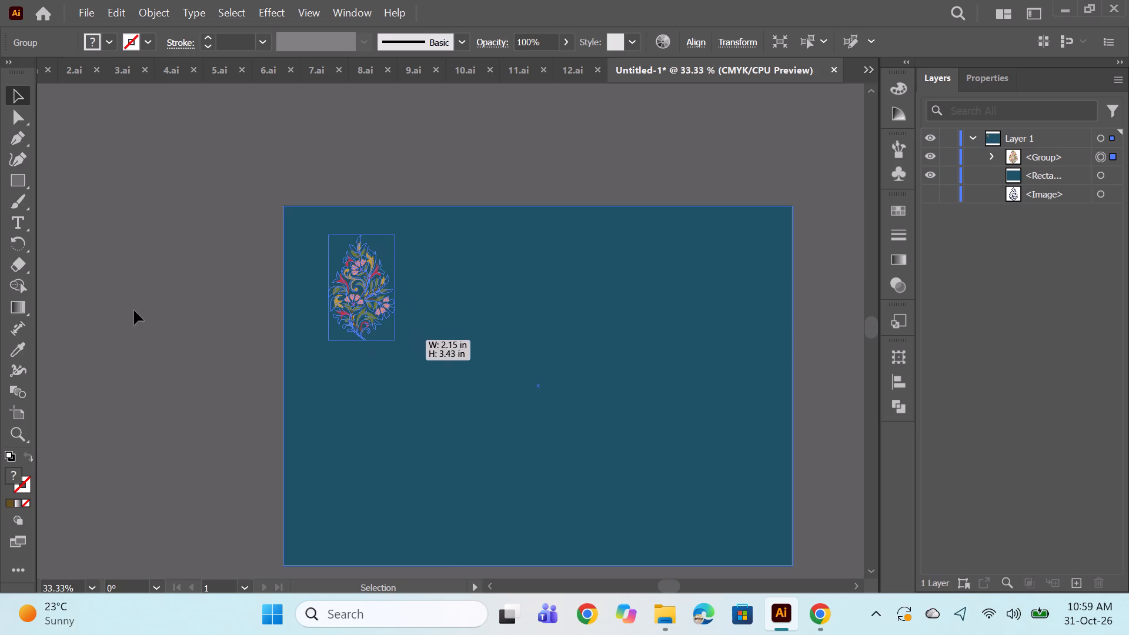
click(134, 310)
drag(360, 306, 348, 305)
click(188, 317)
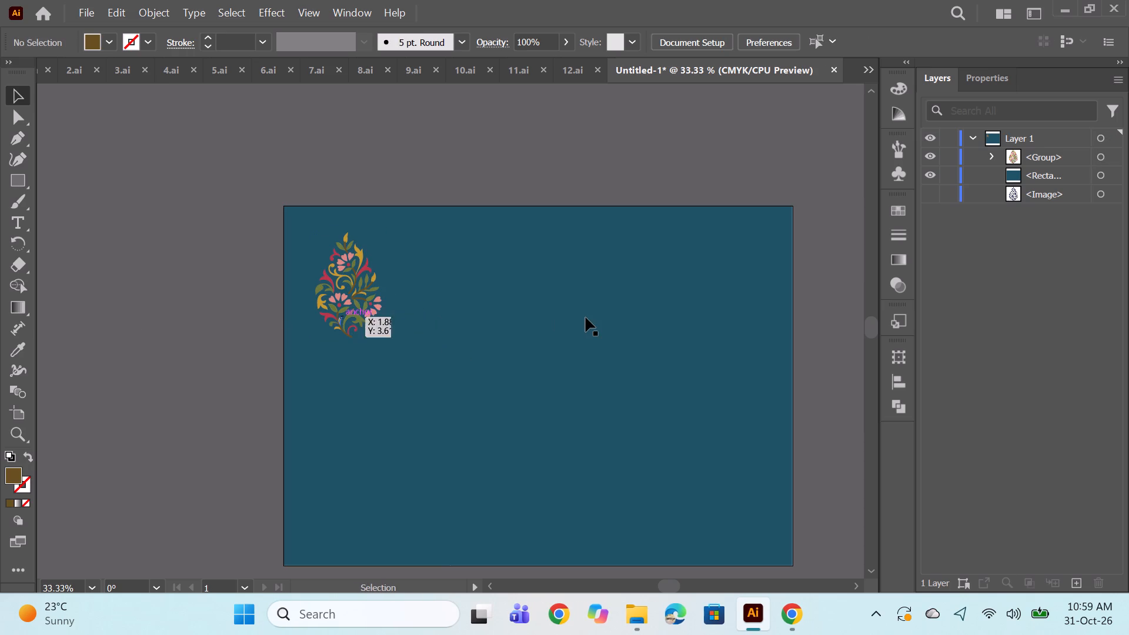
key(space)
key(space)
key(space)
key(space)
key(space)
drag(663, 423, 586, 366)
click(247, 228)
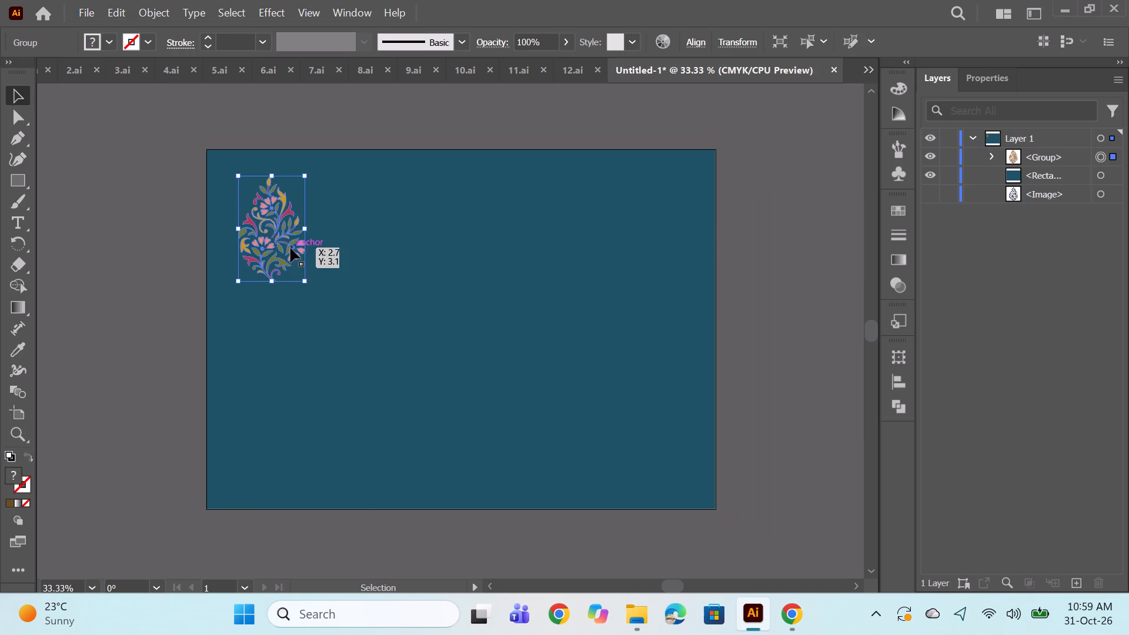
alt+shift+drag(306, 280, 314, 288)
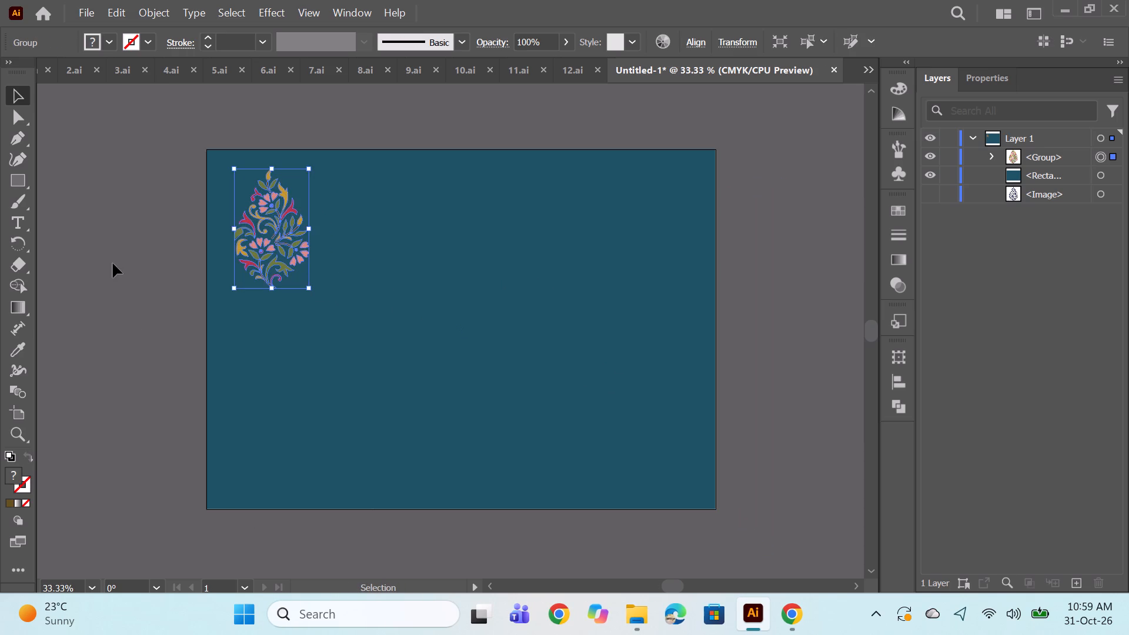
click(113, 263)
Make a new pattern from the grouped motif and dismiss the swatch notice.
alt+scroll(395, 280, down, 1)
alt+scroll(487, 256, up, 1)
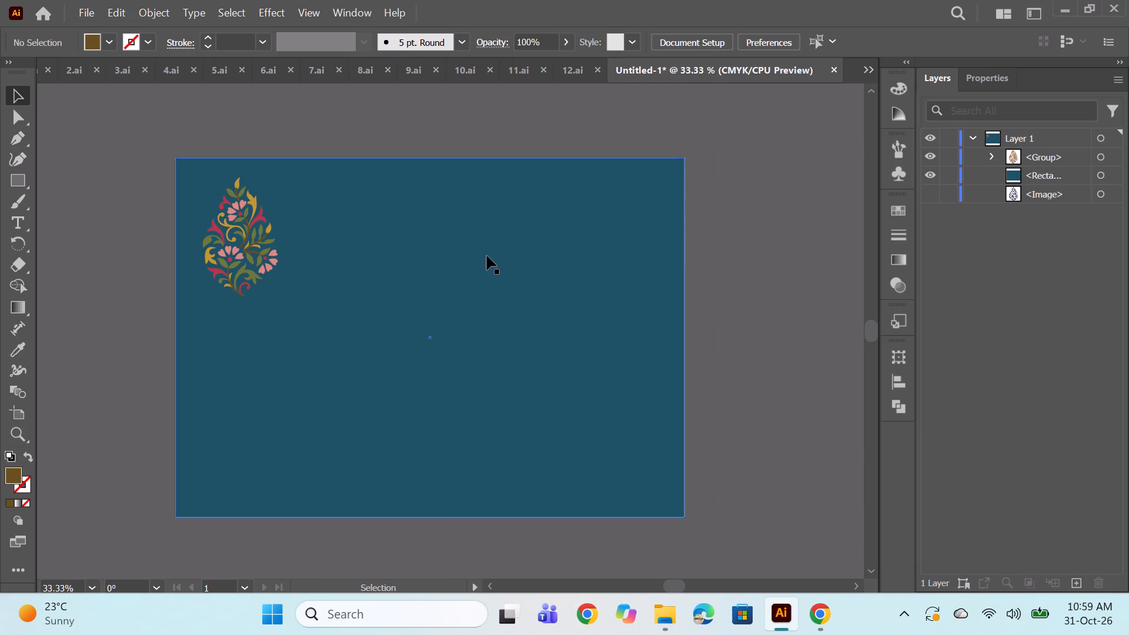
key(space)
key(space)
key(space)
key(space)
drag(406, 256, 475, 289)
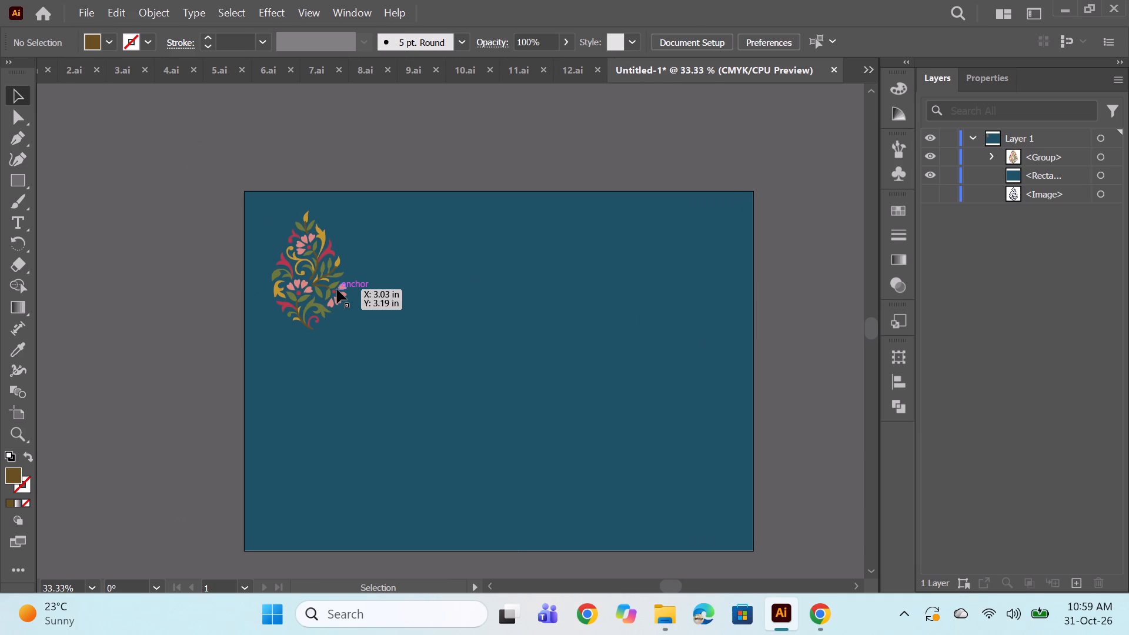
click(337, 289)
click(165, 313)
click(308, 286)
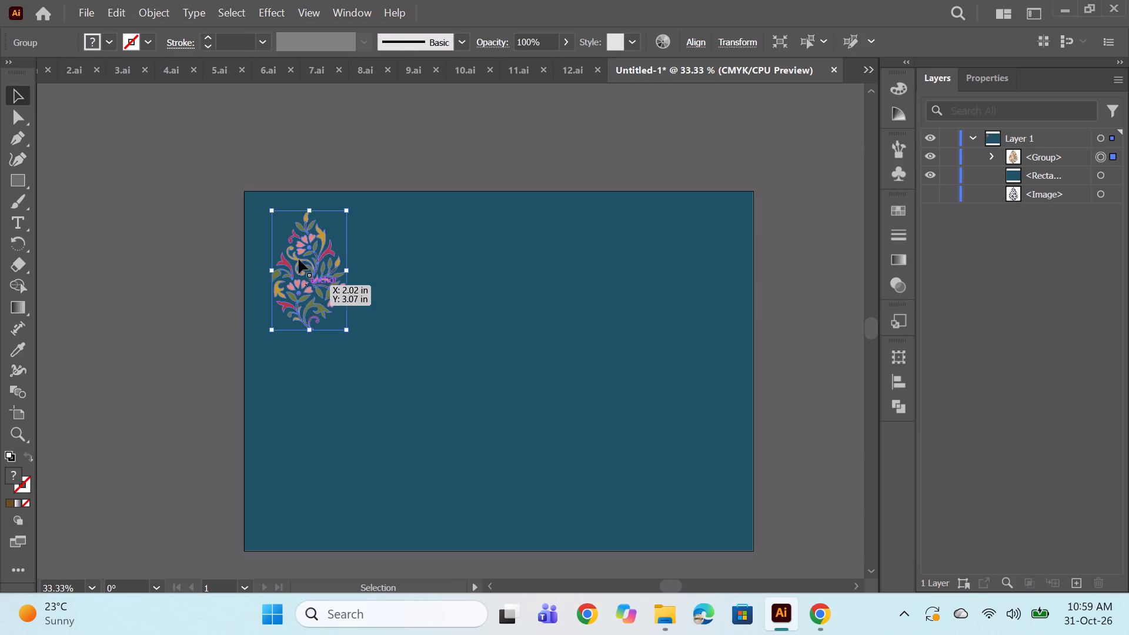
click(117, 21)
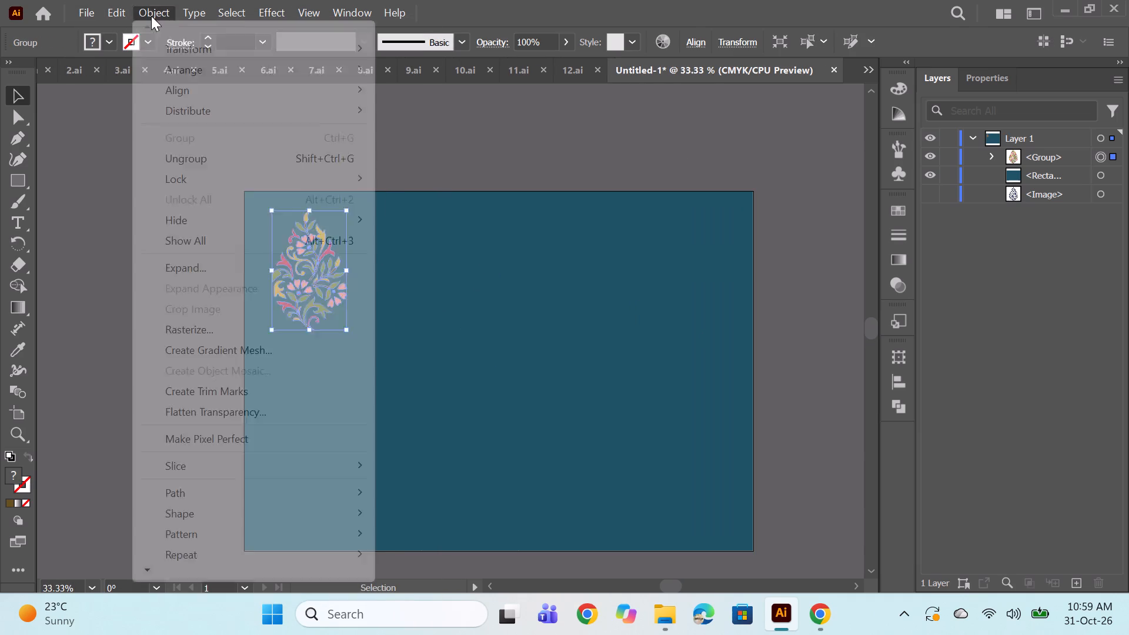
click(161, 12)
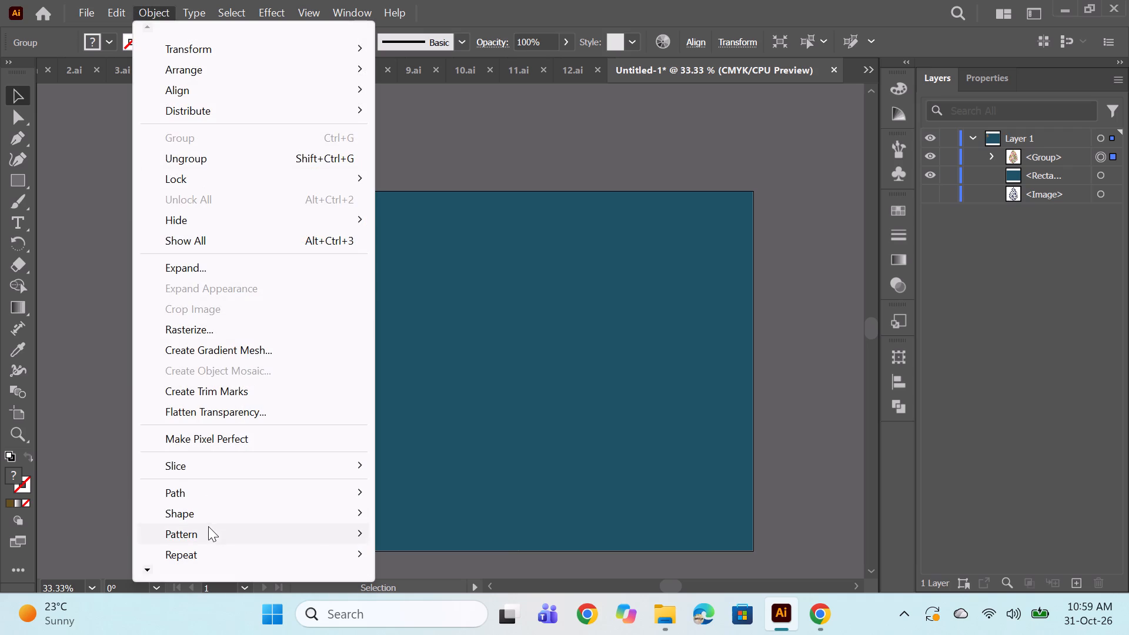
click(207, 532)
click(445, 537)
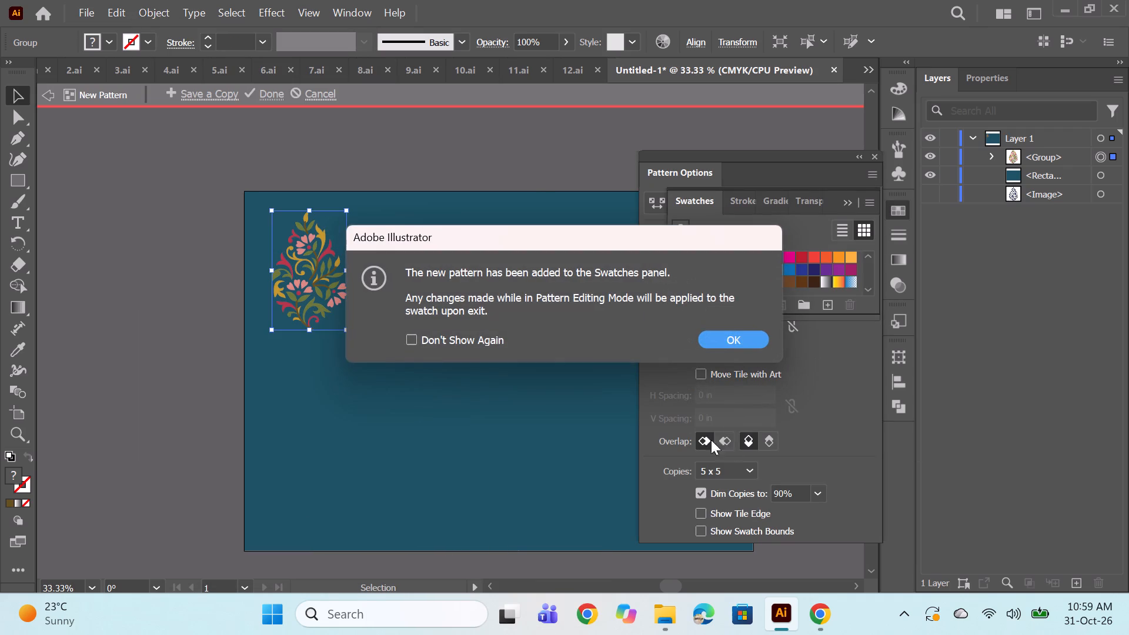
click(726, 346)
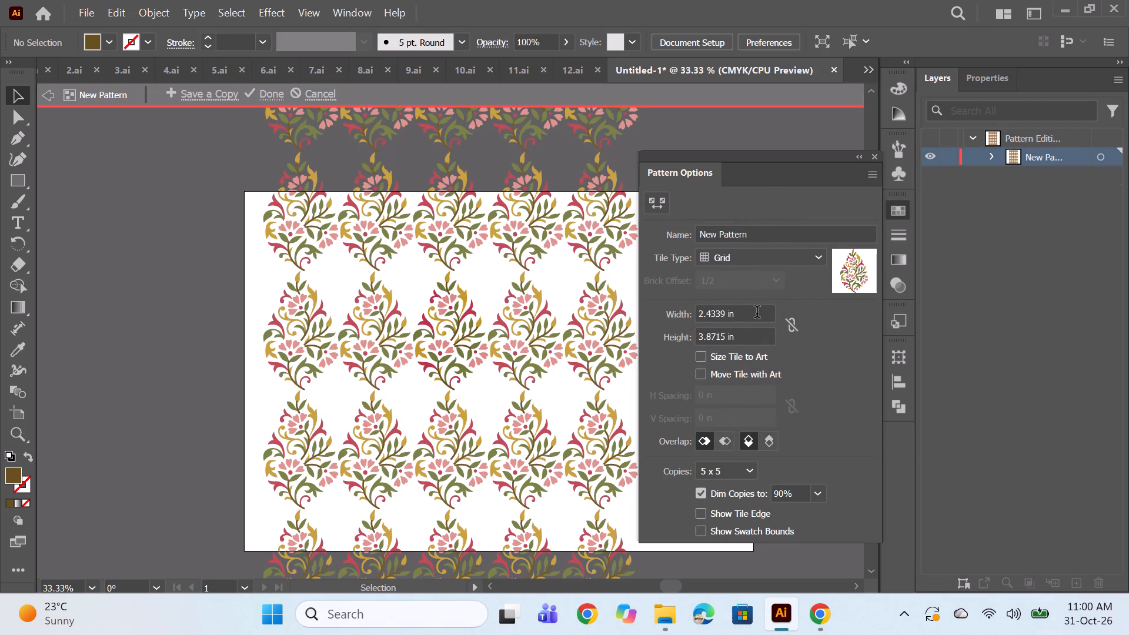
Set the pattern tile's width to 3.375 in and its height to 4.25 in.
scroll(743, 320, up, 5)
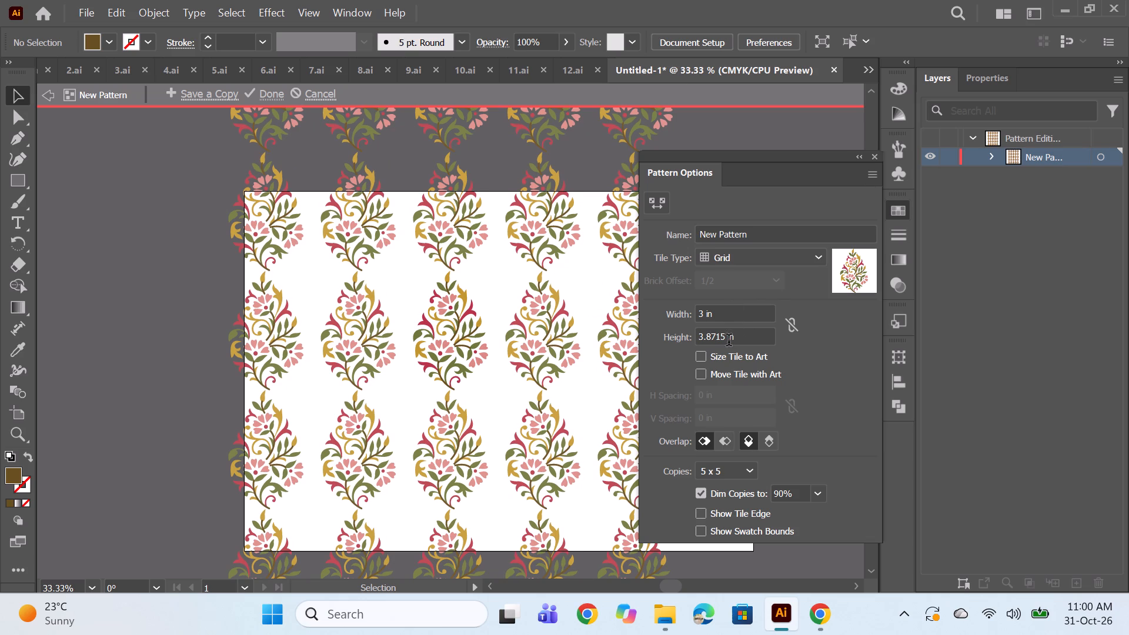
scroll(729, 342, up, 6)
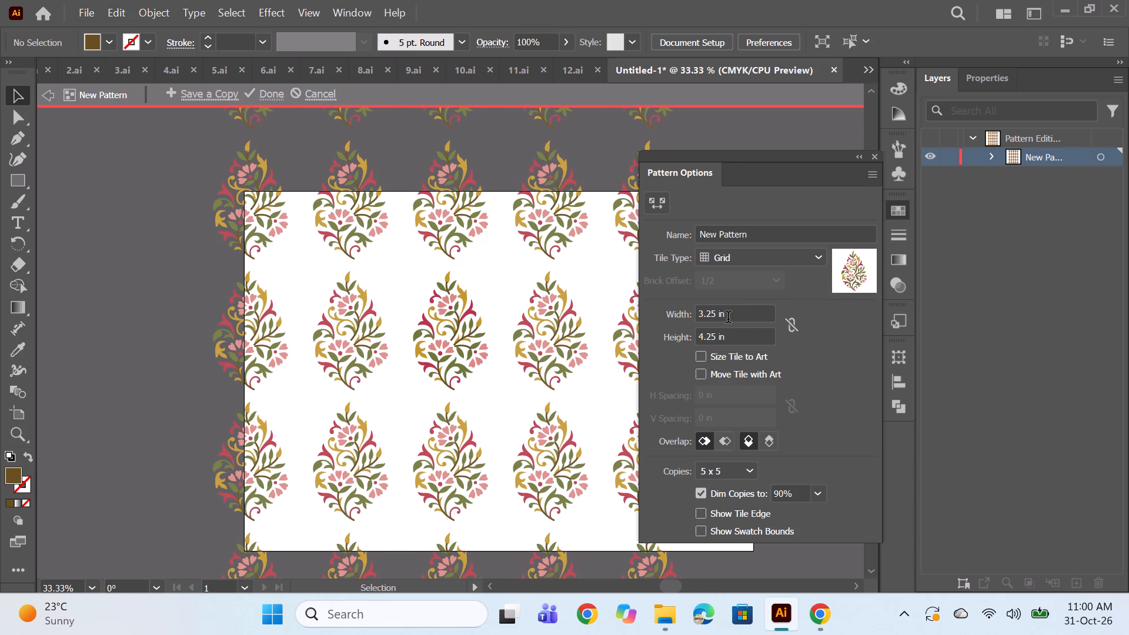
scroll(728, 319, up, 1)
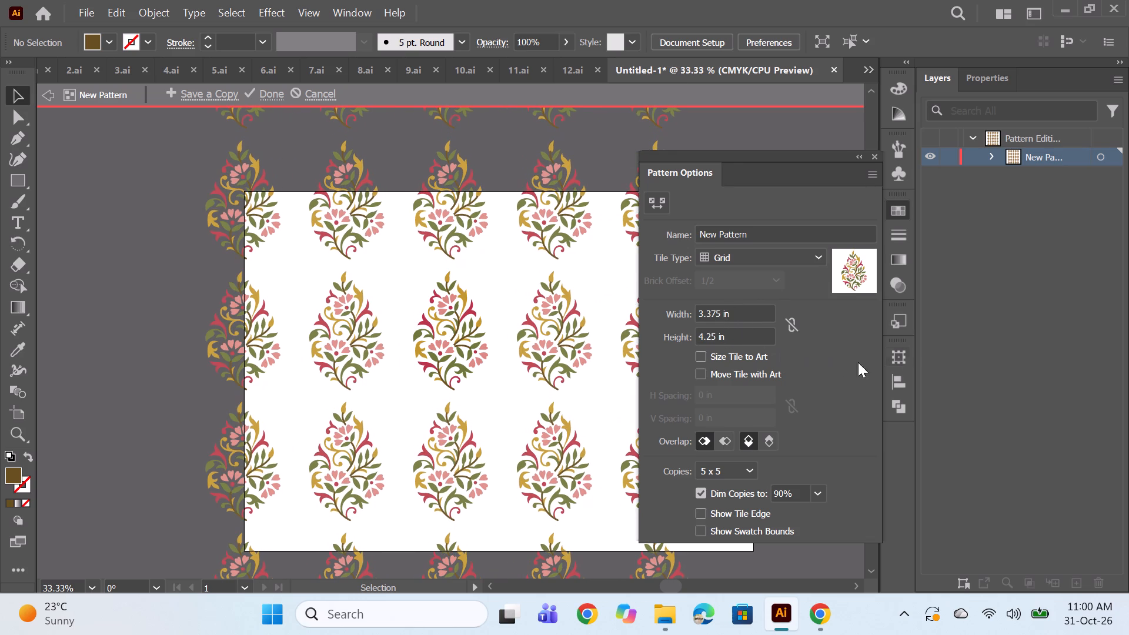
Switch the pattern's tile type to Hex by Row, widen the tile slightly and finish editing the pattern.
click(796, 259)
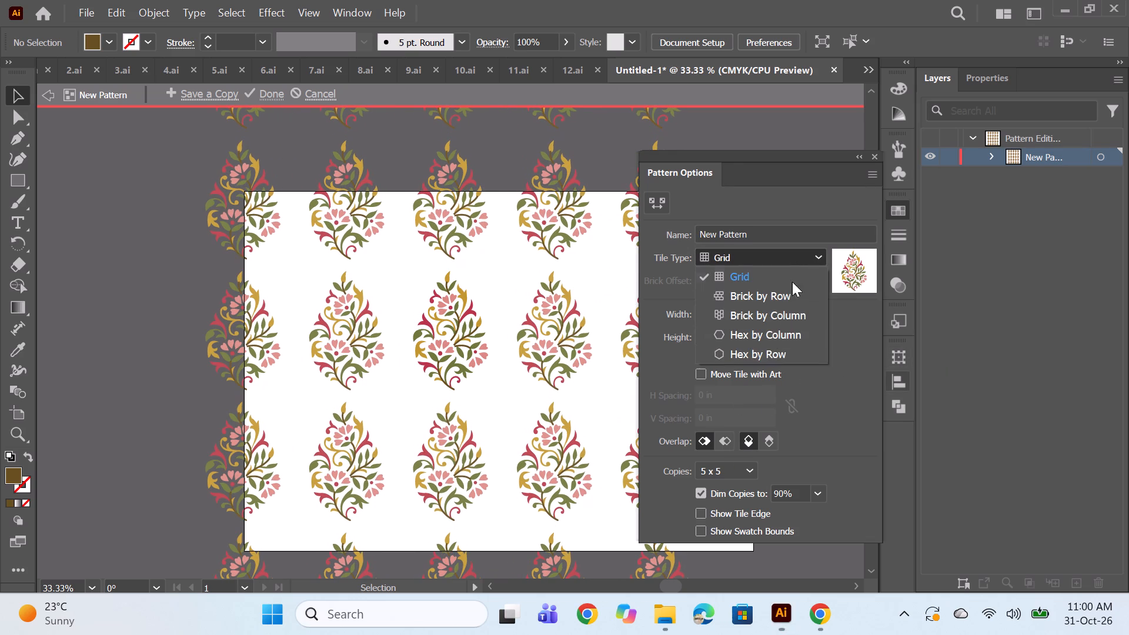
click(759, 348)
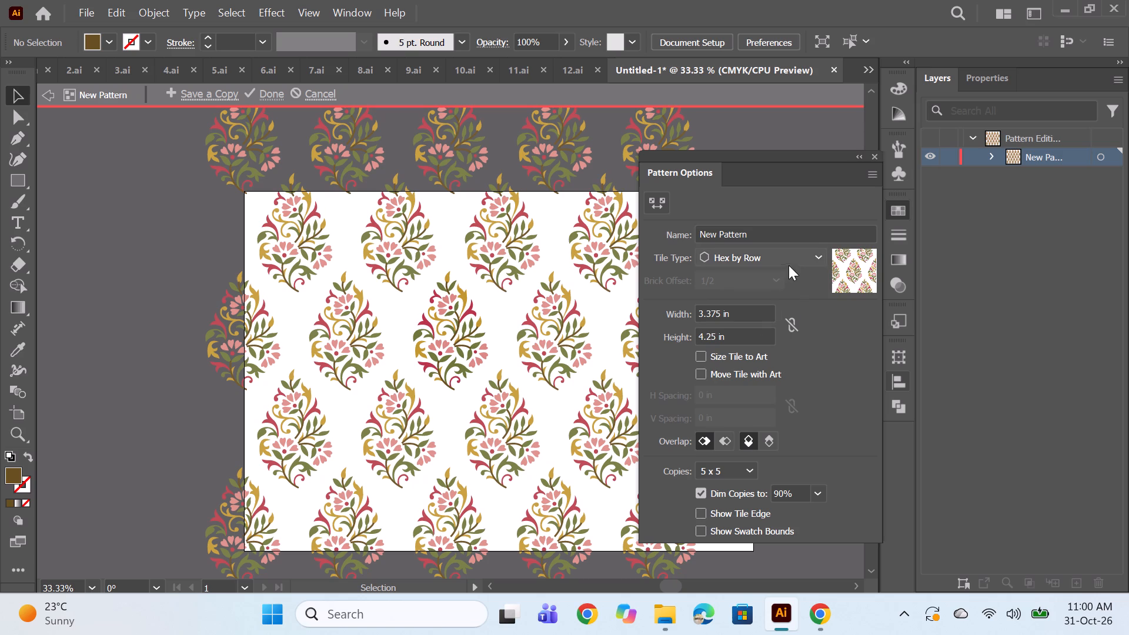
scroll(717, 316, up, 5)
click(263, 95)
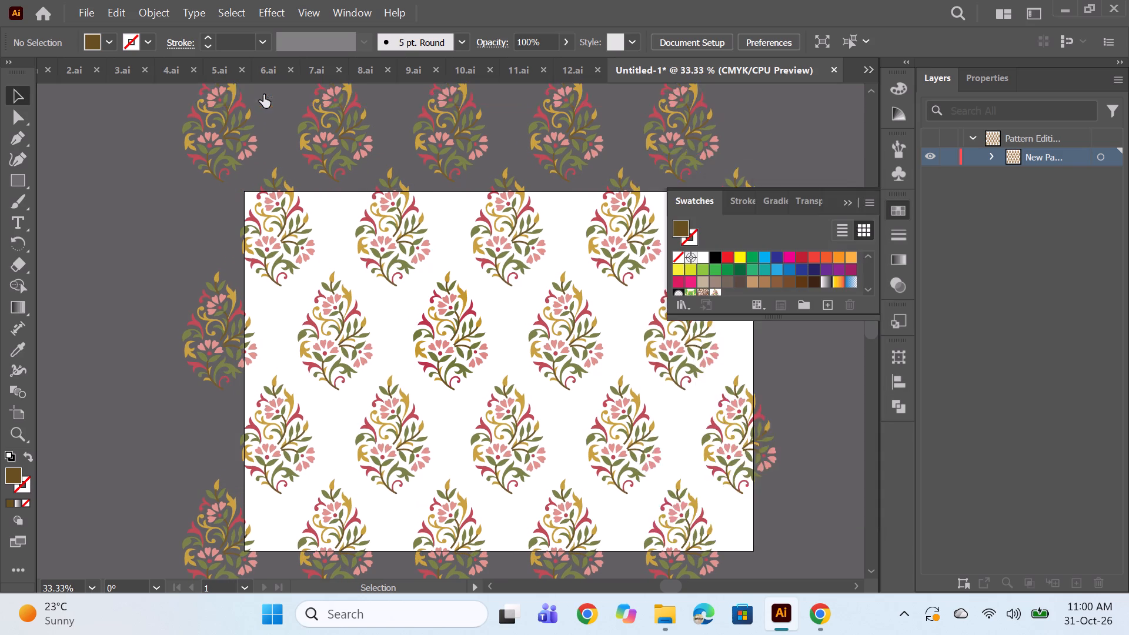
click(843, 206)
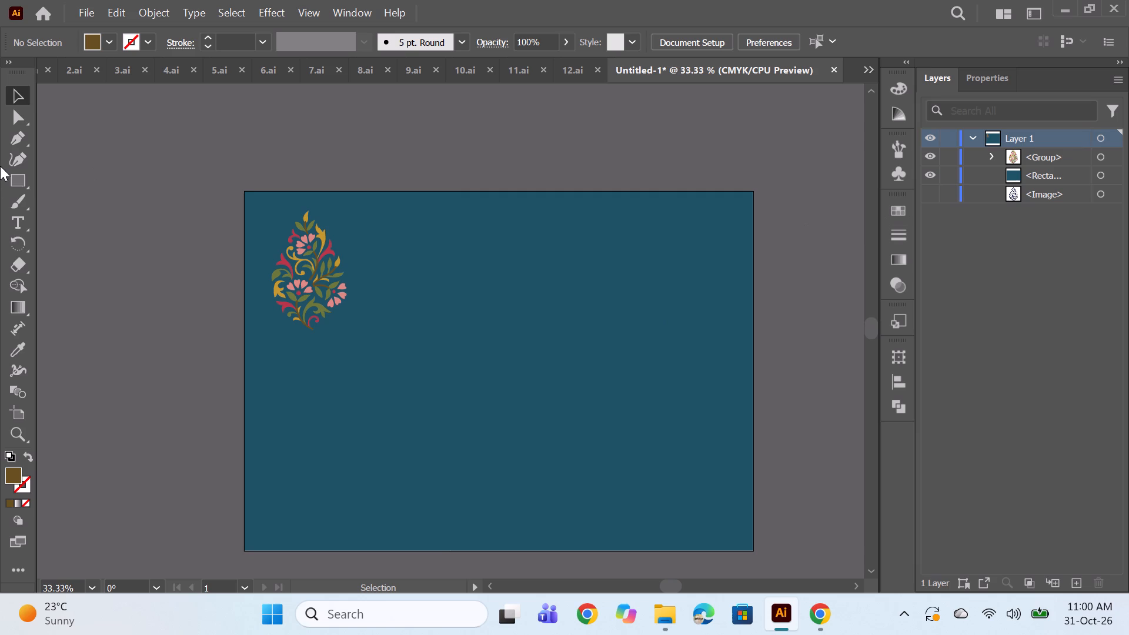
Draw a rectangle of about 16.54 by 11.7 in covering the whole artboard over the teal background.
click(18, 186)
drag(244, 191, 646, 469)
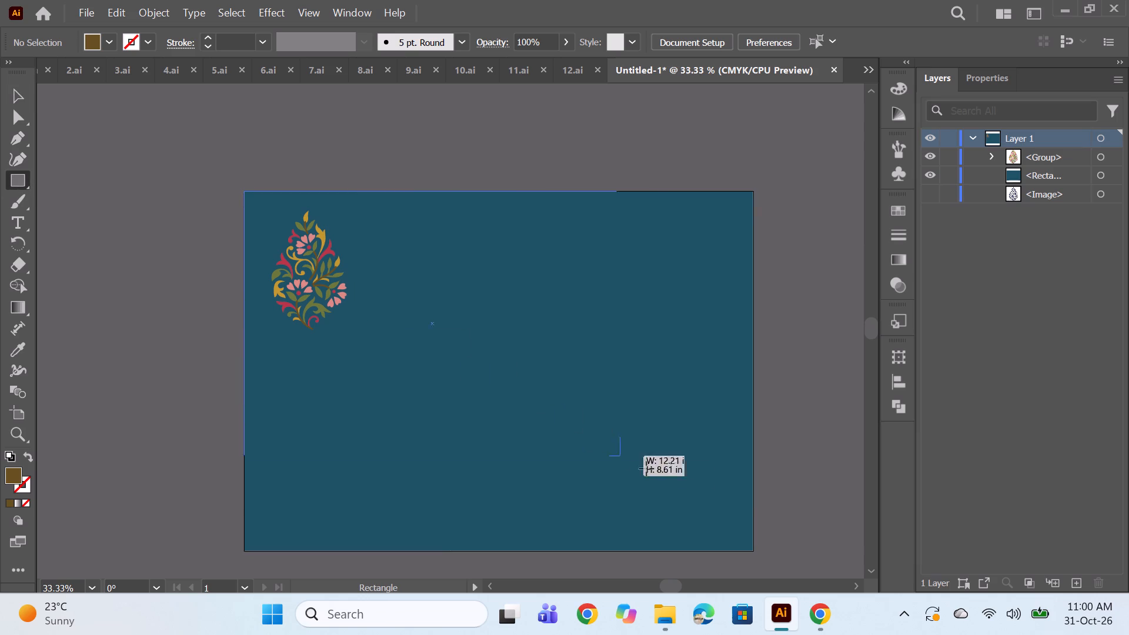
drag(646, 469, 754, 553)
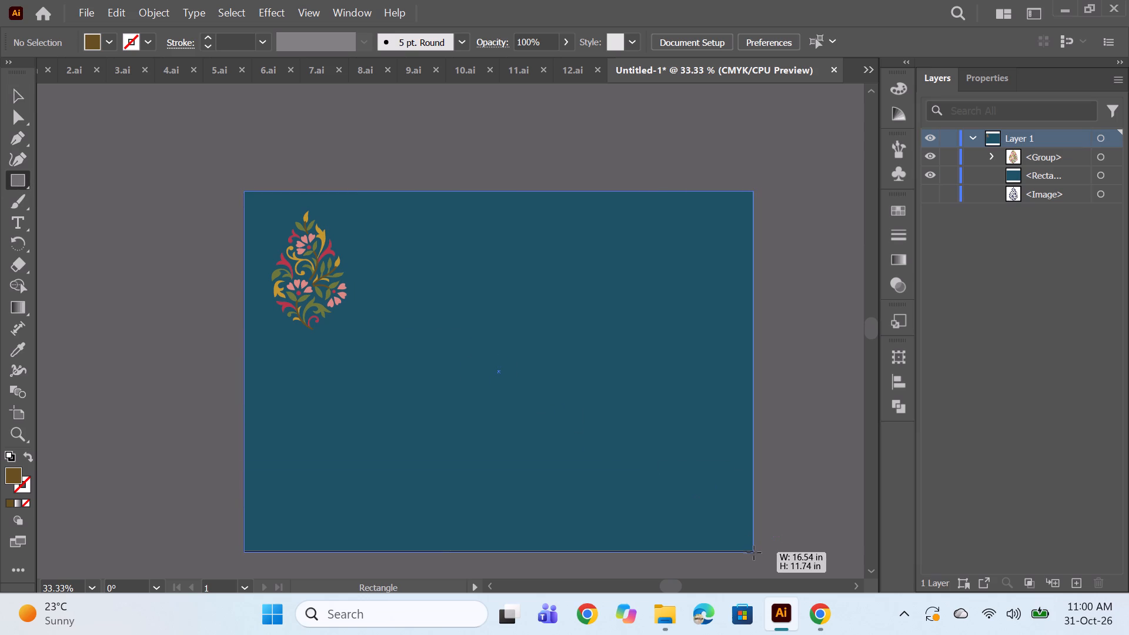
drag(754, 553, 754, 552)
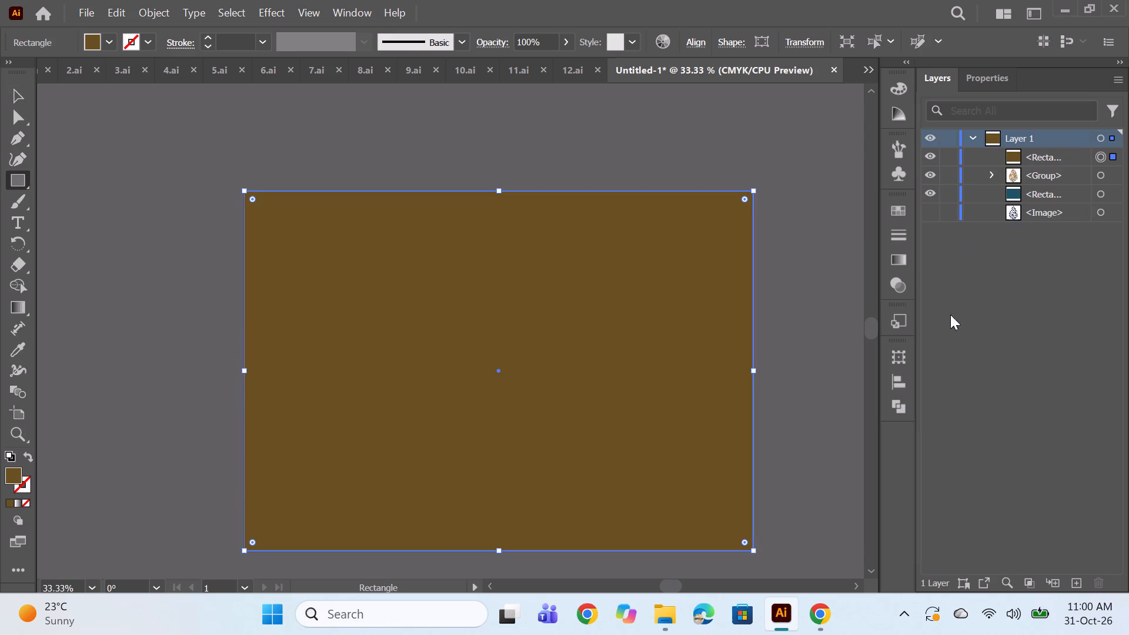
Fill the new rectangle with the floral motif pattern swatch, hide the original motif group and deselect everything.
click(1067, 156)
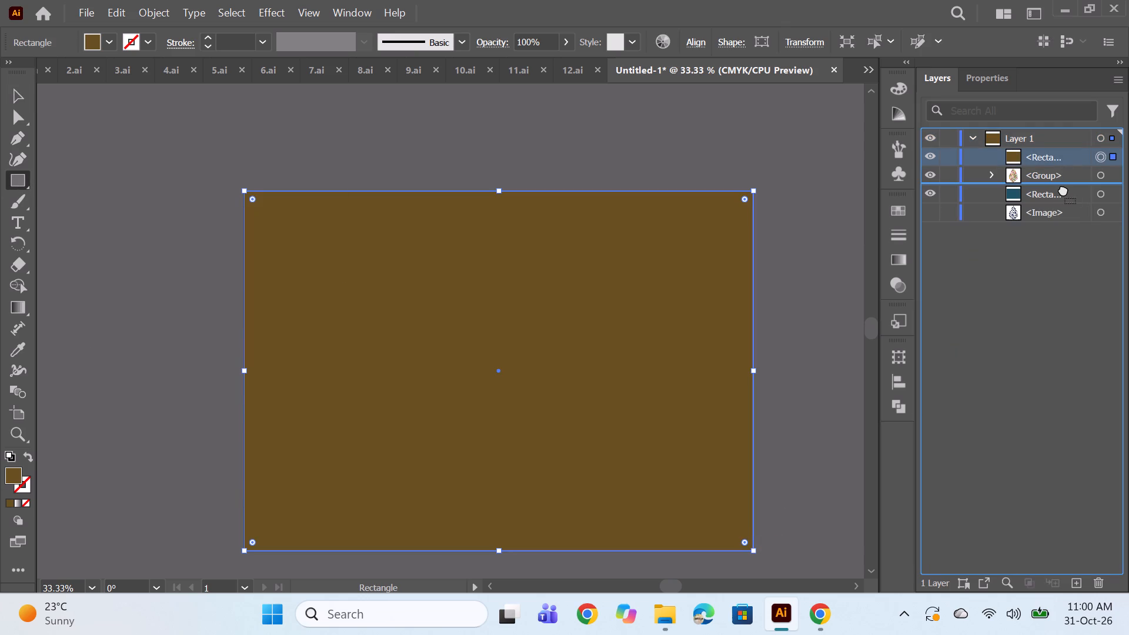
click(899, 209)
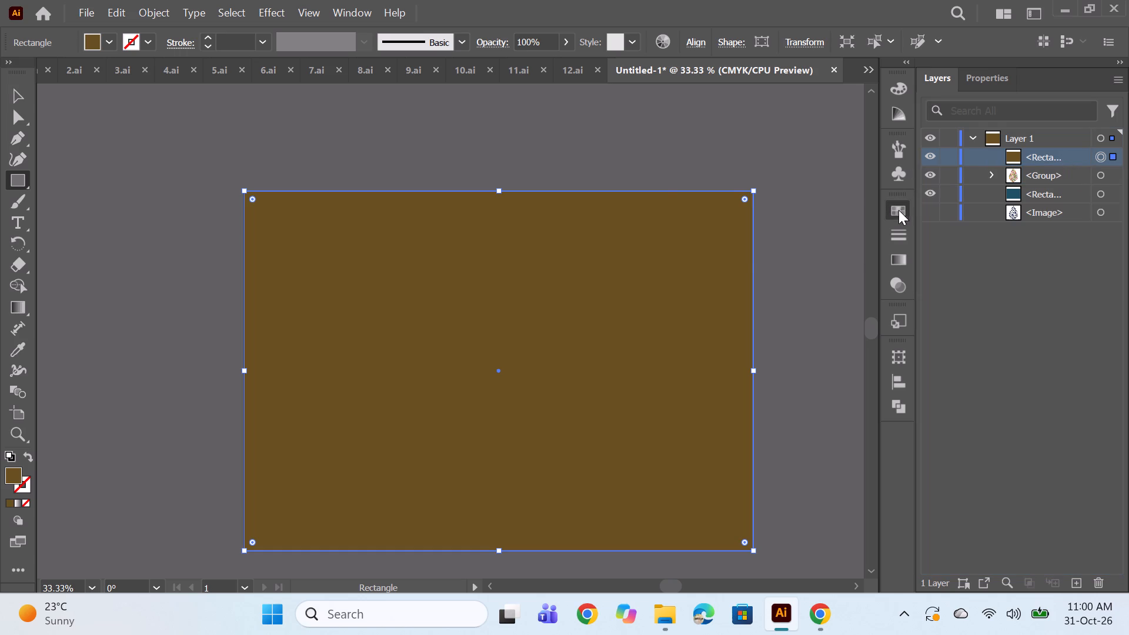
click(717, 292)
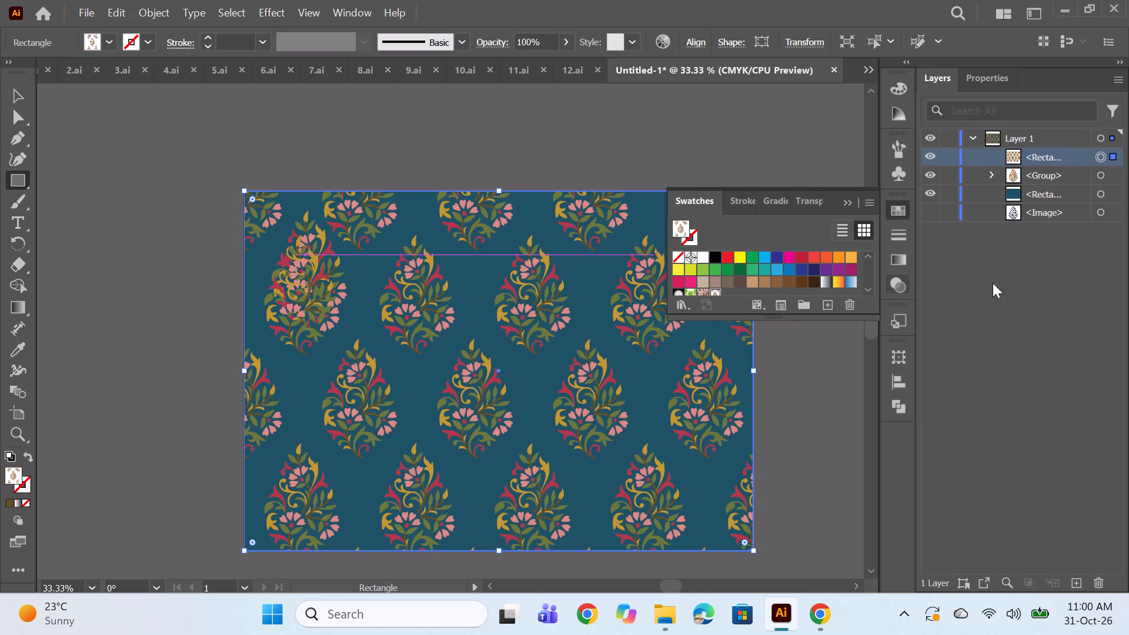
click(930, 171)
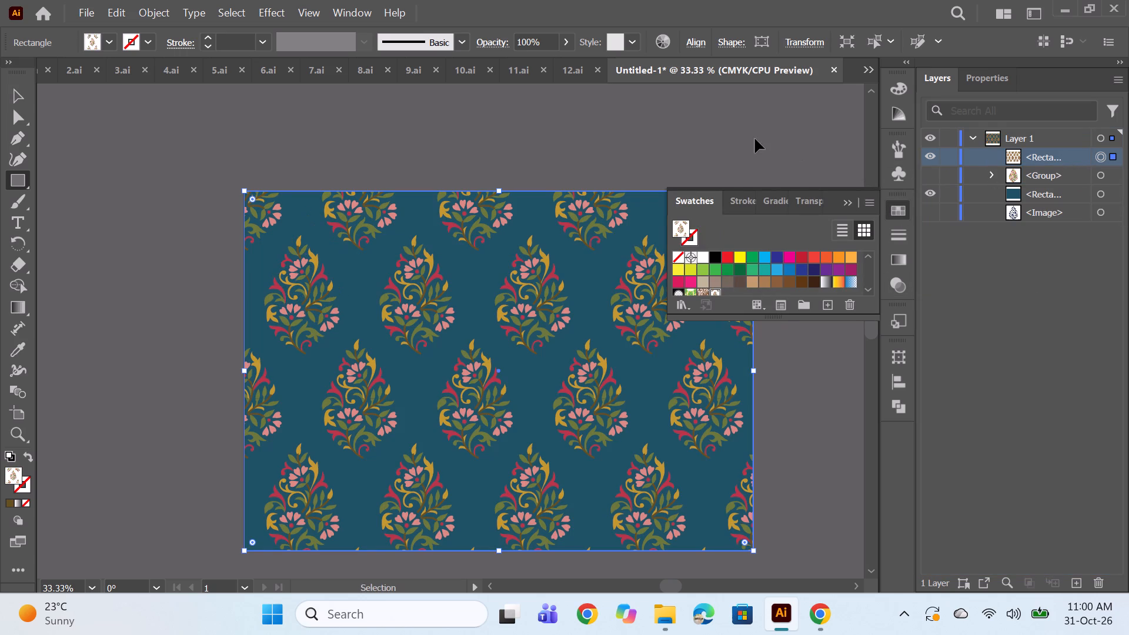
ctrl+click(755, 139)
click(847, 200)
ctrl+click(807, 207)
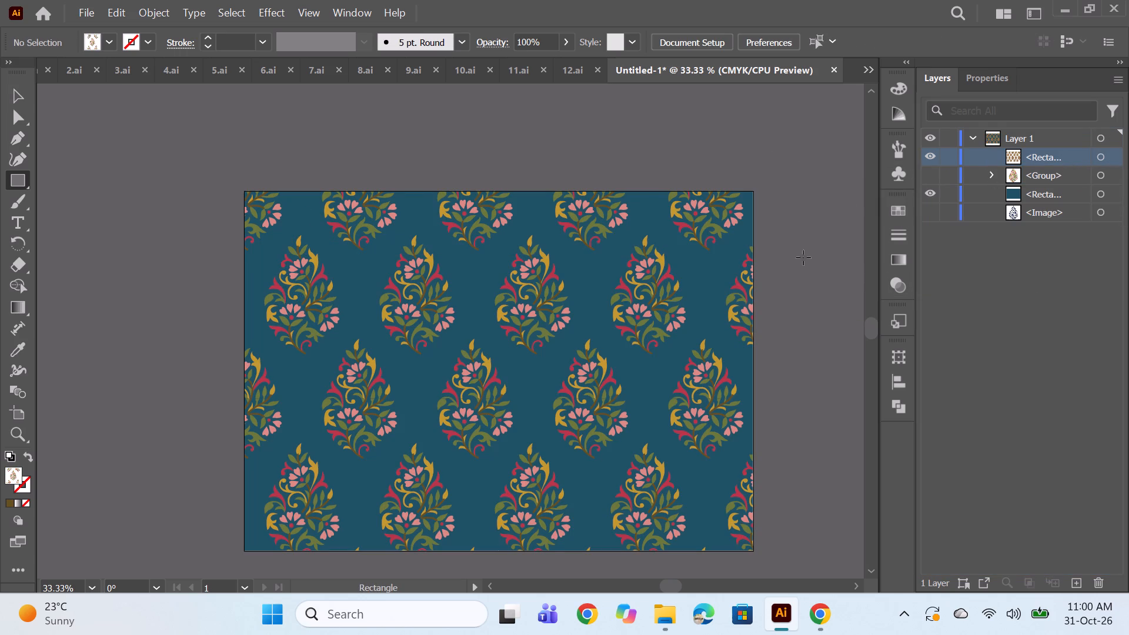
Save the document as 13 in Adobe Illustrator format in the Plain prints folder, keeping the Illustrator 2020 version options.
key(space)
key(space)
key(space)
key(space)
key(space)
key(space)
key(space)
key(space)
key(space)
key(space)
key(space)
key(space)
key(space)
key(space)
key(space)
drag(811, 311, 750, 269)
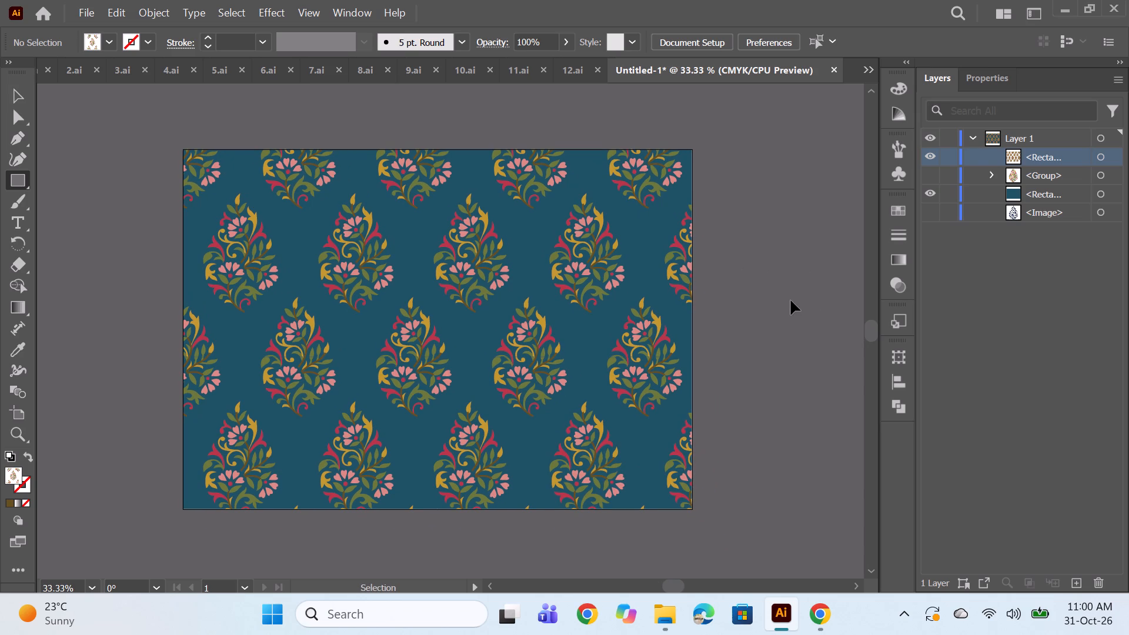
key(ctrl+s)
key(ctrl+s)
key(ctrl+s)
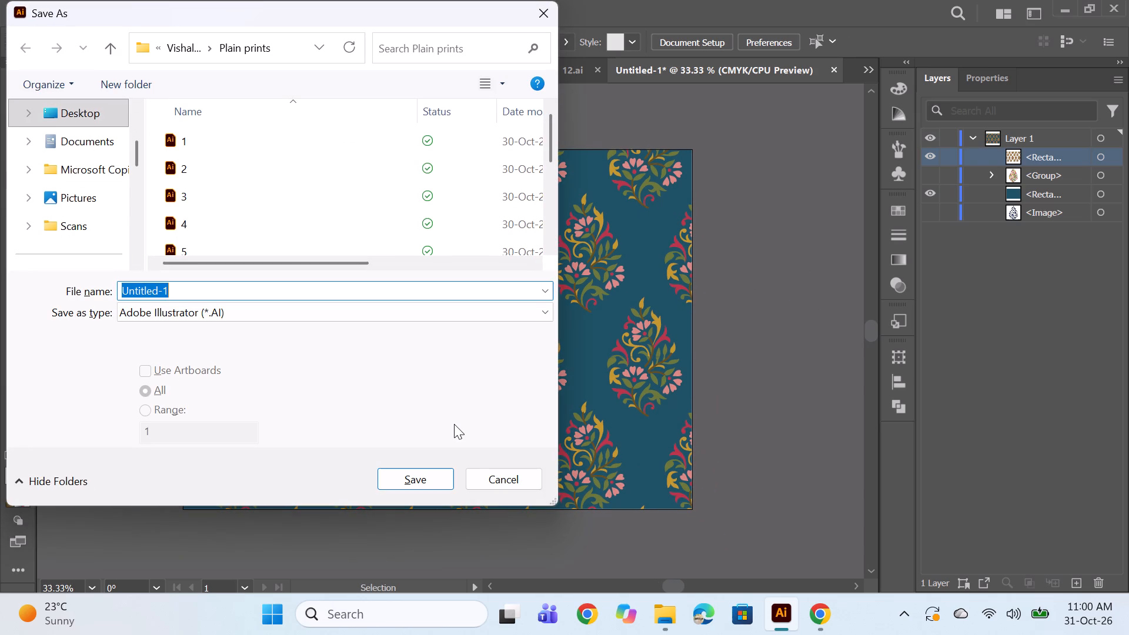
scroll(312, 248, down, 11)
text(13)
key(Return)
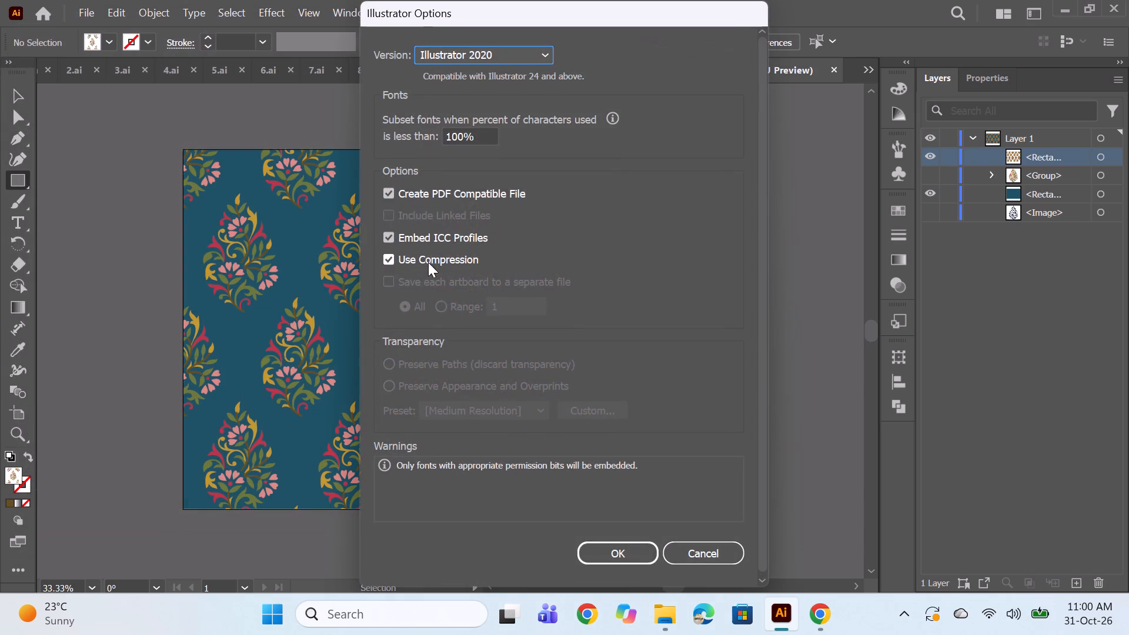
click(624, 557)
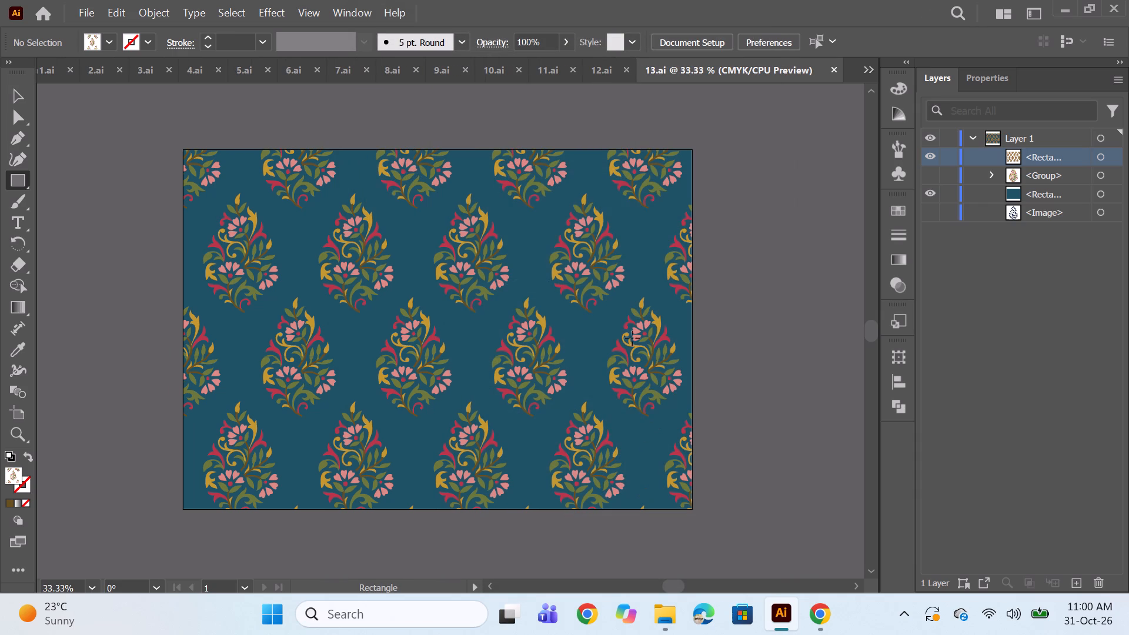
Review the finished pattern alongside the earlier numbered pattern files, from 12.ai back to 3.ai.
click(608, 68)
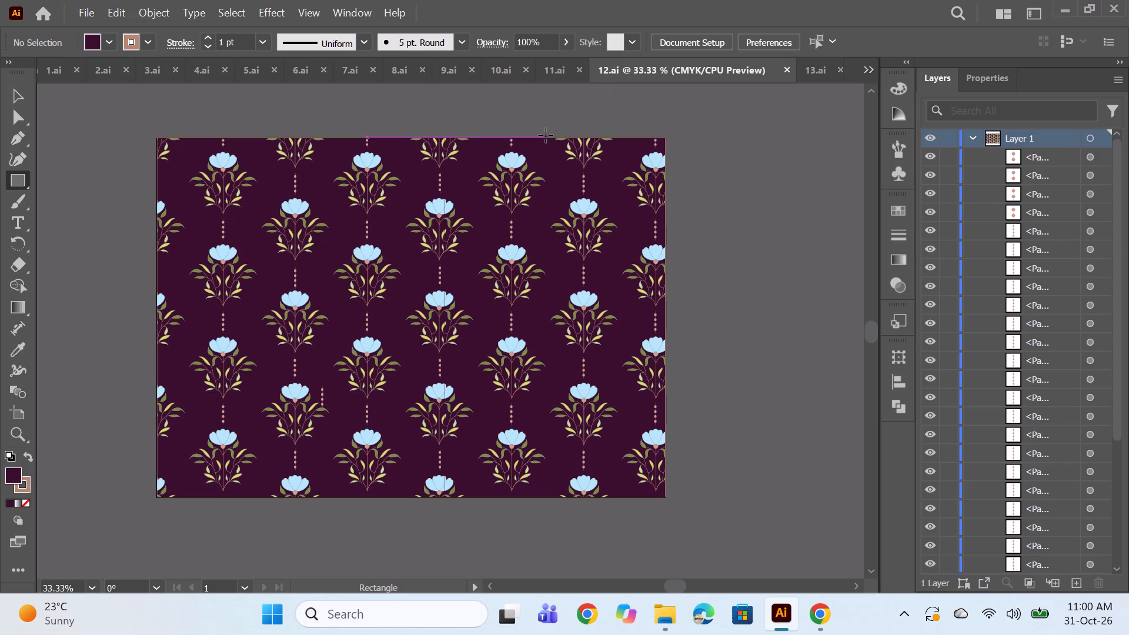
click(804, 72)
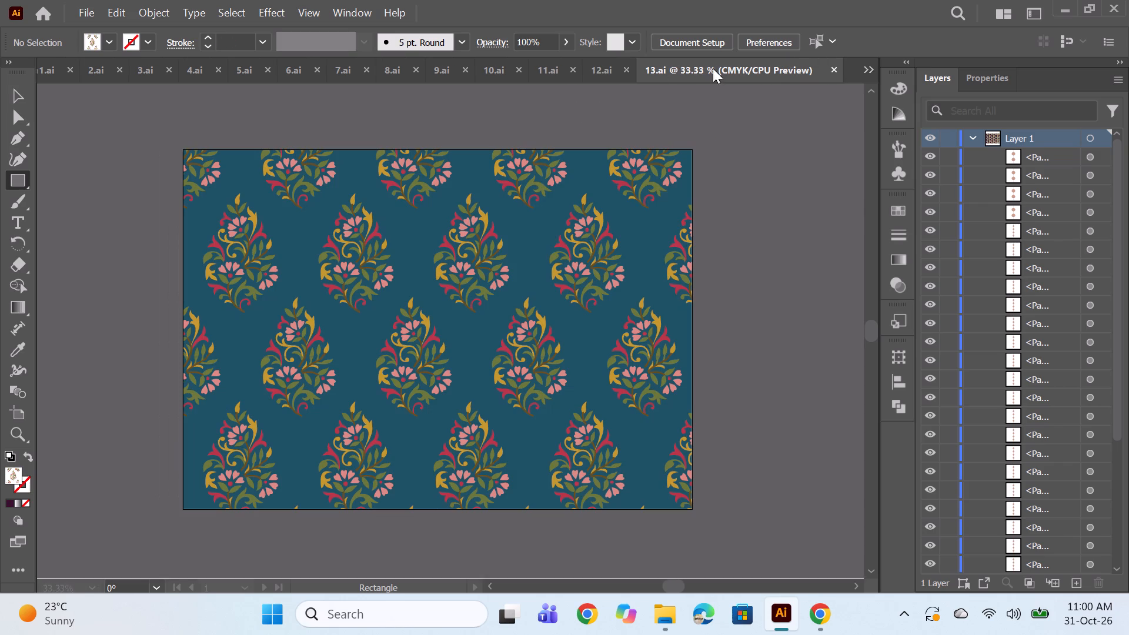
click(489, 72)
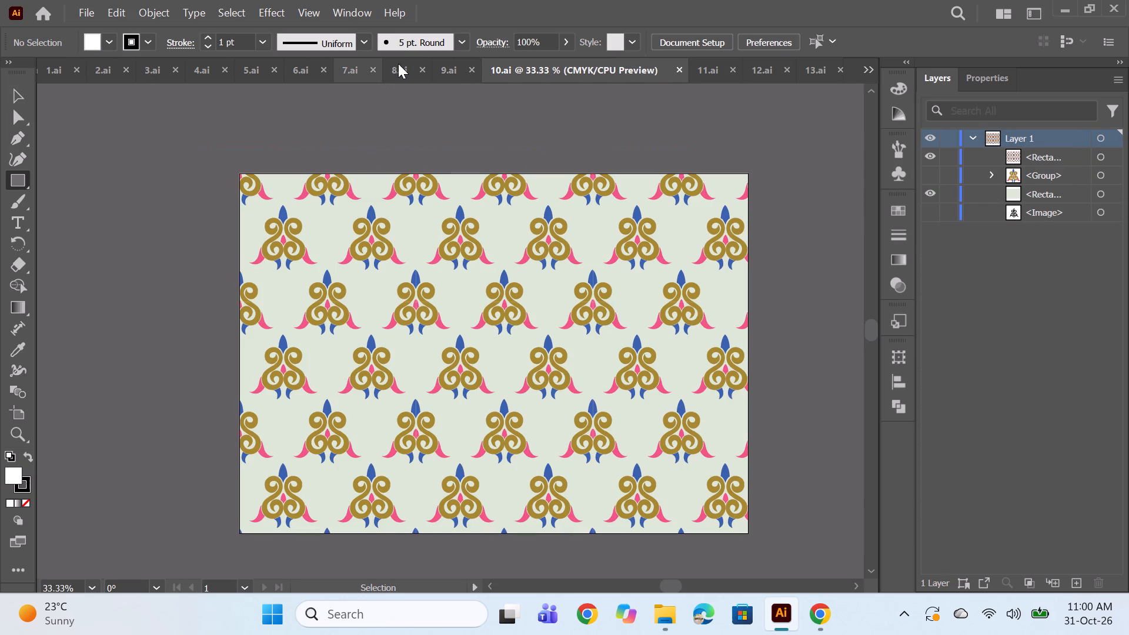
click(396, 66)
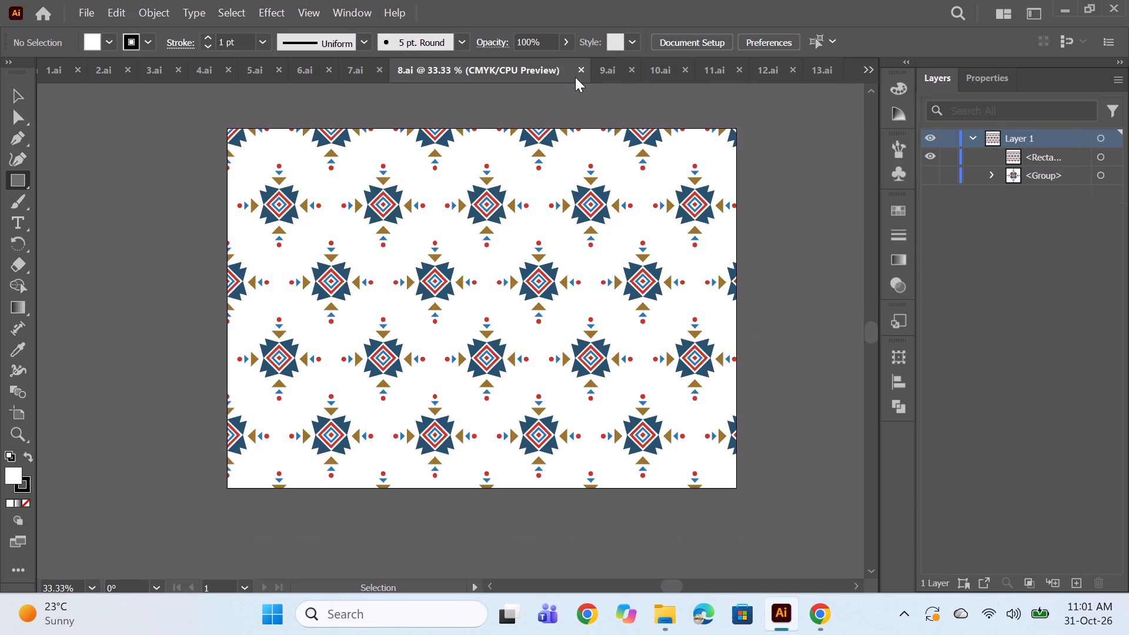
click(349, 60)
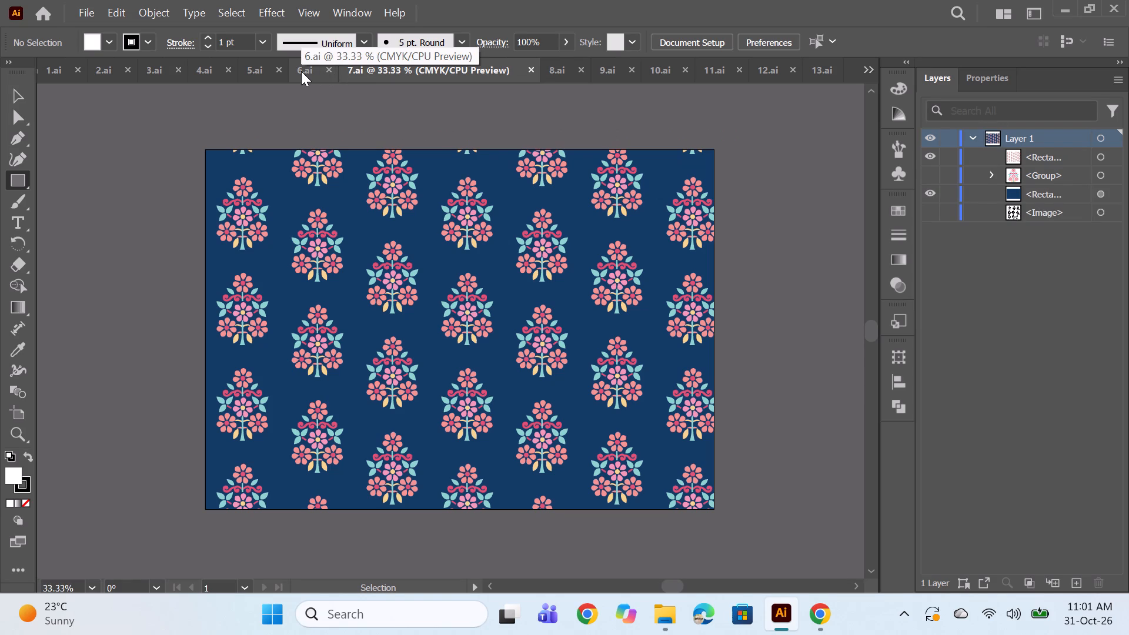
click(301, 71)
click(502, 72)
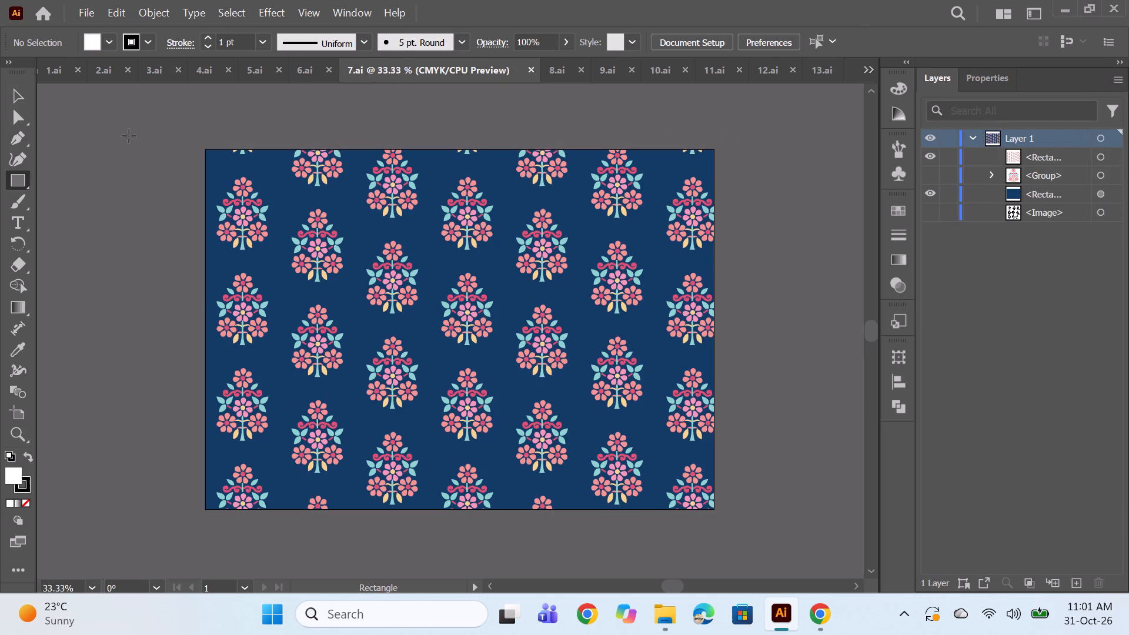
click(308, 67)
click(256, 65)
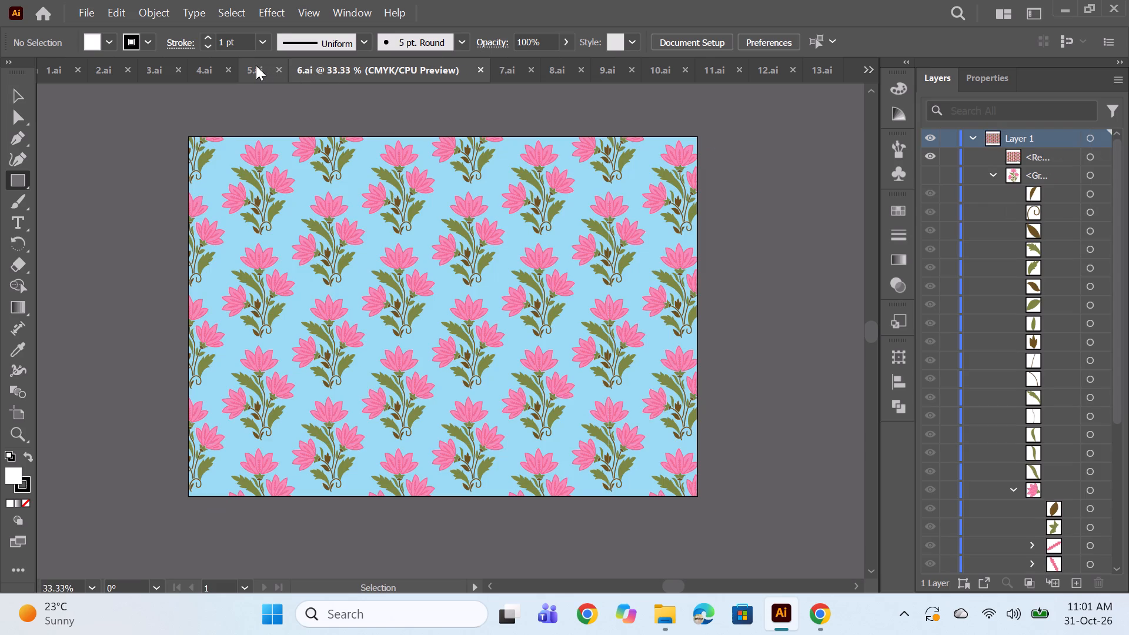
click(206, 73)
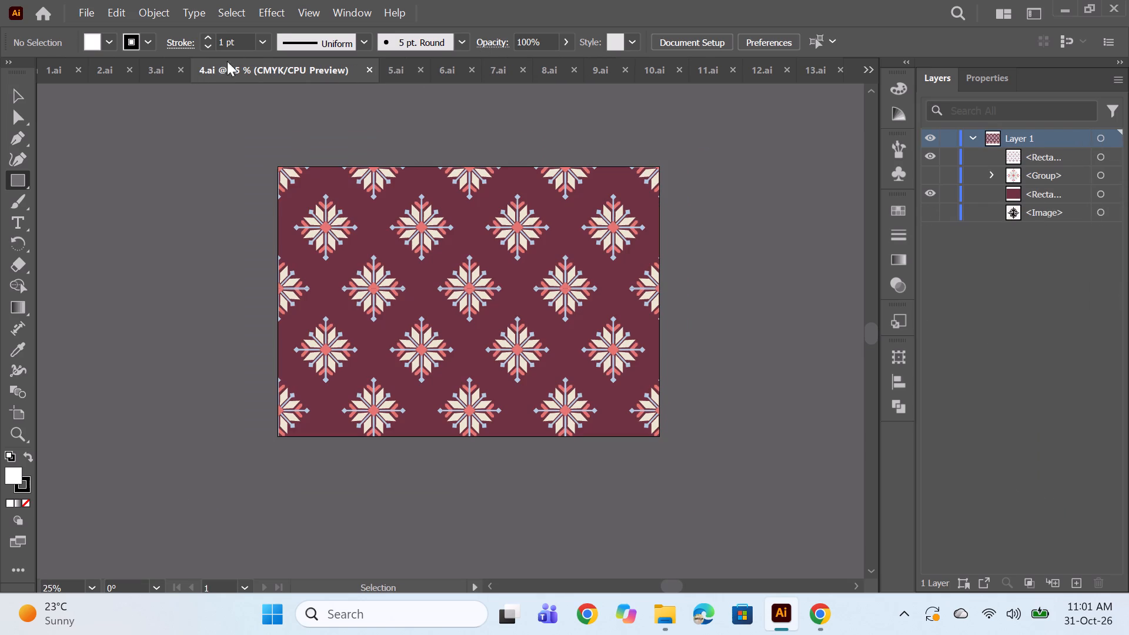
click(161, 72)
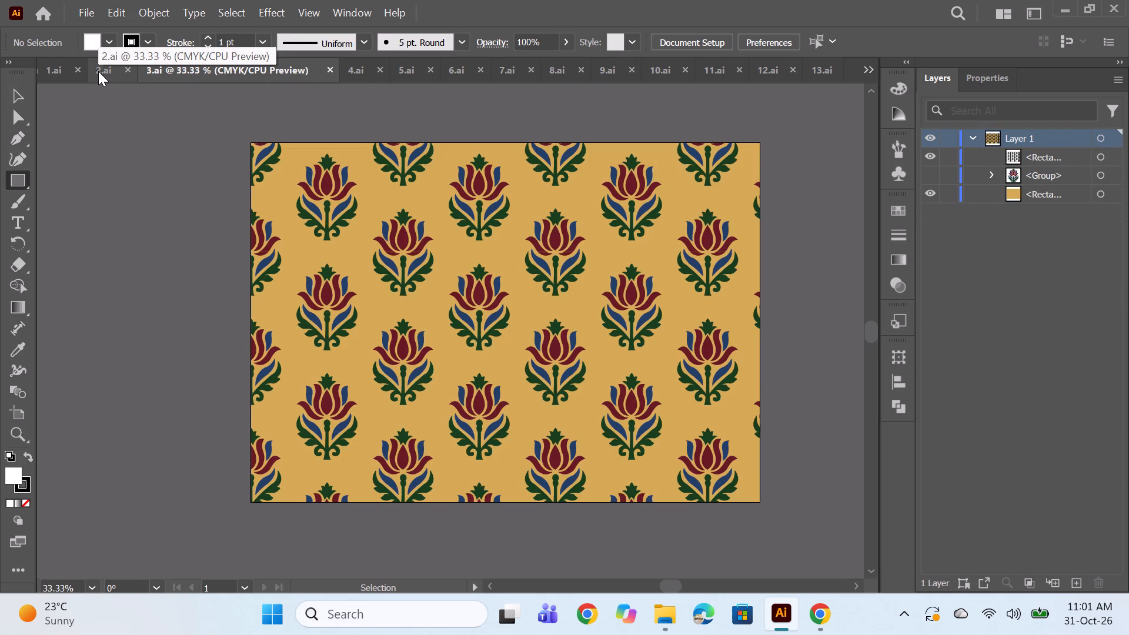